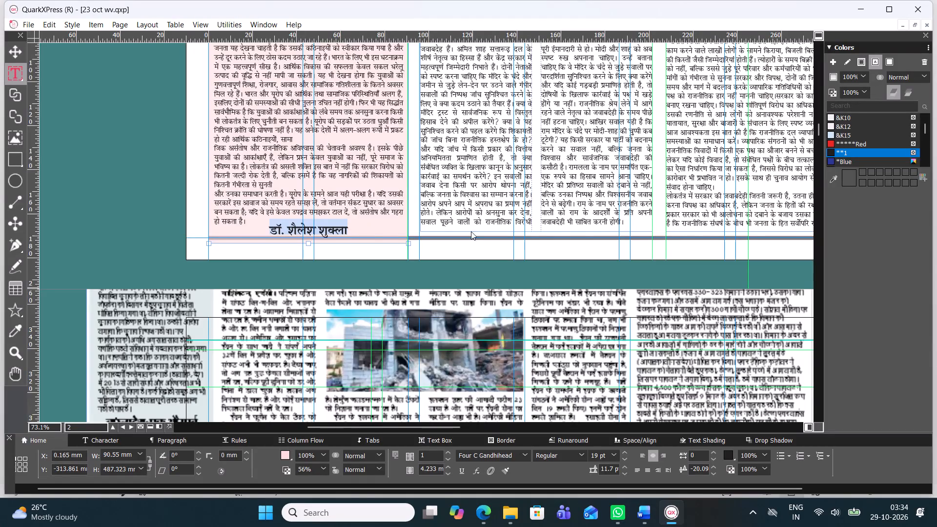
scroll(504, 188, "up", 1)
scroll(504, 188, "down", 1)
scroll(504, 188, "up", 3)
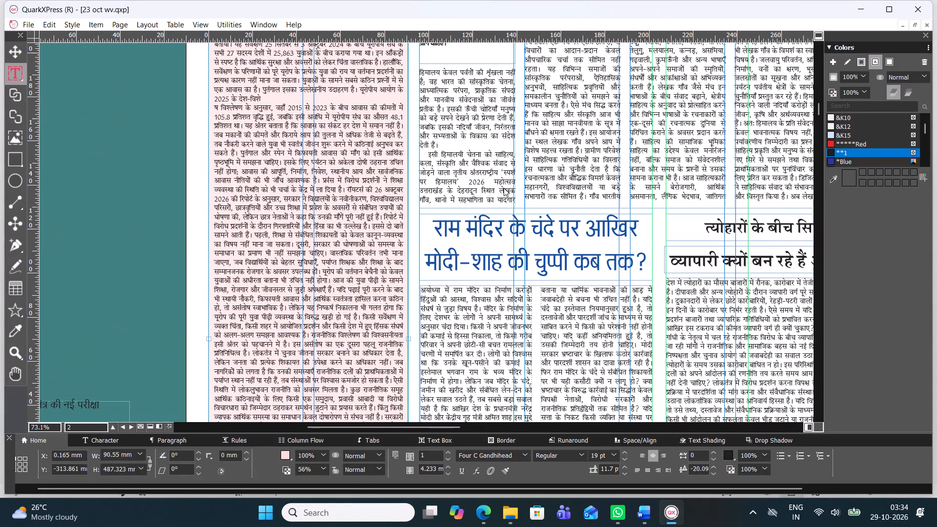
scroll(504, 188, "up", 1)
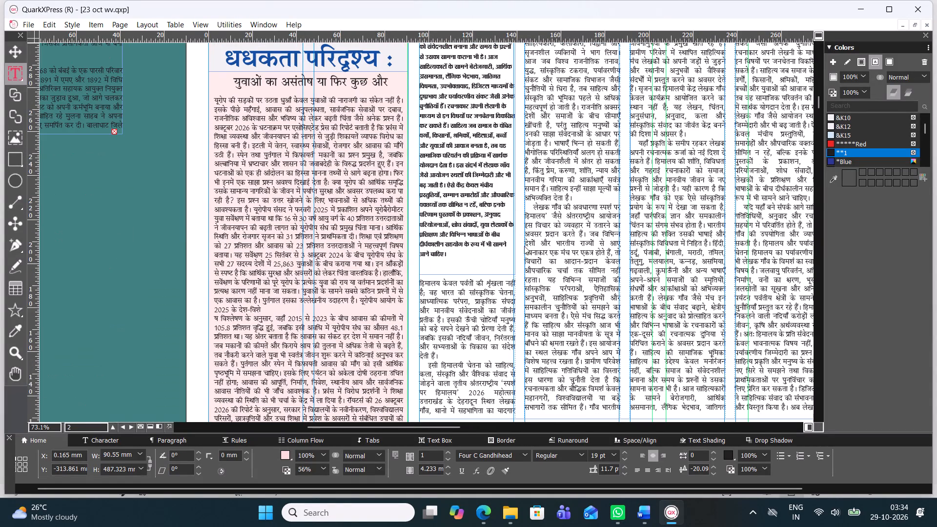
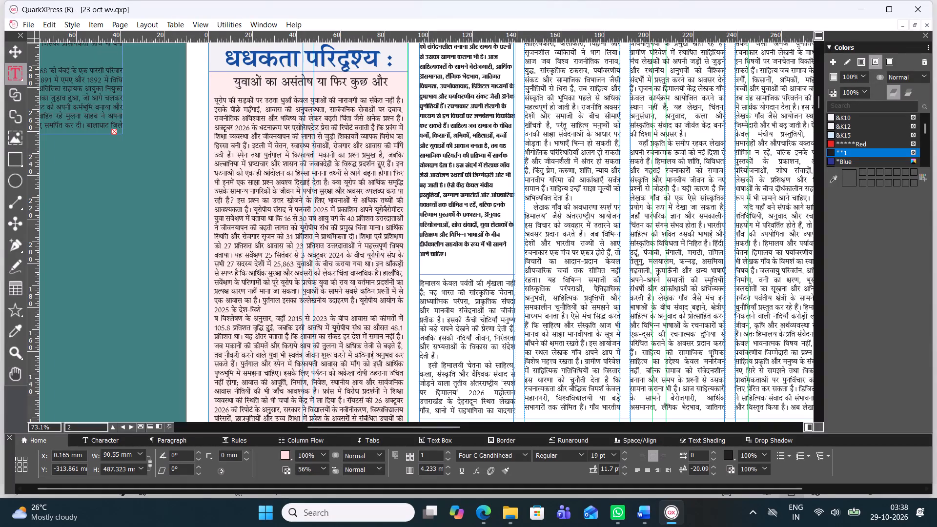
Set the background colour of the blue editorial headline's box to None.
scroll(273, 287, "up", 2)
scroll(273, 287, "down", 2)
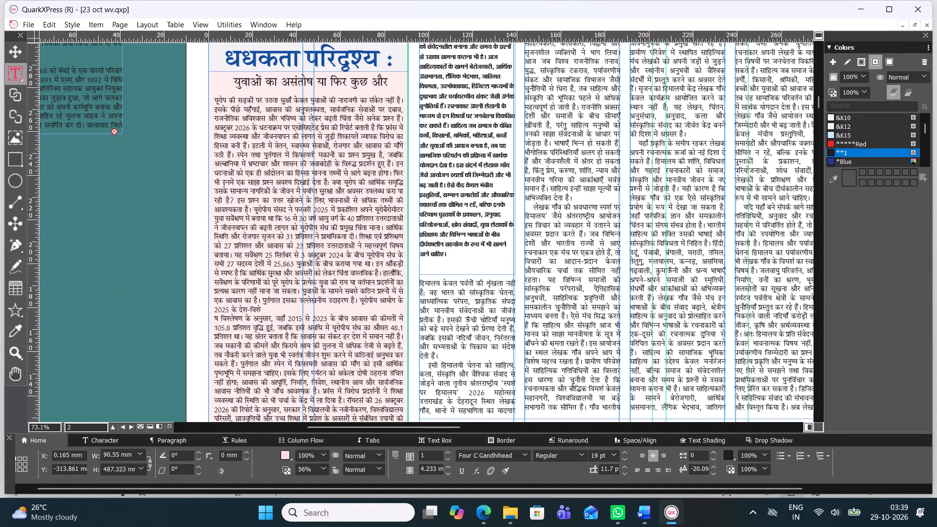
scroll(353, 92, "up", 1)
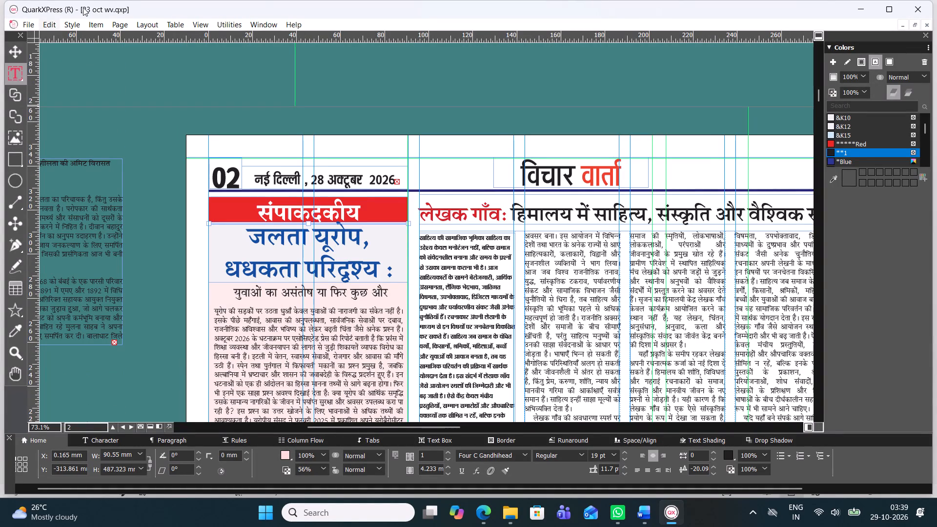
left_click(21, 54)
left_click(400, 245)
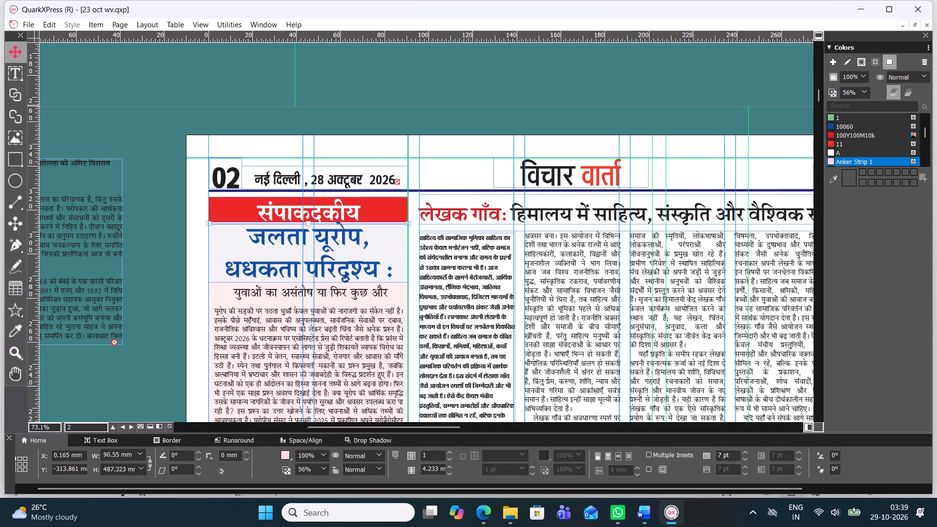
left_click(837, 114)
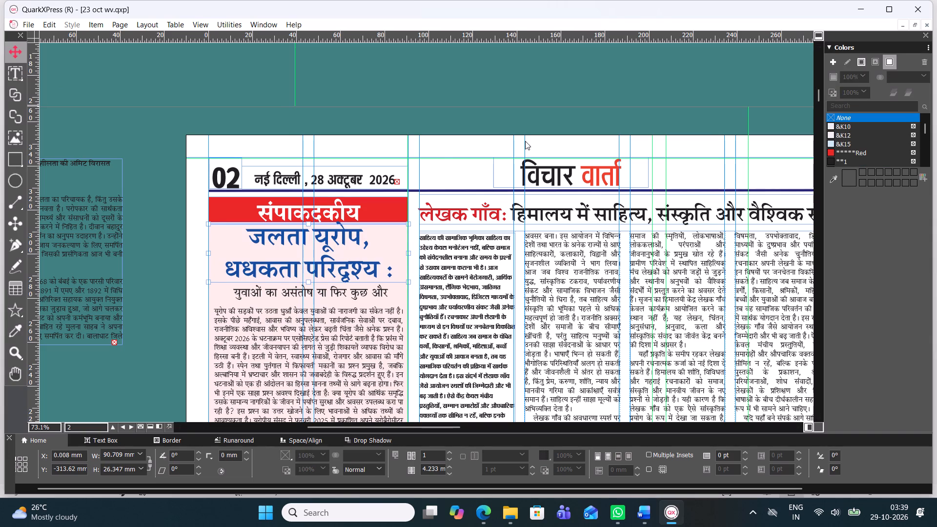
Set the subheading line under the blue editorial headline to the Four C Gandhihead font and enlarge it to 21 pt.
left_click(291, 297)
triple_click(291, 296)
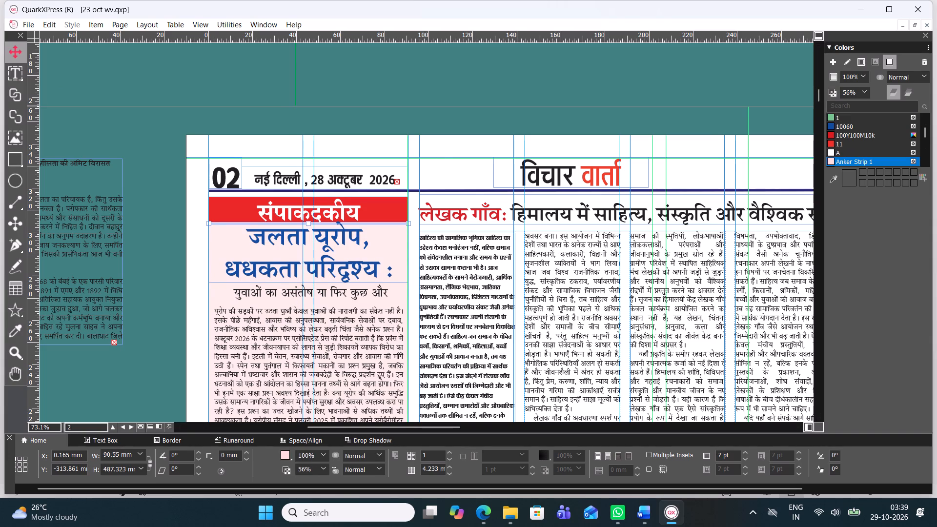
left_click(292, 296)
left_click(292, 296)
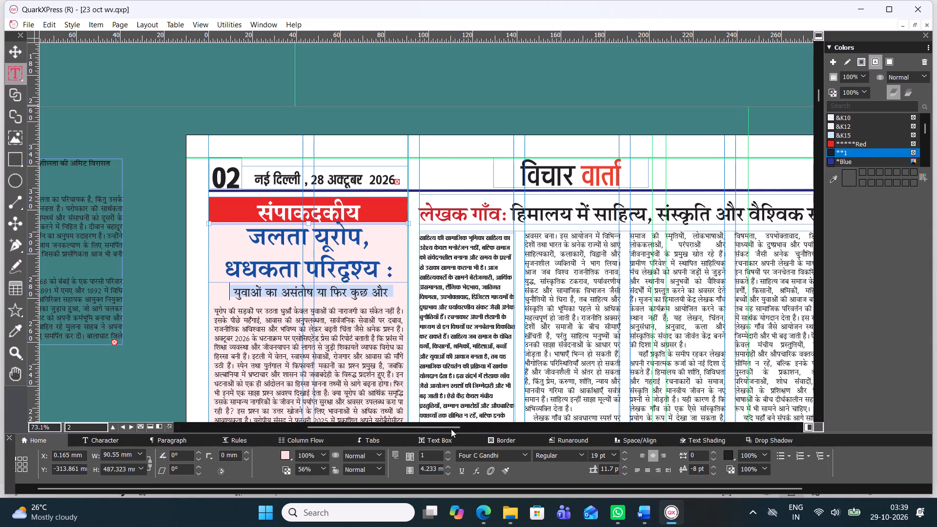
left_click(524, 454)
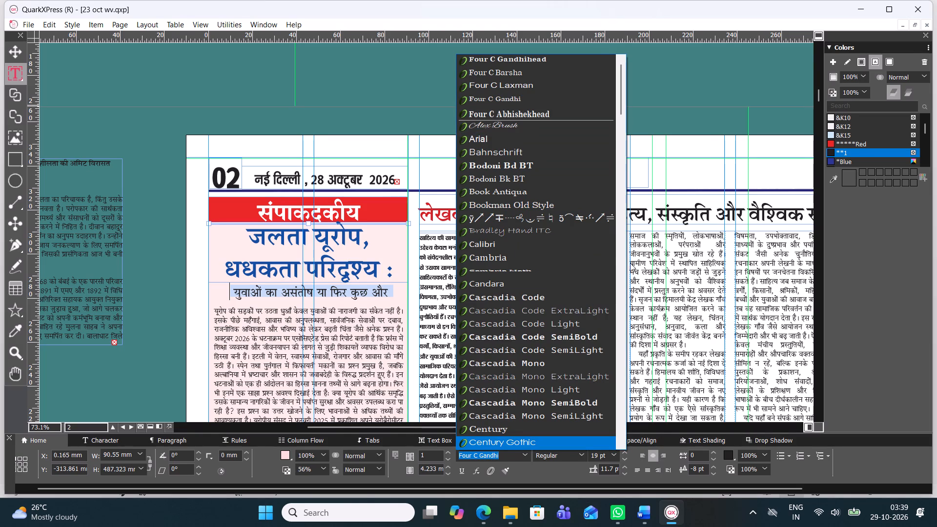
left_click(625, 218)
left_click(264, 290)
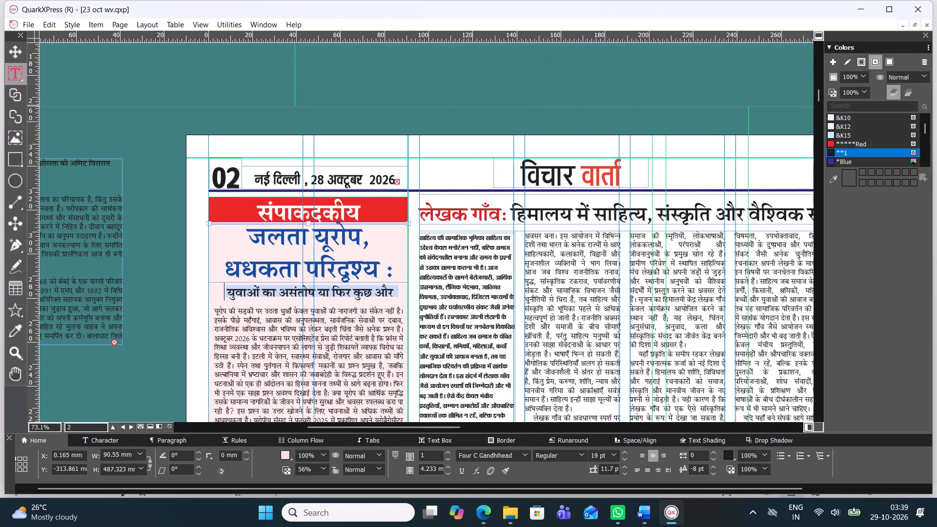
left_click(523, 454)
left_click(705, 86)
key("ctrl+alt+shift+period")
key("ctrl+alt+shift+period")
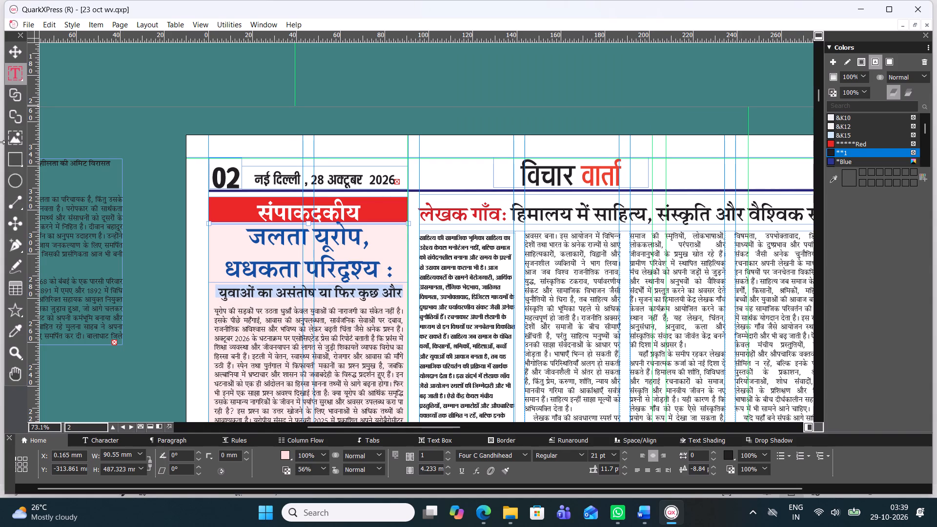
Shorten the pink editorial text box from its bottom edge to a height of about 482 mm, clear of the page's bottom rule.
left_click(8, 44)
scroll(113, 112, "down", 2)
scroll(194, 202, "down", 3)
scroll(196, 205, "up", 1)
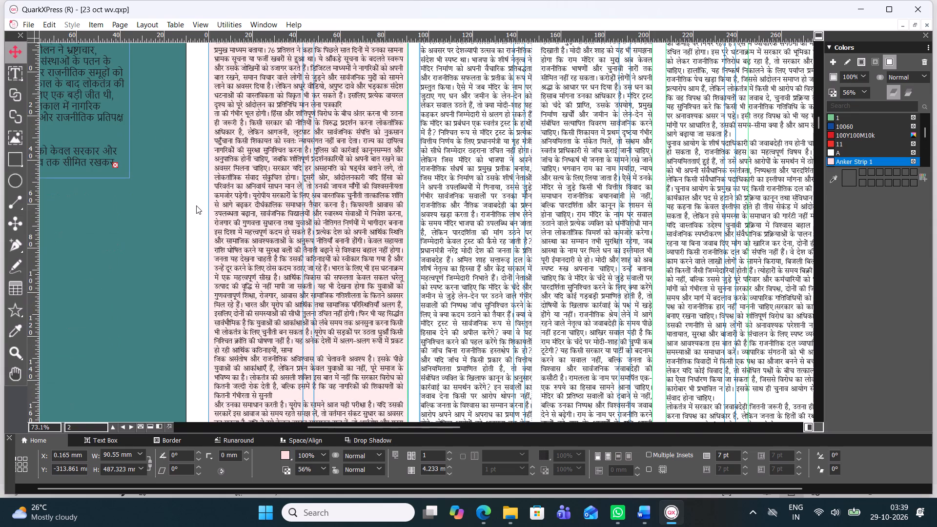
scroll(196, 205, "down", 1)
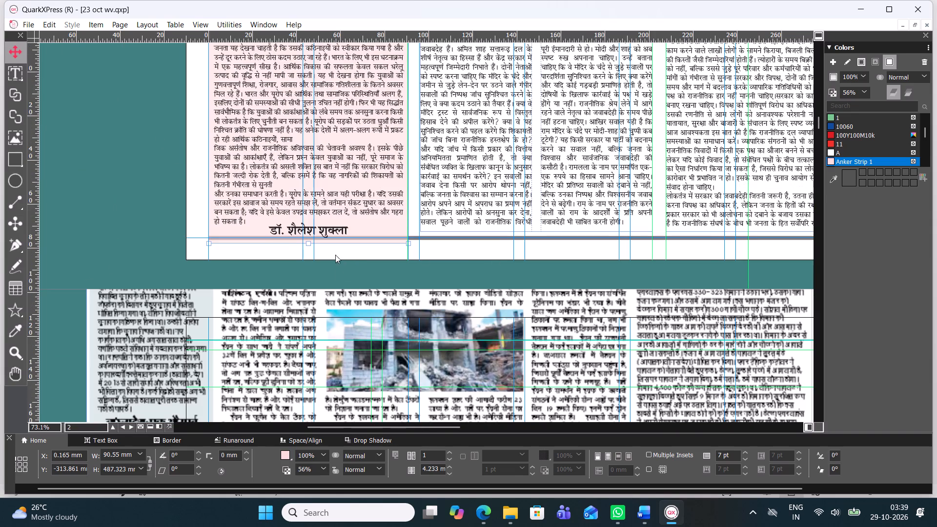
left_click_drag(308, 243, 305, 237)
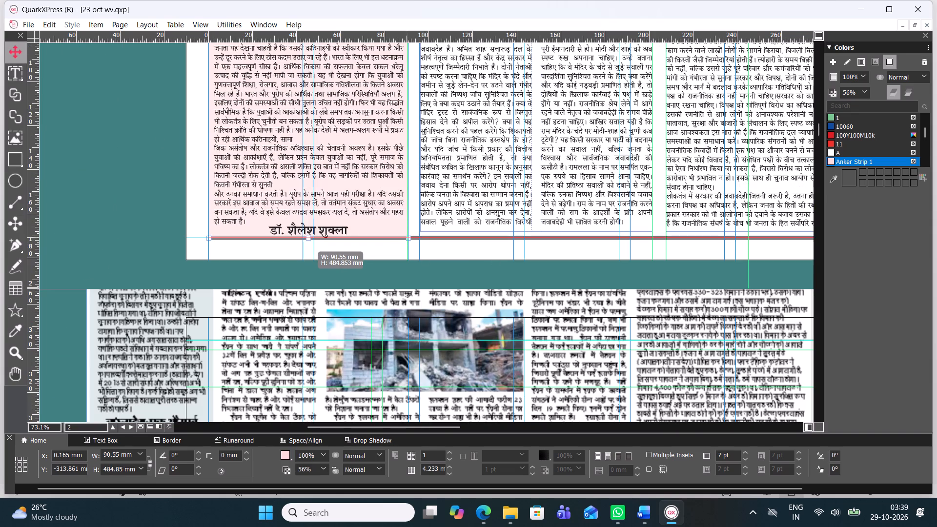
left_click_drag(305, 237, 304, 231)
Raise the author byline at the end of the editorial column by setting its baseline shift to -12.09 pt.
left_click(319, 234)
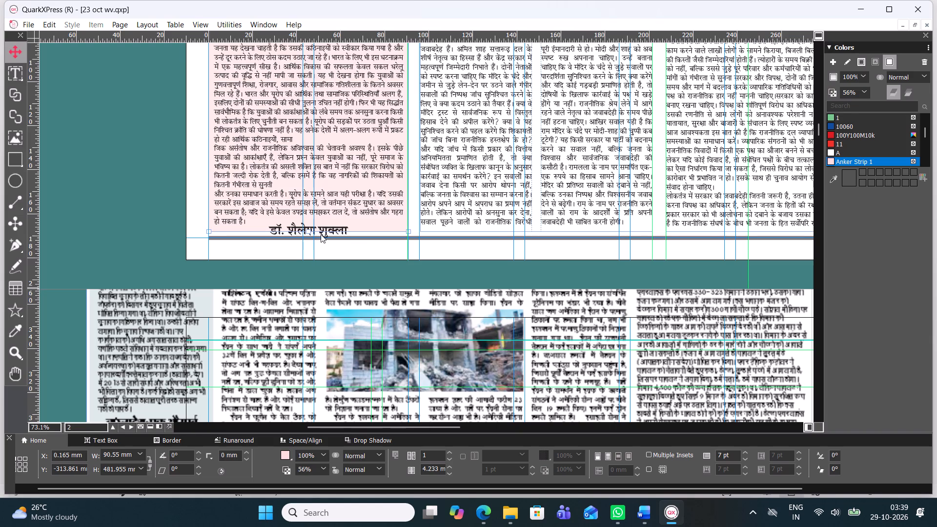
left_click(339, 228)
triple_click(336, 229)
double_click(336, 229)
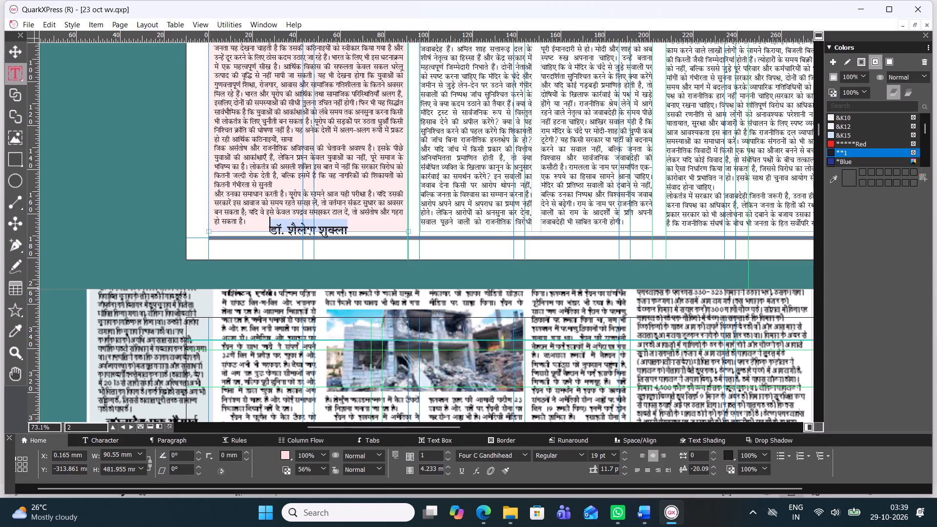
triple_click(711, 466)
triple_click(712, 466)
triple_click(712, 466)
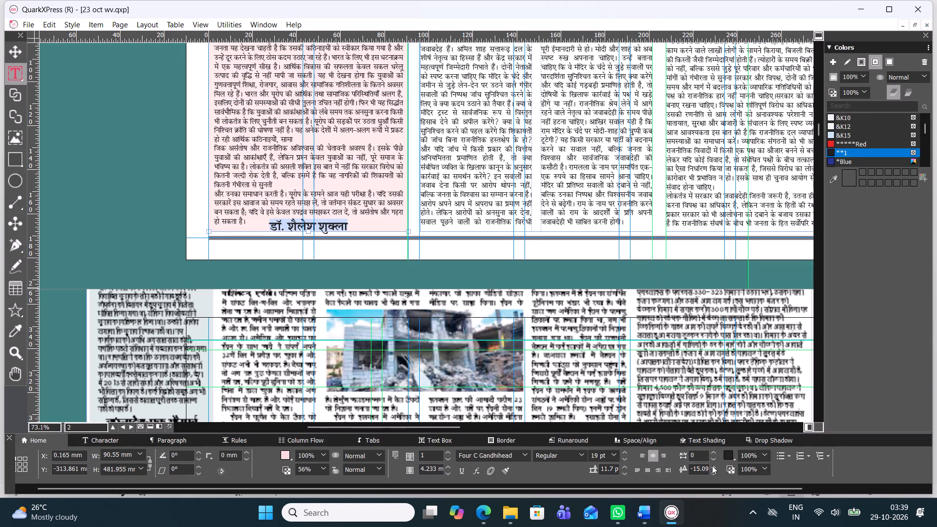
left_click(712, 466)
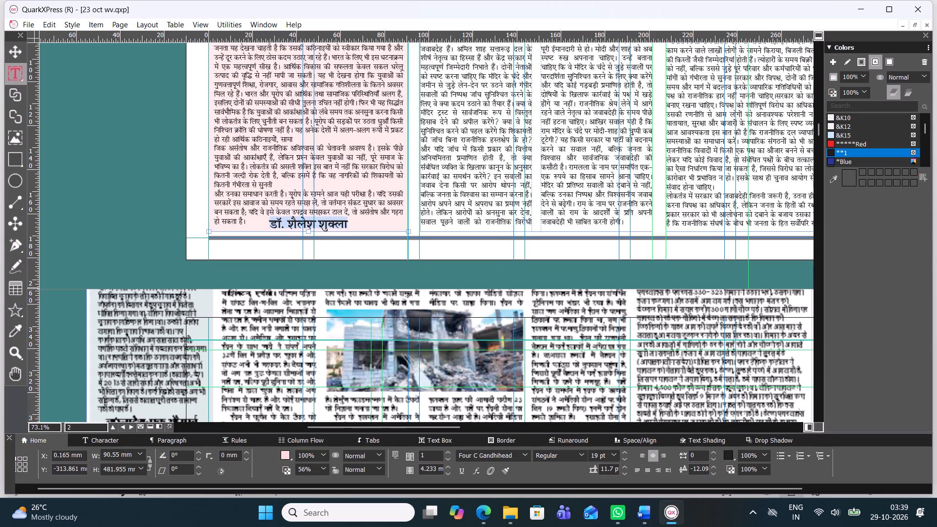
left_click(10, 53)
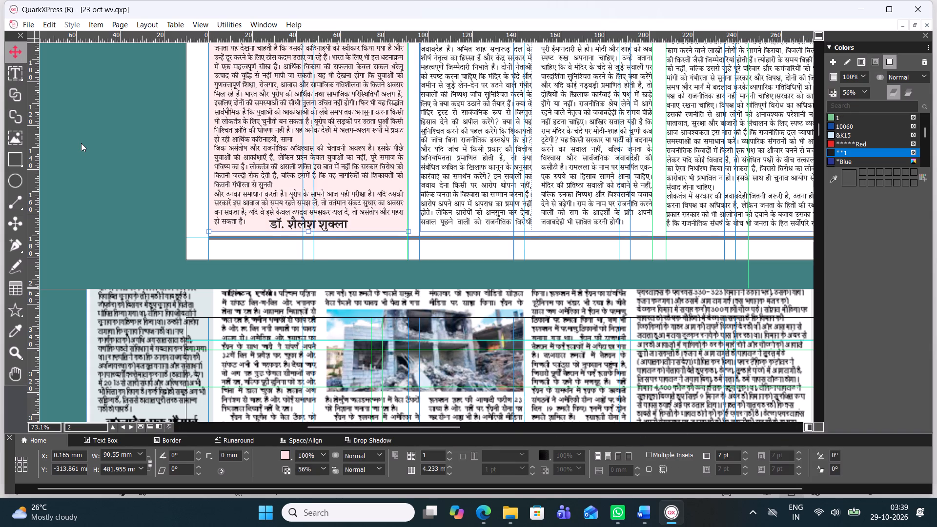
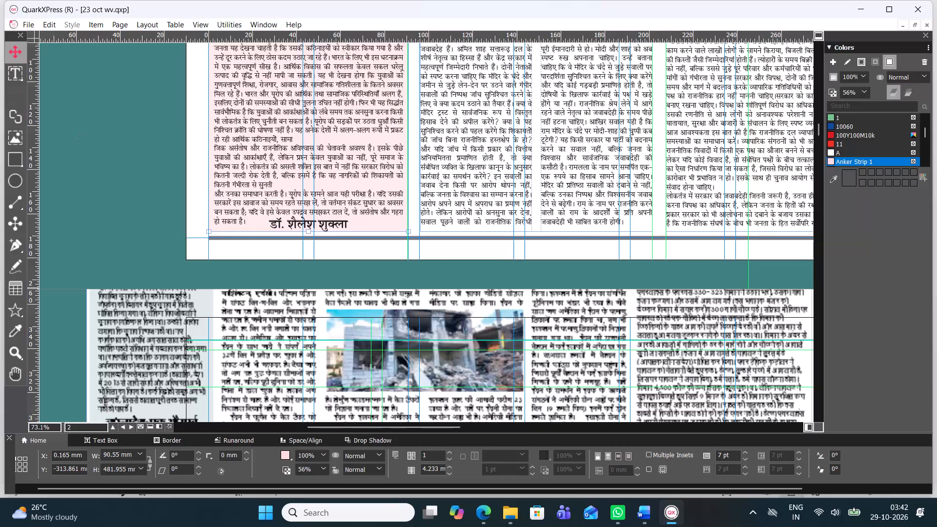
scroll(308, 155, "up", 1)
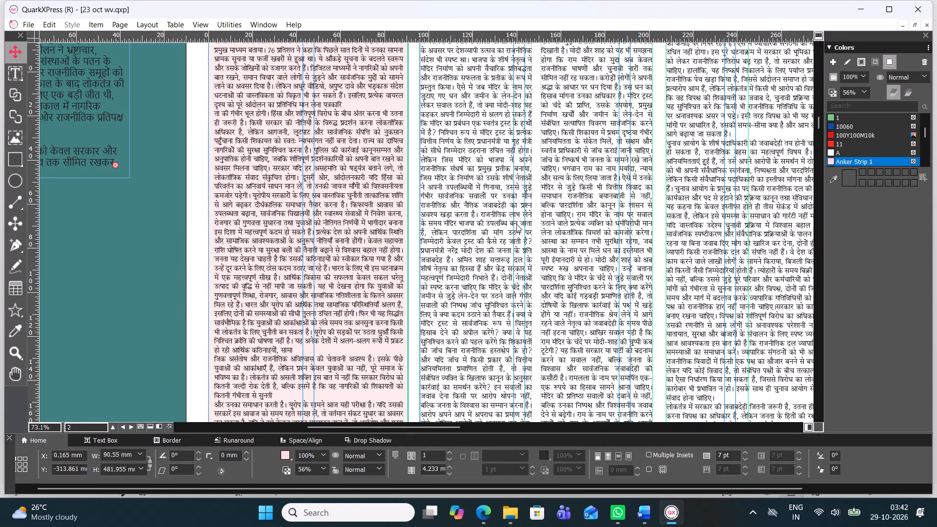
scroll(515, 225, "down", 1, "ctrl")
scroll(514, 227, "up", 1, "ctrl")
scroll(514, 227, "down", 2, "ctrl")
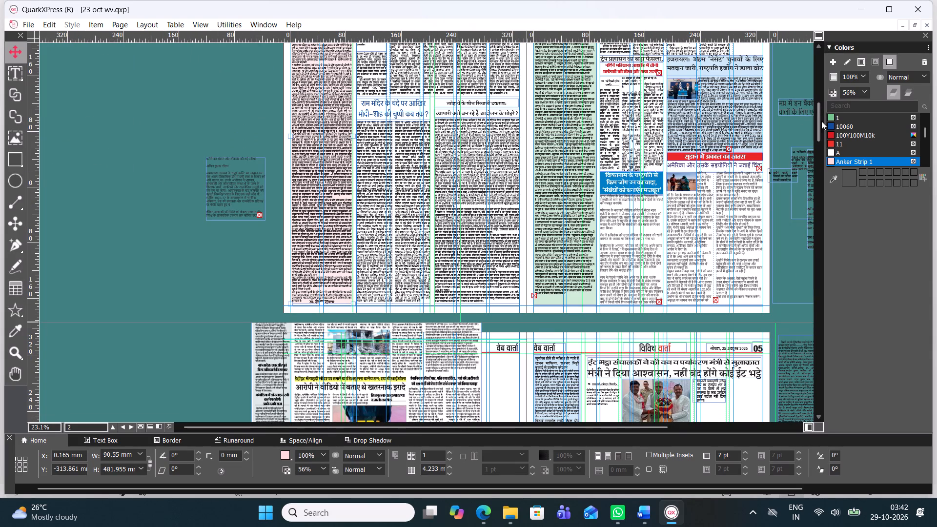
Switch to File Explorer and delete the old artical PDF from the Downloads folder.
left_click(509, 518)
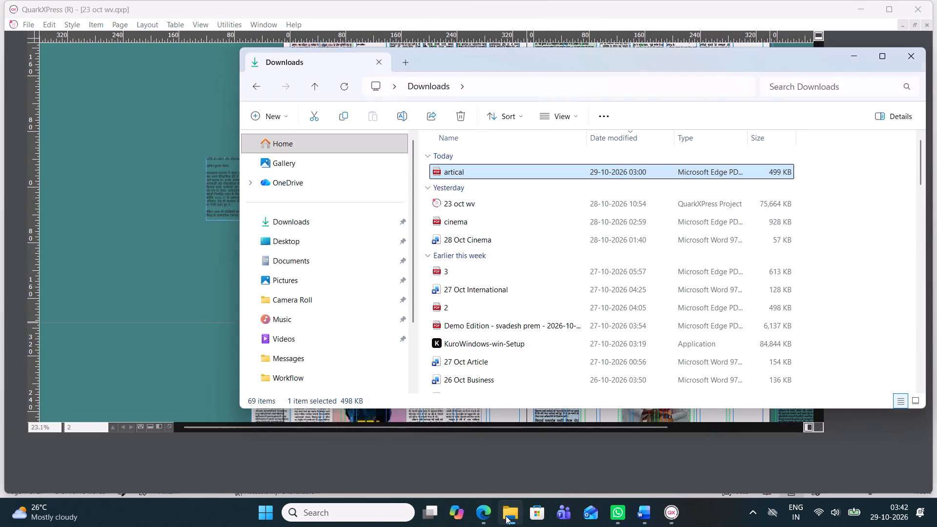
left_click(552, 170)
left_click(461, 125)
left_click(461, 125)
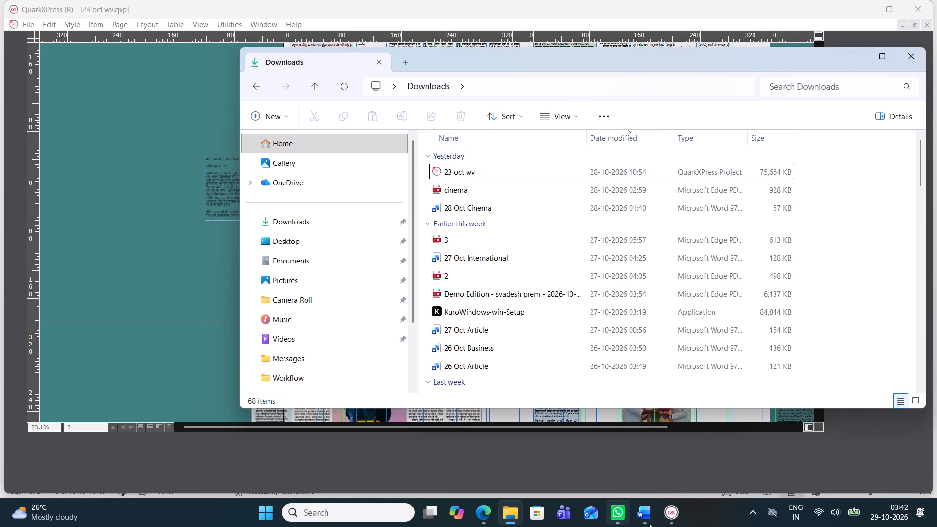
Back in QuarkXPress, export only page 2 as a PDF named artical to the Downloads folder.
left_click(671, 523)
right_click(207, 98)
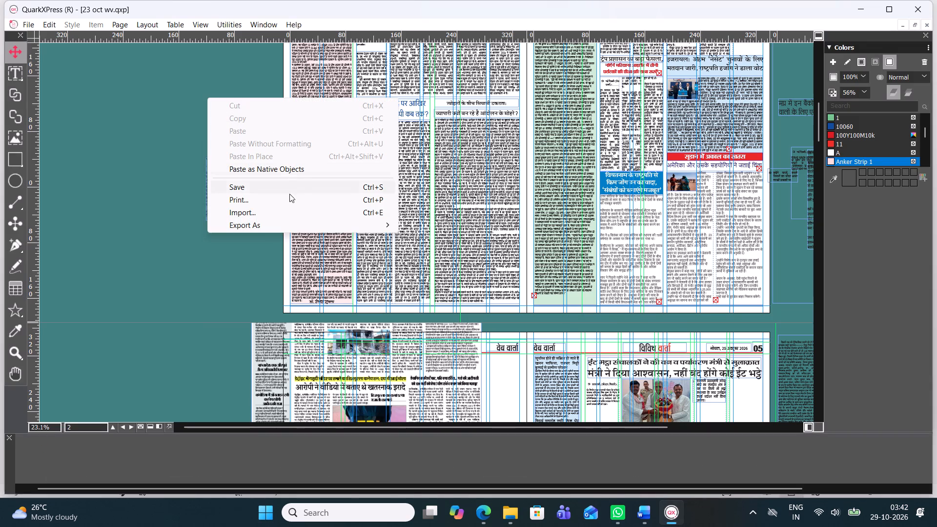
left_click(279, 229)
left_click(525, 226)
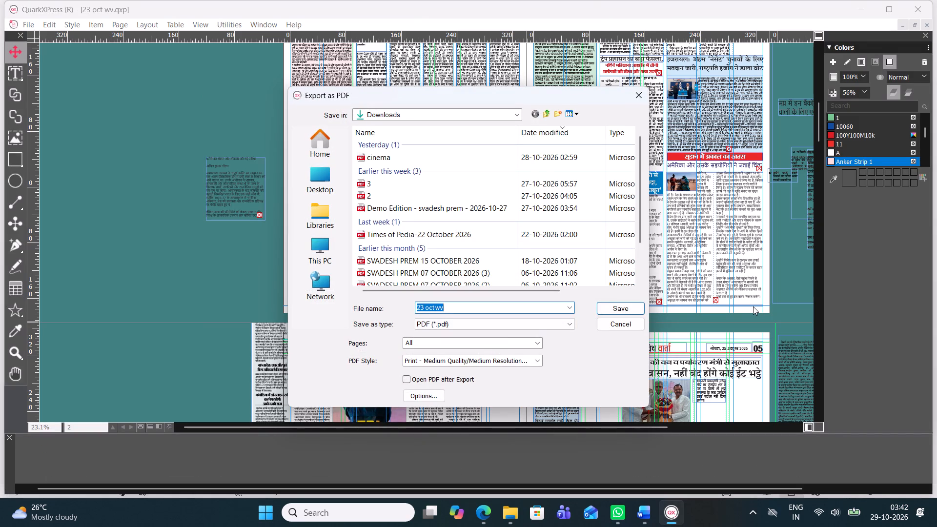
key("BackSpace")
type("artical")
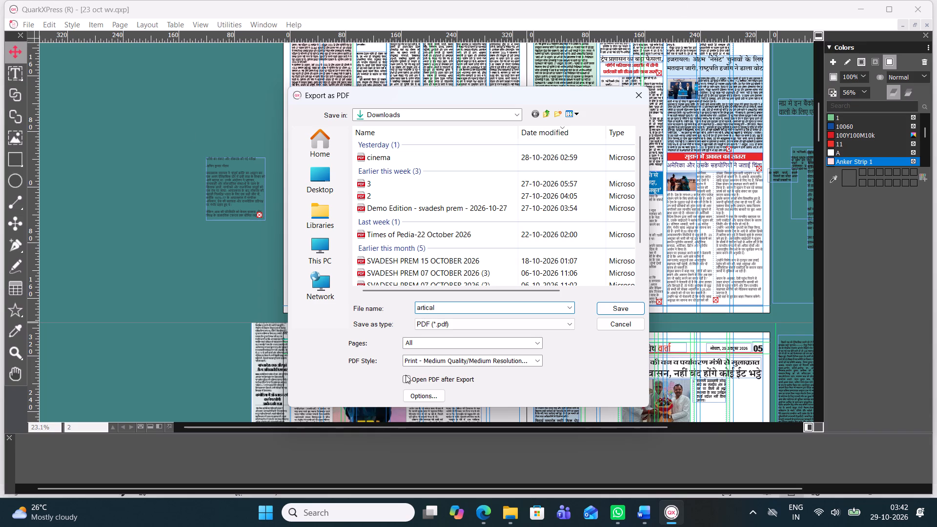
left_click_drag(426, 345, 378, 352)
key("2")
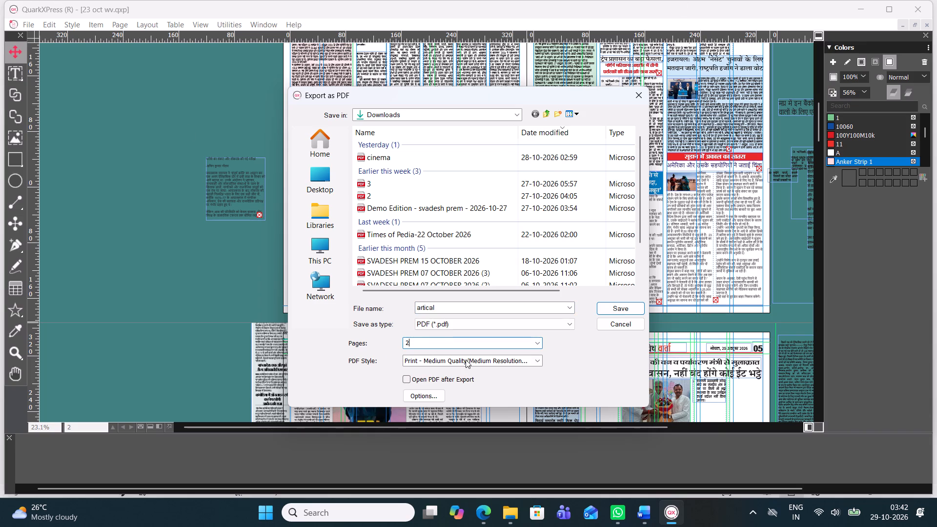
key("Return")
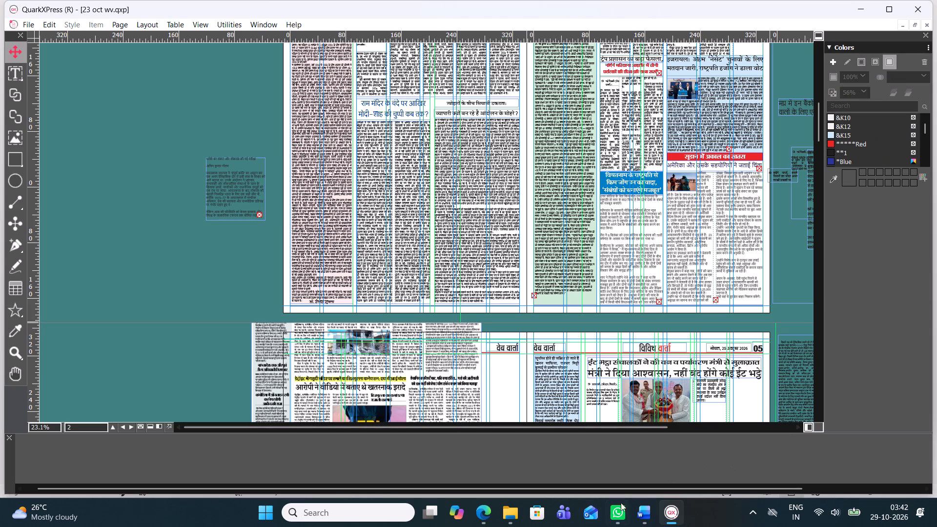
Open the newly exported artical PDF from Downloads and examine the opinion page's headlines, columns and byline from top to bottom.
left_click(515, 517)
double_click(533, 171)
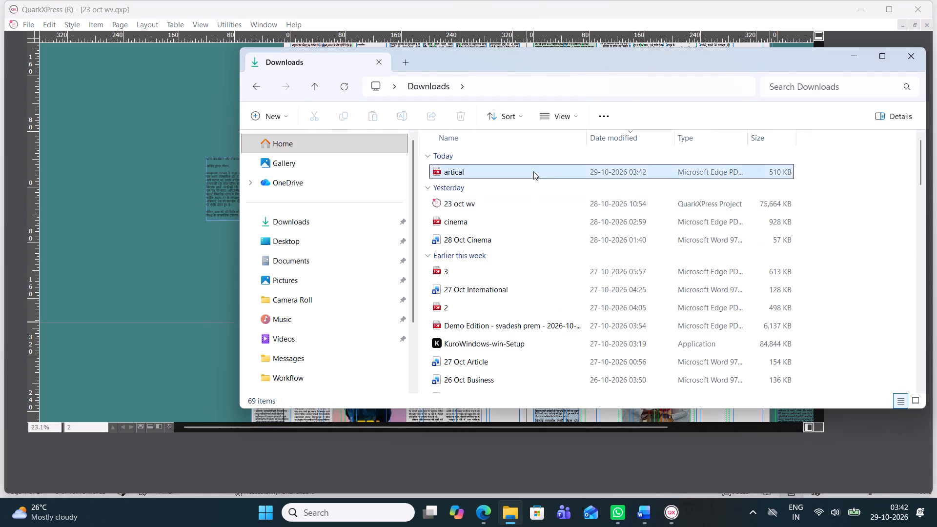
scroll(436, 304, "up", 5)
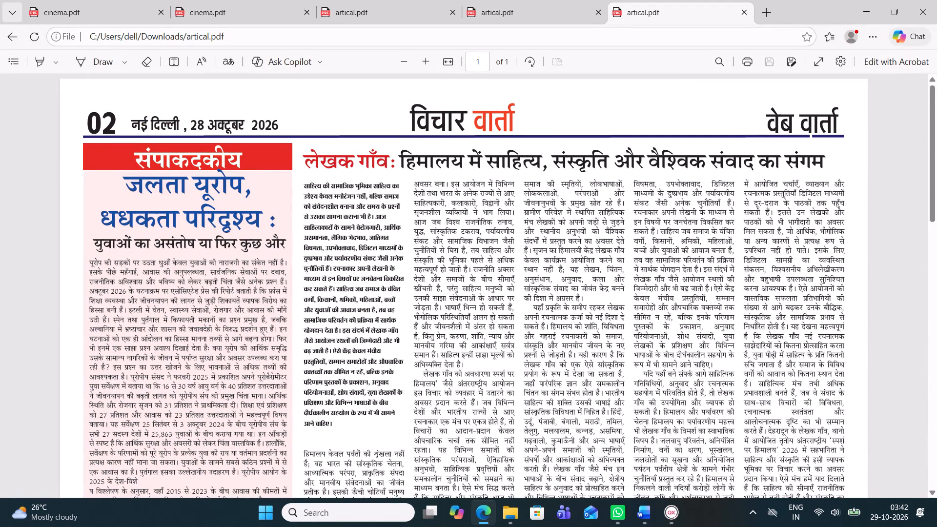
scroll(396, 284, "down", 1)
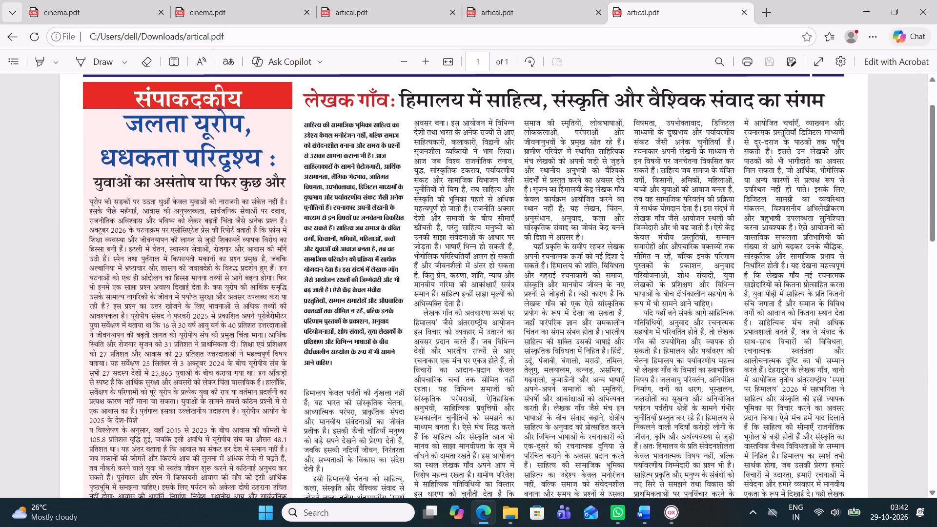
scroll(396, 284, "down", 6)
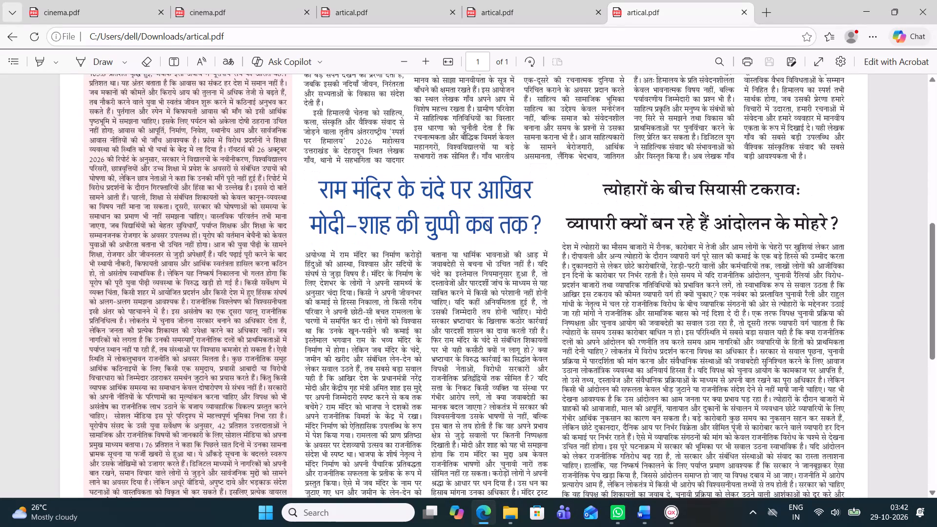
scroll(396, 284, "down", 5)
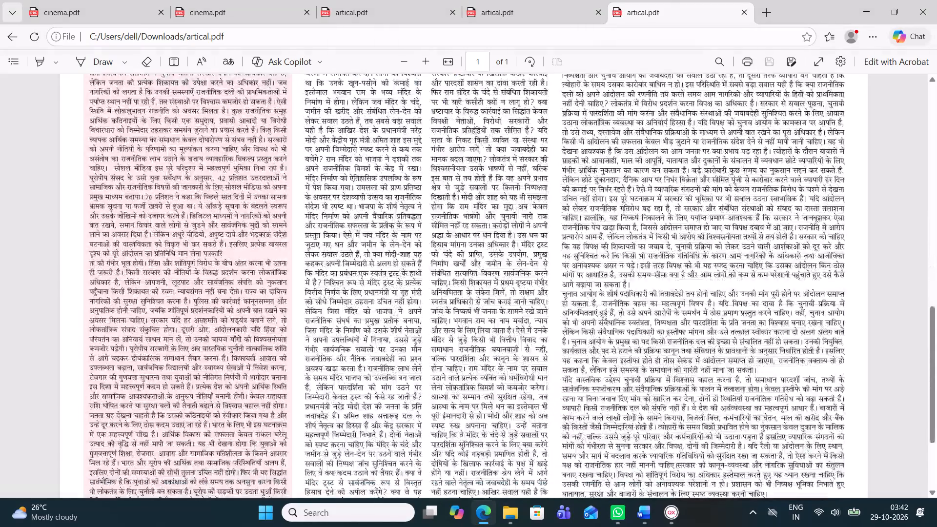
scroll(396, 284, "down", 3)
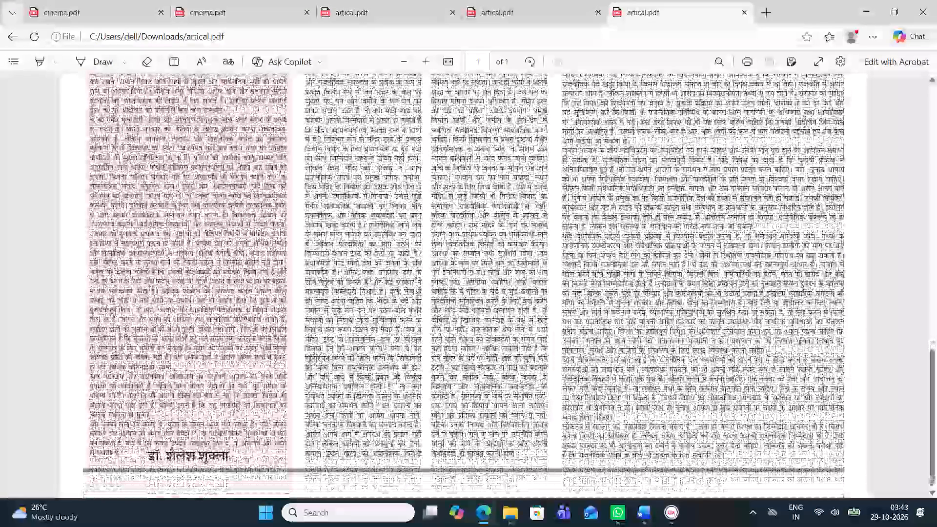
scroll(396, 284, "down", 1)
scroll(395, 284, "up", 2)
scroll(395, 284, "down", 1)
scroll(395, 284, "up", 1)
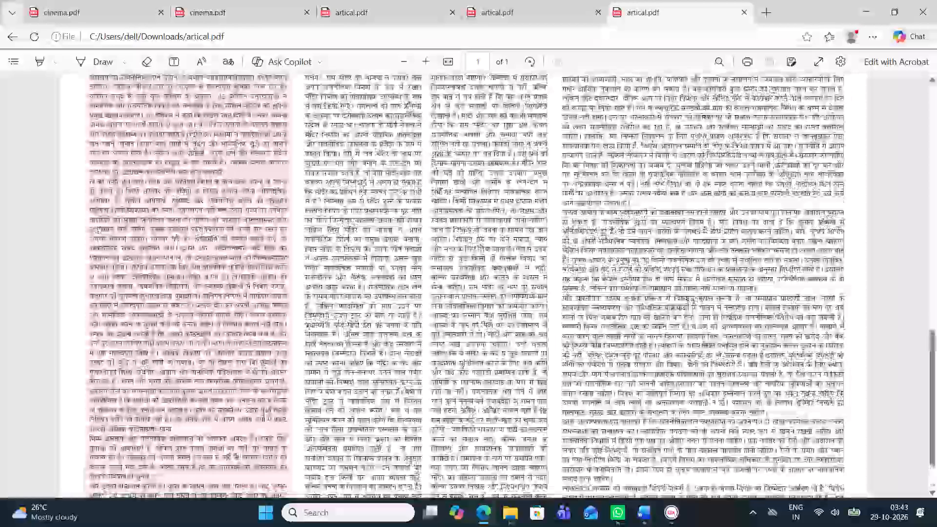
scroll(395, 284, "up", 4)
scroll(395, 284, "down", 1)
scroll(395, 284, "up", 2)
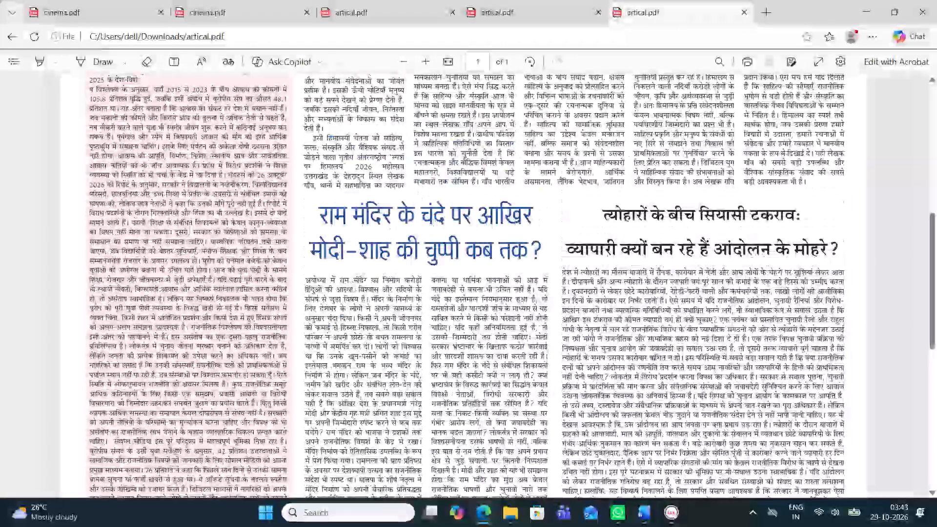
scroll(395, 284, "up", 8)
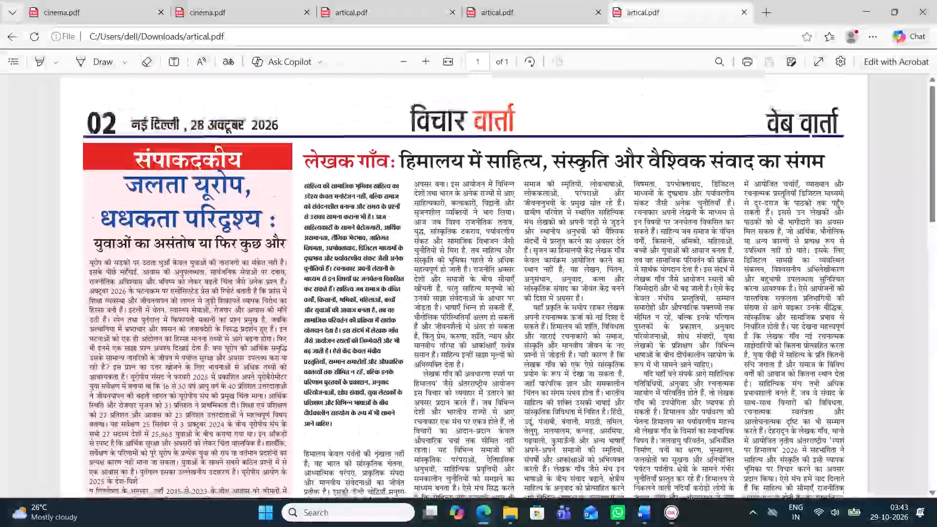
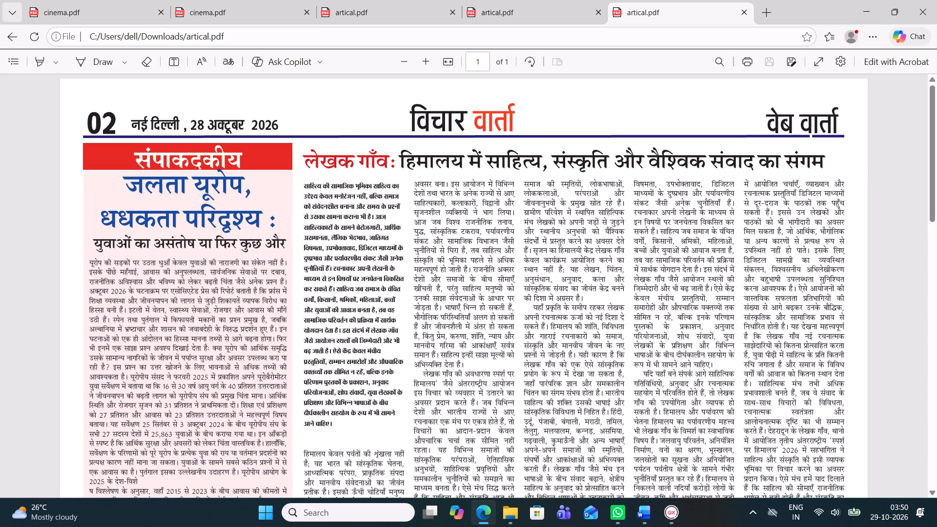
Proof the exported artical PDF, examining the editorial, the article columns, the lower headlines and the byline.
scroll(452, 102, "down", 2)
scroll(391, 82, "down", 1)
scroll(371, 328, "down", 8)
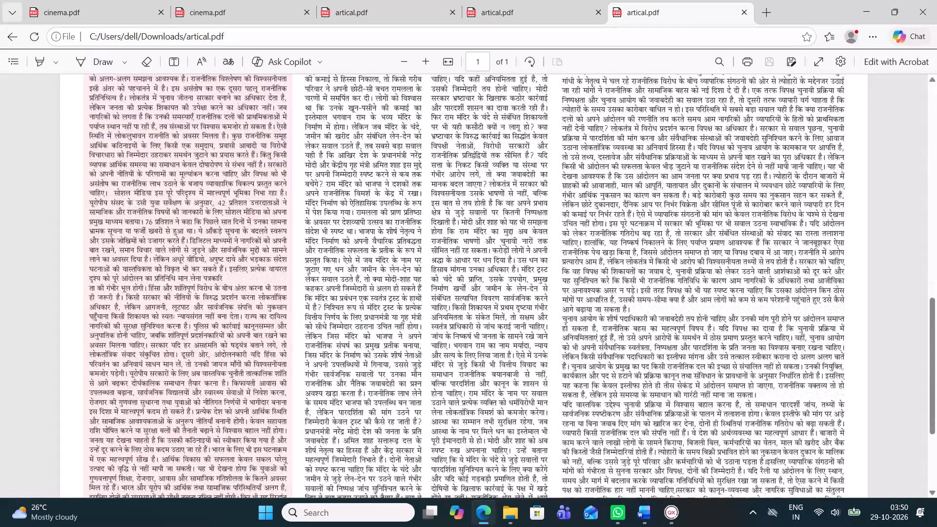
scroll(378, 295, "down", 2)
scroll(381, 304, "up", 1)
scroll(381, 304, "down", 2)
scroll(381, 304, "up", 1)
scroll(381, 304, "down", 3)
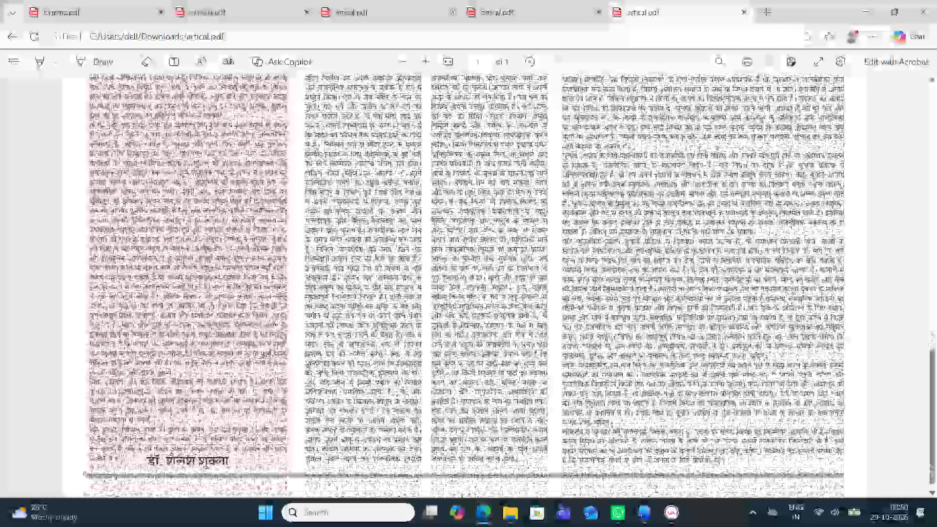
scroll(381, 304, "up", 4)
scroll(381, 304, "down", 2, "ctrl")
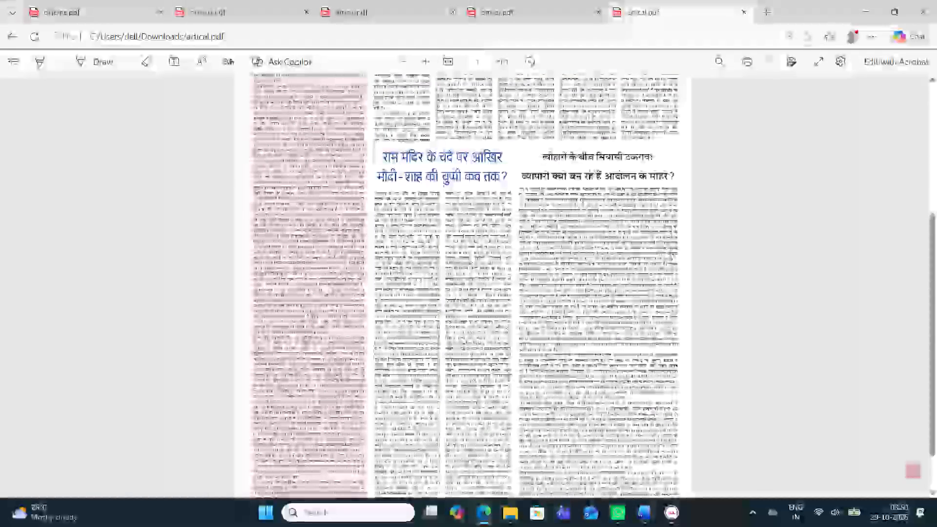
scroll(381, 304, "up", 6)
scroll(381, 304, "down", 1)
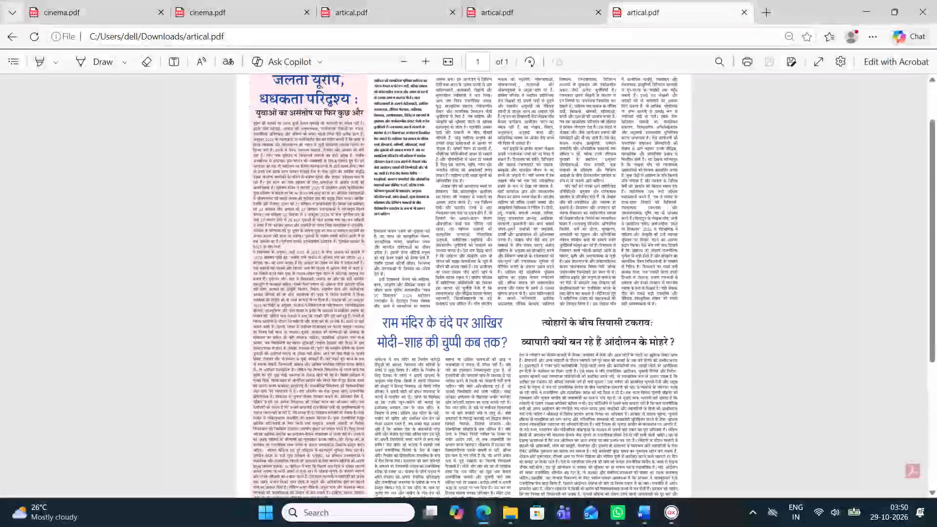
Back in QuarkXPress, nudge the editorial headline box "जलता यूरोप, धधकता परिदृश्य" on page 2 down by about 1 mm.
left_click(670, 514)
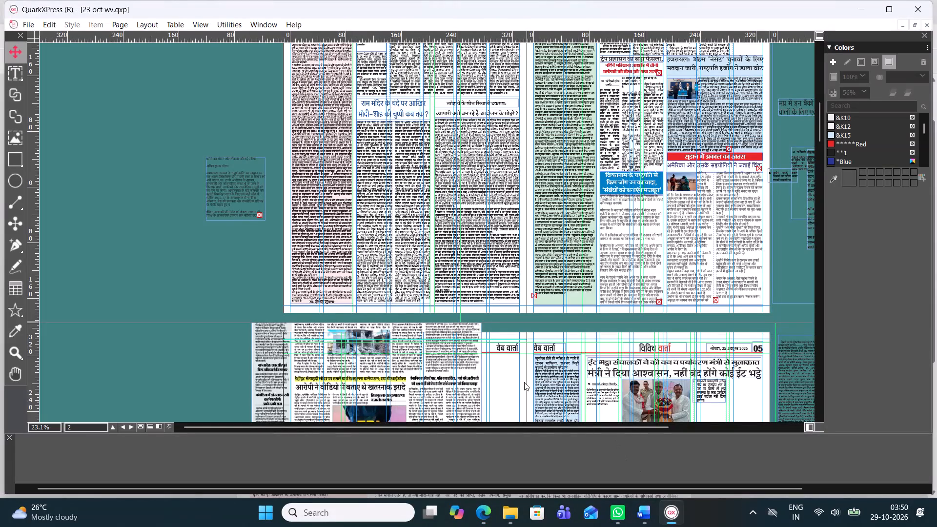
scroll(416, 170, "up", 2)
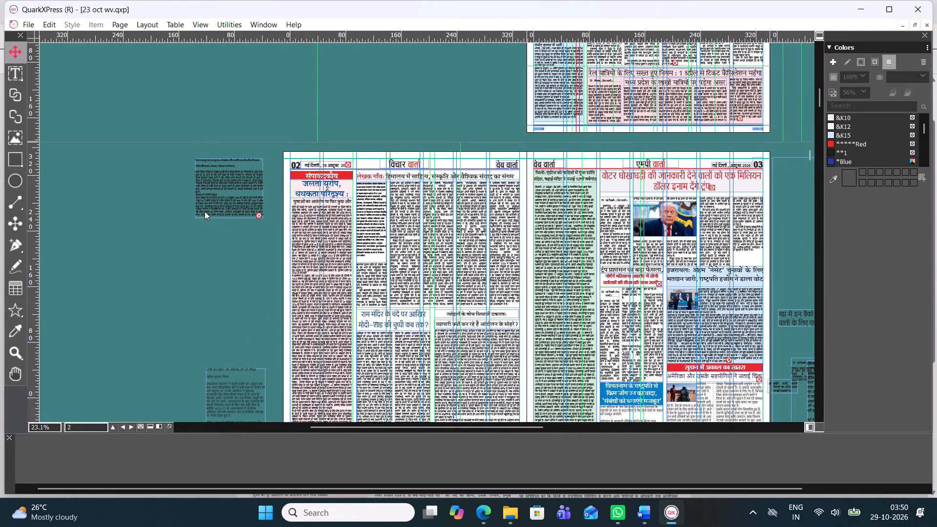
scroll(204, 211, "up", 2, "ctrl")
left_click(204, 187)
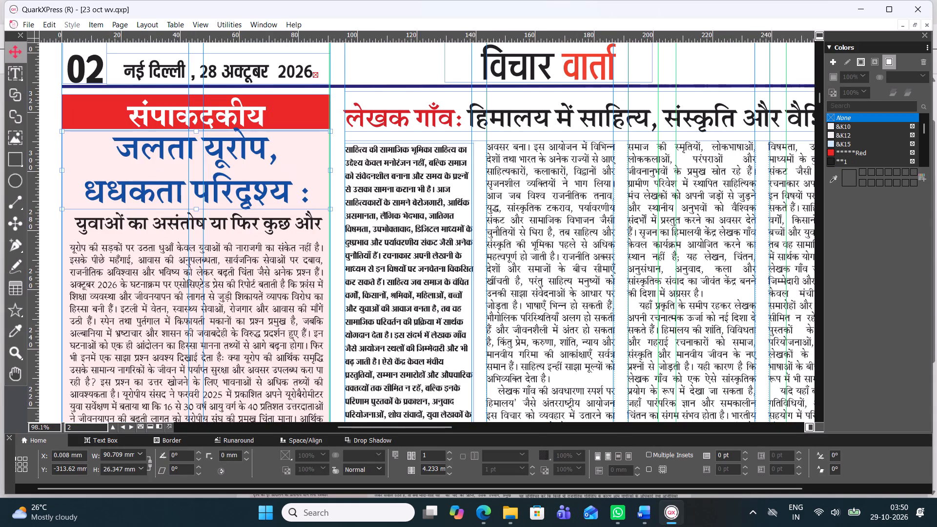
key("Down")
key("Down")
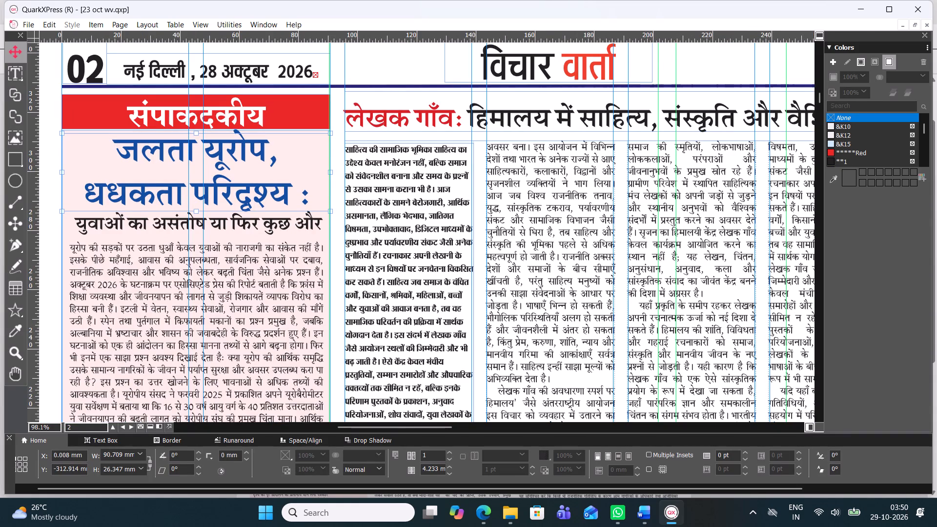
key("Down")
key("Down")
key("Down")
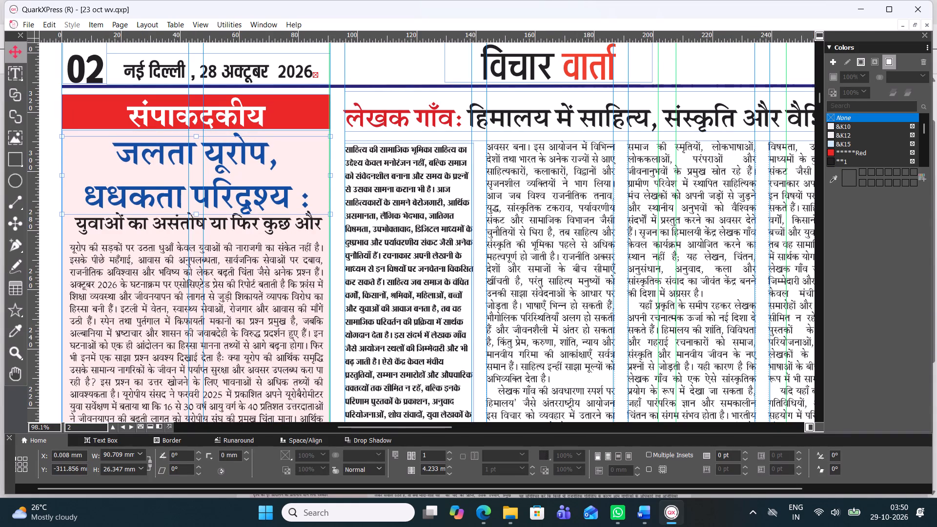
key("Up")
key("Up")
key("Up")
key("Up")
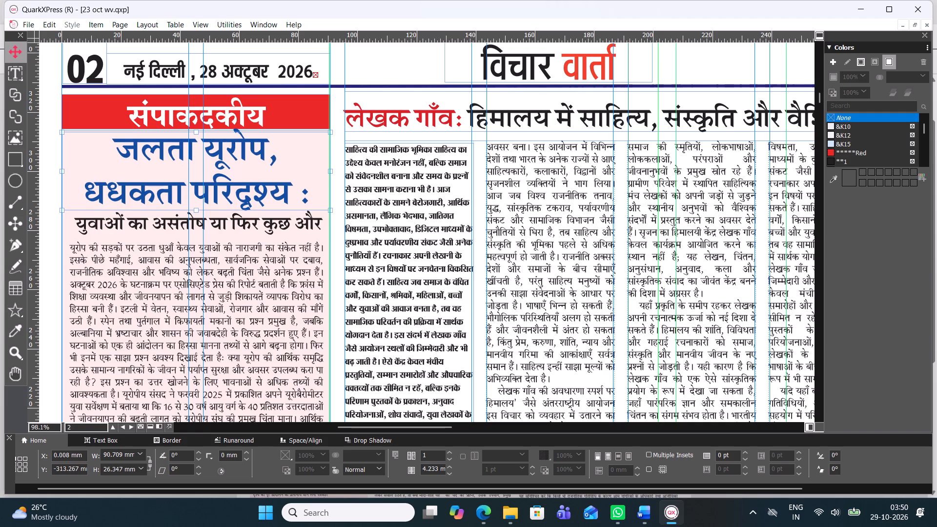
key("Down")
key("Down")
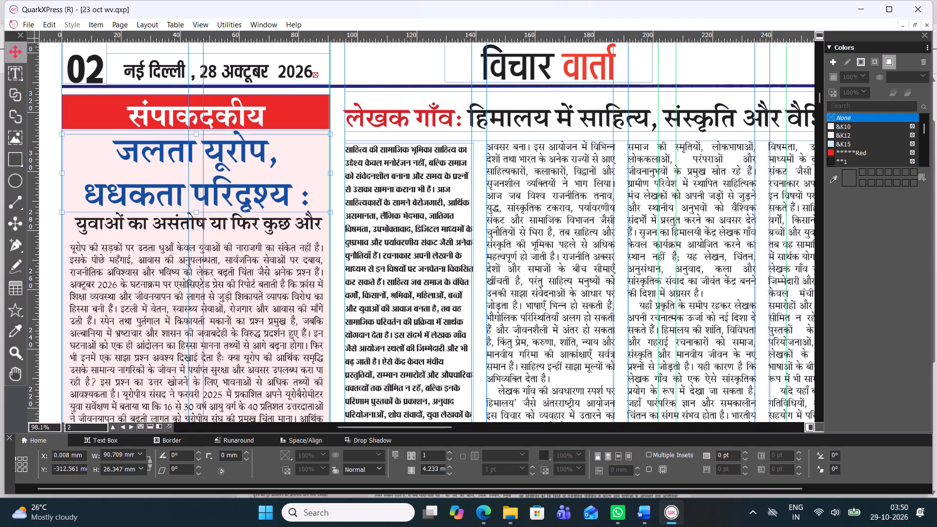
left_click(9, 55)
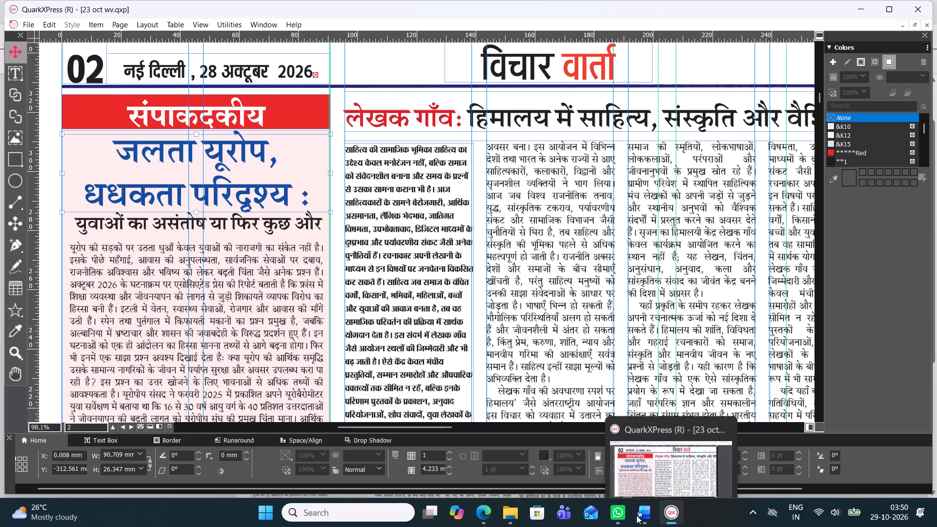
Switch to File Explorer, open the artical PDF from Downloads again and examine the headline area of the opinion page.
left_click(527, 525)
left_click(506, 522)
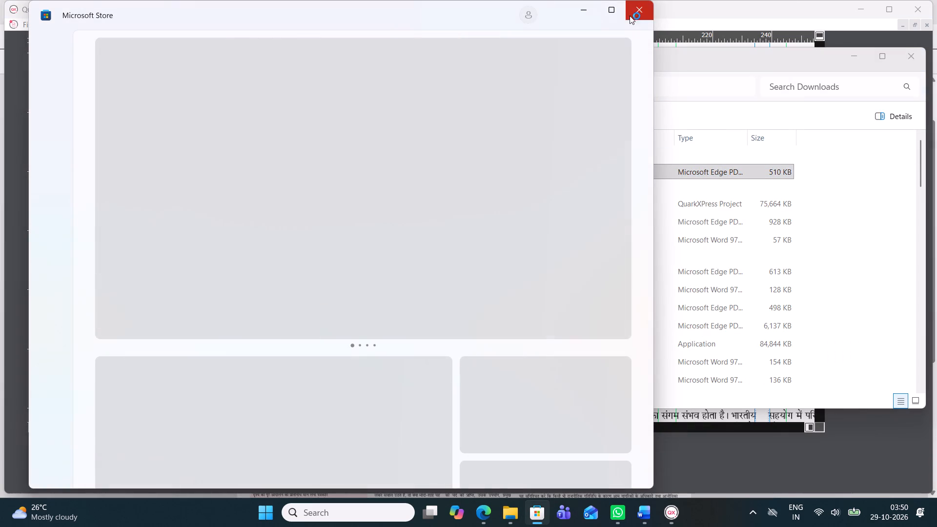
left_click(628, 12)
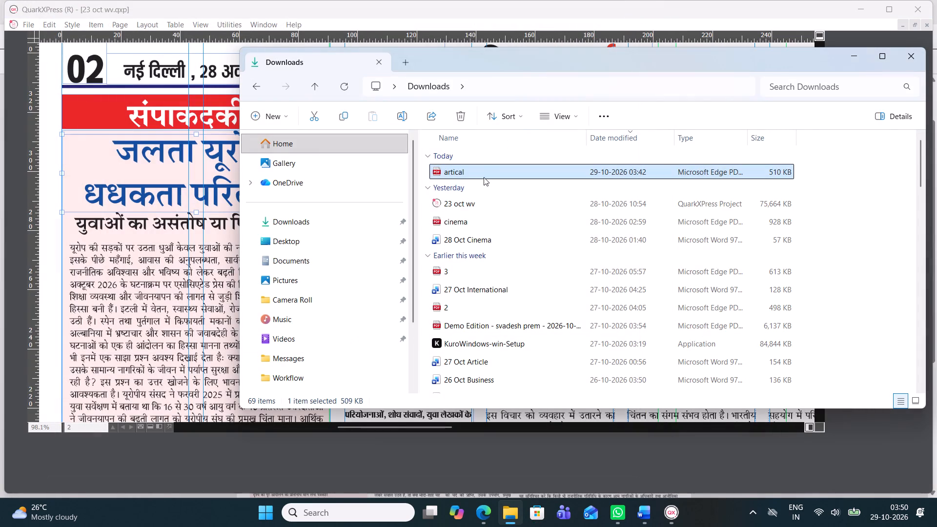
double_click(484, 176)
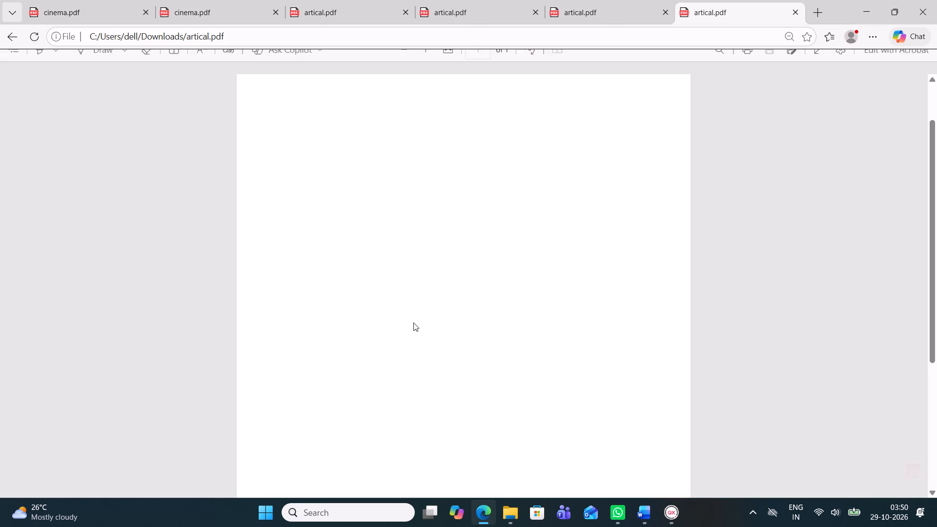
scroll(455, 346, "up", 2)
scroll(455, 346, "down", 1)
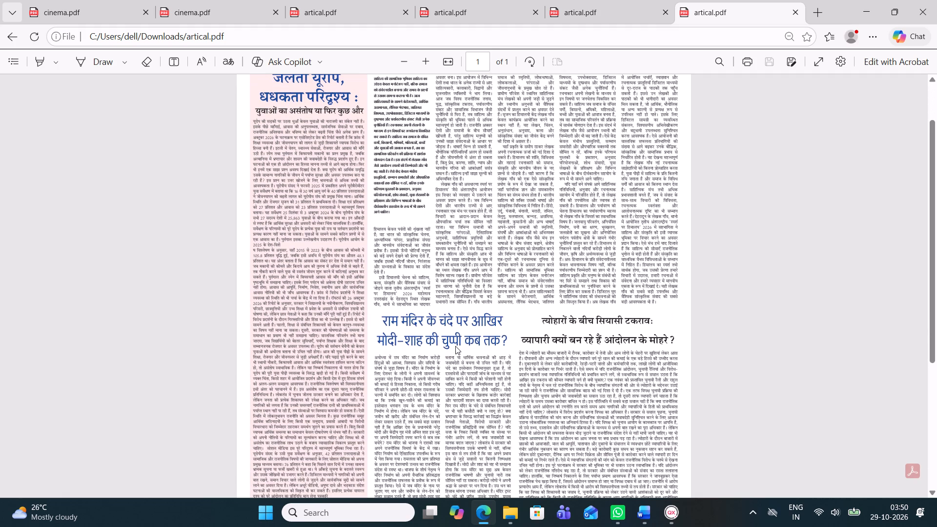
scroll(455, 345, "up", 2)
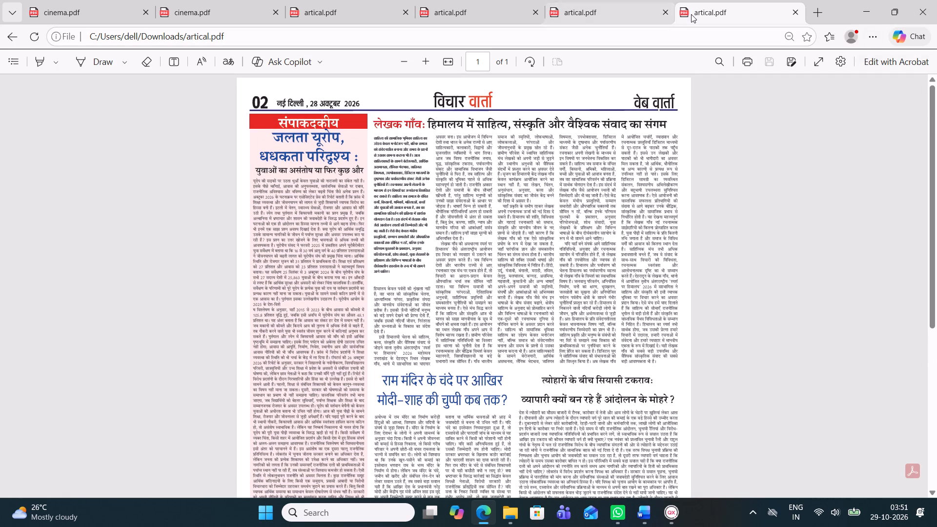
Close all the open artical PDF copies and shut the browser window.
left_click(668, 16)
left_click(668, 16)
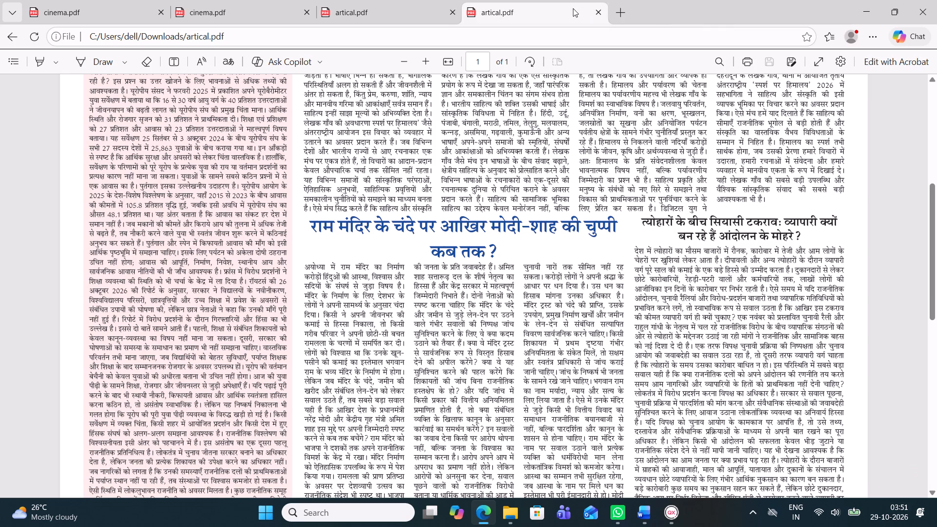
left_click(597, 18)
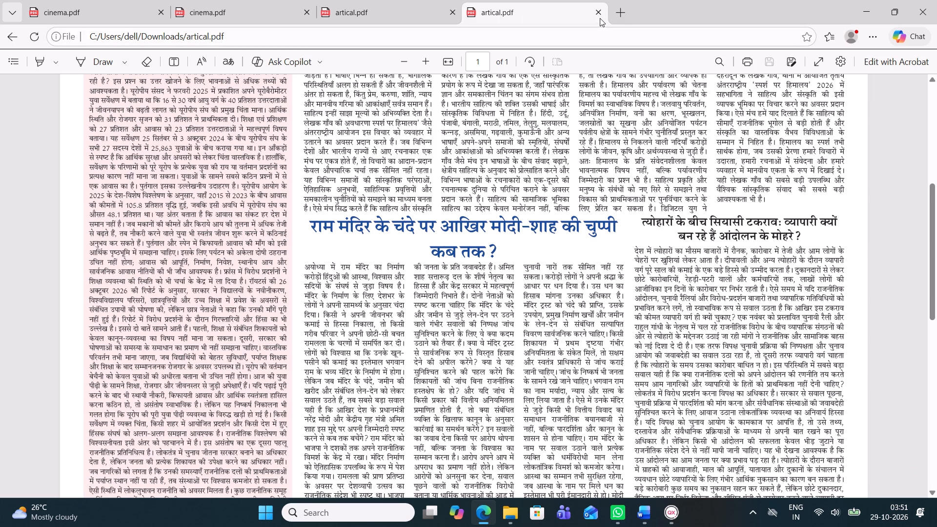
left_click(594, 14)
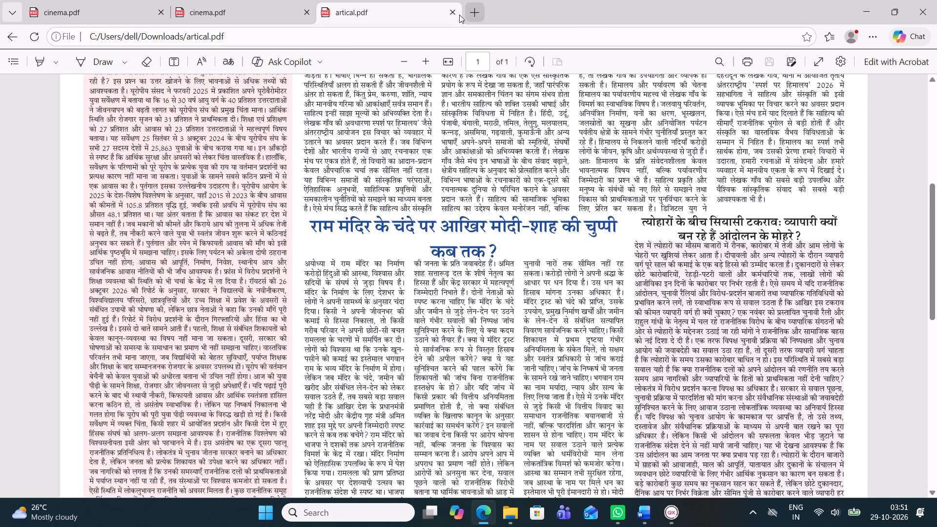
left_click(453, 16)
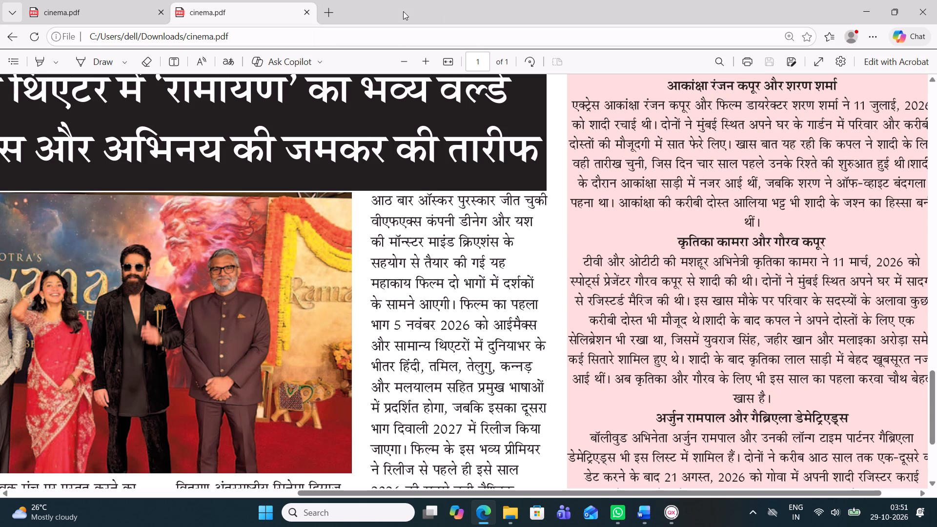
left_click(922, 16)
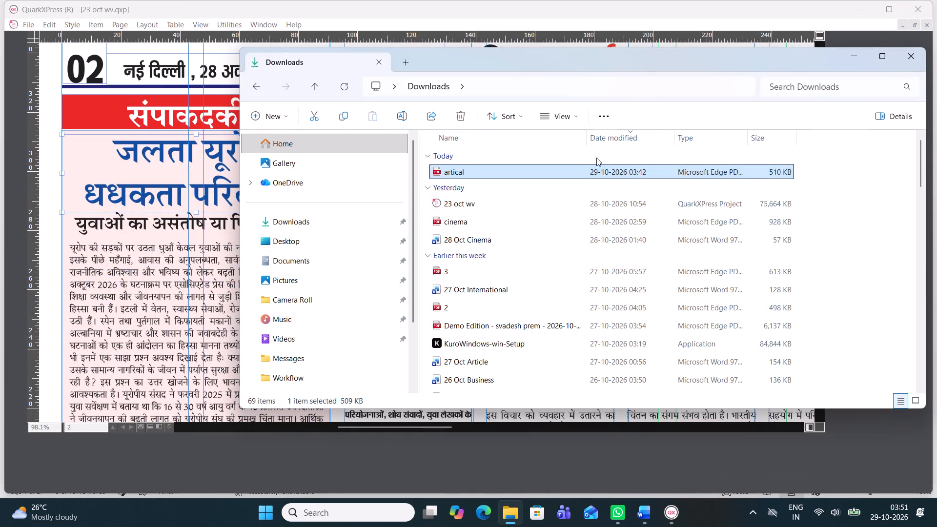
Delete the old artical PDF from the Downloads folder and close File Explorer.
left_click(591, 172)
left_click(468, 123)
left_click(909, 59)
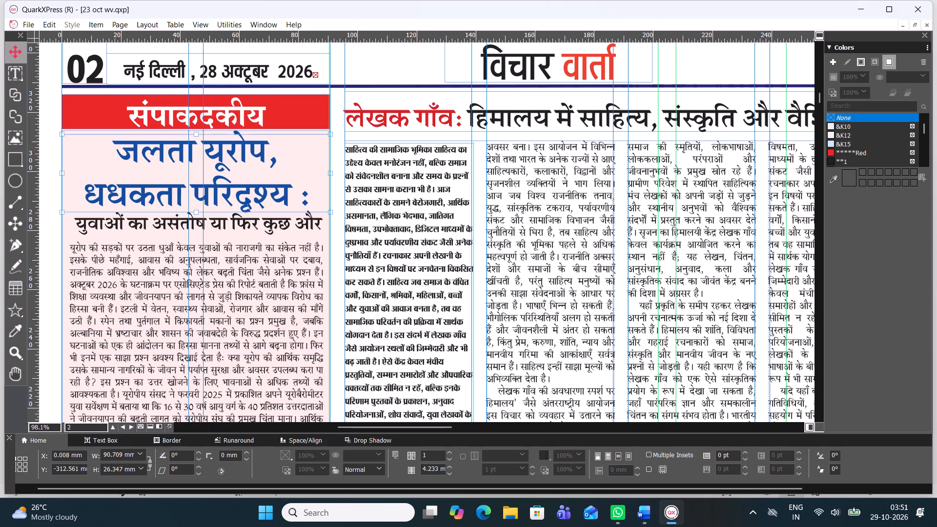
Set the baseline shift of the editorial subheading "युवाओं का असंतोष या फिर कुछ और" to -12.84 pt.
left_click(233, 226)
double_click(233, 226)
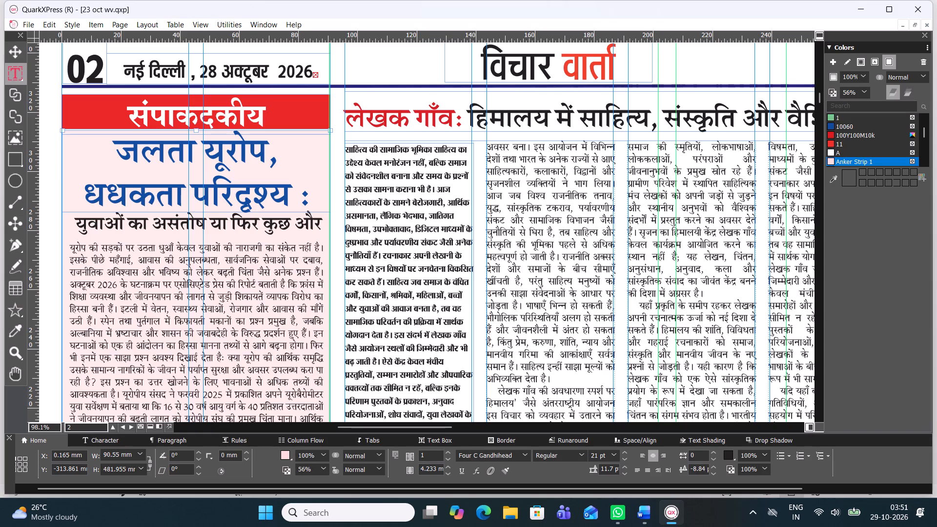
left_click_drag(321, 225, 116, 212)
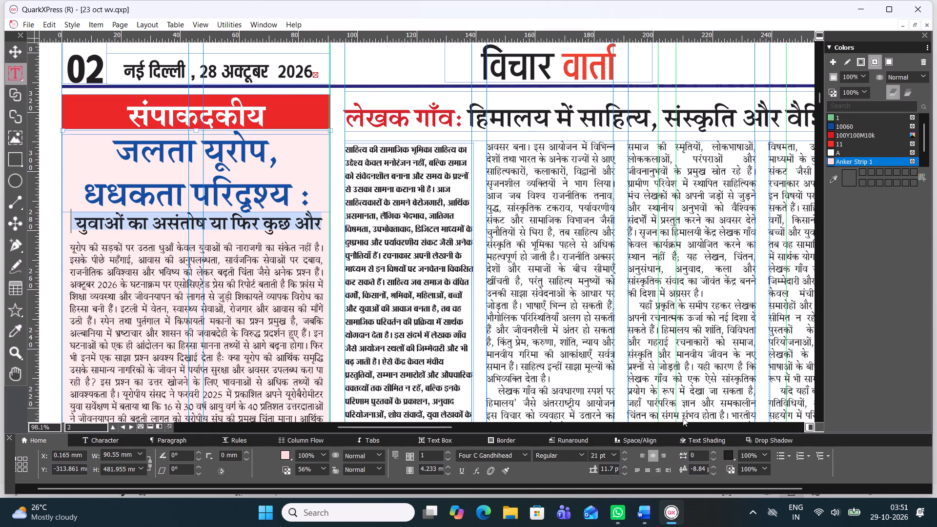
double_click(712, 471)
double_click(715, 478)
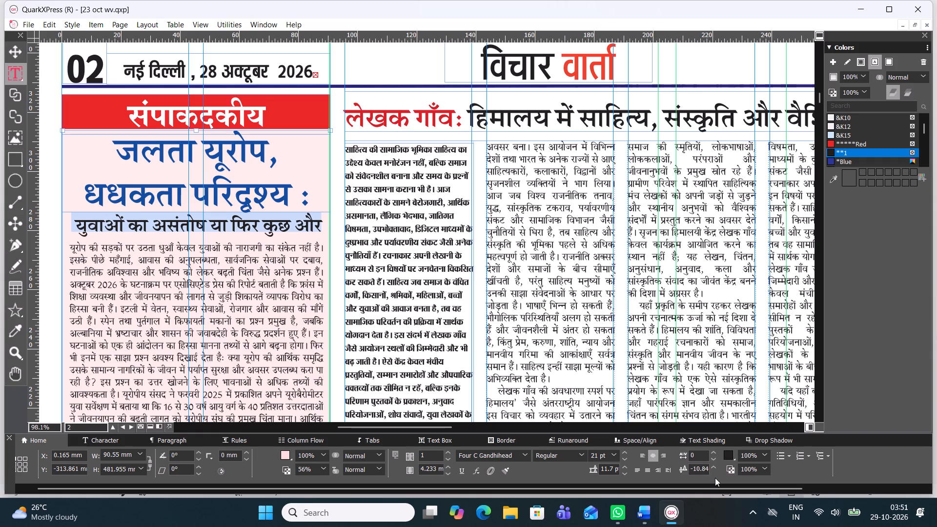
double_click(713, 472)
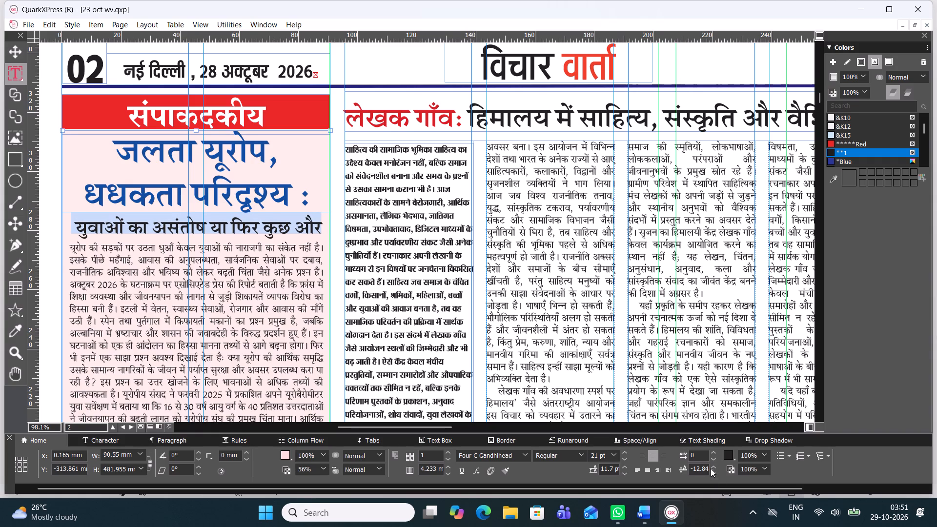
Nudge the editorial headline box "जलता यूरोप, धधकता परिदृश्य" down by about 0.7 mm, closer to its subheading.
left_click(21, 56)
left_click(305, 221)
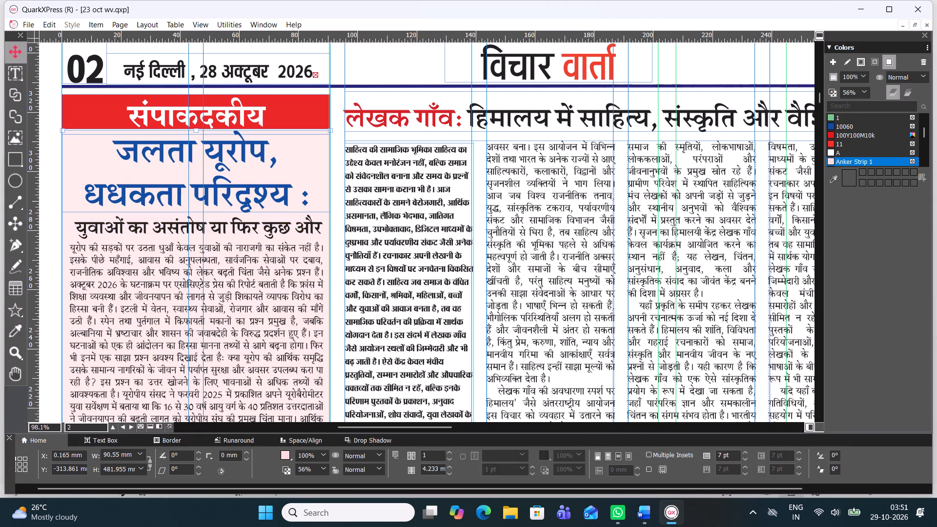
left_click(250, 199)
key("Down")
key("Down")
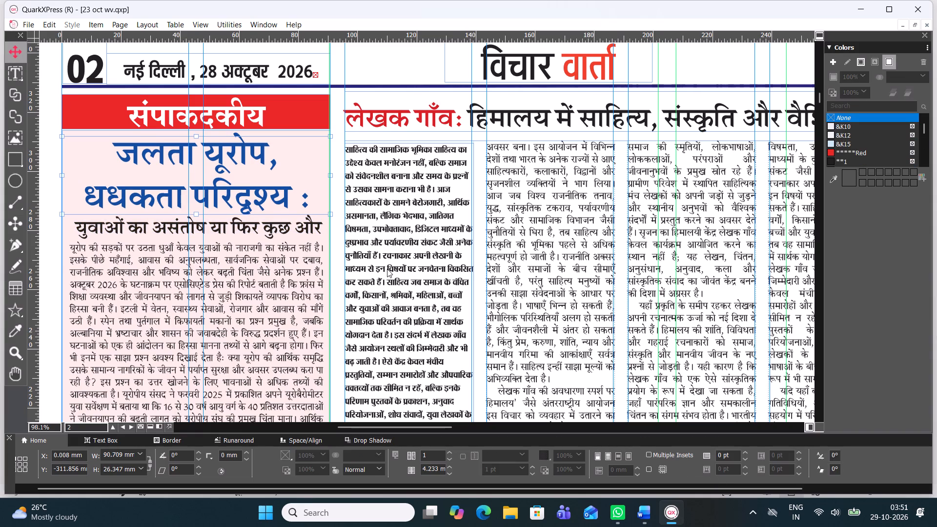
left_click(13, 50)
left_click(348, 85)
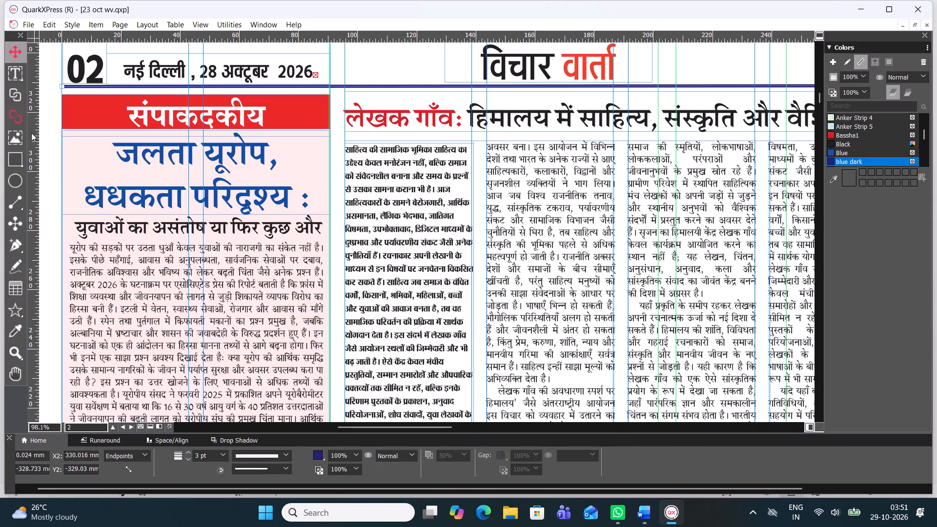
Export only page 2 as a PDF named artical to the Downloads folder.
right_click(43, 170)
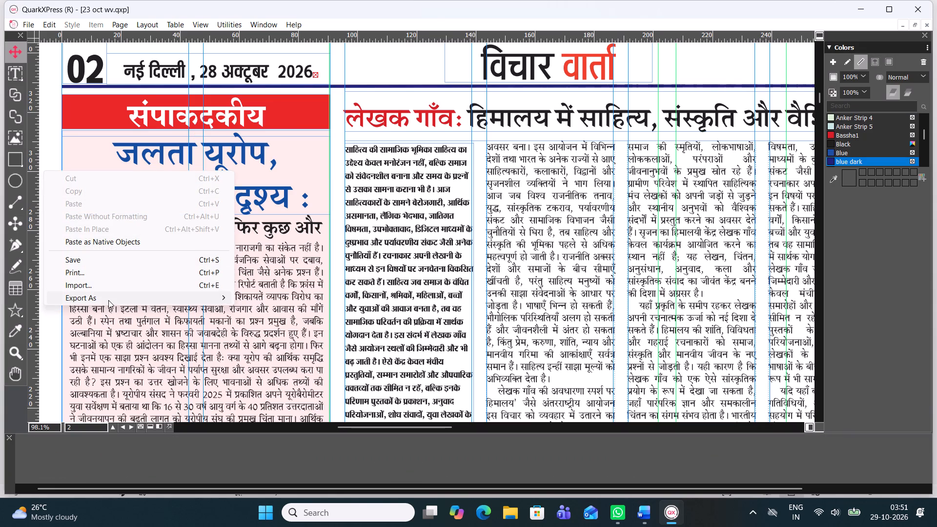
left_click(107, 298)
left_click(285, 300)
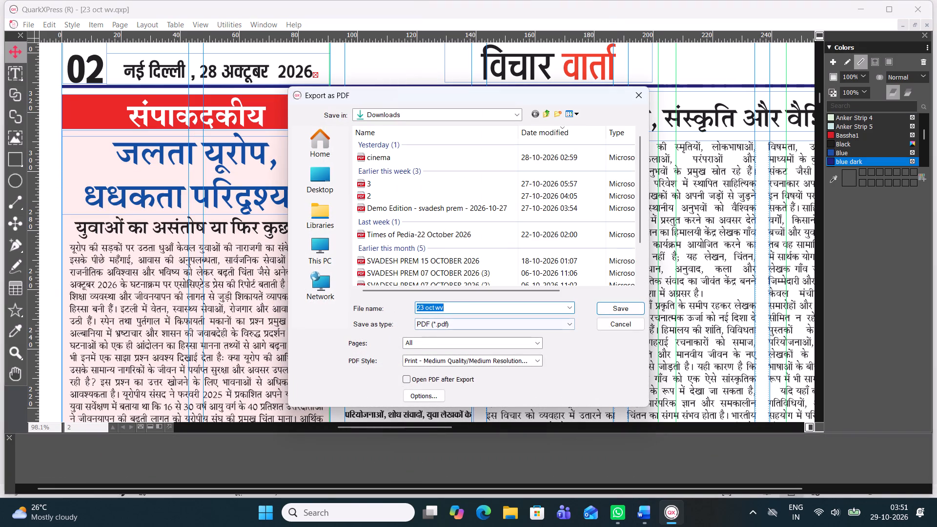
key("BackSpace")
type("artical")
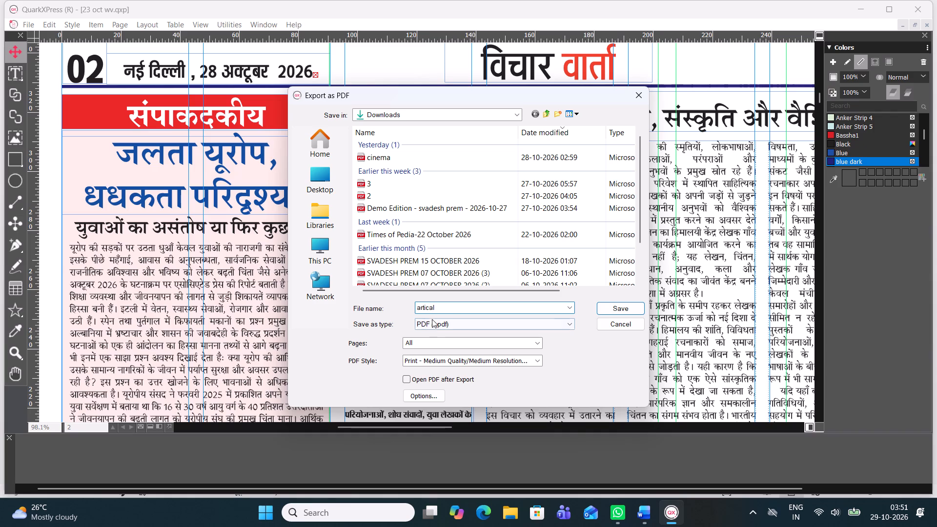
left_click_drag(423, 345, 392, 336)
key("2")
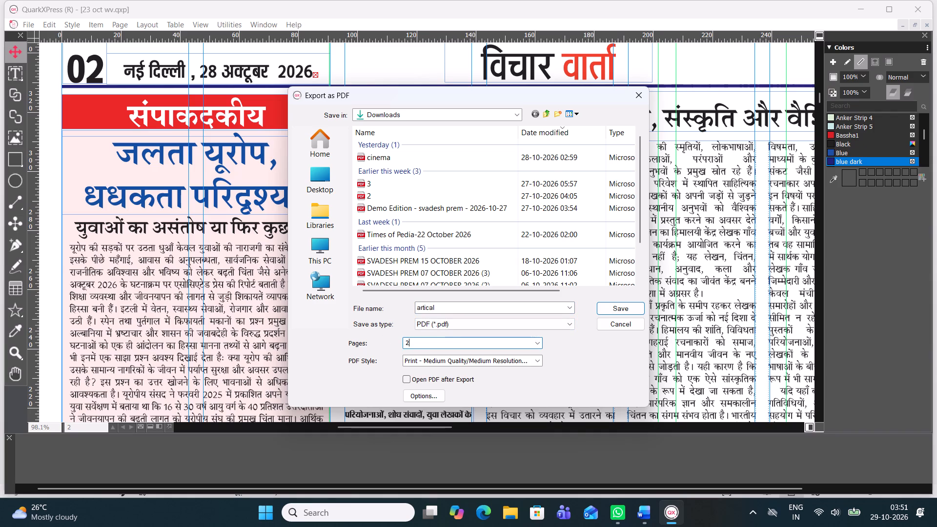
key("Return")
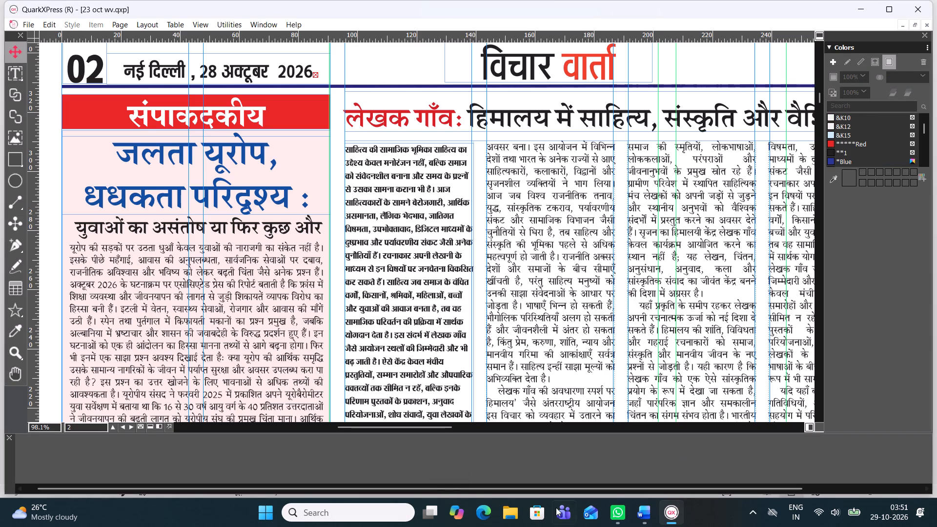
Open the exported artical.pdf from the Downloads folder in the PDF viewer.
left_click(514, 511)
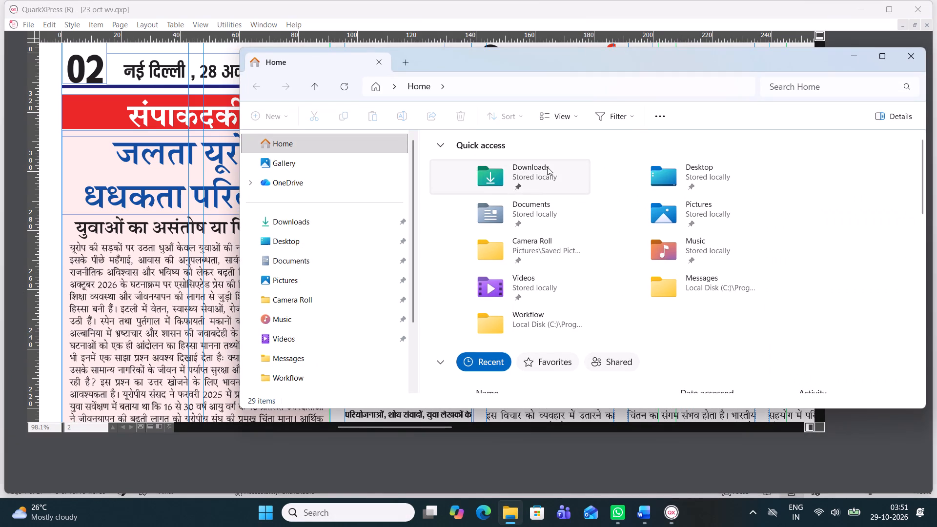
left_click(547, 167)
left_click(547, 167)
double_click(540, 168)
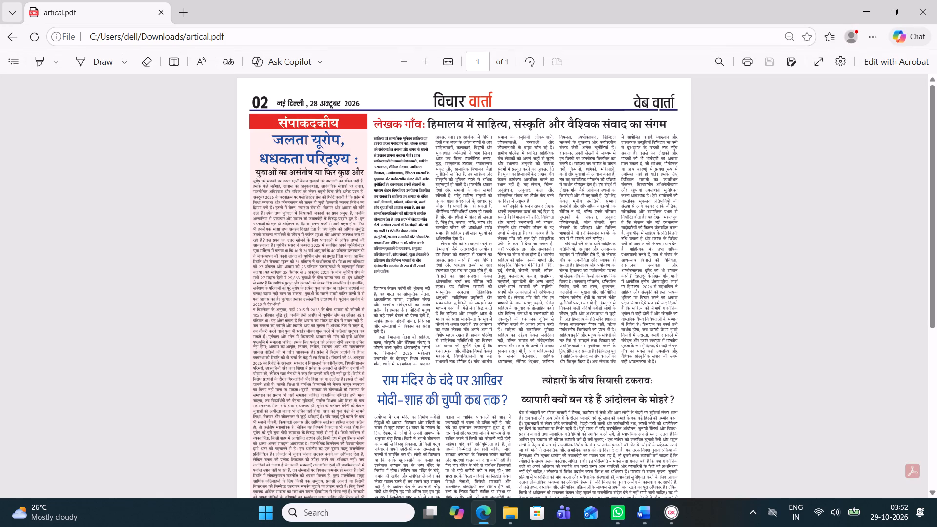
Examine the whole exported editorial page, checking the headlines, text columns and layout of all four articles from top to bottom.
scroll(434, 223, "down", 1)
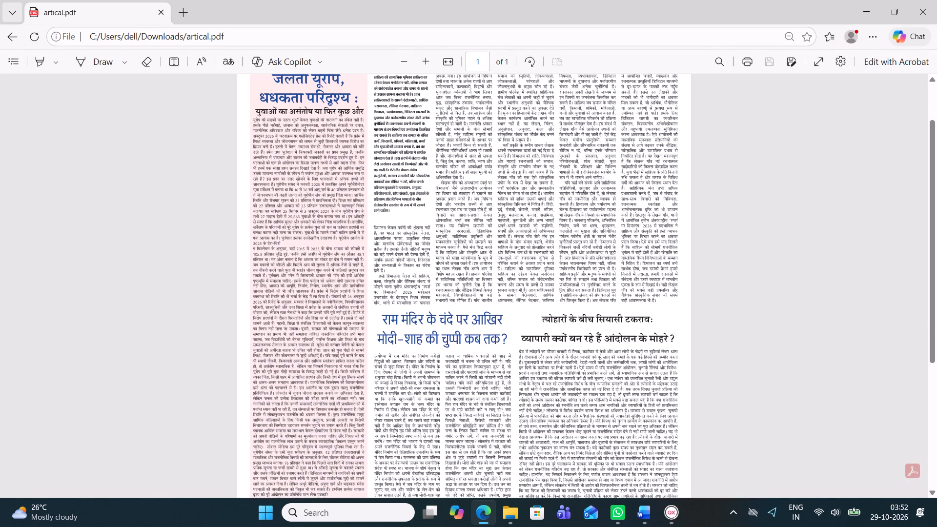
scroll(409, 242, "down", 2)
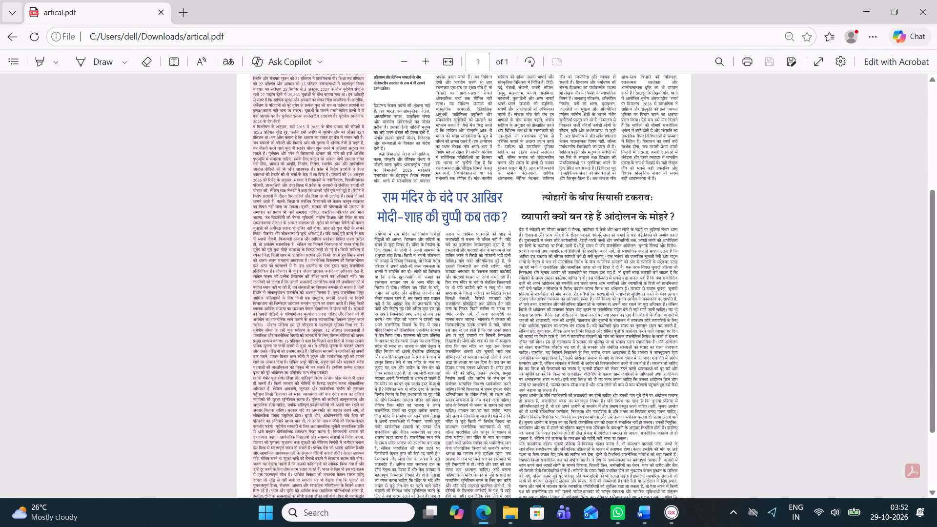
scroll(409, 242, "down", 6)
scroll(424, 265, "up", 1)
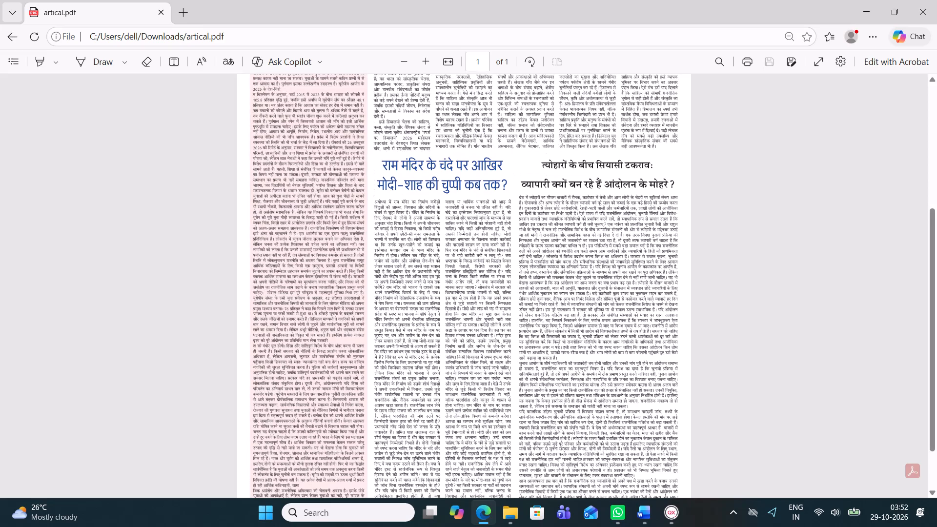
scroll(346, 366, "down", 1)
scroll(346, 366, "up", 1)
scroll(524, 332, "up", 4)
scroll(524, 332, "down", 3)
scroll(524, 332, "up", 1)
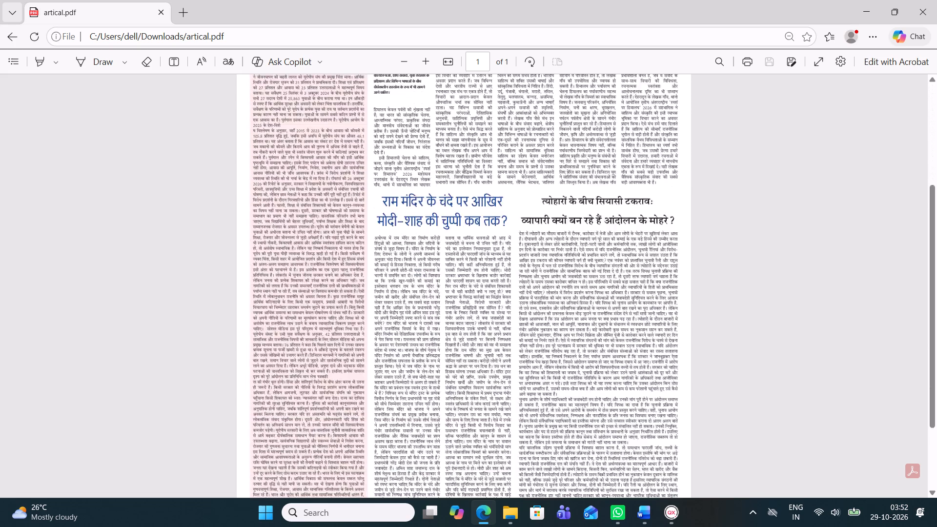
scroll(524, 332, "down", 1)
scroll(524, 332, "up", 4)
scroll(524, 332, "down", 1)
scroll(524, 332, "up", 1)
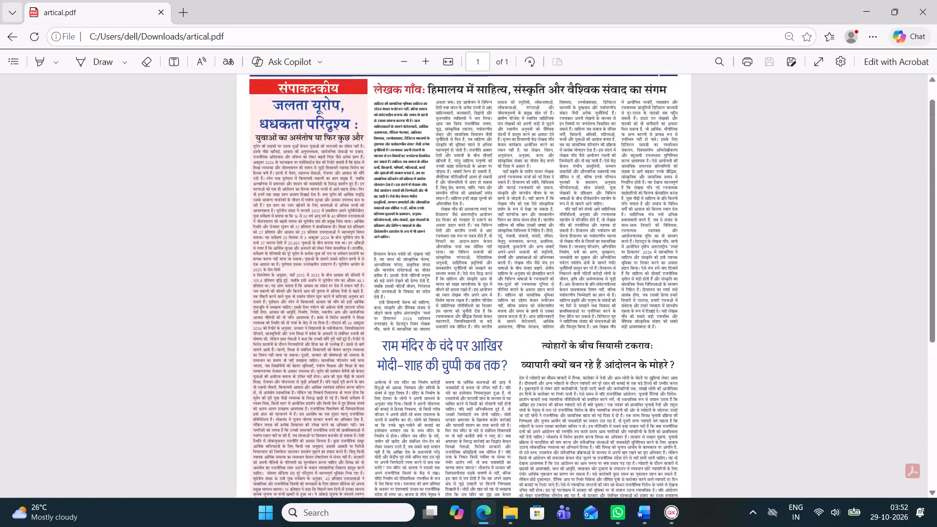
scroll(524, 332, "up", 4)
scroll(524, 332, "down", 1)
scroll(524, 332, "up", 1)
scroll(524, 332, "down", 1)
scroll(524, 332, "up", 1)
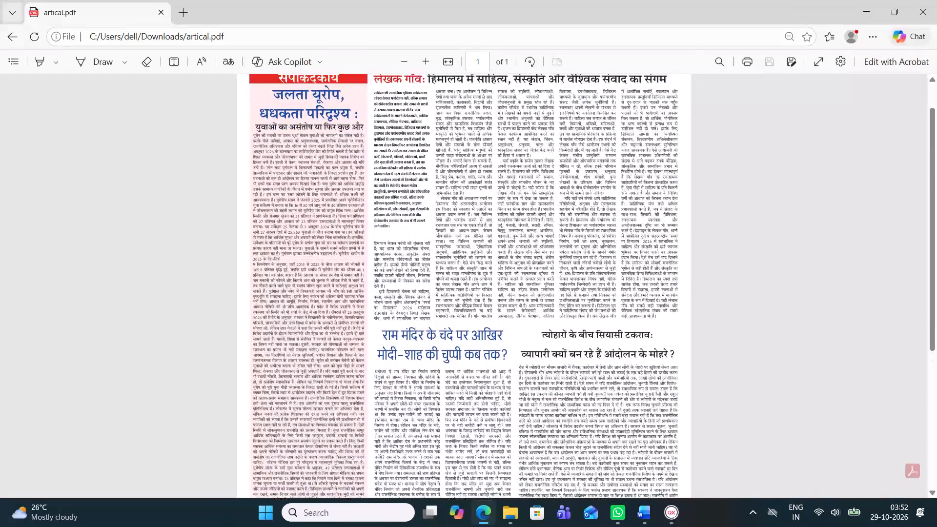
scroll(524, 332, "up", 3)
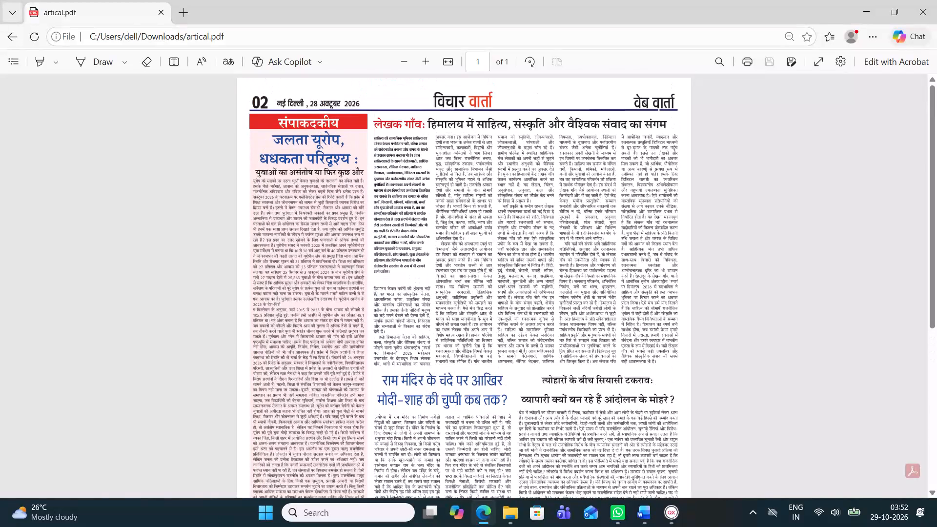
Examine the newly exported artical PDF from the editorial headline and subheading down to the byline and bottom rule.
scroll(276, 162, "up", 2, "ctrl")
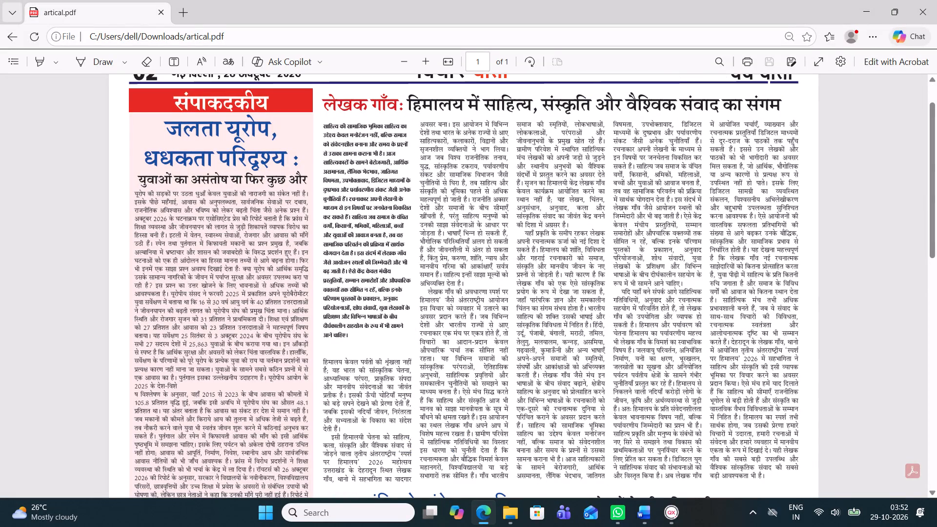
scroll(211, 252, "down", 4)
scroll(272, 291, "down", 4)
scroll(209, 313, "down", 1)
scroll(209, 313, "up", 1)
scroll(209, 313, "down", 4)
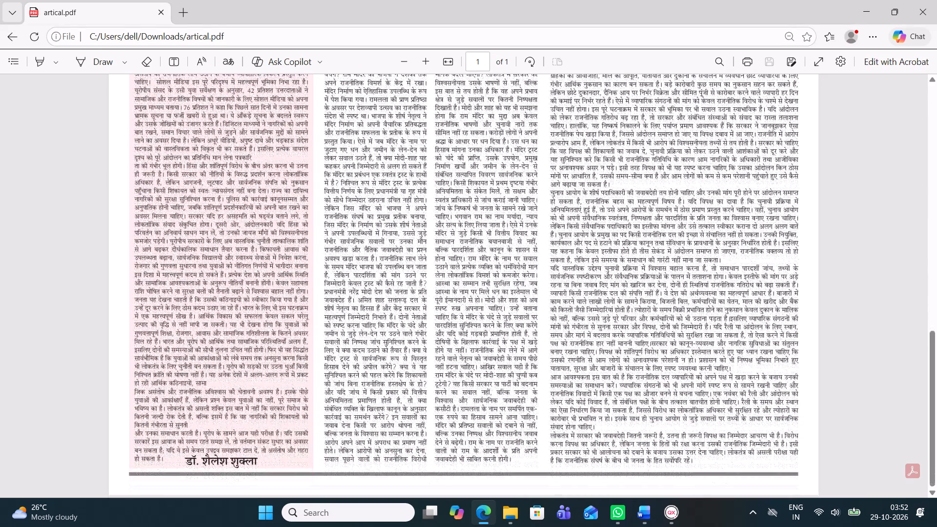
scroll(210, 312, "down", 2)
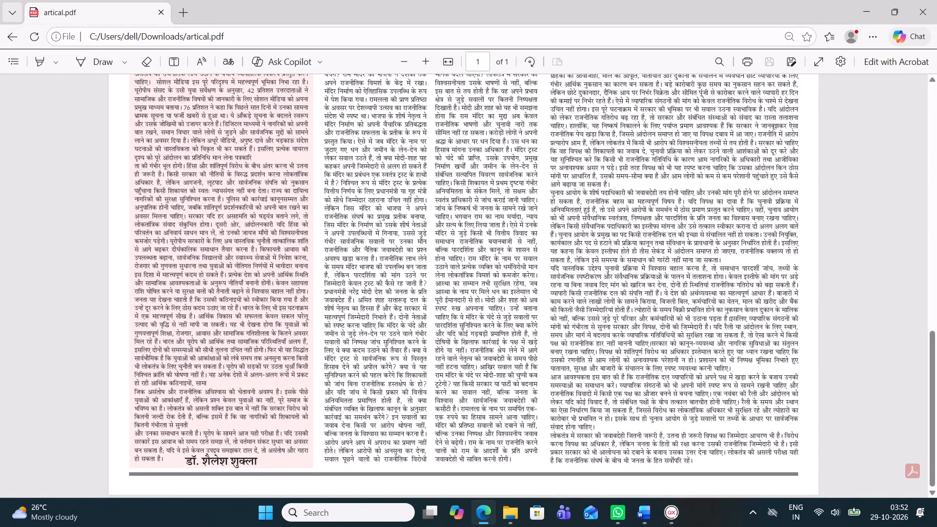
scroll(417, 285, "up", 3)
scroll(417, 285, "down", 1)
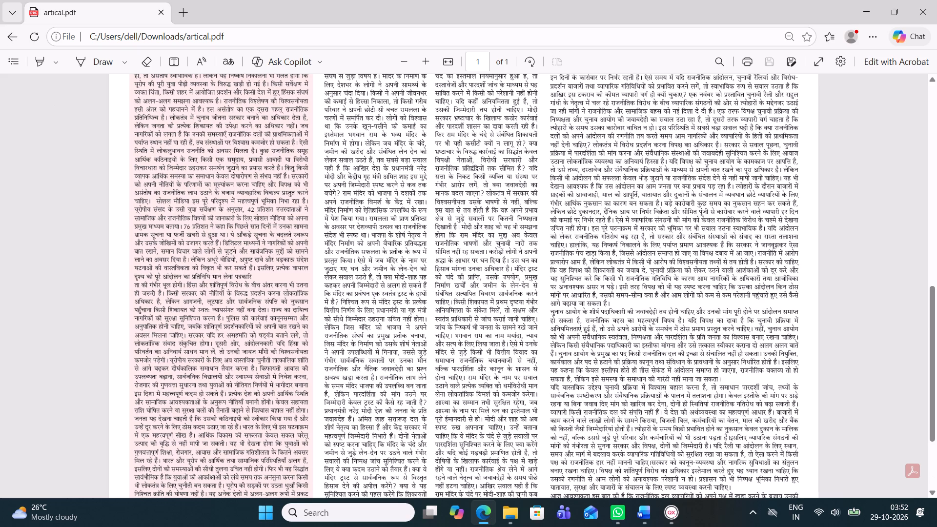
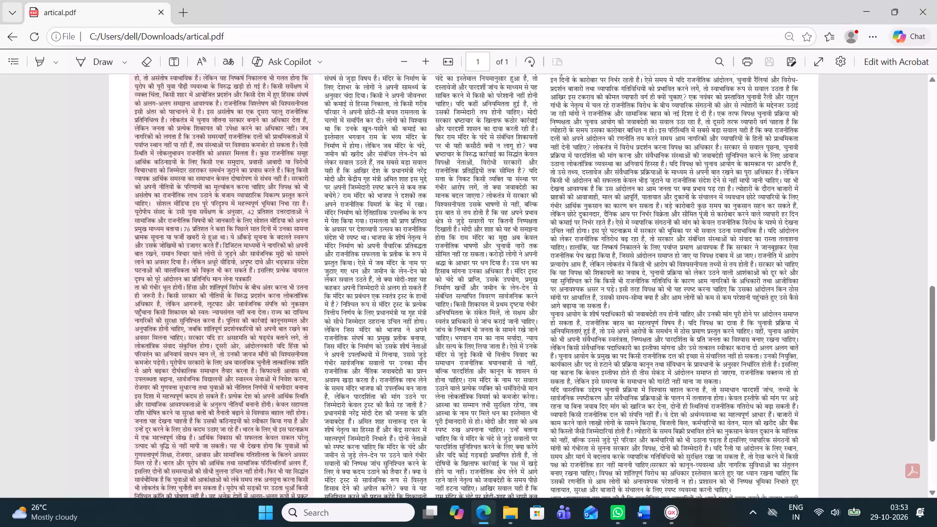
Examine the artical PDF around the gap between the bold intro text and the paragraph beginning "हिमालय केवल पर्वतों".
scroll(370, 220, "up", 6)
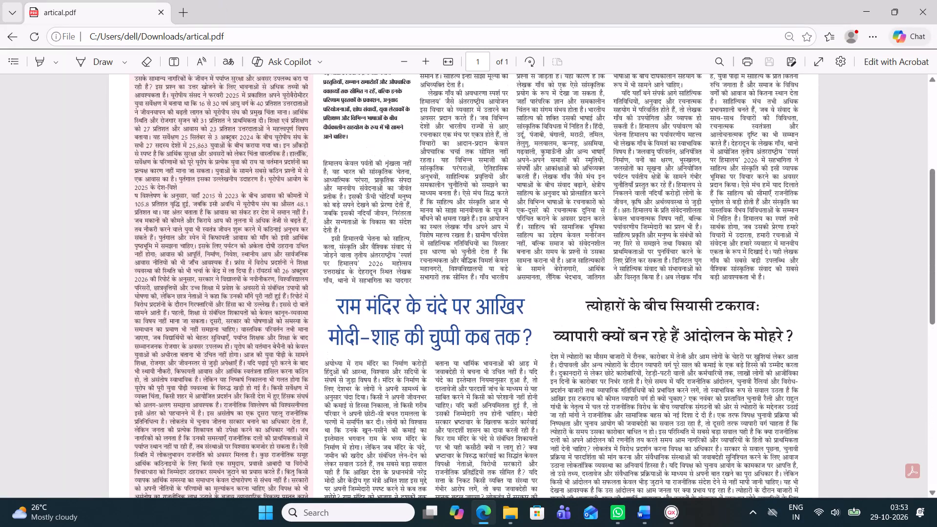
left_click(370, 220)
double_click(365, 204)
left_click(338, 210)
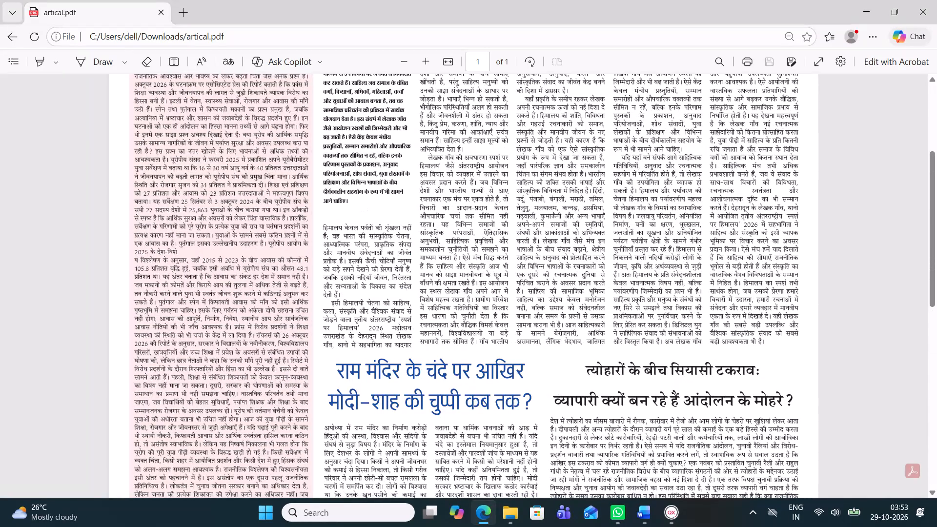
double_click(337, 216)
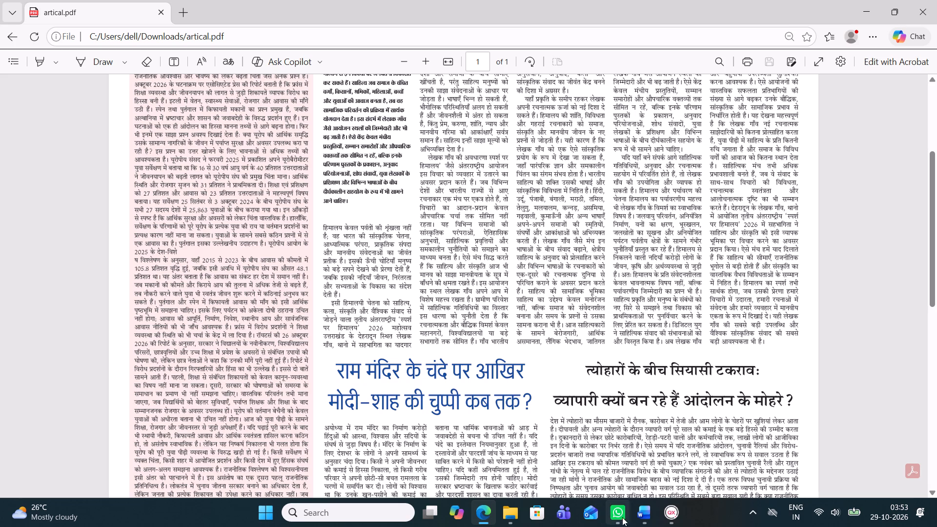
In QuarkXPress, shorten the bold intro text box above "हिमालय केवल पर्वतों" from its bottom edge to about 108.476 mm high.
left_click(682, 522)
scroll(432, 322, "down", 1)
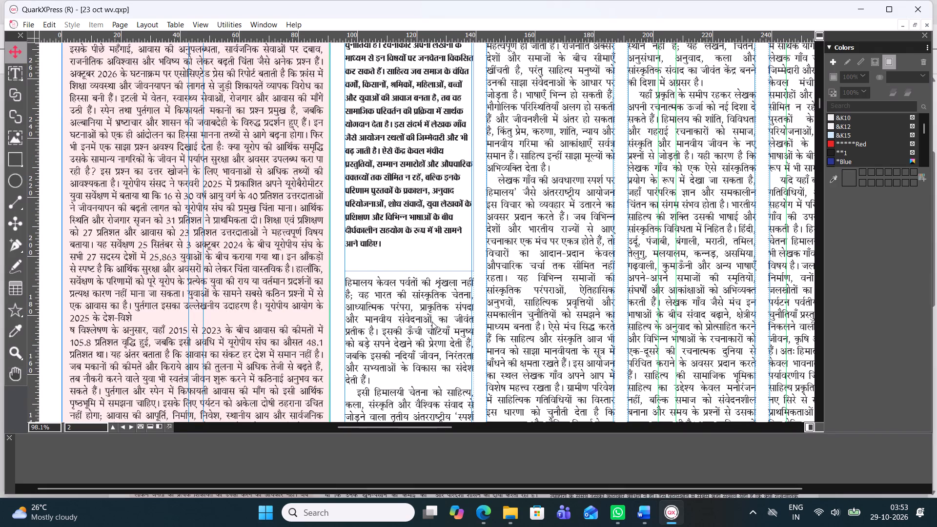
left_click(380, 271)
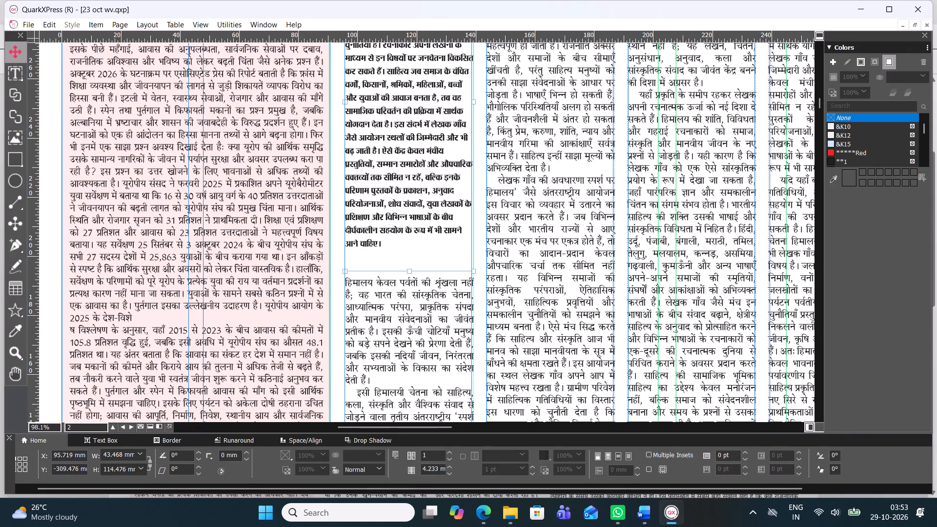
left_click_drag(409, 269, 408, 262)
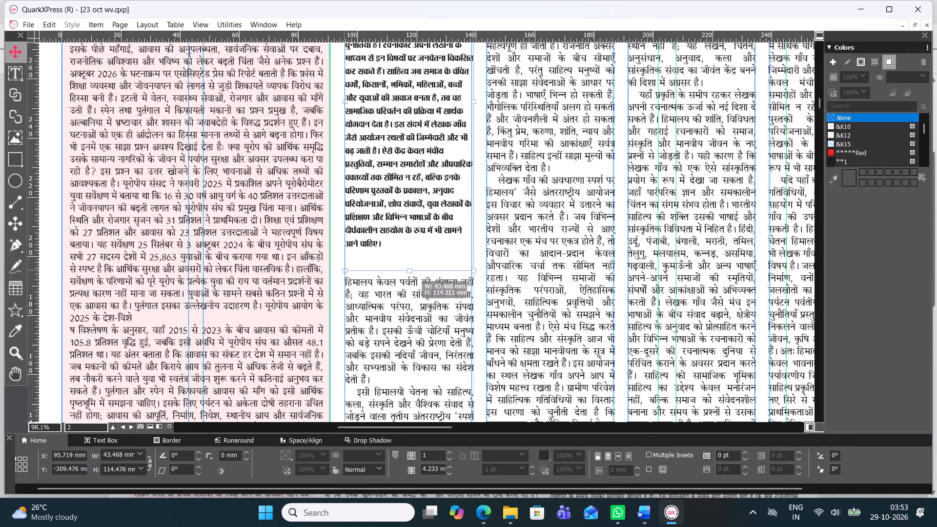
left_click_drag(408, 262, 406, 251)
Examine the page 2 columns down to the editorial byline and back up to the end of the five-column Himalaya article.
scroll(406, 251, "down", 2)
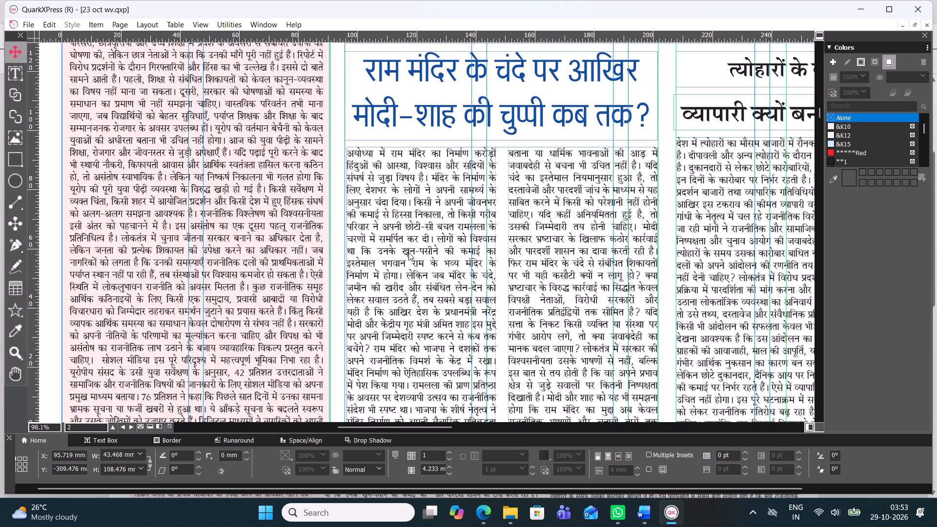
scroll(503, 260, "down", 2)
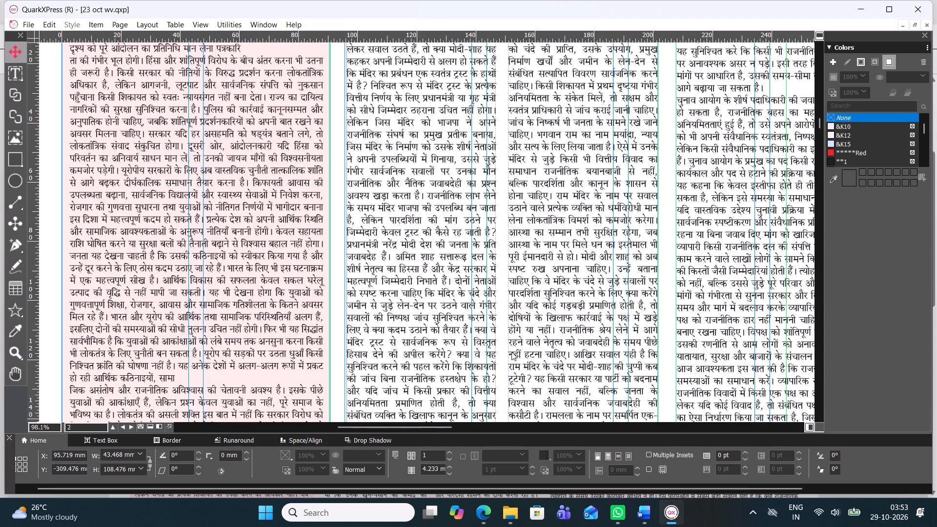
scroll(511, 352, "down", 2, "ctrl")
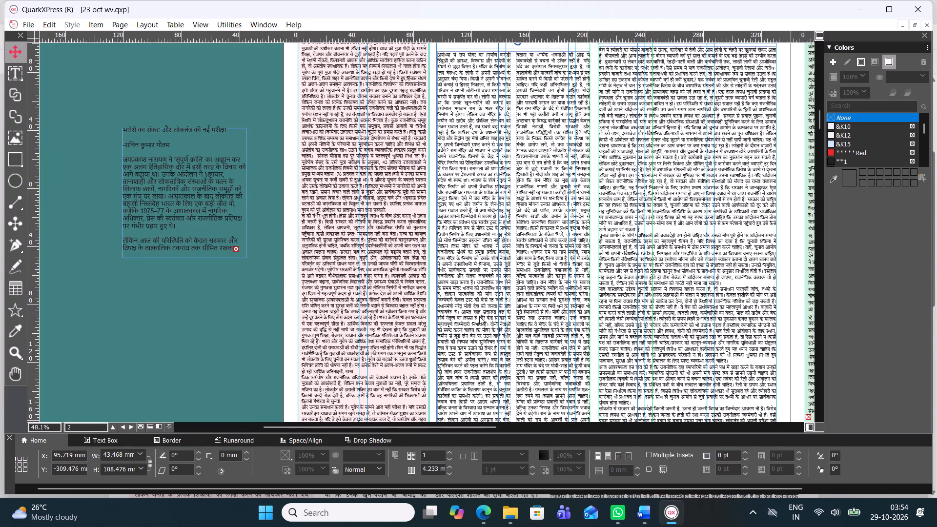
scroll(479, 322, "down", 3)
scroll(474, 289, "up", 3)
scroll(474, 288, "down", 1)
scroll(473, 283, "up", 1, "ctrl")
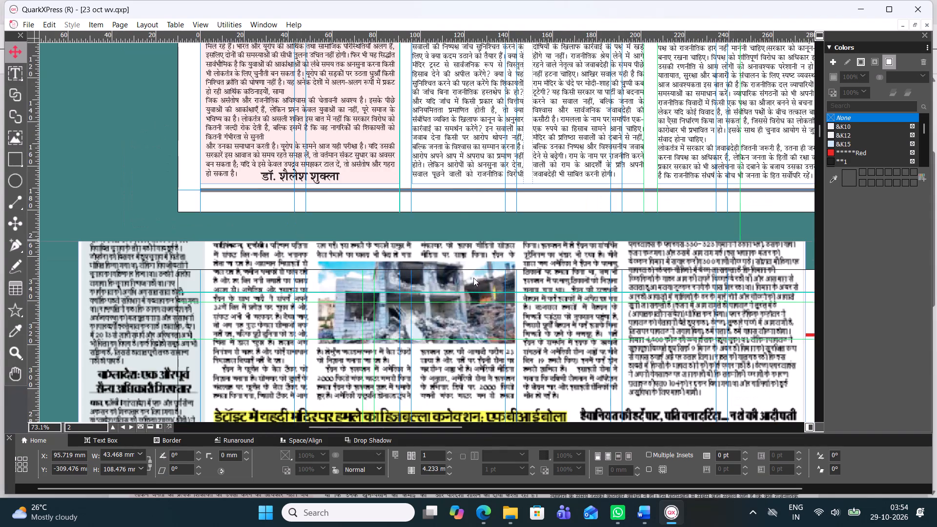
scroll(451, 192, "down", 1)
scroll(451, 192, "up", 4)
scroll(451, 192, "down", 1)
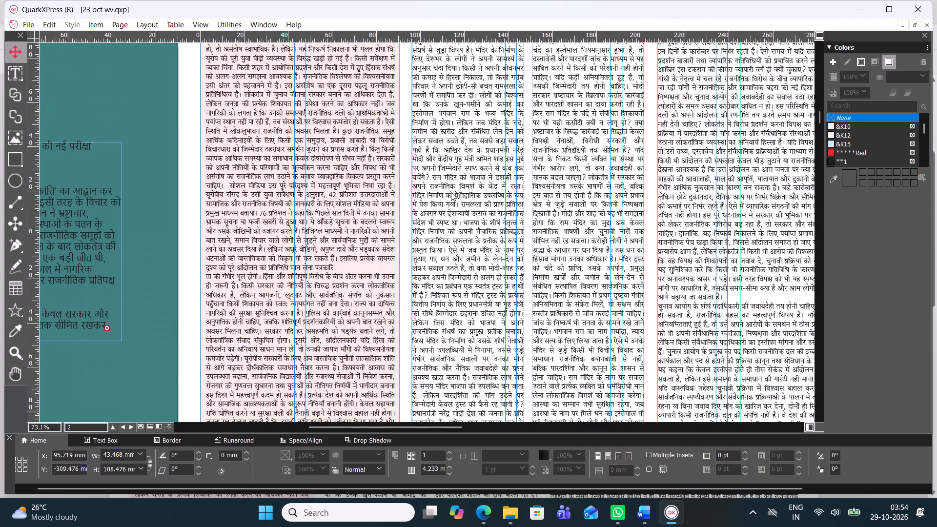
scroll(451, 192, "up", 1)
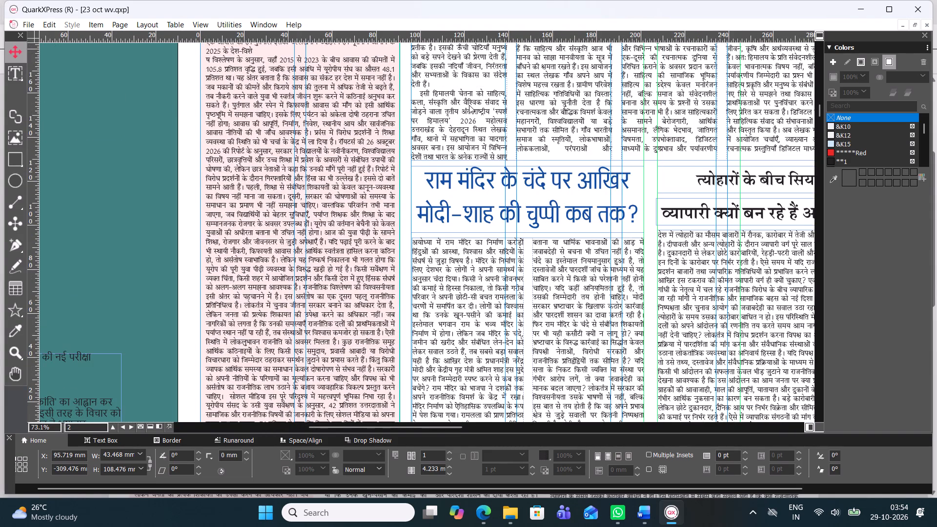
scroll(449, 184, "down", 1)
scroll(449, 184, "up", 1)
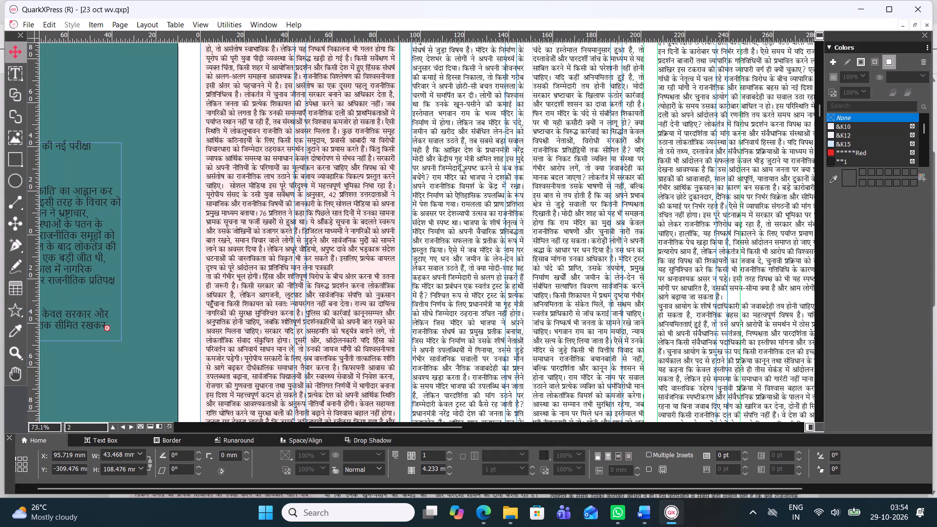
scroll(463, 143, "up", 1)
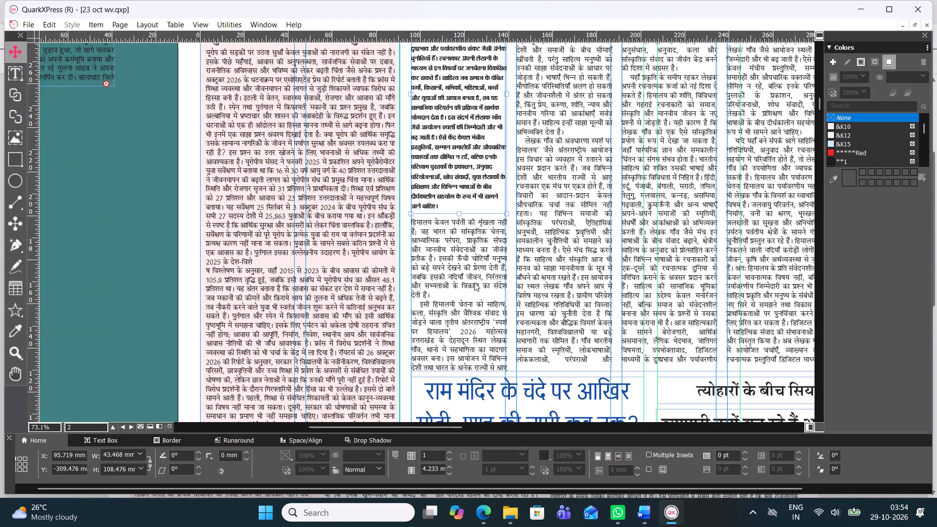
left_click_drag(446, 424, 489, 428)
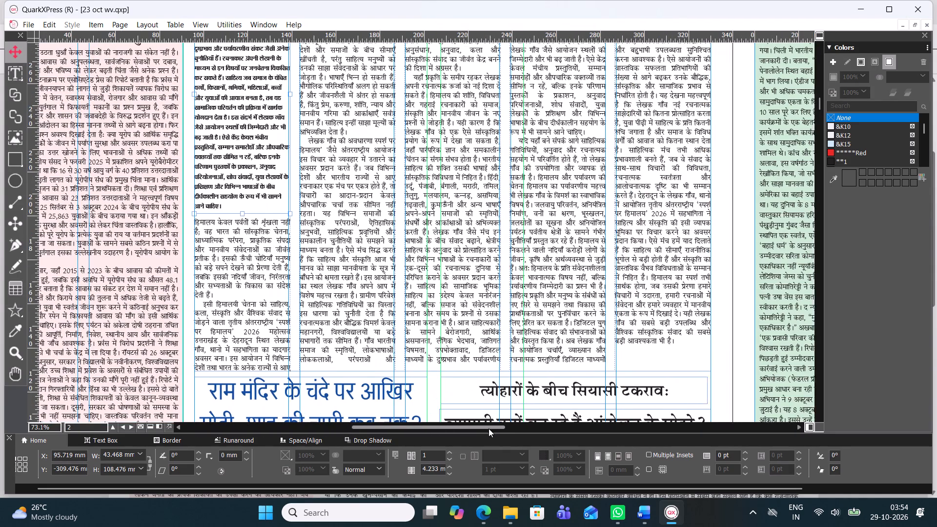
left_click_drag(489, 428, 491, 428)
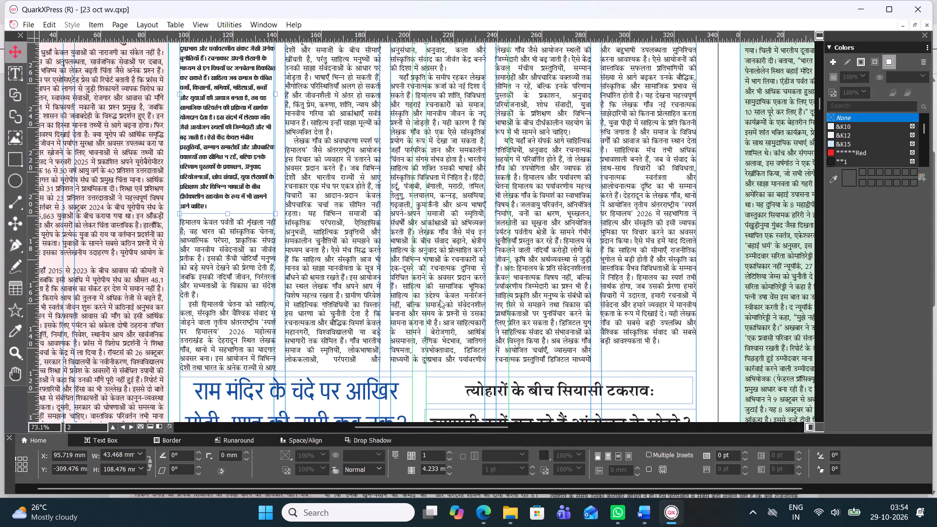
left_click(21, 53)
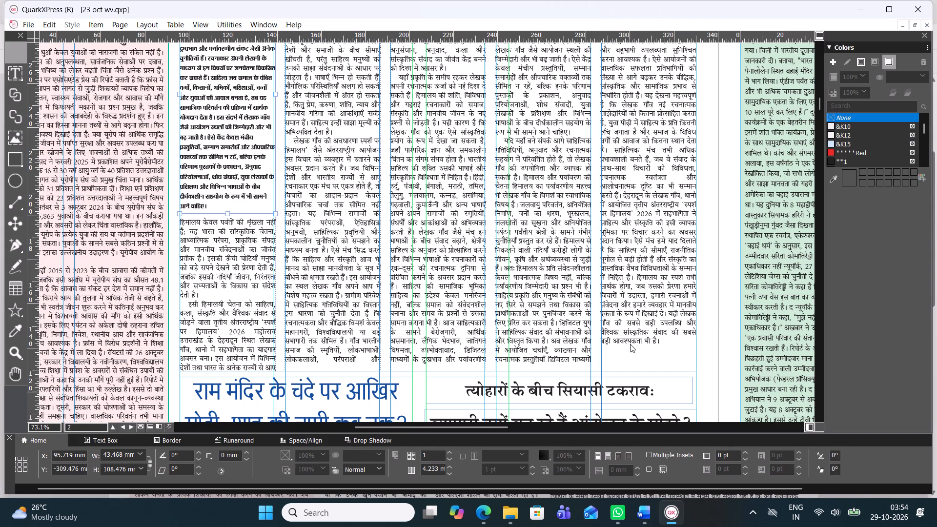
left_click(652, 366)
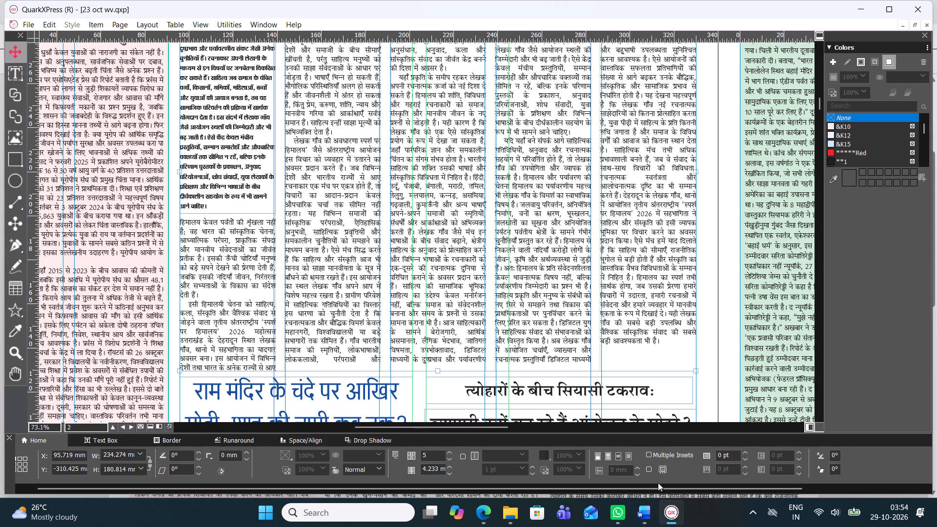
Reopen the artical PDF from the Downloads folder in Edge and close the older copy of it.
left_click(651, 517)
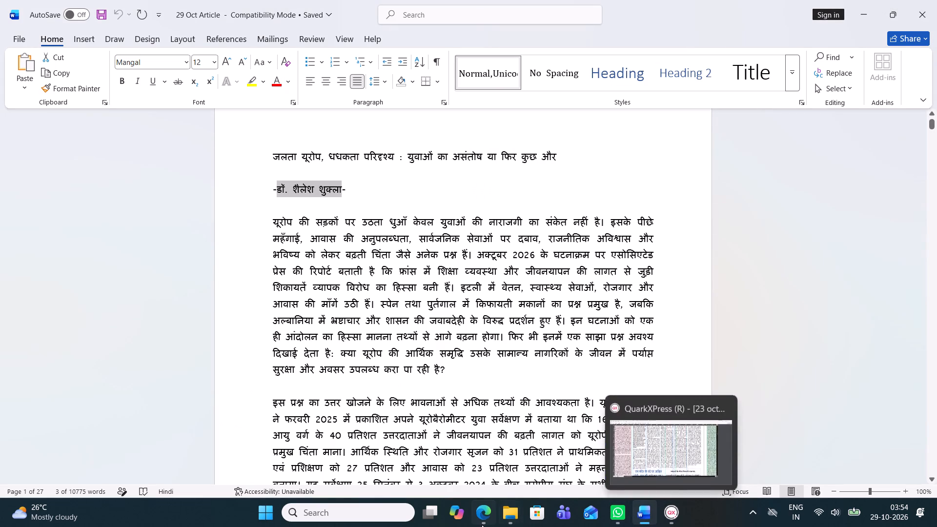
left_click(508, 517)
double_click(468, 171)
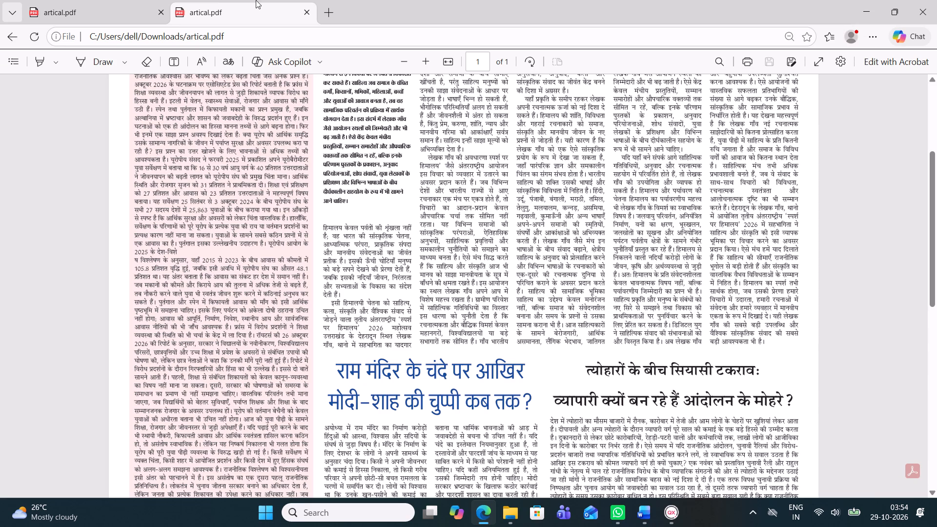
left_click(159, 11)
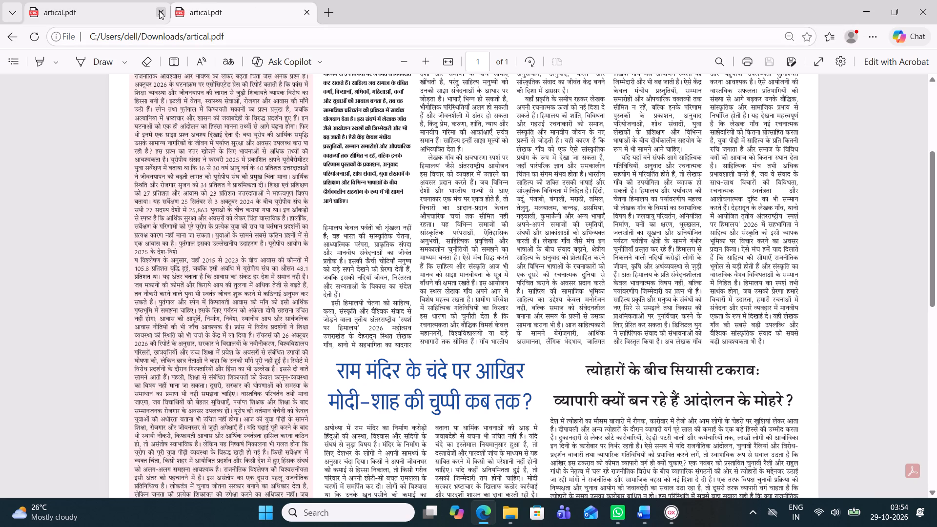
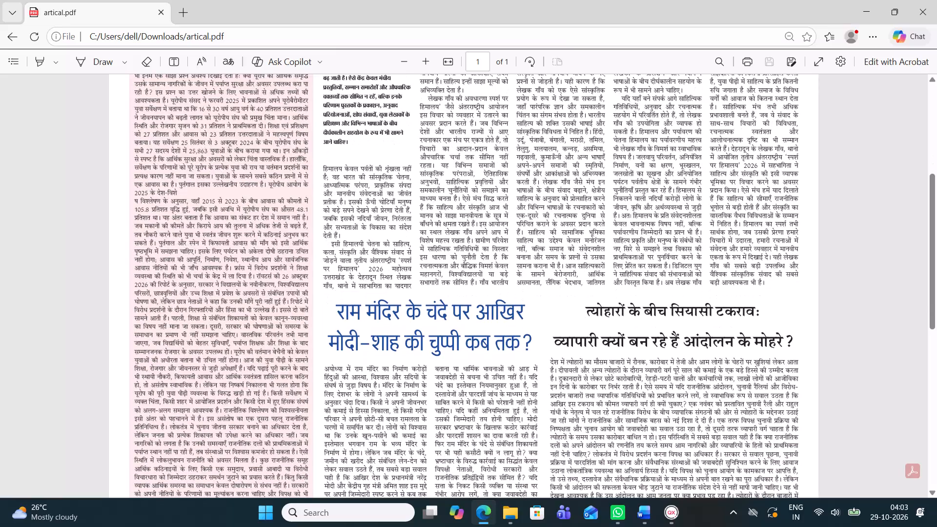
Minimize the artical PDF, QuarkXPress and Downloads folder windows to clear the desktop.
scroll(252, 288, "down", 1)
scroll(252, 288, "up", 1)
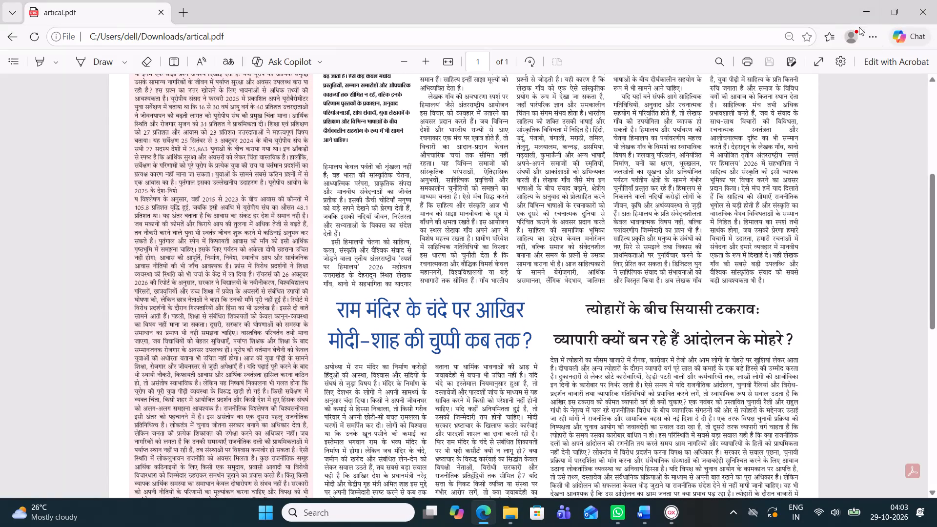
left_click(862, 12)
left_click(862, 12)
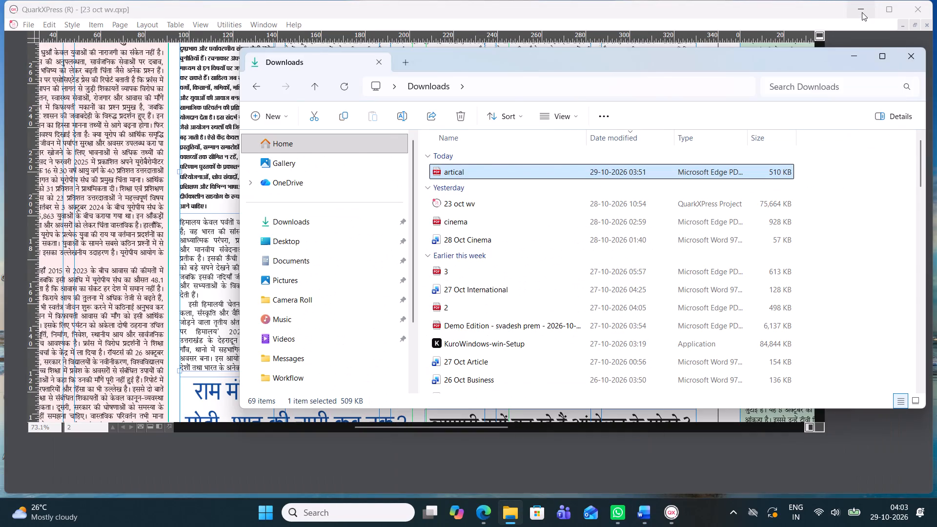
left_click(862, 12)
left_click(848, 60)
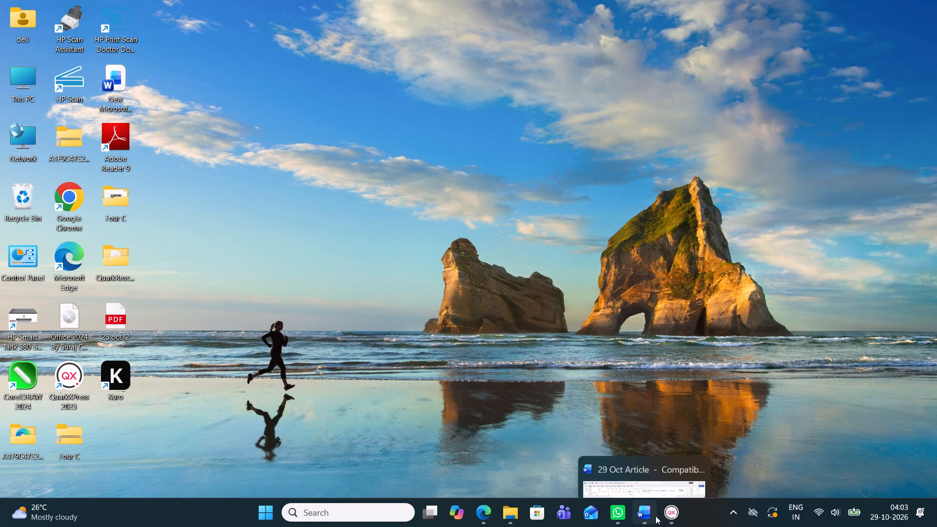
Return to QuarkXPress, examine the page 2 articles down to the foot of the columns, and minimize the window again.
left_click(665, 518)
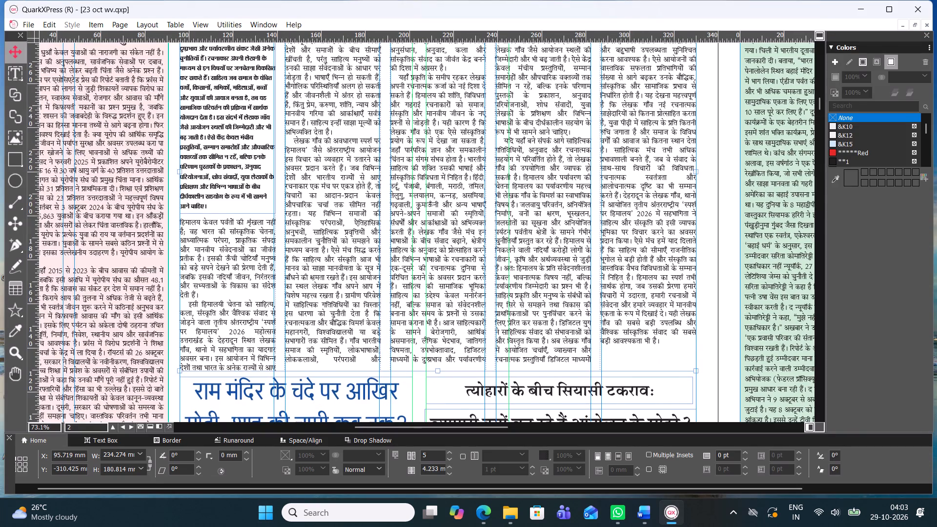
scroll(559, 292, "up", 3)
scroll(558, 282, "down", 5)
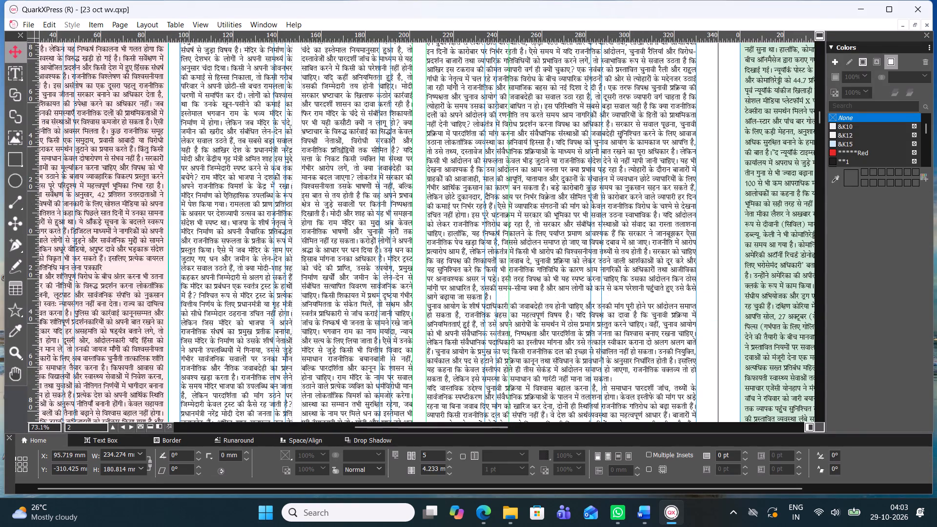
scroll(558, 280, "down", 1)
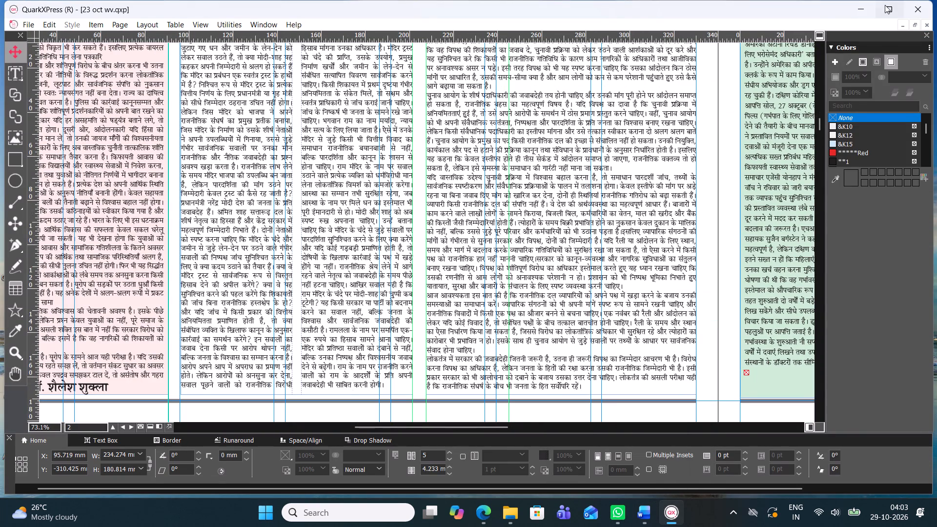
left_click(864, 5)
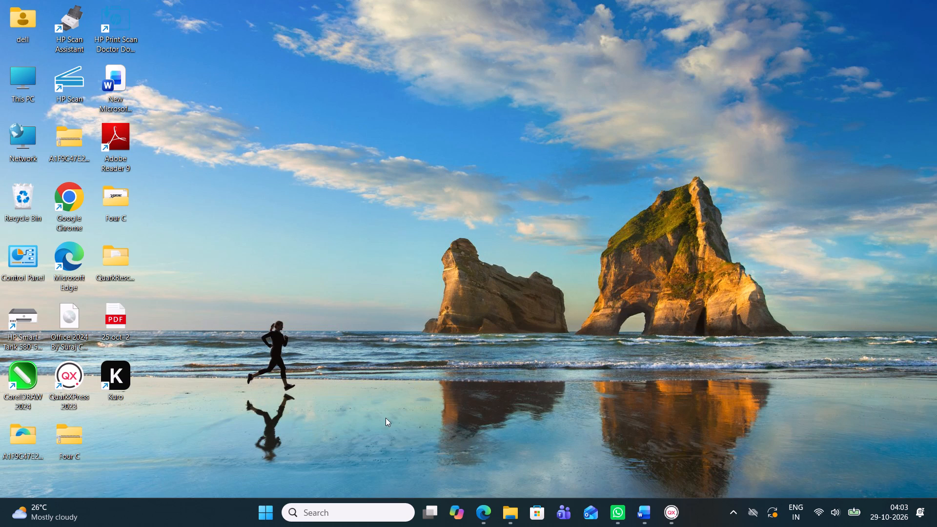
Close the 29 Oct Article document window in Word.
right_click(645, 523)
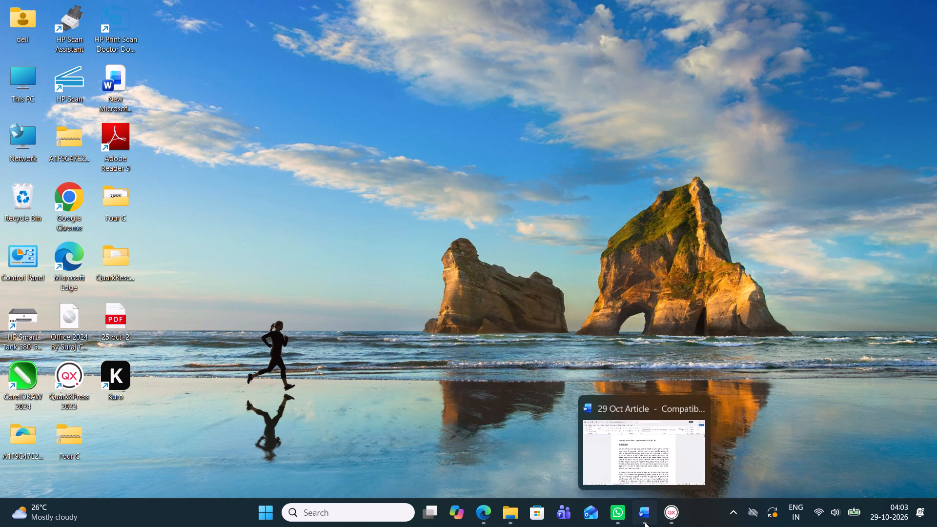
right_click(645, 522)
right_click(645, 520)
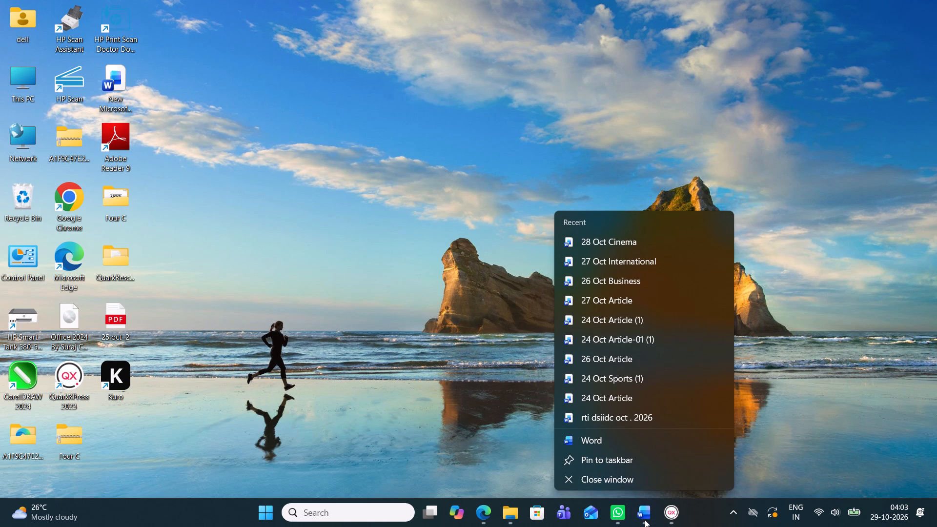
left_click(634, 473)
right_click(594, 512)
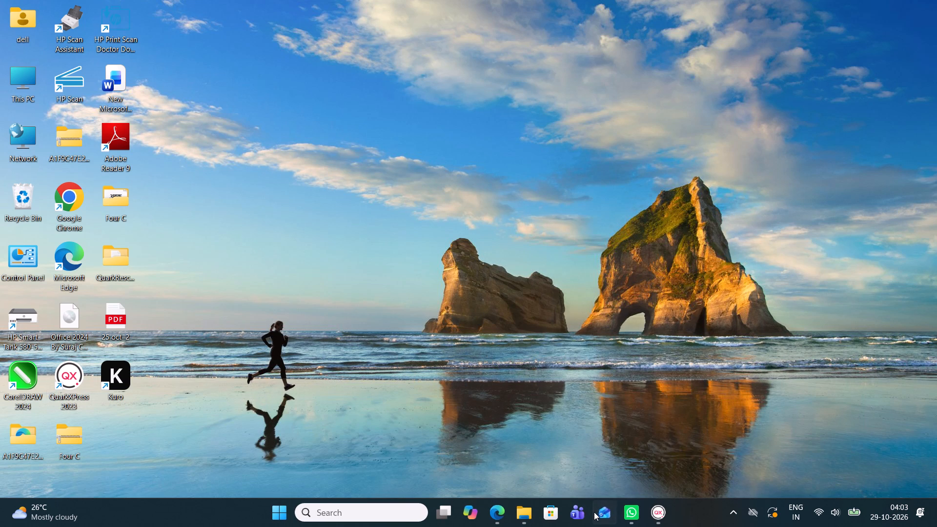
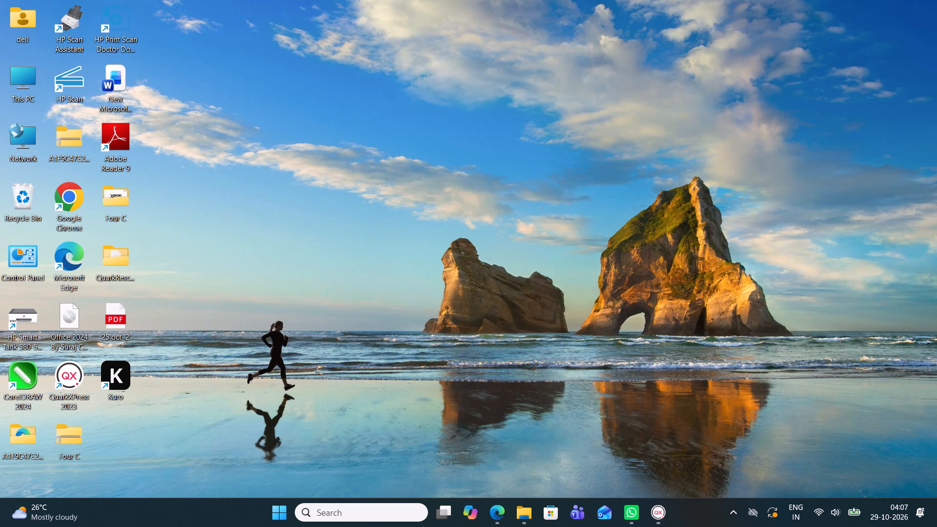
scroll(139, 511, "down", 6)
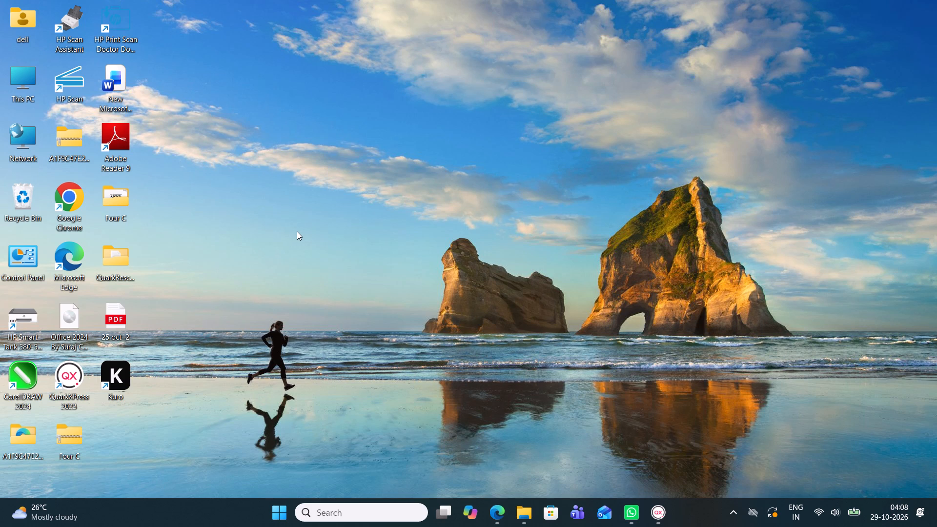
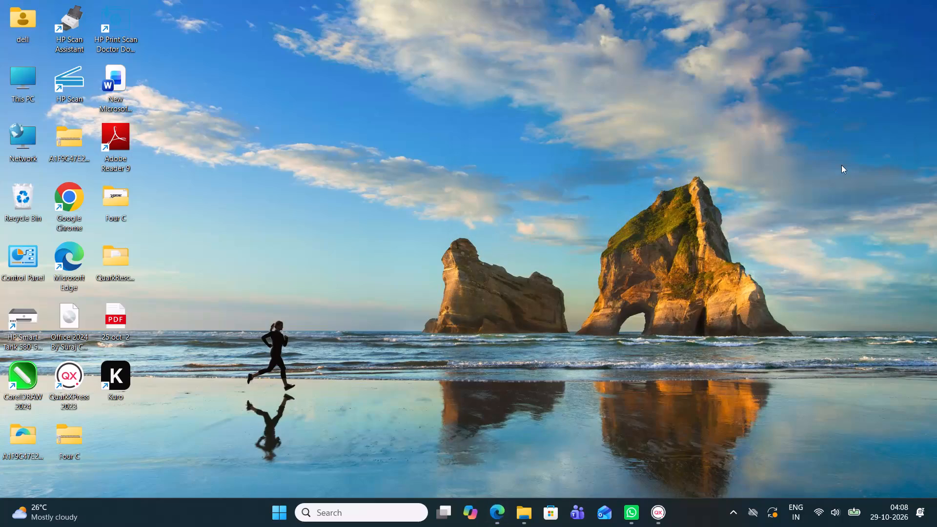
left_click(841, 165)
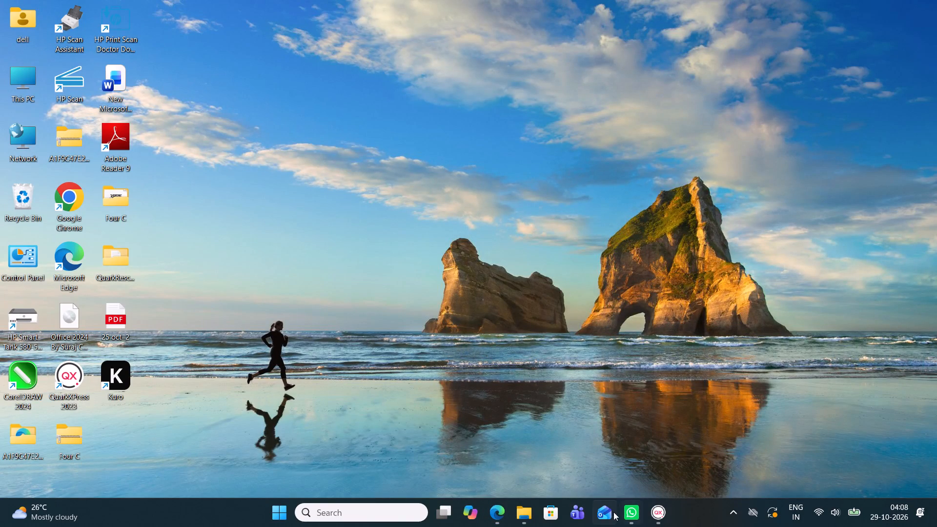
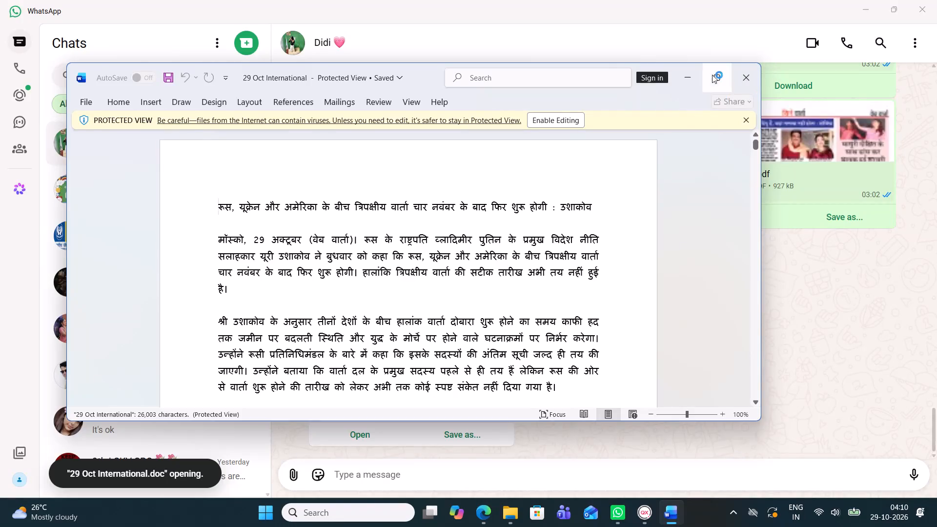
Maximize the 29 Oct International document in Word and enable editing on it.
left_click(712, 75)
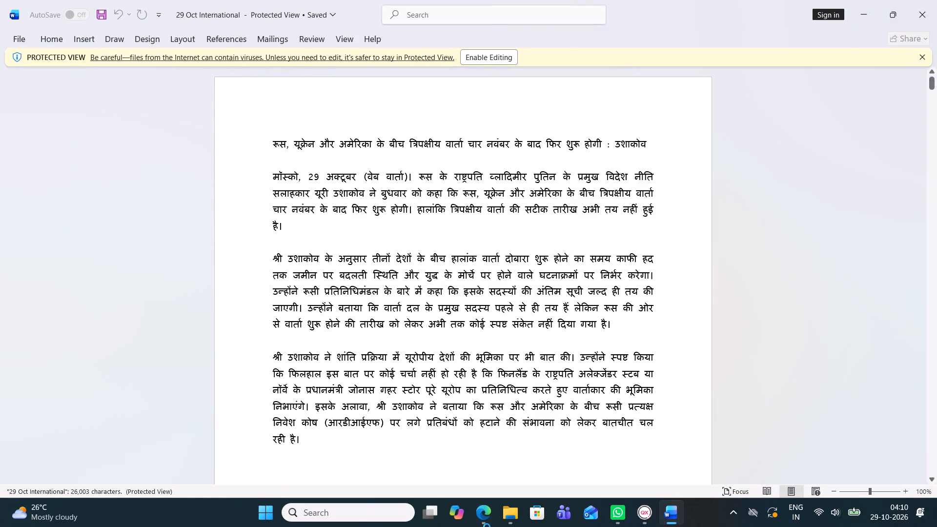
left_click(483, 62)
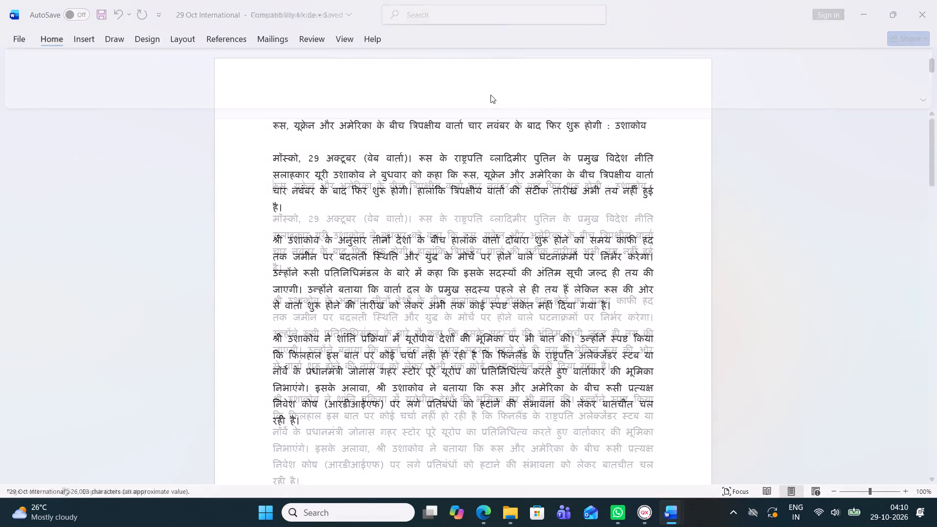
Switch to QuarkXPress and delete the body and headline of the चिली story in the first column of page 3.
left_click(637, 521)
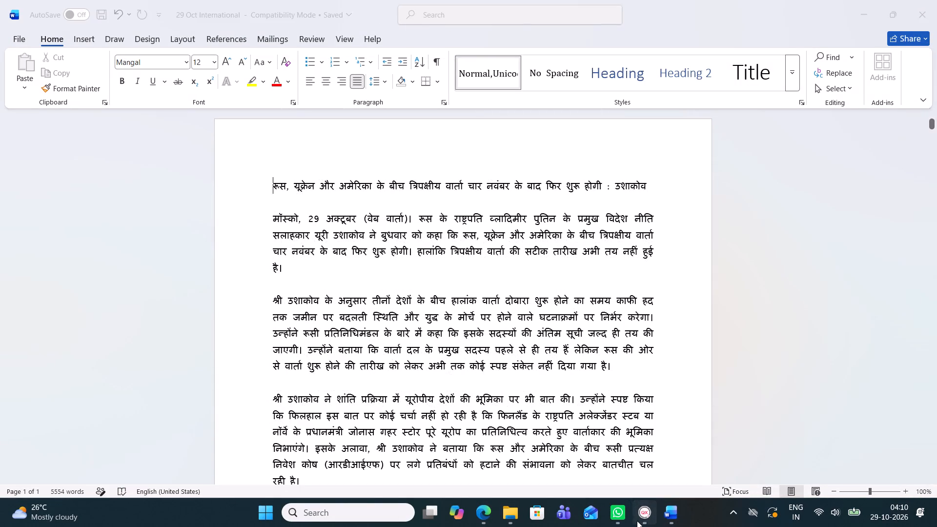
scroll(524, 285, "down", 3, "ctrl")
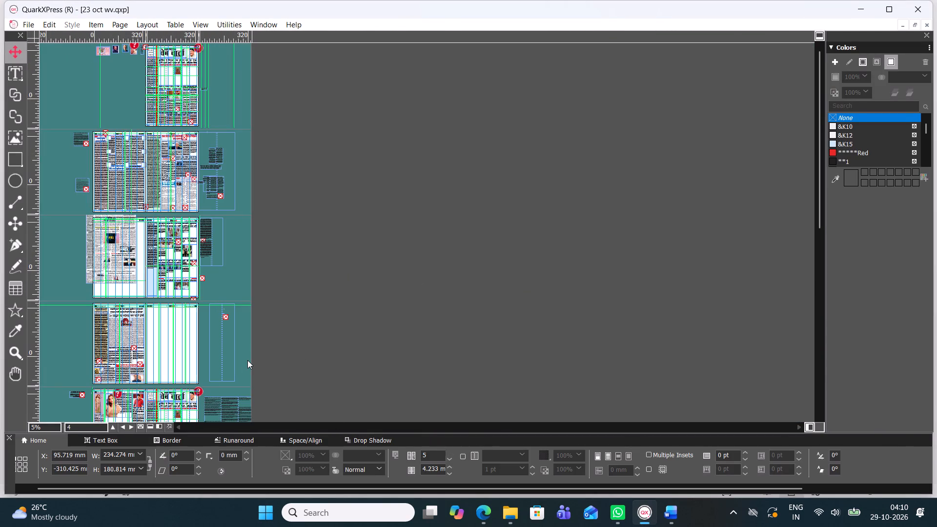
key("ctrl+0")
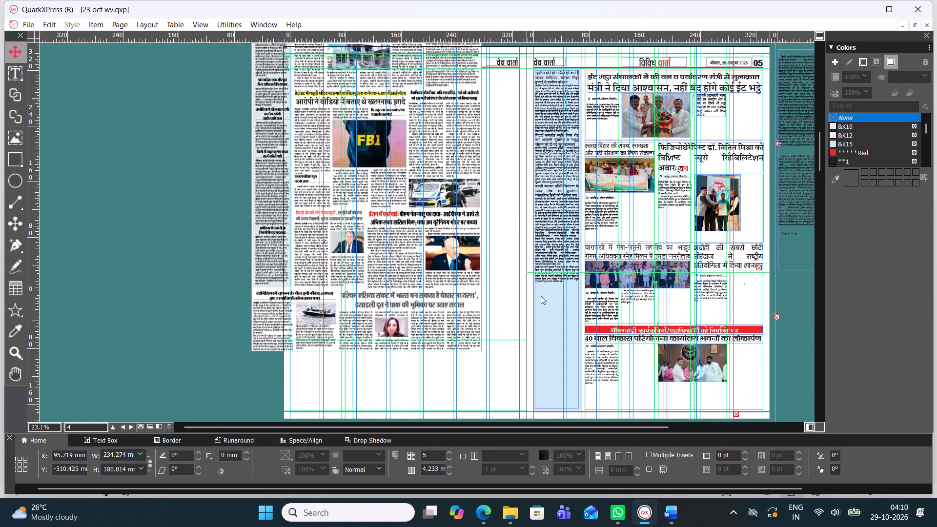
scroll(561, 288, "up", 3)
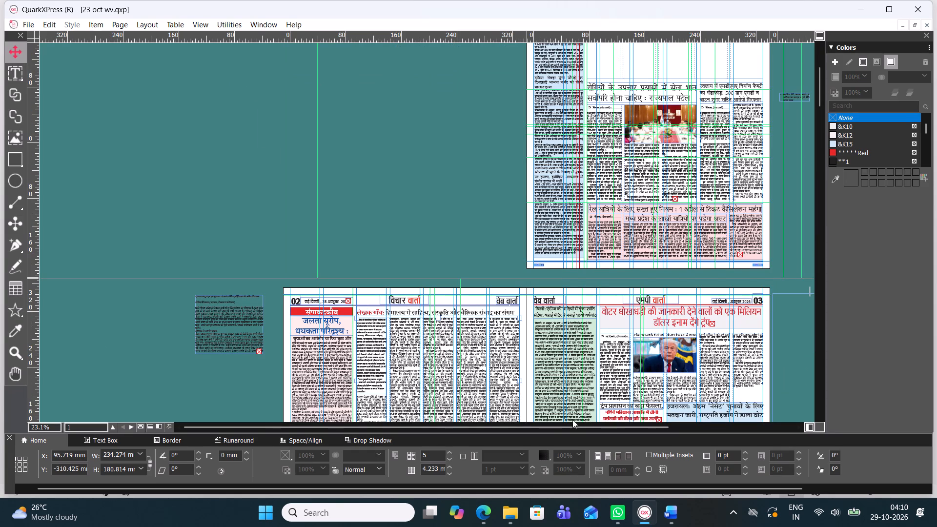
left_click_drag(564, 428, 651, 426)
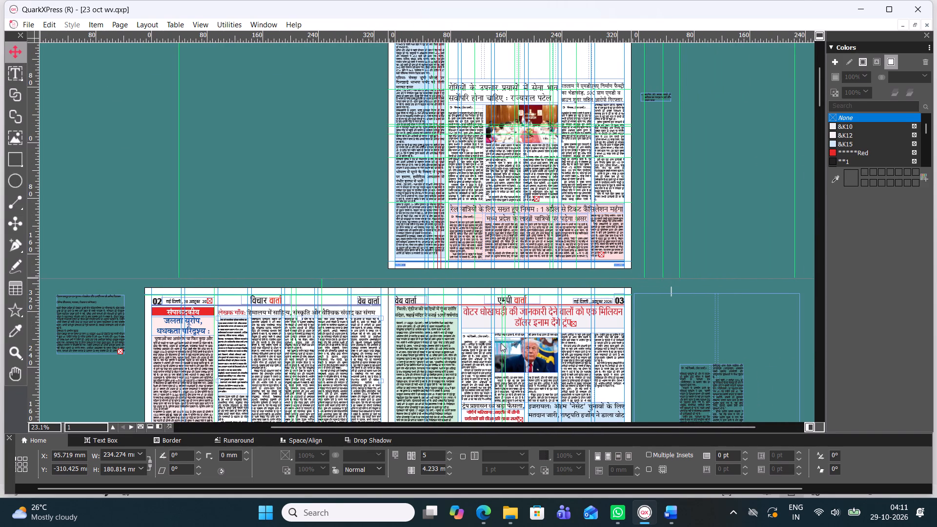
scroll(504, 359, "up", 1, "ctrl")
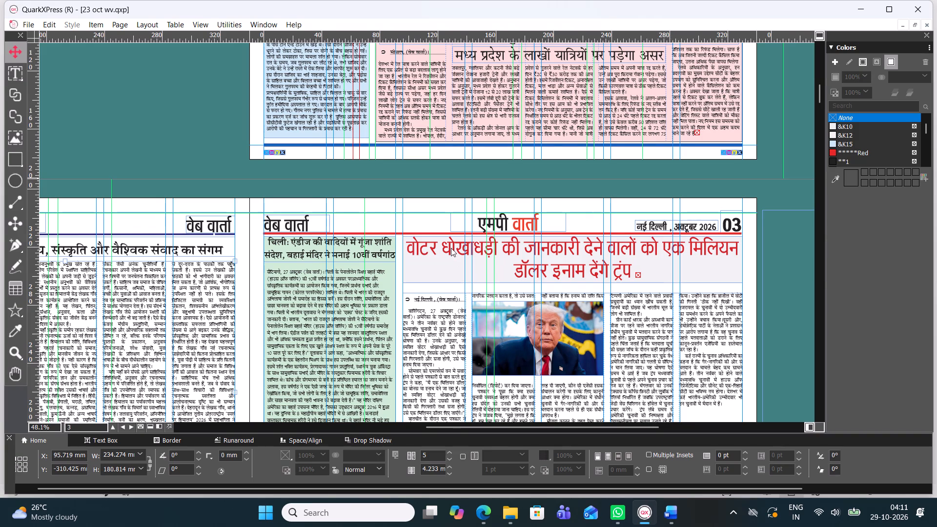
double_click(451, 248)
key("BackSpace")
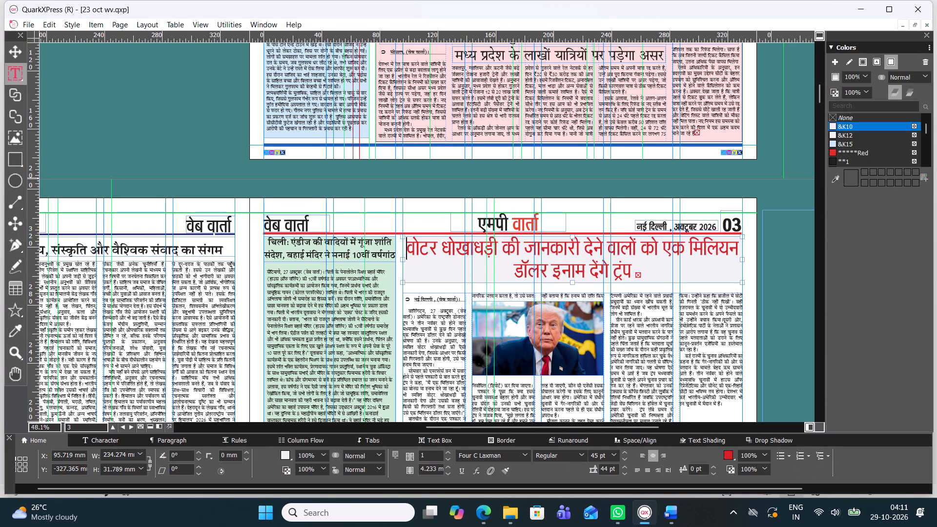
left_click(319, 231)
left_click(323, 250)
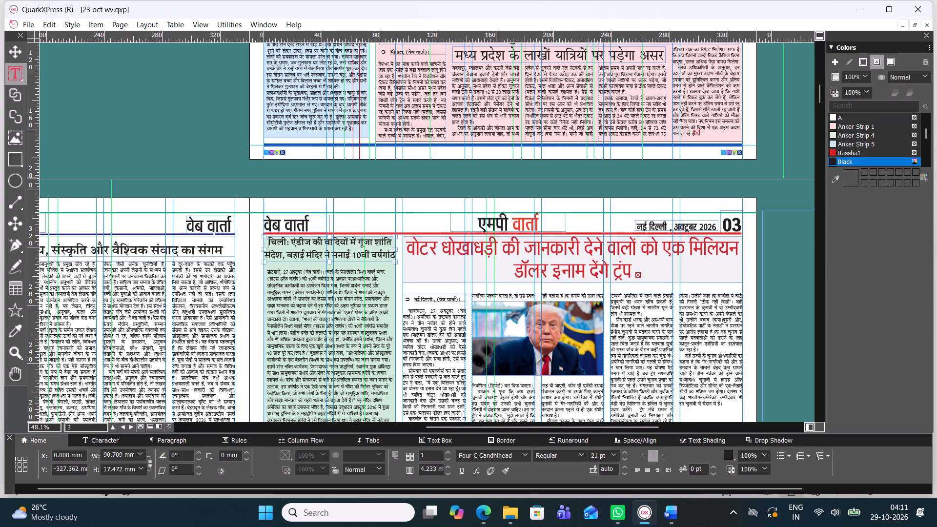
key("Delete")
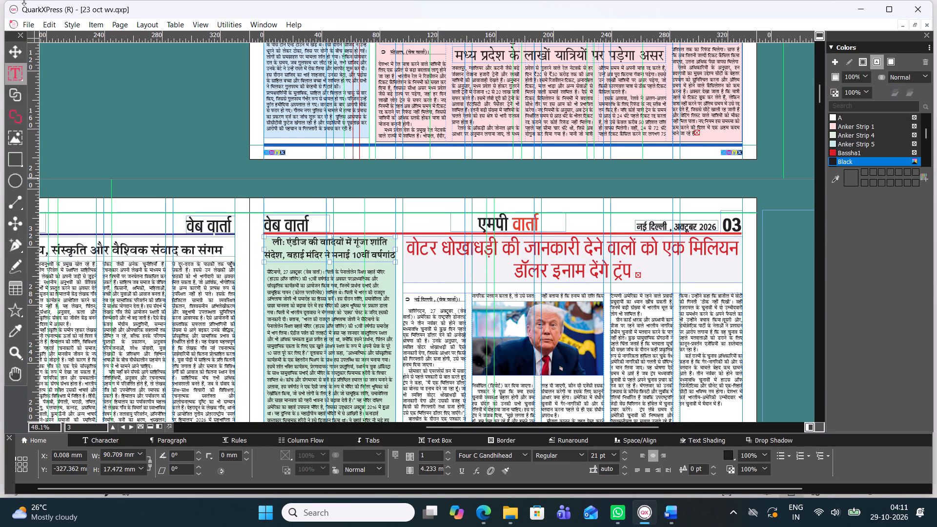
left_click(20, 50)
left_click(302, 323)
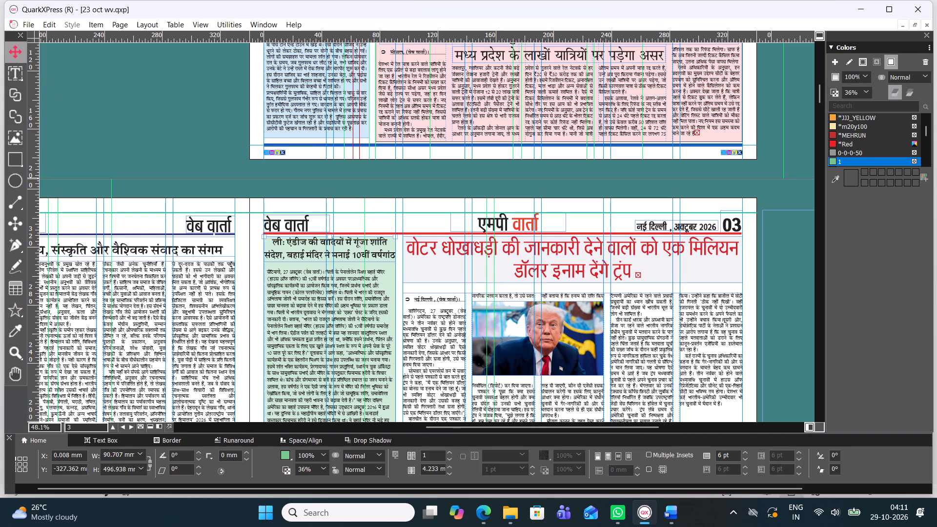
key("Delete")
left_click(301, 321)
left_click(318, 245)
key("Delete")
left_click(319, 245)
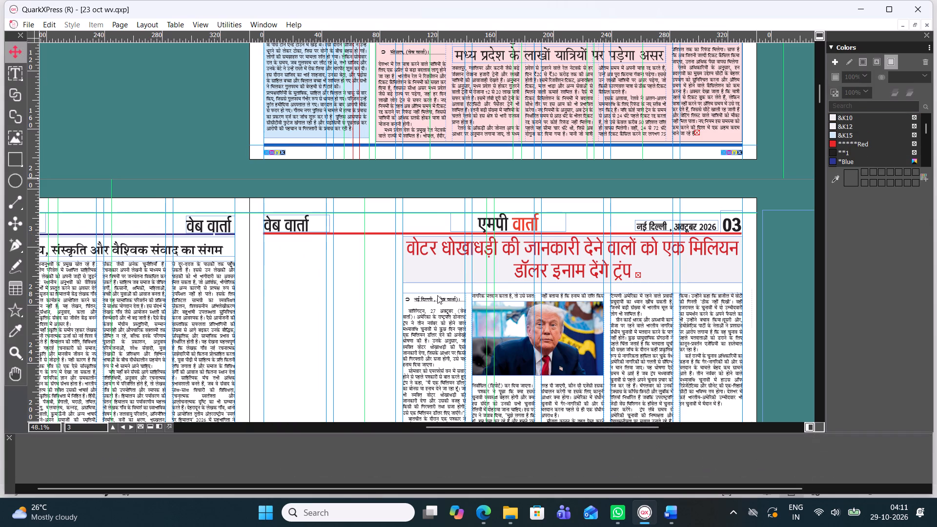
Delete the lead voter-fraud reward story on page 3, including its two-line red headline, photo and body text.
left_click_drag(441, 295, 491, 286)
left_click_drag(500, 283, 507, 277)
left_click(507, 276)
key("Delete")
left_click(508, 317)
key("Delete")
left_click(517, 308)
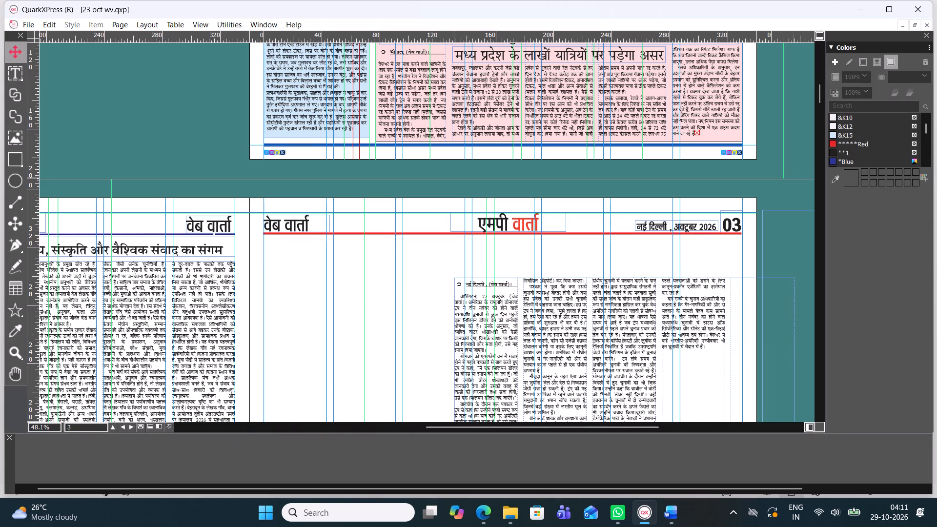
key("Delete")
Delete the Trump administration visa story and the Israel Knesset election story mid-page on page 3, with headlines, photo and text.
scroll(495, 304, "down", 1)
left_click(493, 298)
key("Delete")
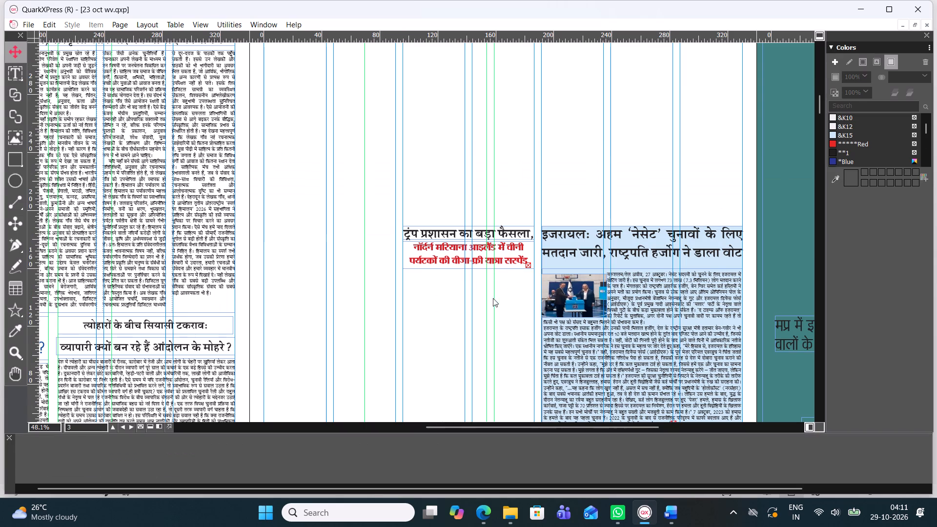
left_click(581, 294)
key("Delete")
left_click(561, 255)
key("Delete")
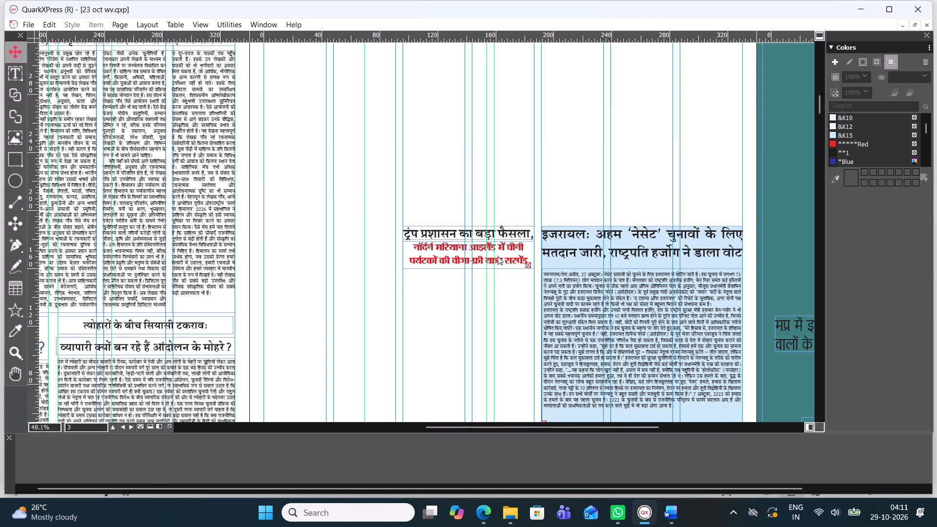
left_click(463, 252)
key("Delete")
left_click(478, 237)
key("Delete")
left_click(573, 257)
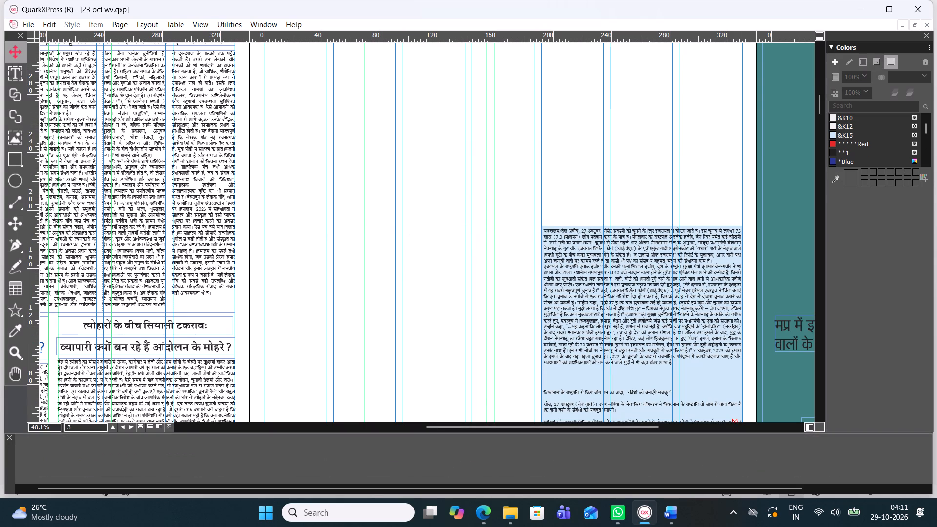
key("Delete")
Delete the remaining Vietnam–Kim Jong Un and Sudan famine stories at the foot of page 3, with headlines, photo and text.
scroll(562, 268, "down", 2)
left_click(546, 249)
key("Delete")
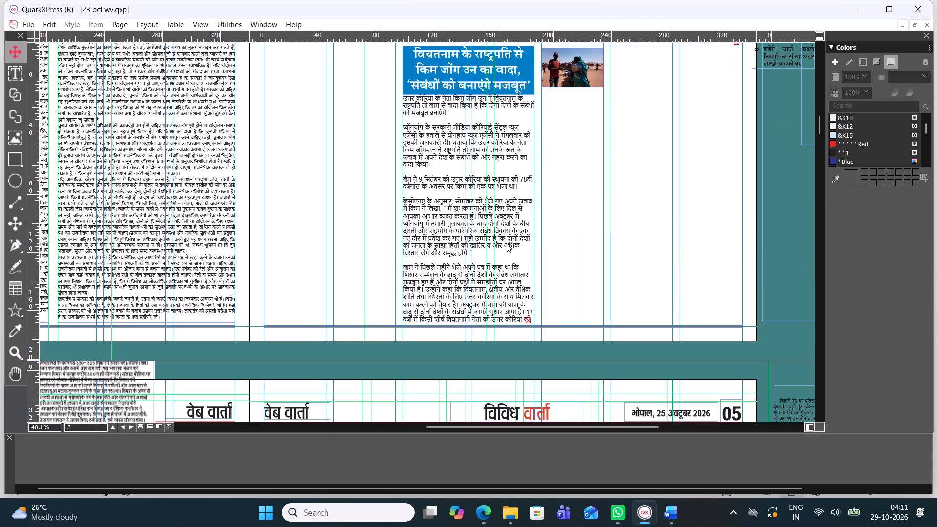
left_click(506, 243)
key("Delete")
left_click(564, 75)
key("Delete")
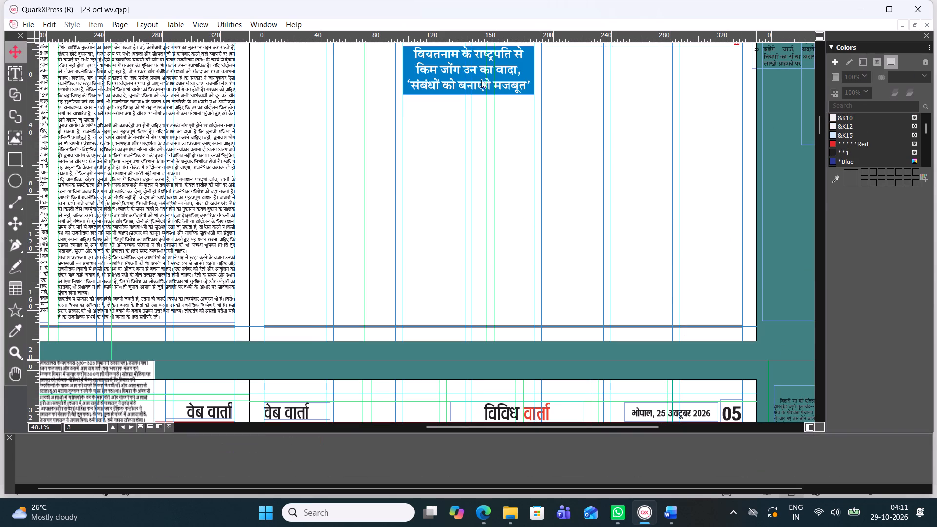
left_click(475, 81)
key("Delete")
scroll(450, 119, "up", 2)
scroll(658, 353, "down", 2)
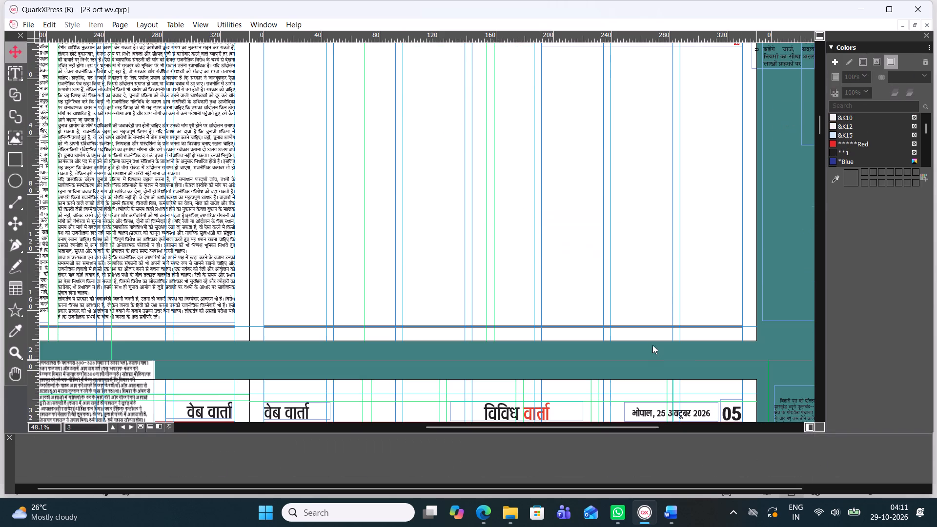
scroll(633, 204, "up", 1)
left_click(635, 251)
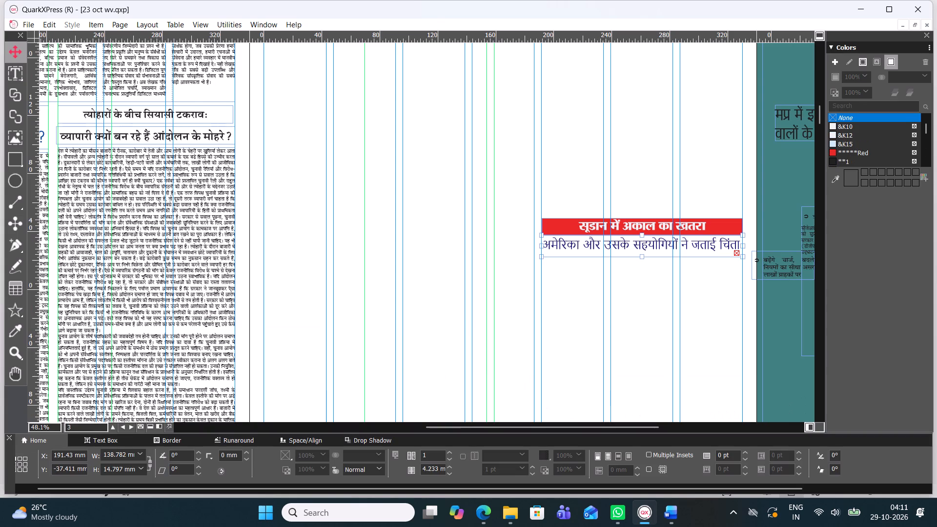
key("Delete")
left_click(631, 229)
key("Delete")
Examine the cleared page 3 and its masthead dateline, and look over the stories on page 1.
scroll(526, 197, "up", 1)
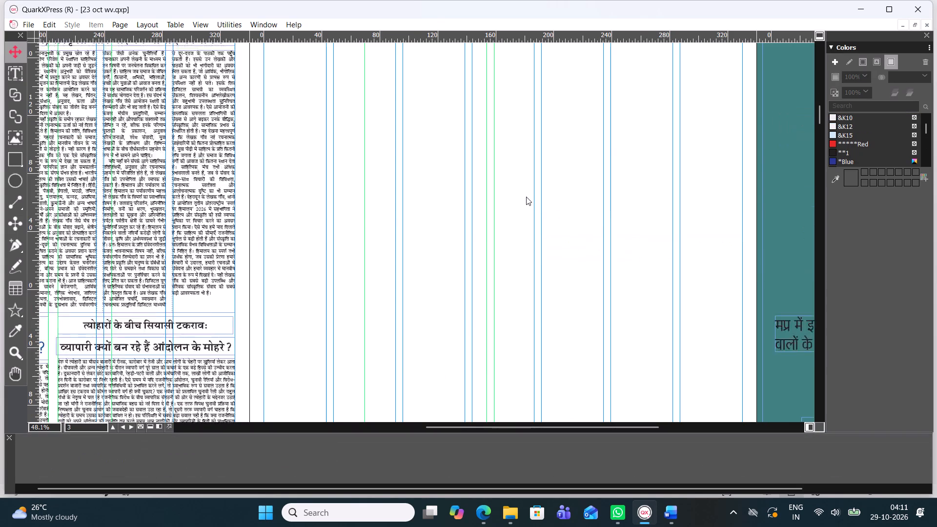
scroll(526, 197, "up", 1)
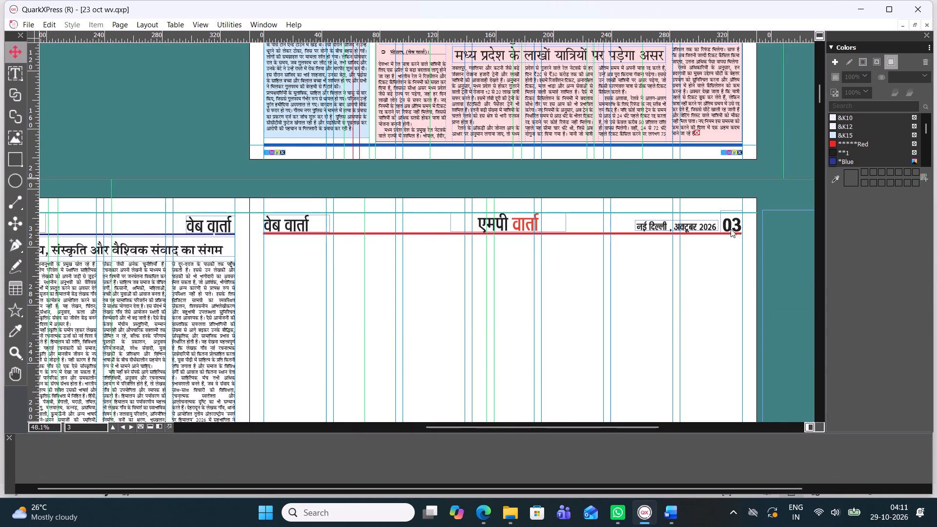
scroll(731, 229, "up", 1, "ctrl")
scroll(731, 229, "down", 1, "ctrl")
scroll(731, 223, "up", 2, "ctrl")
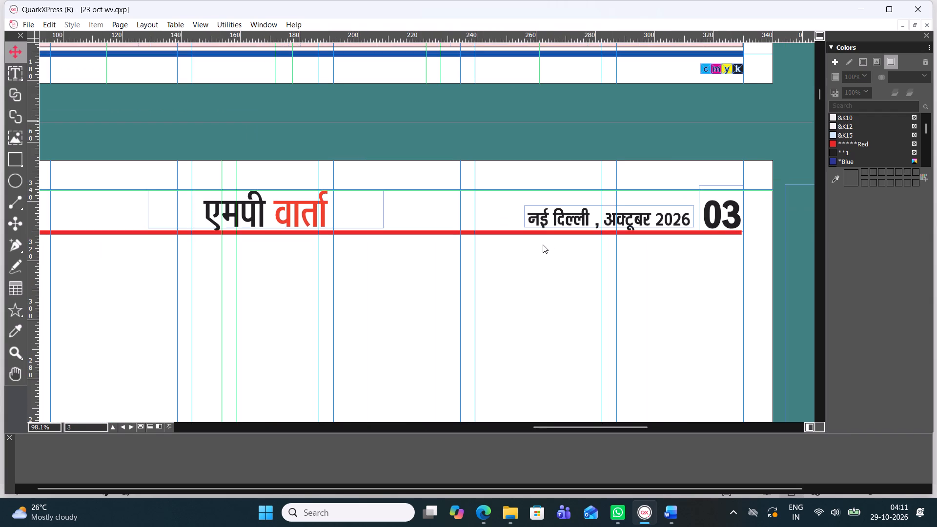
scroll(543, 244, "down", 2, "ctrl")
left_click_drag(570, 427, 474, 438)
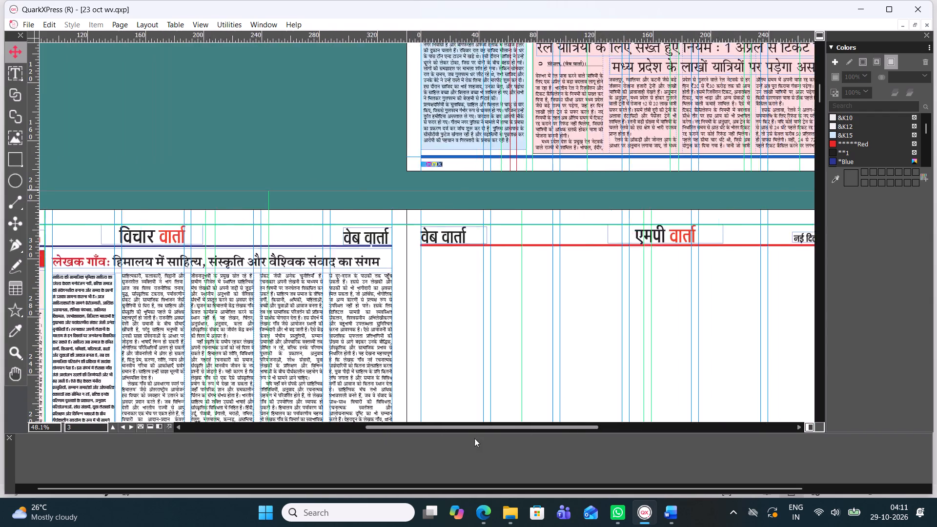
left_click_drag(474, 438, 425, 441)
scroll(208, 246, "up", 1)
scroll(208, 245, "down", 1, "ctrl")
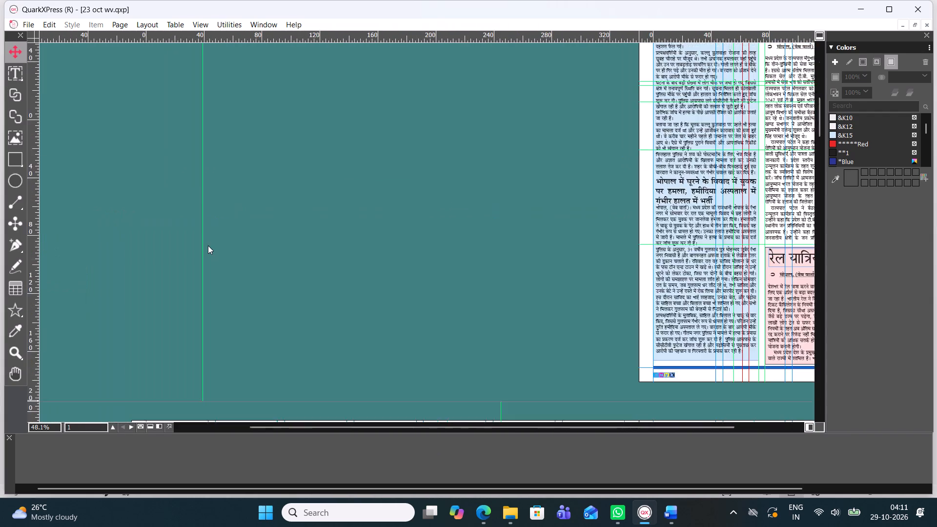
scroll(208, 245, "up", 1, "ctrl")
left_click_drag(387, 423, 463, 432)
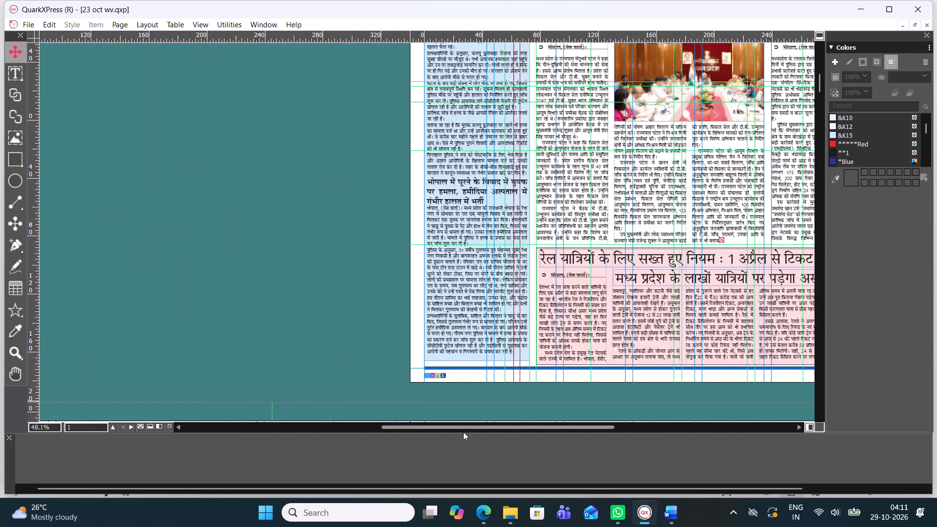
left_click_drag(463, 432, 498, 446)
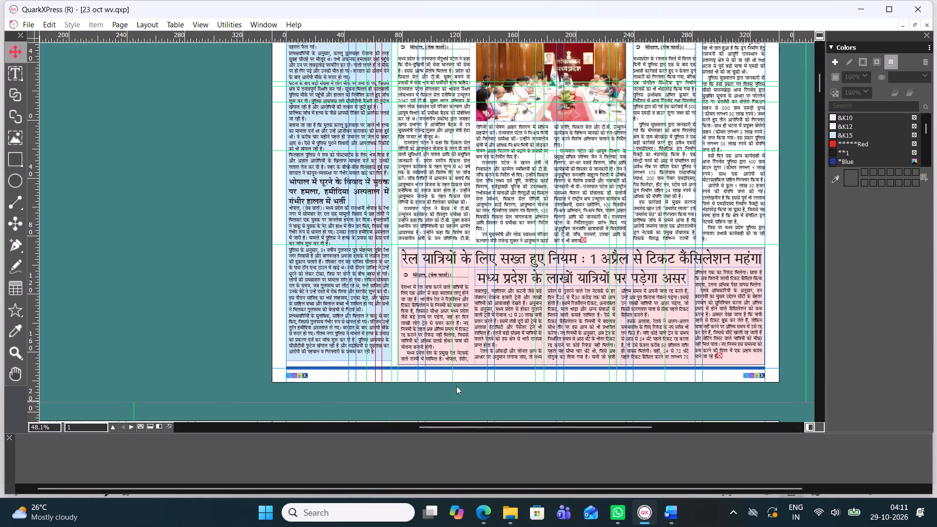
scroll(463, 318, "up", 3)
scroll(463, 318, "down", 1)
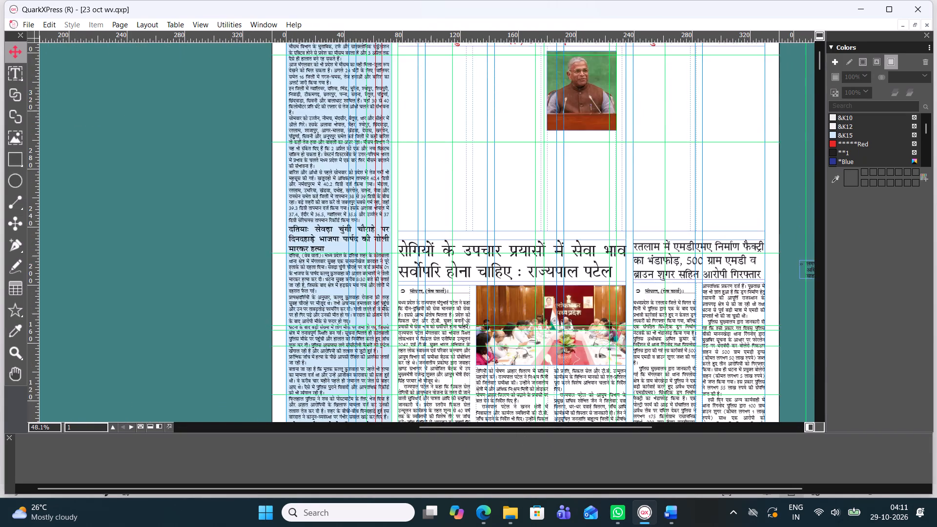
scroll(463, 318, "down", 4)
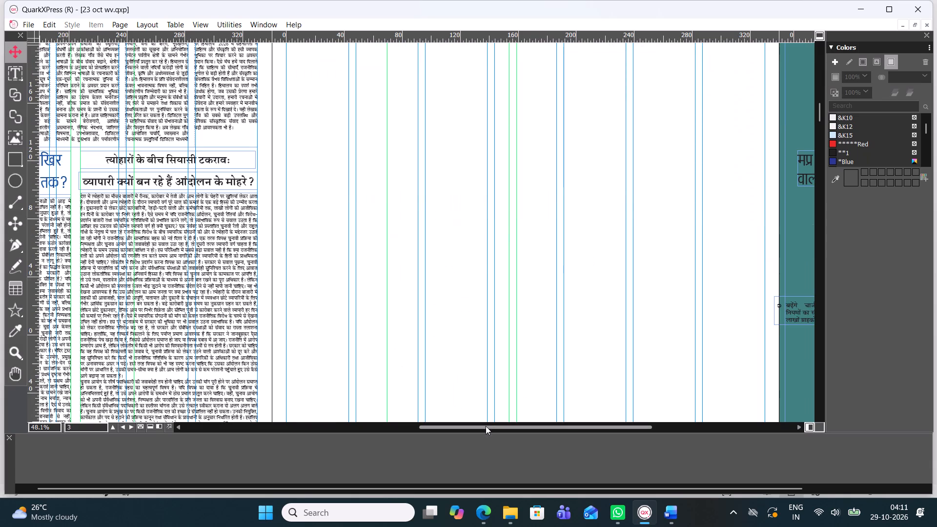
Remove the day number 28 from the dateline in the page 2 masthead.
left_click_drag(486, 426, 343, 412)
scroll(327, 274, "up", 2)
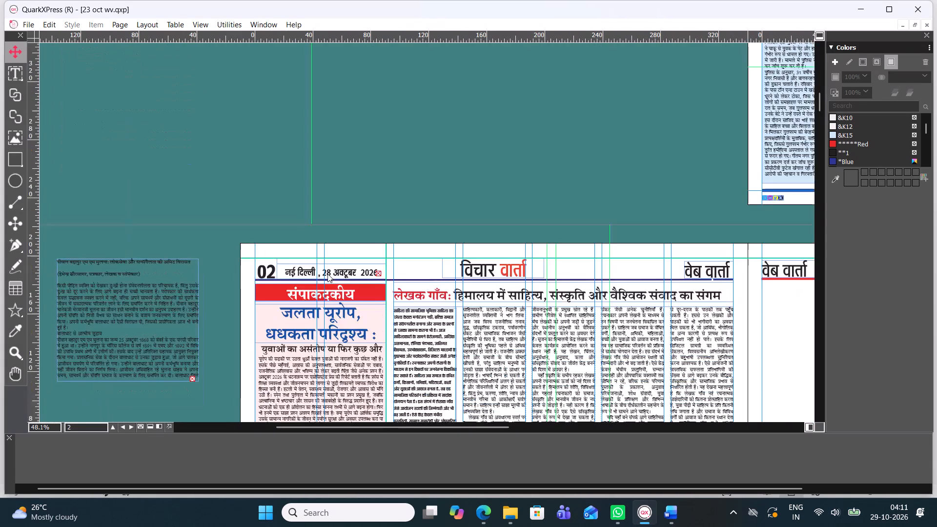
scroll(326, 270, "up", 1, "ctrl")
scroll(326, 270, "down", 2, "ctrl")
scroll(326, 270, "up", 4, "ctrl")
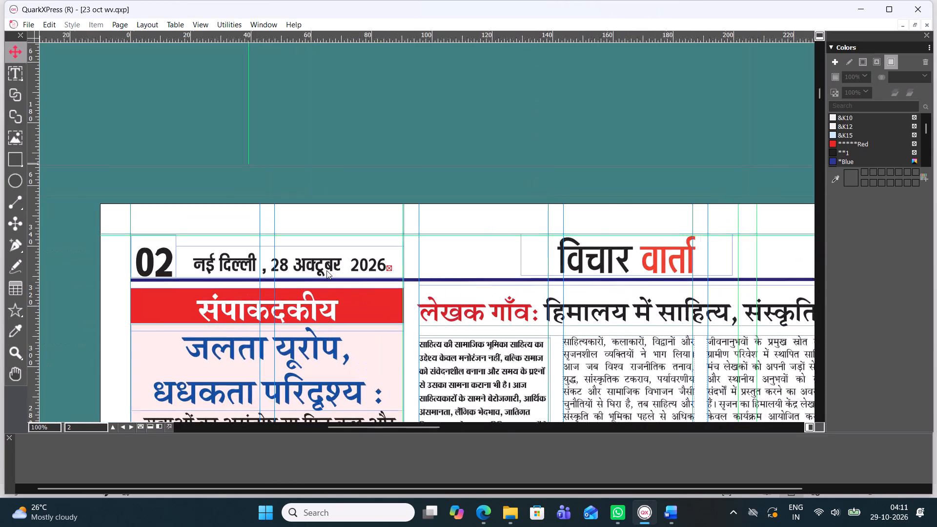
double_click(291, 266)
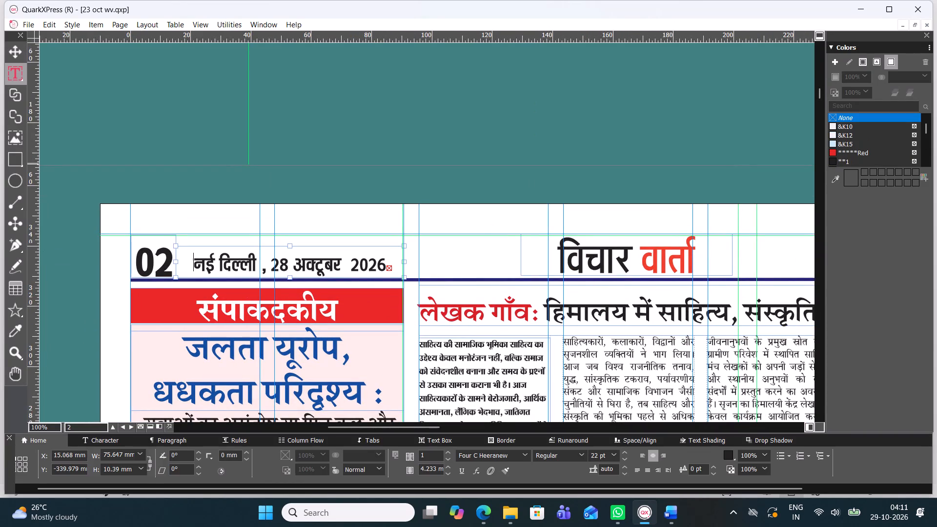
left_click(291, 266)
key("BackSpace")
key("BackSpace")
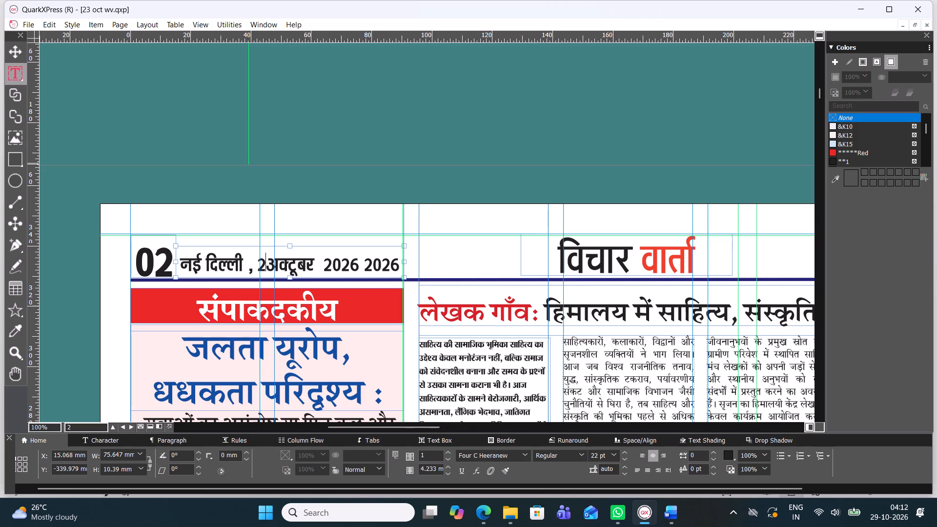
key("BackSpace")
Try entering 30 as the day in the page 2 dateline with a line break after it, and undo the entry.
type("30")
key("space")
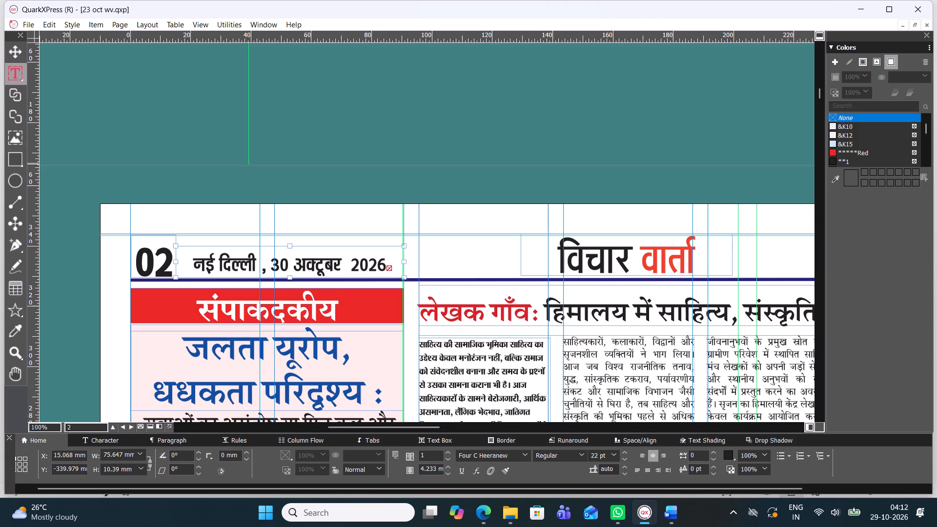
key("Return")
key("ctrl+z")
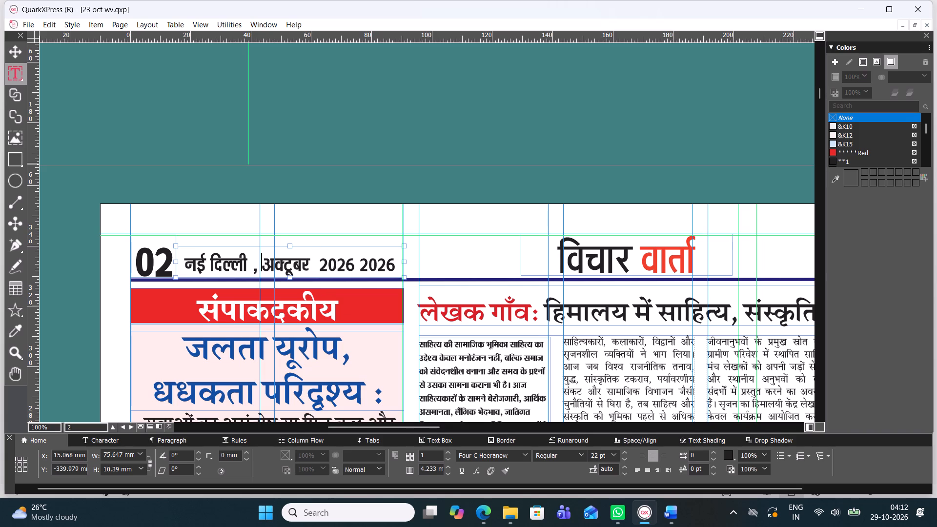
Remove the duplicated year and extra spacing from the page 2 masthead dateline, leaving a single 2026 after अक्टूबर.
left_click_drag(360, 263, 317, 263)
left_click(317, 263)
key("BackSpace")
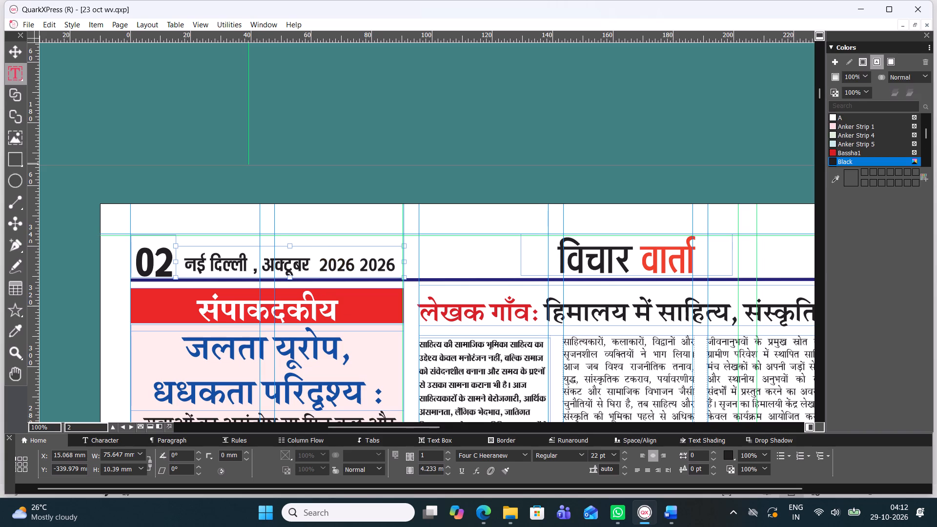
key("BackSpace")
left_click(354, 263)
key("BackSpace")
key("BackSpace")
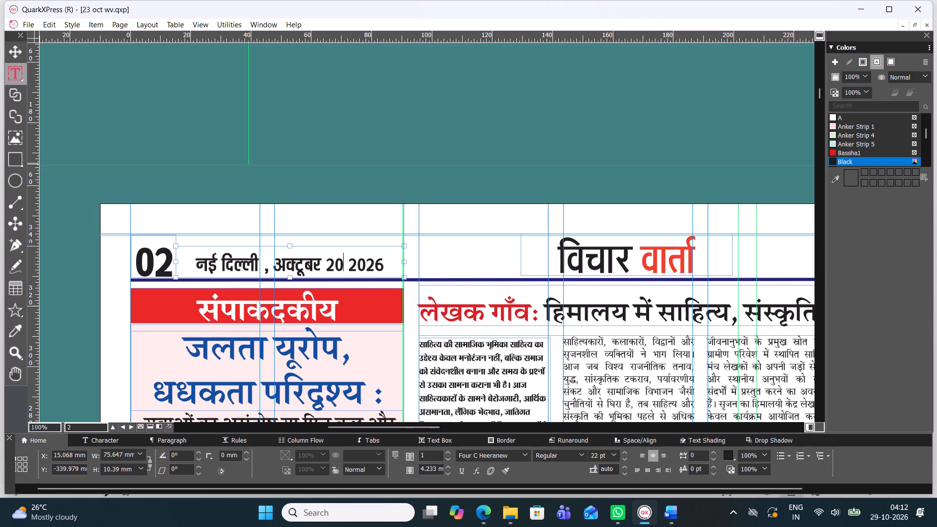
key("BackSpace")
key("BackSpace")
key("BackSpace")
Switch to the Word document 29 Oct International and copy its first headline, on the Russia, Ukraine and America talks.
scroll(339, 272, "down", 2)
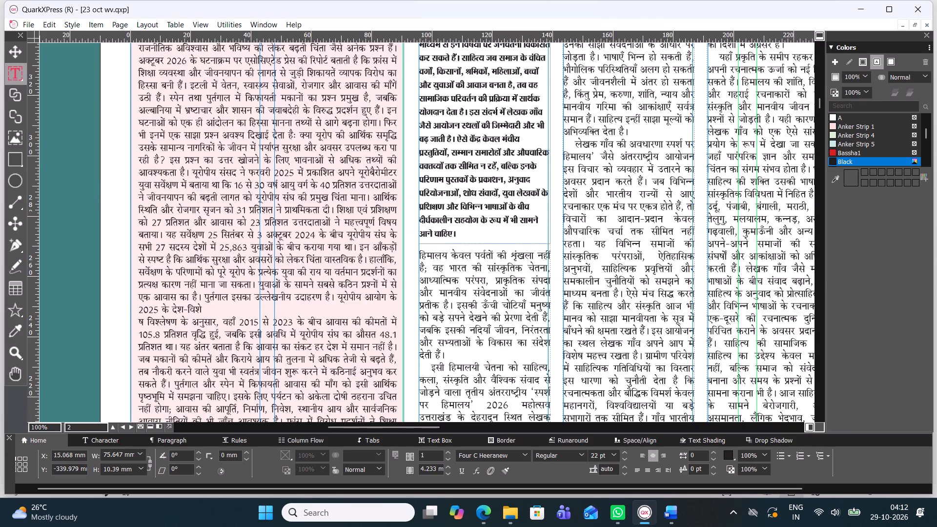
scroll(330, 276, "down", 1)
left_click(19, 55)
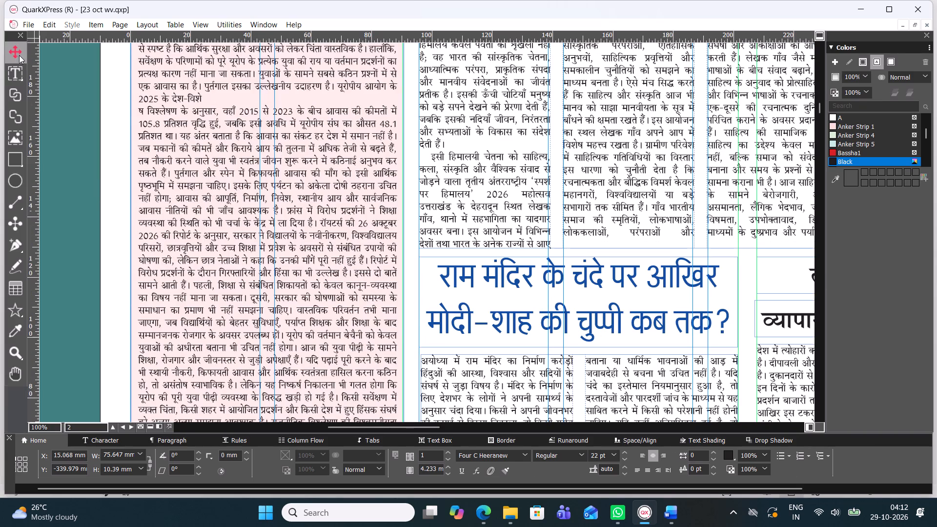
left_click_drag(365, 425, 475, 428)
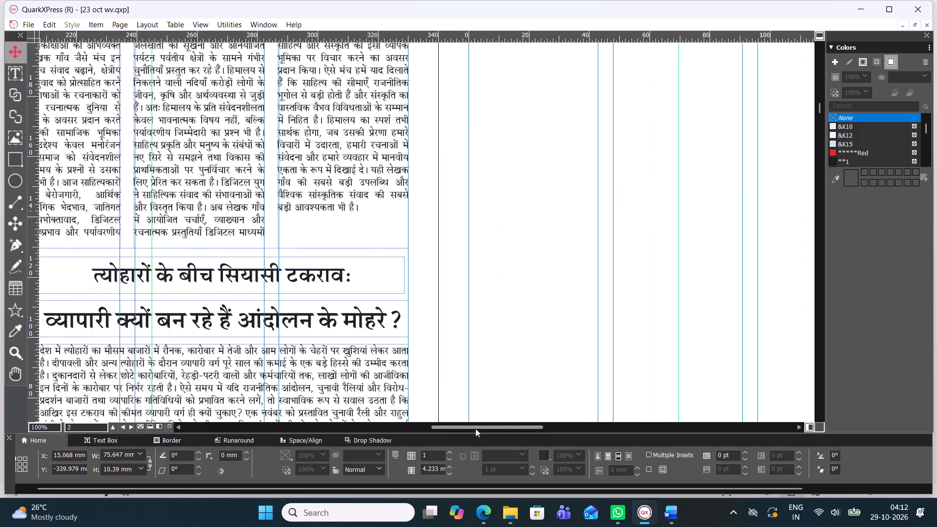
left_click_drag(475, 428, 538, 428)
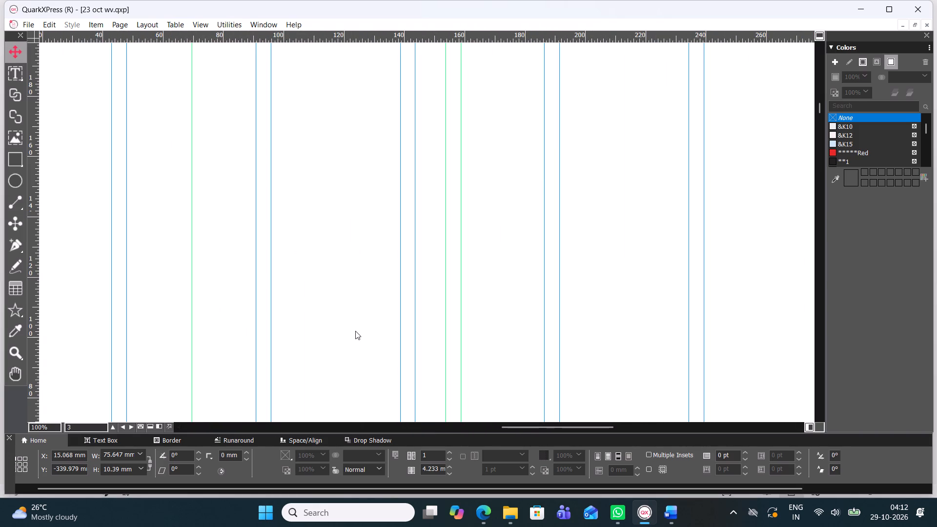
scroll(355, 331, "down", 2, "ctrl")
scroll(360, 290, "up", 1)
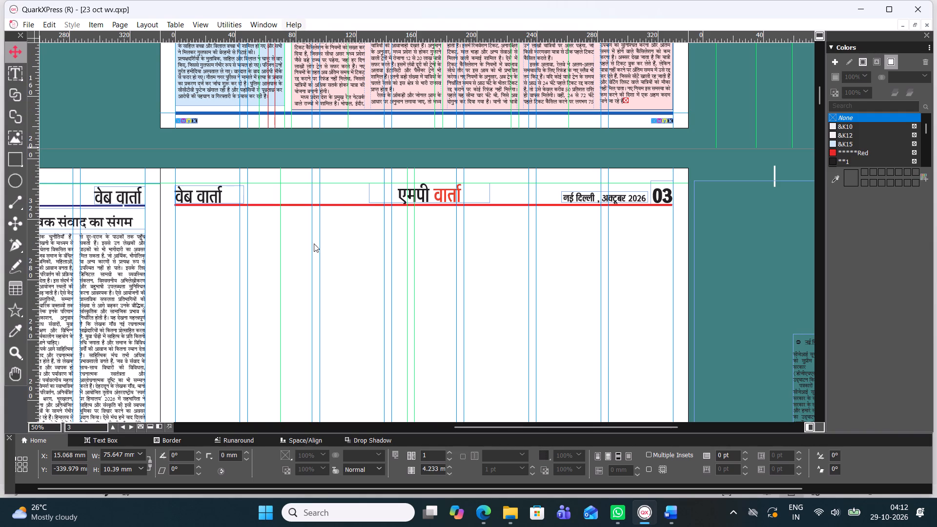
left_click(20, 52)
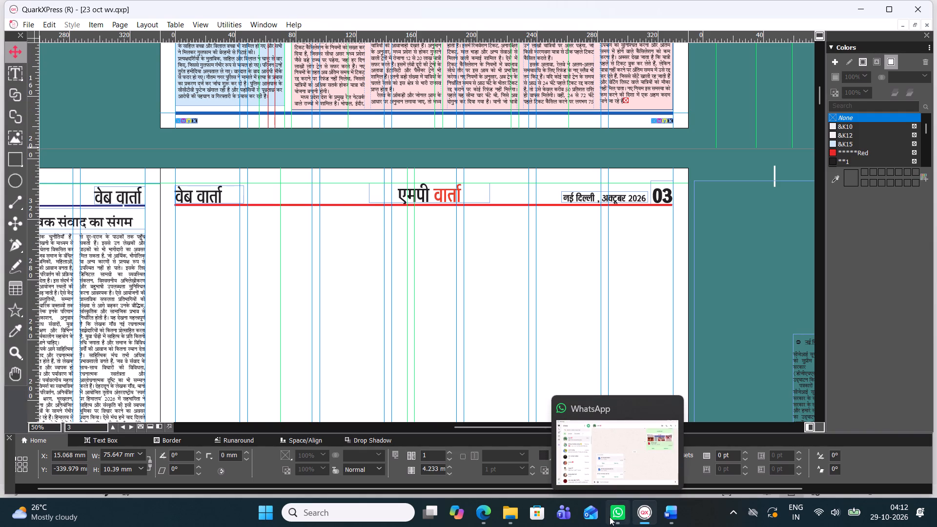
left_click(680, 520)
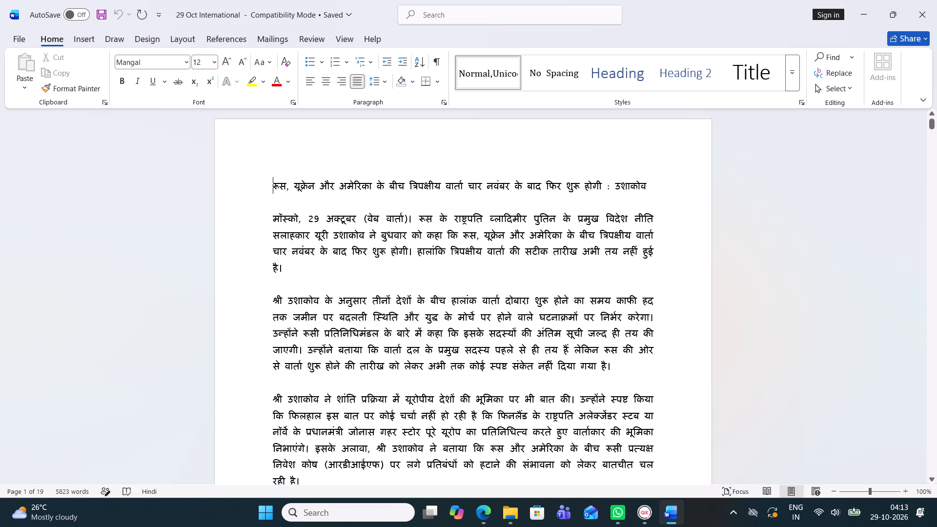
left_click_drag(271, 182, 602, 163)
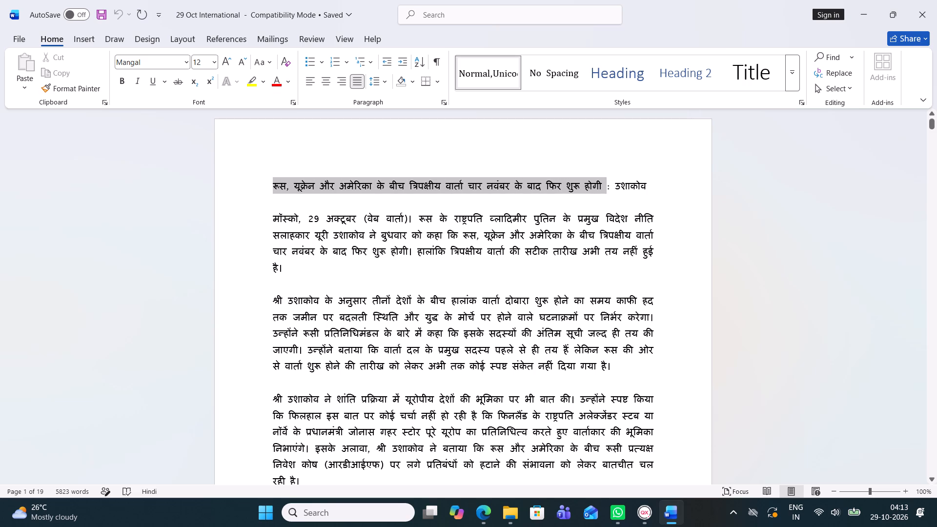
left_click_drag(602, 163, 642, 165)
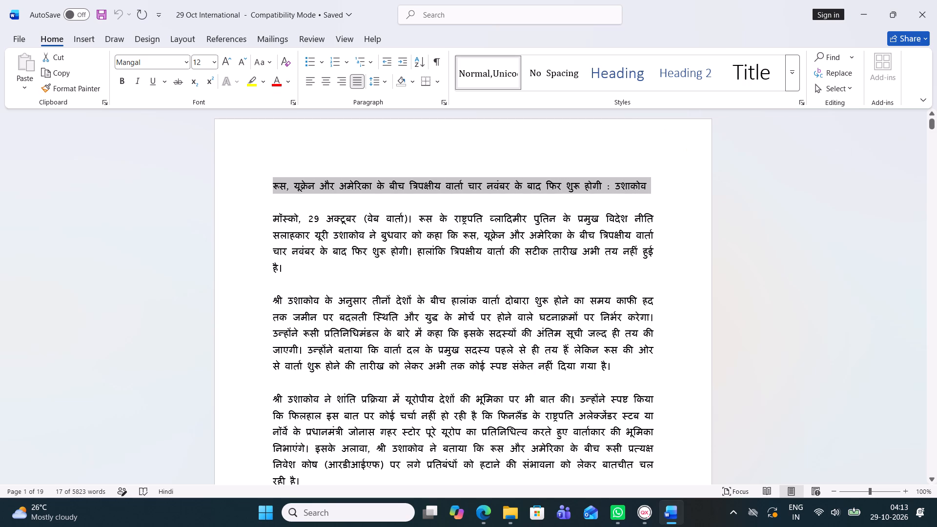
key("ctrl+c")
Back in QuarkXPress, draw a text box along page 3's left margin, from below the masthead to the foot rule, about 91 by 492 mm.
left_click(647, 518)
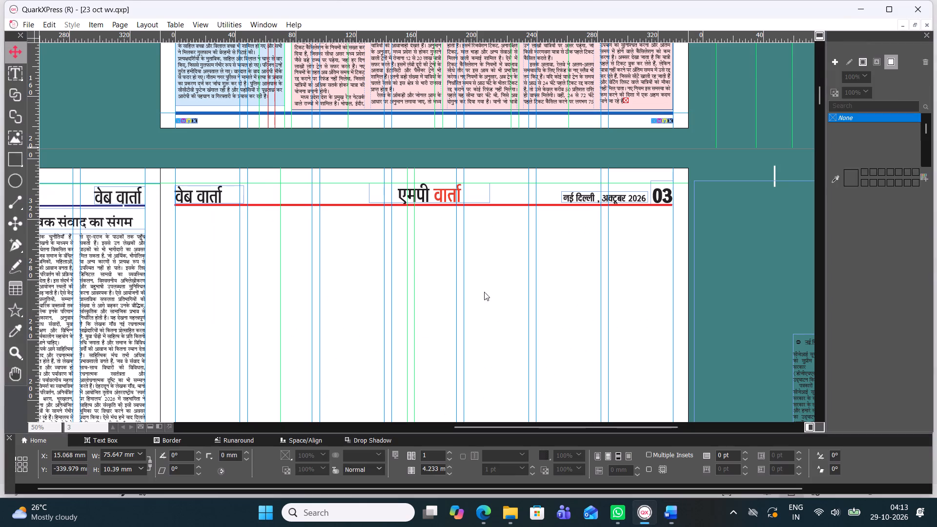
left_click(17, 74)
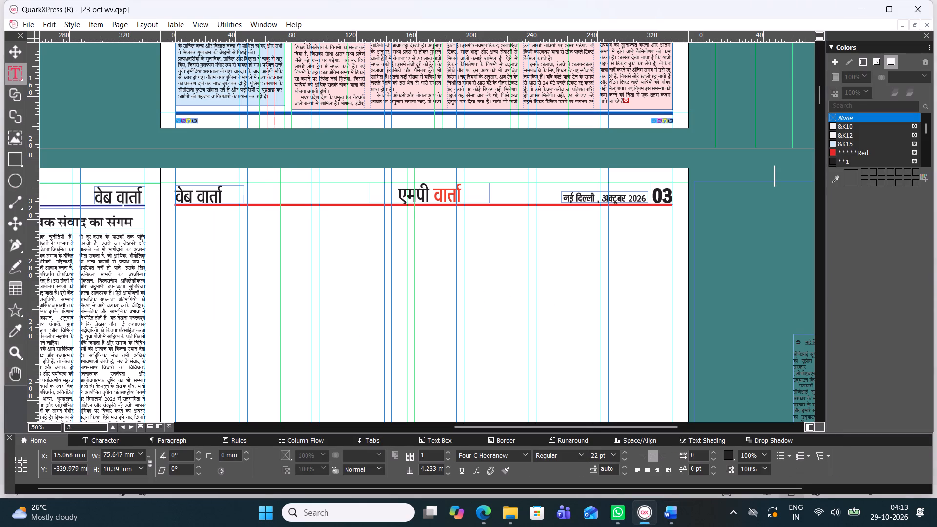
scroll(196, 162, "down", 1)
scroll(191, 144, "up", 1)
left_click_drag(177, 210, 274, 332)
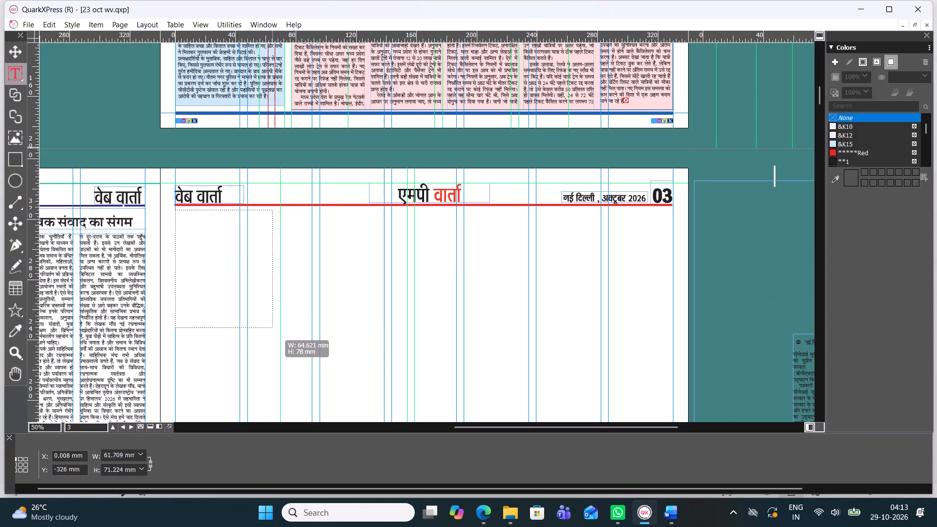
left_click_drag(274, 332, 282, 365)
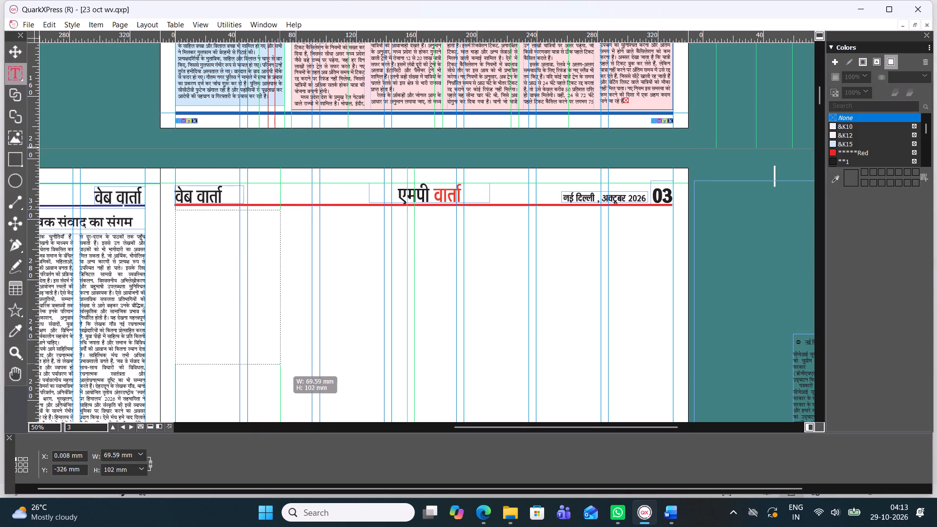
left_click_drag(282, 365, 315, 374)
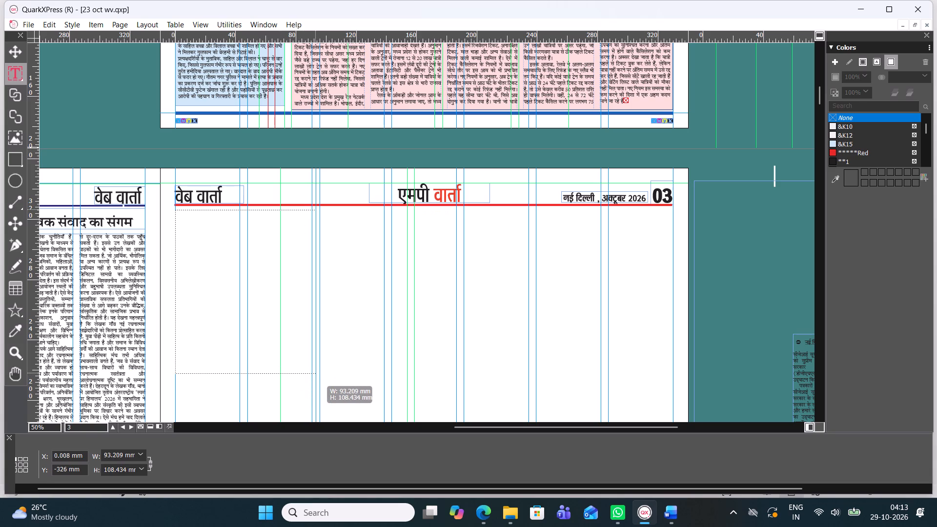
left_click_drag(315, 374, 305, 414)
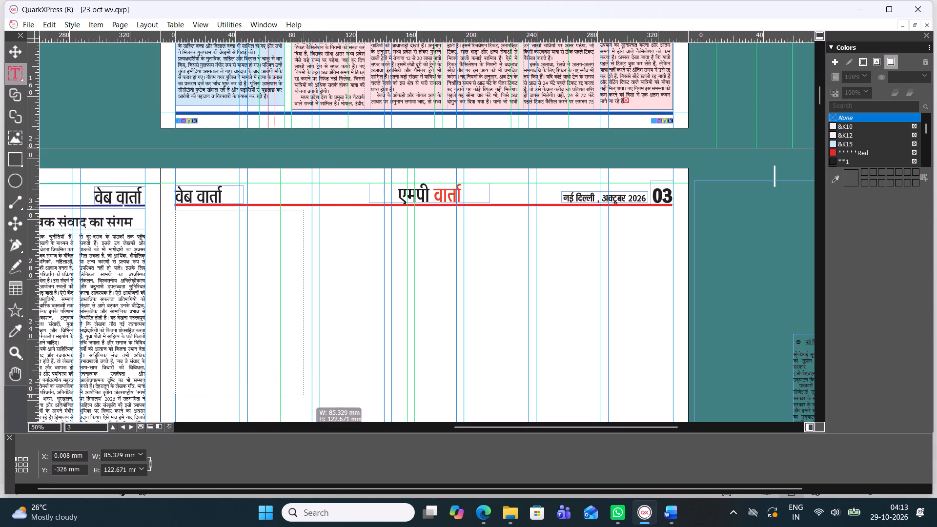
left_click_drag(305, 414, 309, 436)
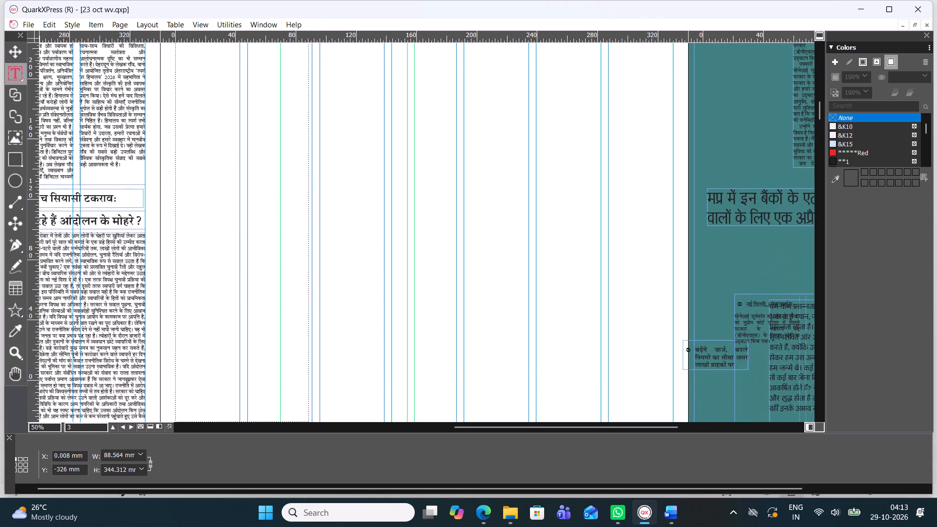
left_click_drag(309, 436, 312, 430)
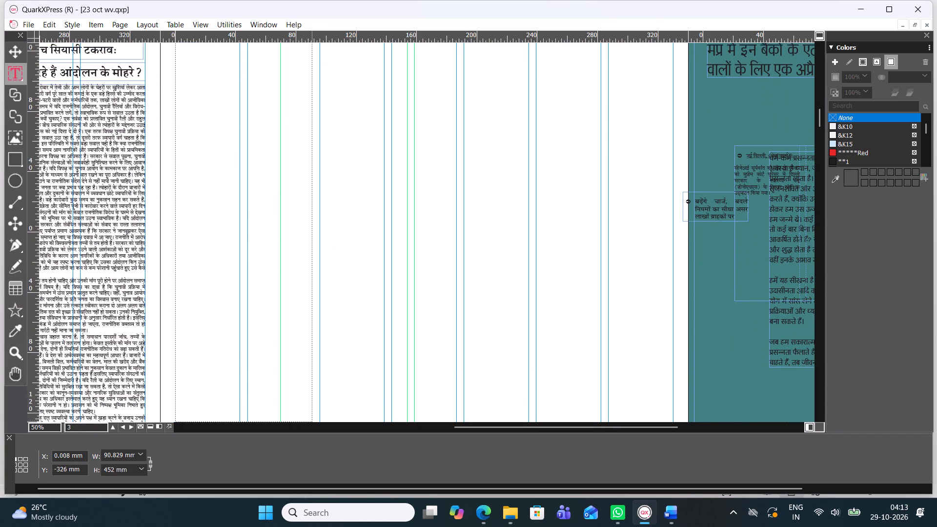
left_click_drag(312, 430, 306, 379)
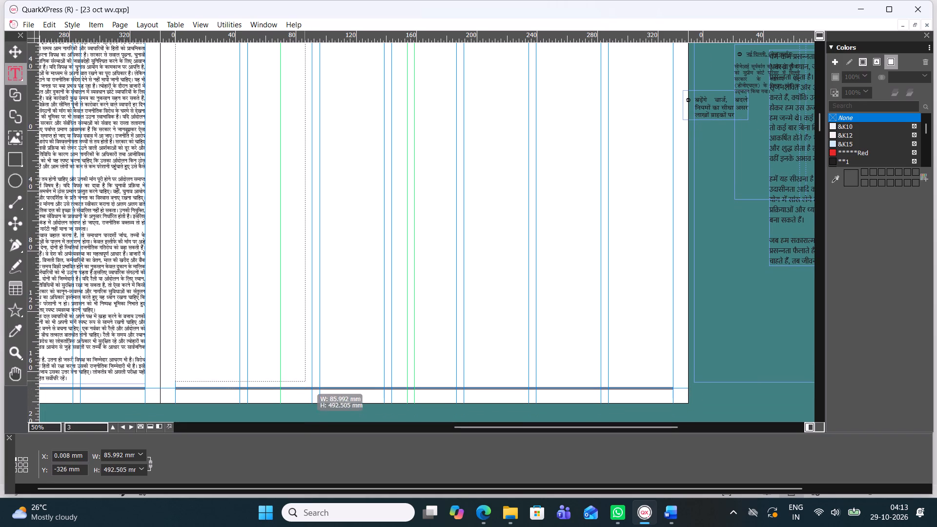
left_click_drag(306, 379, 311, 382)
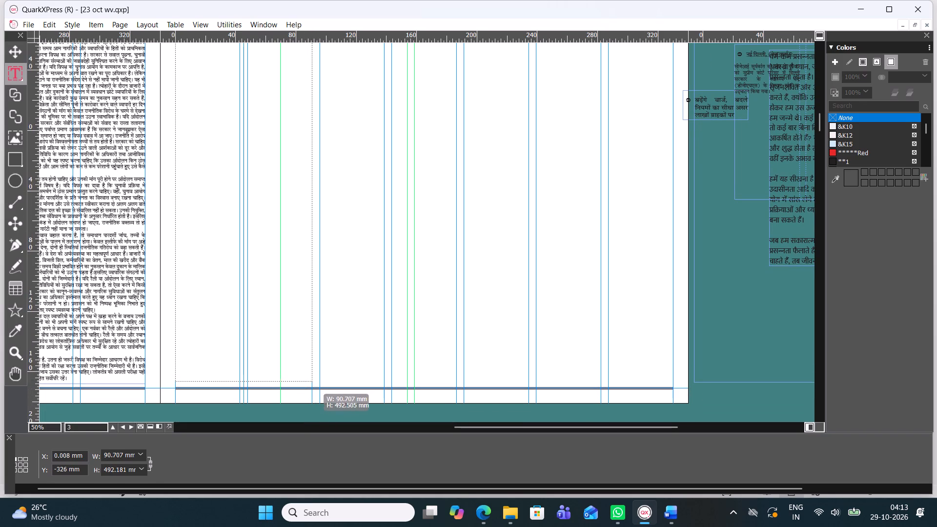
left_click_drag(311, 382, 309, 374)
Look over the layouts of page 5 and sports page 7, and return to the masthead of page 3.
scroll(299, 348, "down", 2)
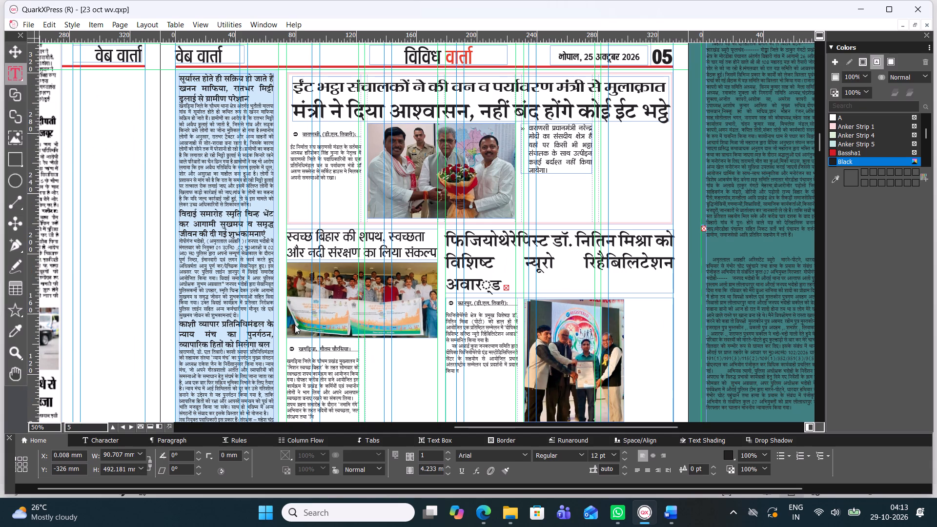
scroll(293, 321, "down", 2)
scroll(293, 321, "up", 1)
scroll(293, 321, "down", 2)
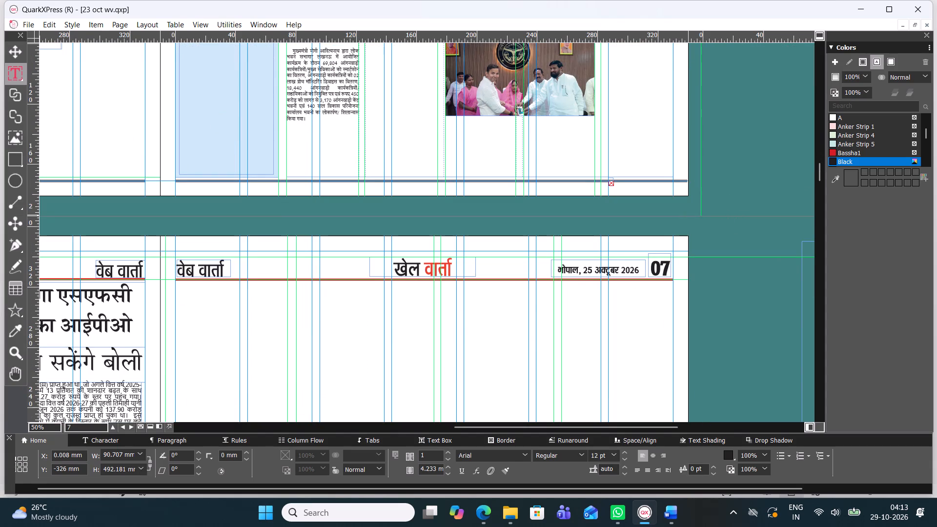
scroll(285, 283, "down", 1)
scroll(288, 271, "up", 2)
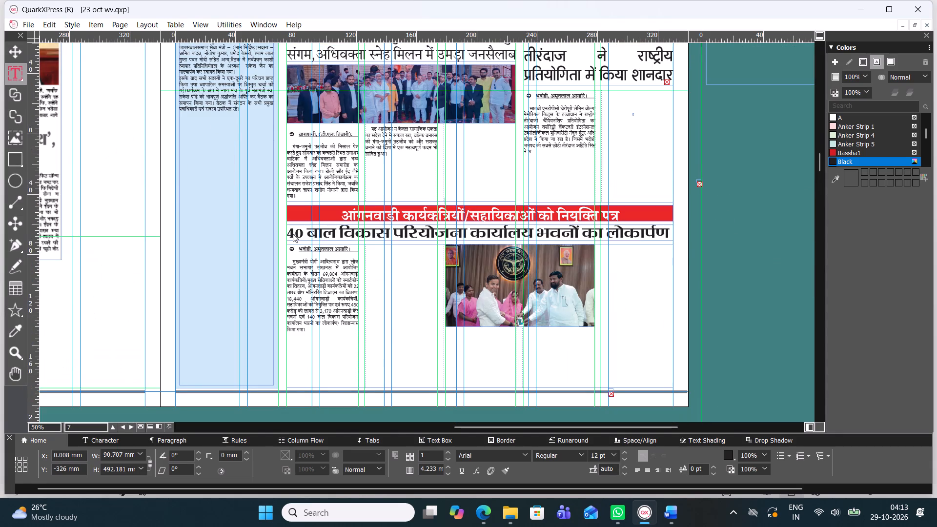
scroll(293, 234, "up", 2)
scroll(293, 234, "down", 2)
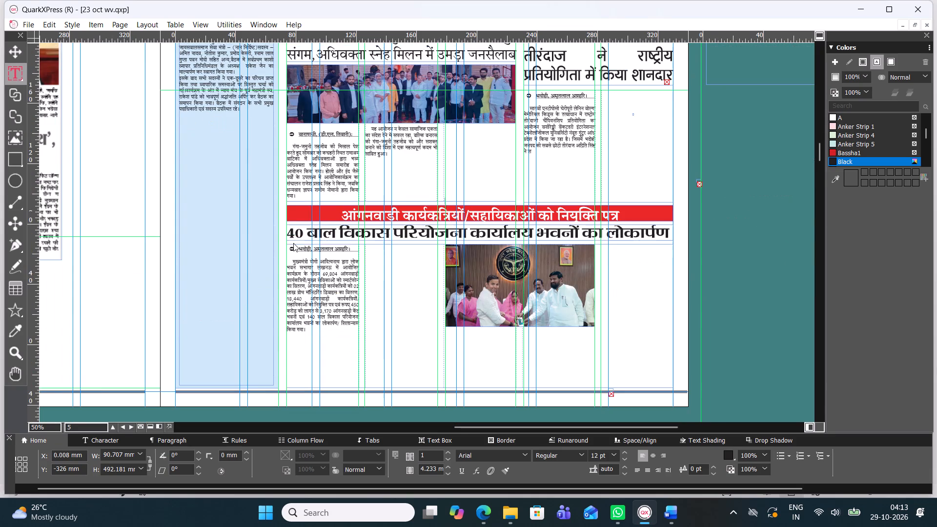
scroll(293, 243, "down", 2)
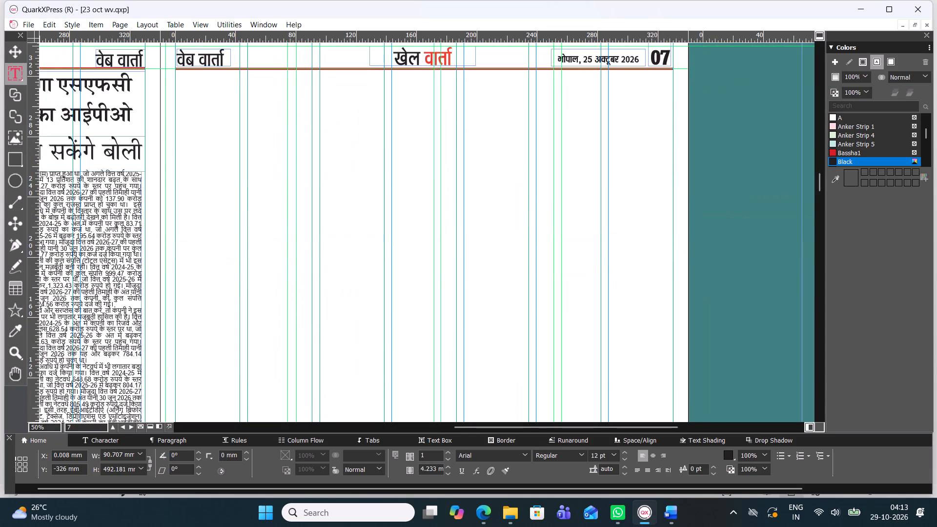
scroll(282, 235, "up", 4)
scroll(281, 232, "down", 1)
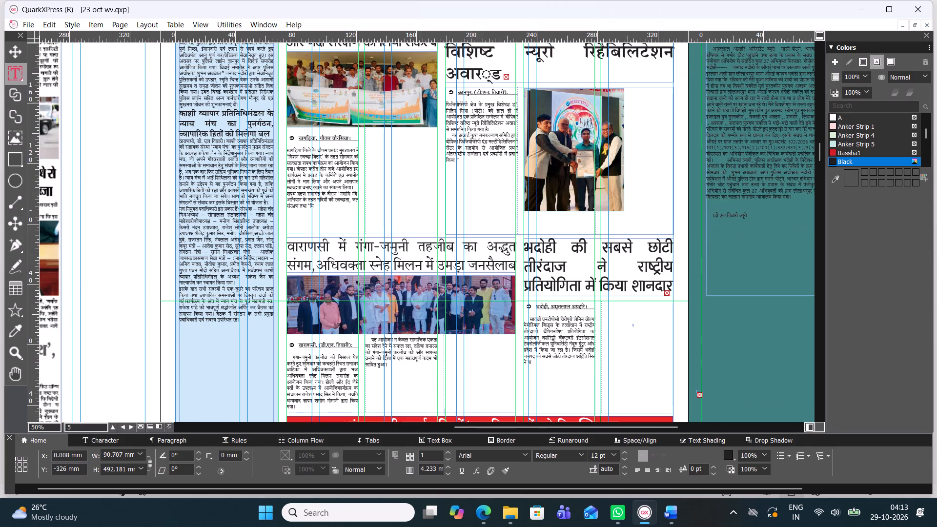
scroll(281, 232, "up", 4)
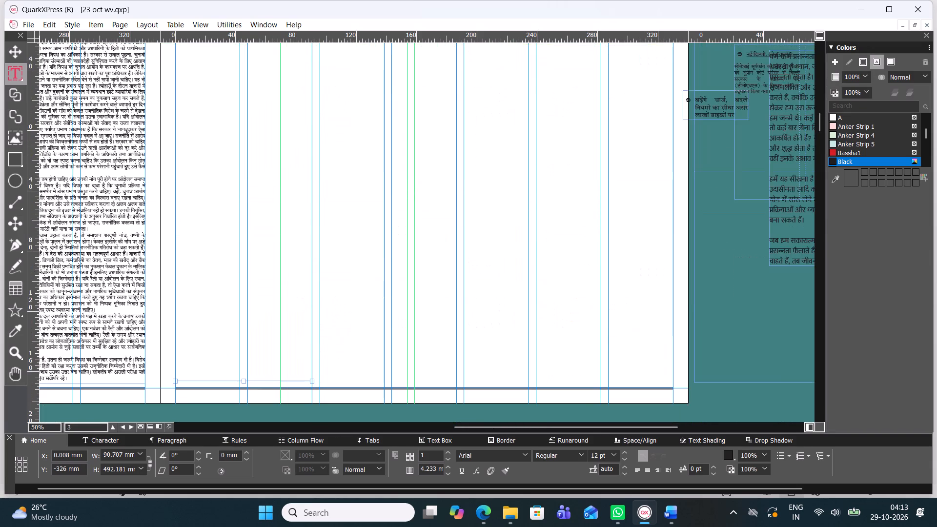
scroll(284, 220, "up", 2)
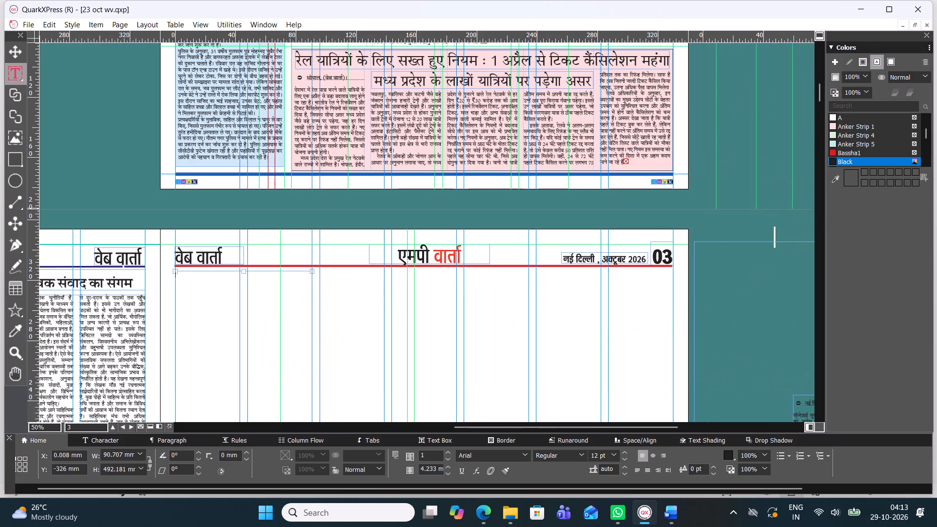
Select the new text box on page 3 as an item and hide the Colors palette.
left_click(17, 46)
left_click(195, 283)
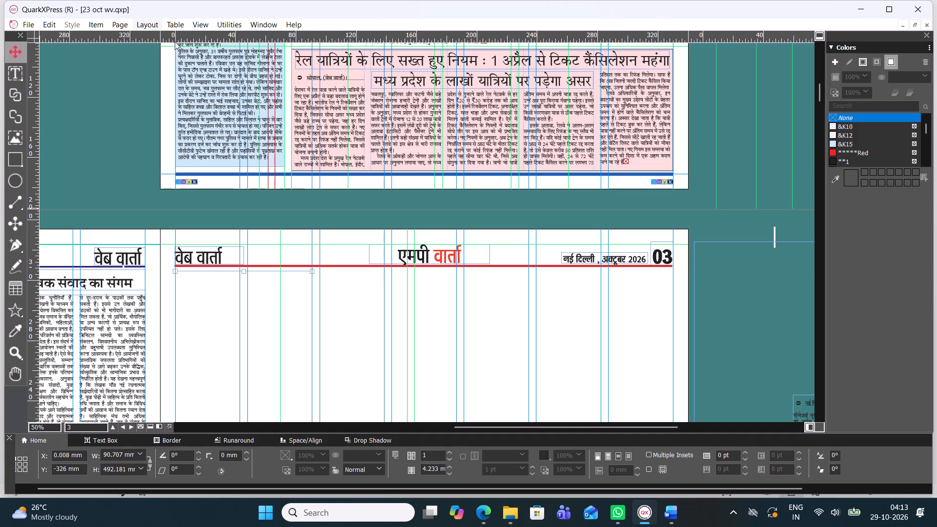
left_click(274, 24)
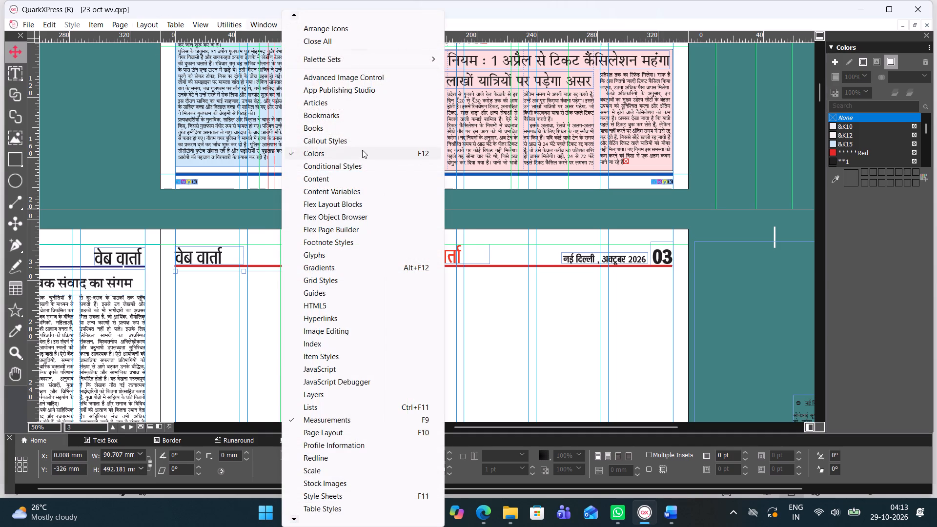
left_click(362, 150)
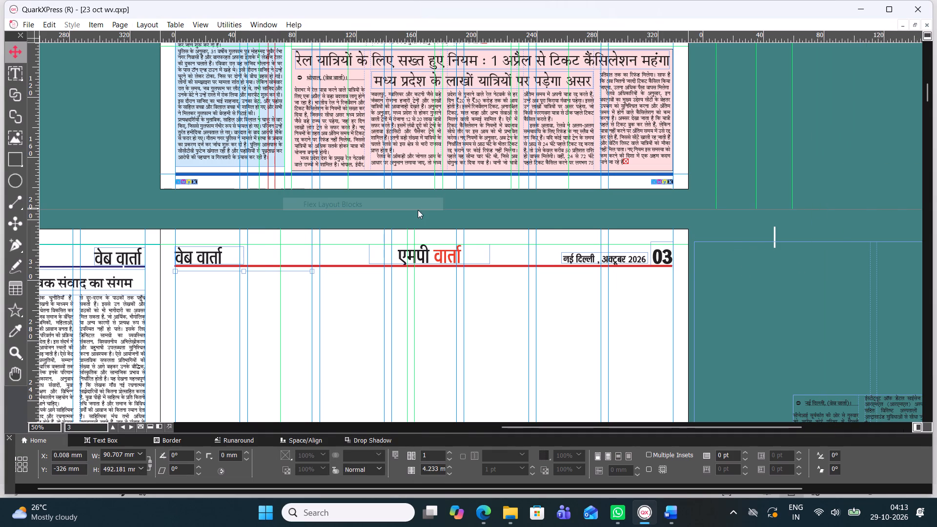
Fill the tall text box along page 3's left margin with the colour &K12.
left_click(227, 334)
left_click(194, 26)
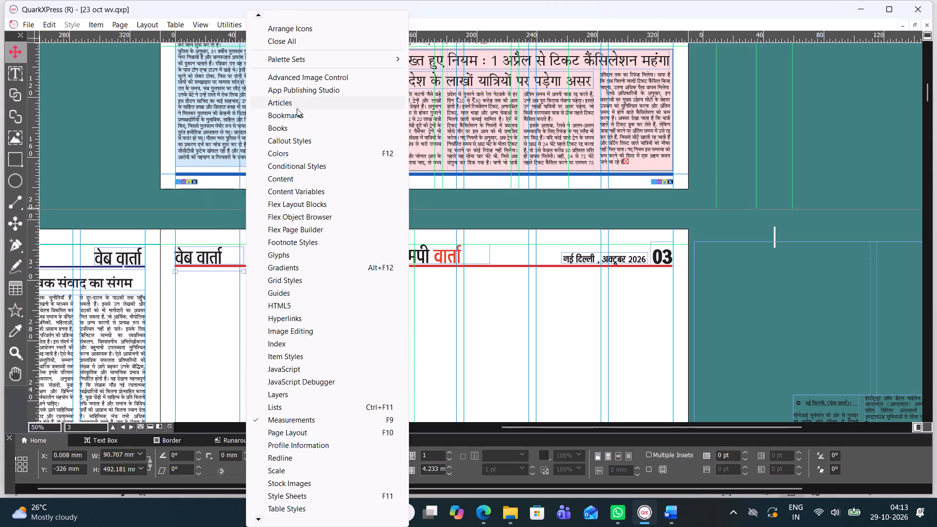
left_click(332, 157)
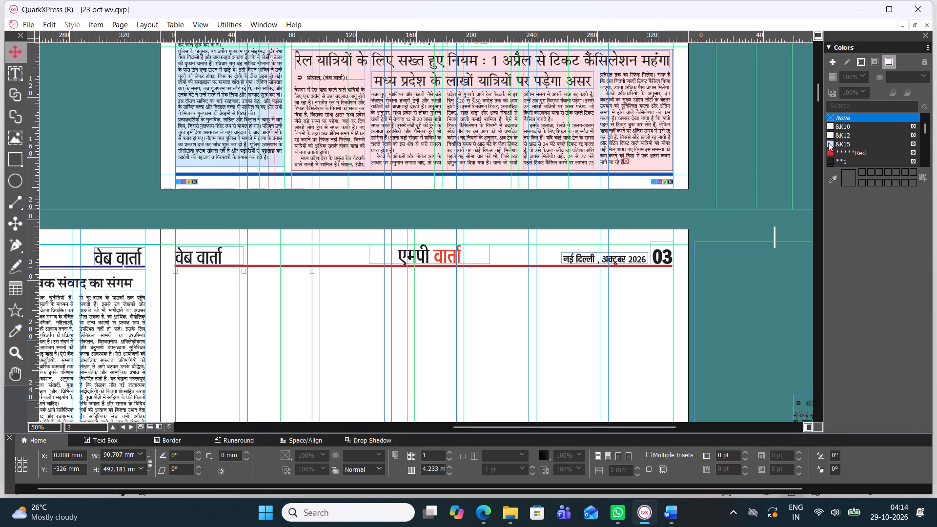
left_click(835, 137)
left_click(267, 229)
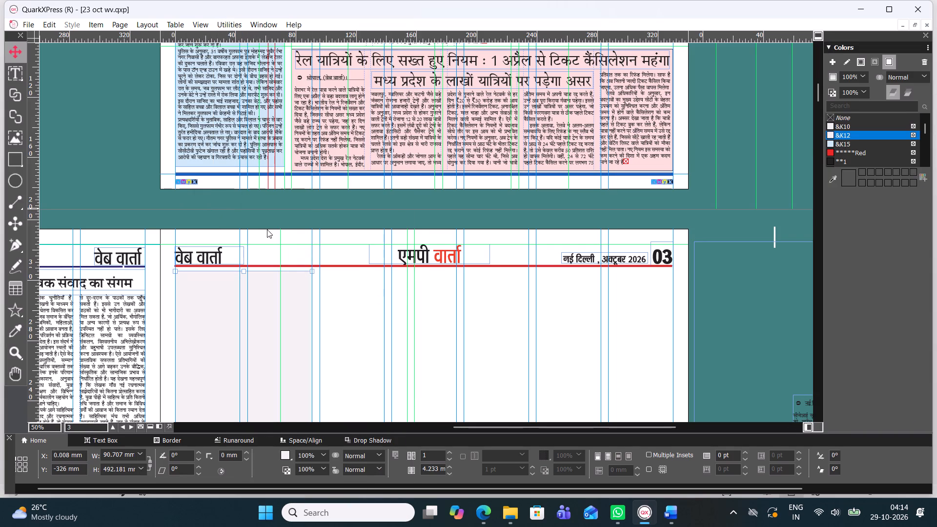
left_click(13, 54)
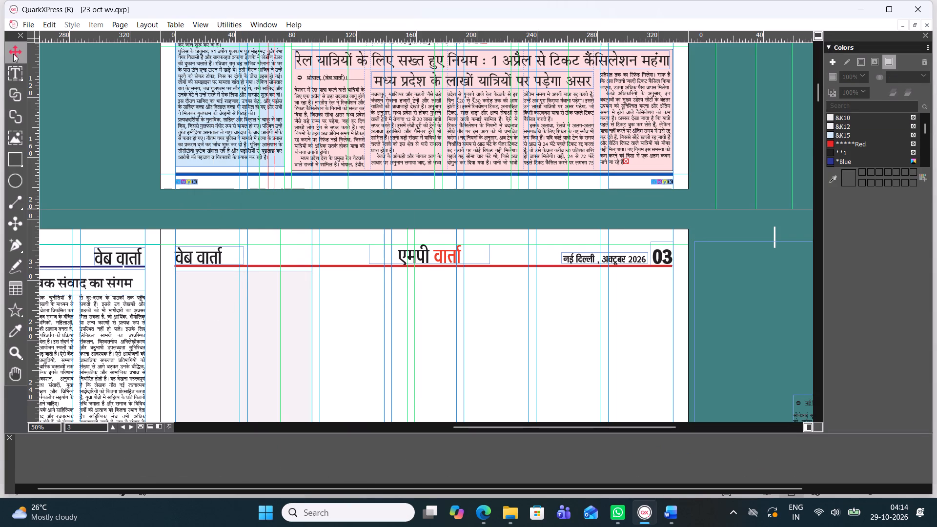
Switch to the Word document 29 Oct International and copy the selected headline on the Russia, Ukraine and America talks.
left_click(673, 512)
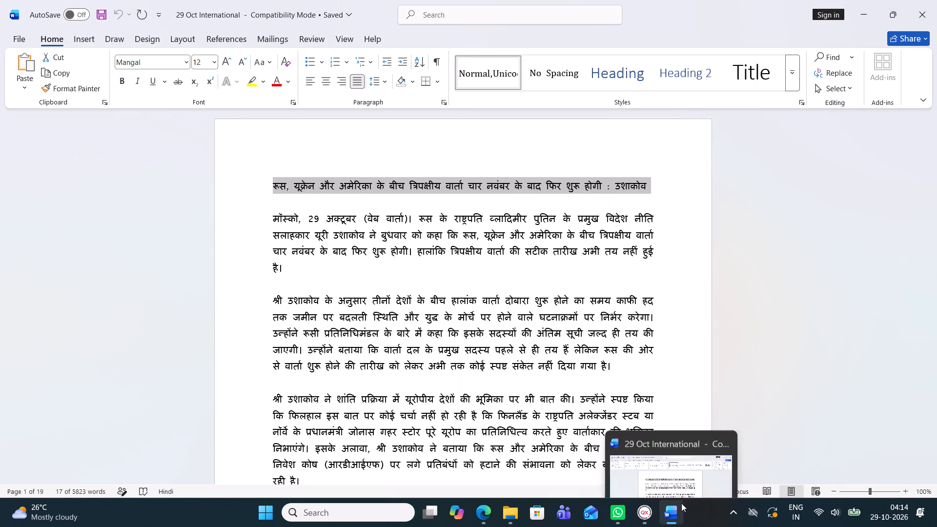
key("ctrl+c")
Back in QuarkXPress, draw a text box about 91 by 29 mm at the top of the tinted column and paste the headline.
left_click(635, 512)
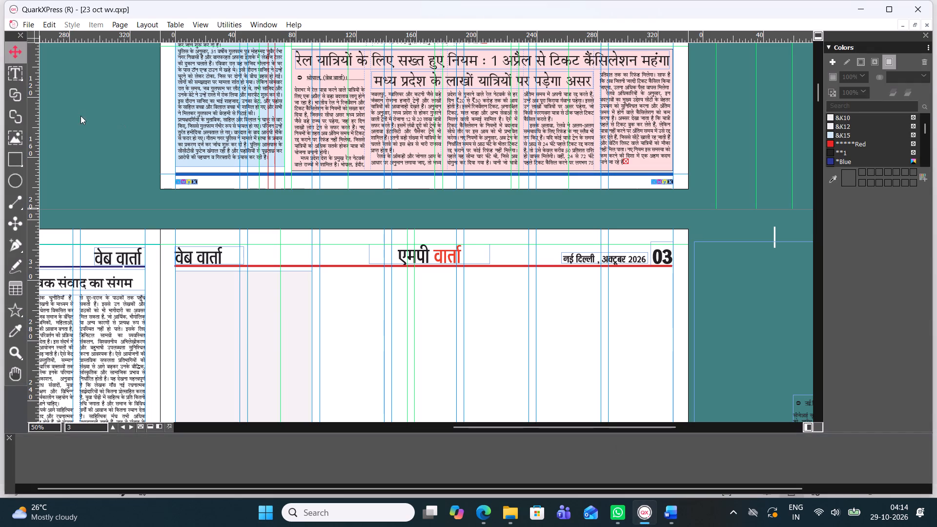
left_click(3, 77)
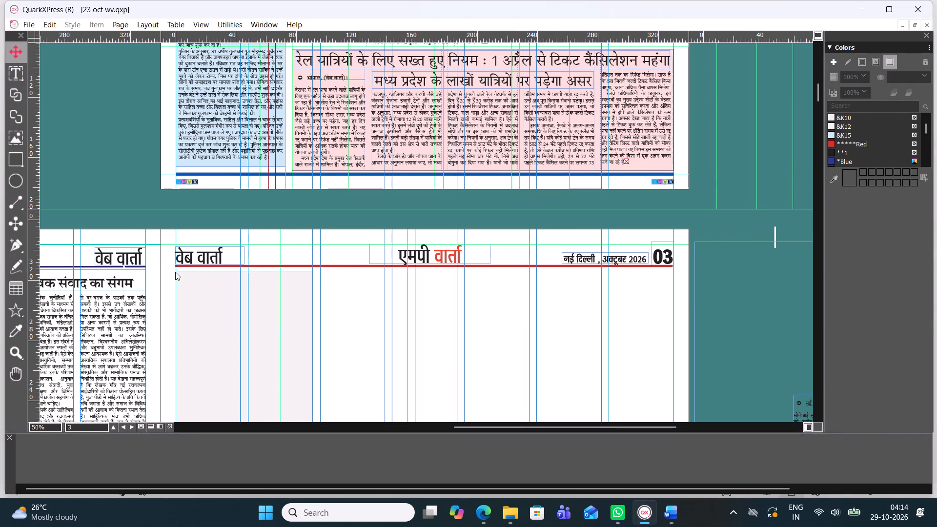
left_click(16, 72)
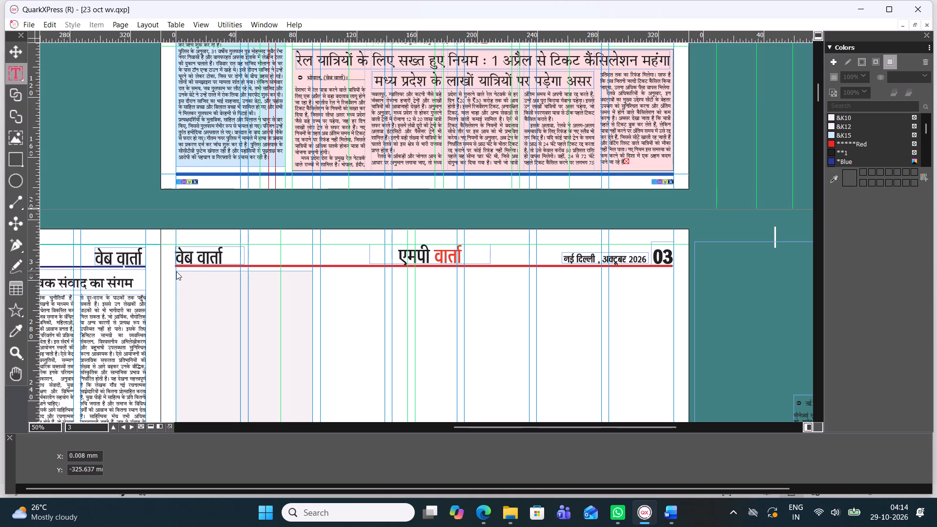
left_click_drag(176, 271, 305, 313)
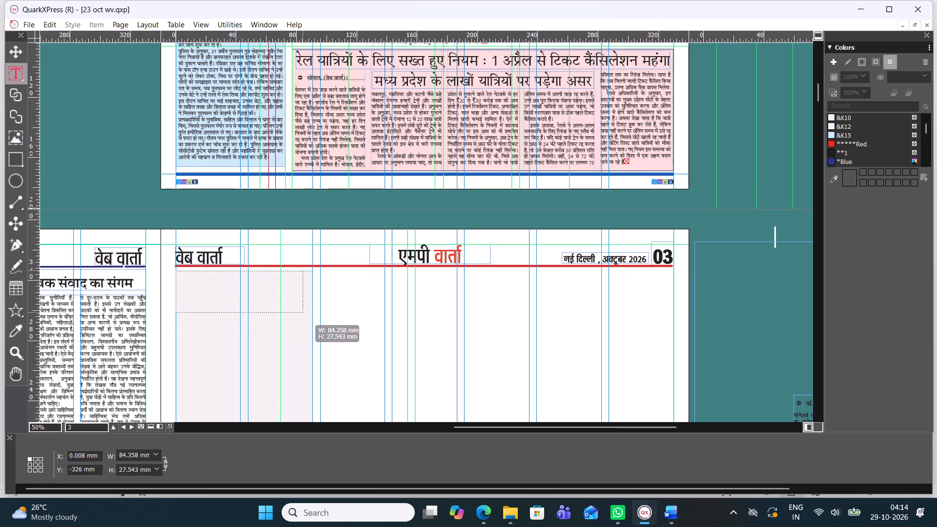
left_click_drag(305, 313, 312, 315)
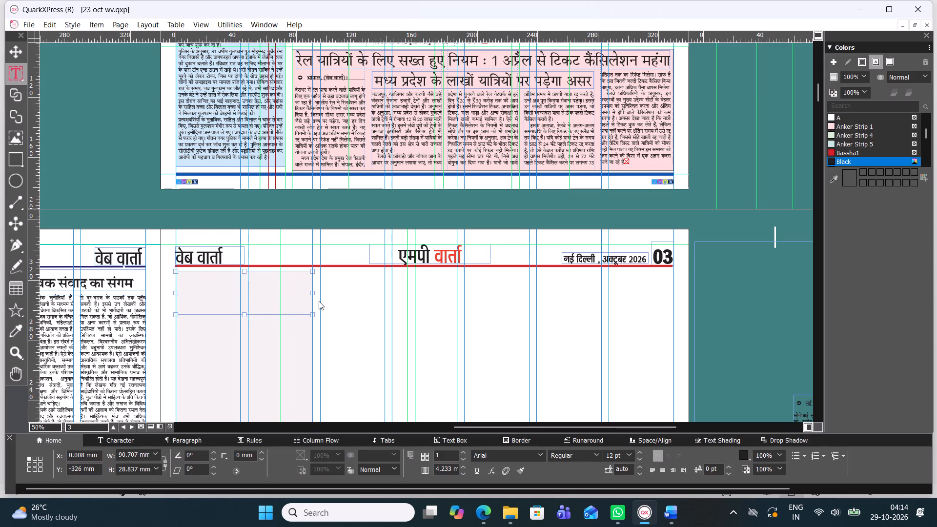
key("ctrl+v")
Set the whole pasted headline in the font Four C Gandhihead.
scroll(257, 287, "up", 1, "ctrl")
scroll(257, 287, "down", 2, "ctrl")
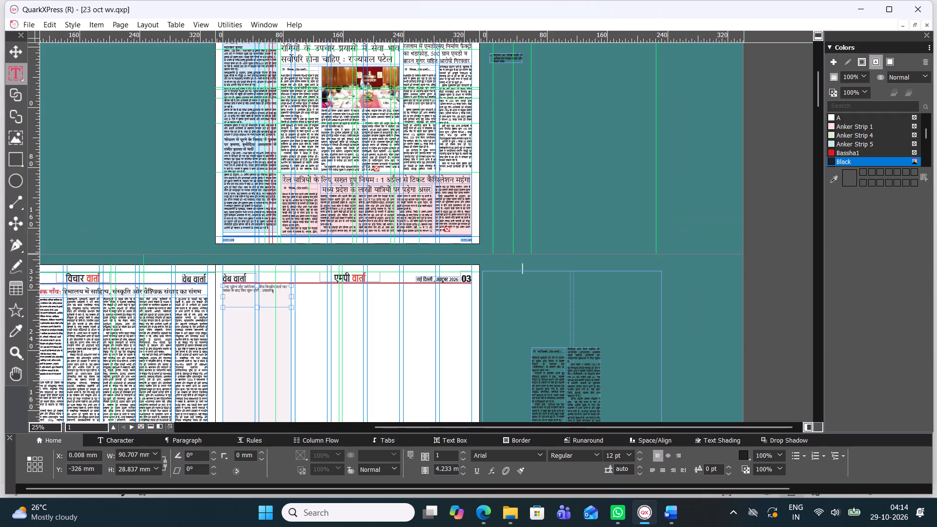
scroll(272, 291, "up", 1, "ctrl")
scroll(272, 291, "down", 1, "ctrl")
scroll(272, 291, "up", 2, "ctrl")
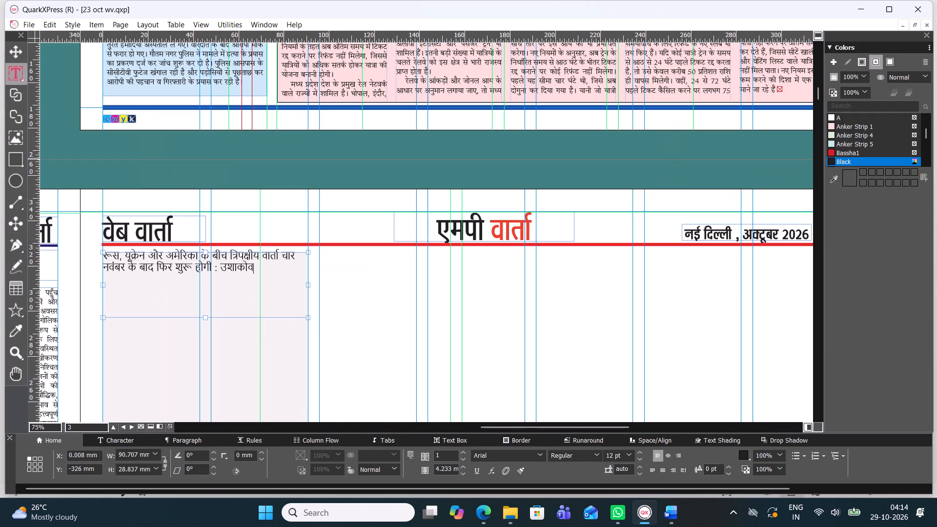
key("ctrl+a")
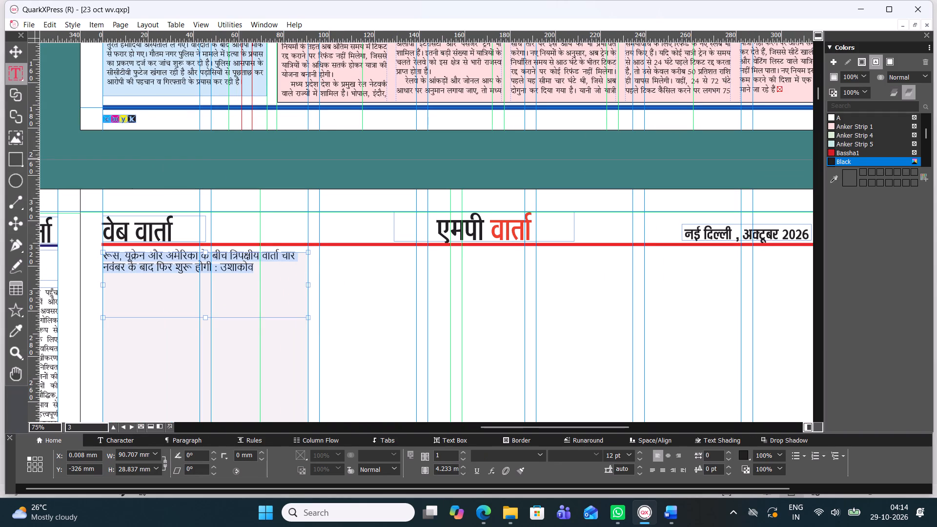
left_click(538, 454)
left_click(544, 61)
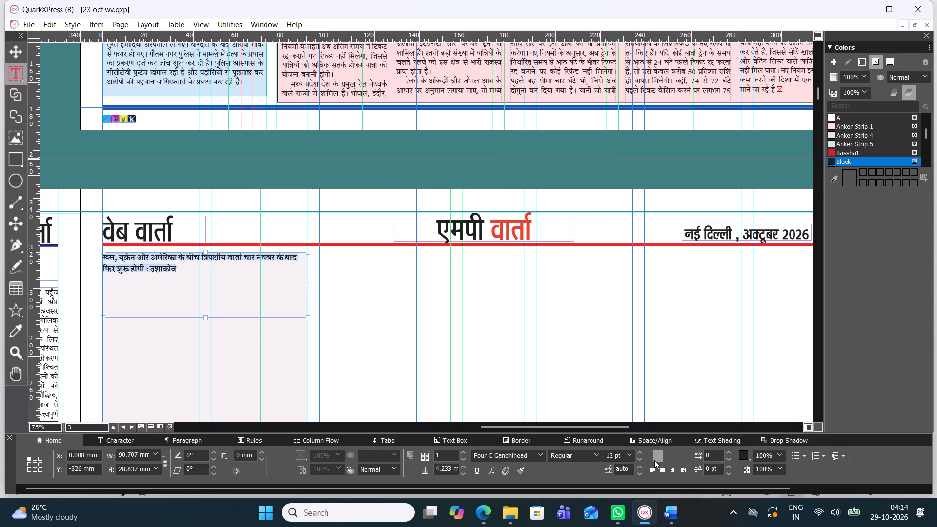
Enlarge the headline to 25 pt and centre it in its box.
key("ctrl+alt+shift+period")
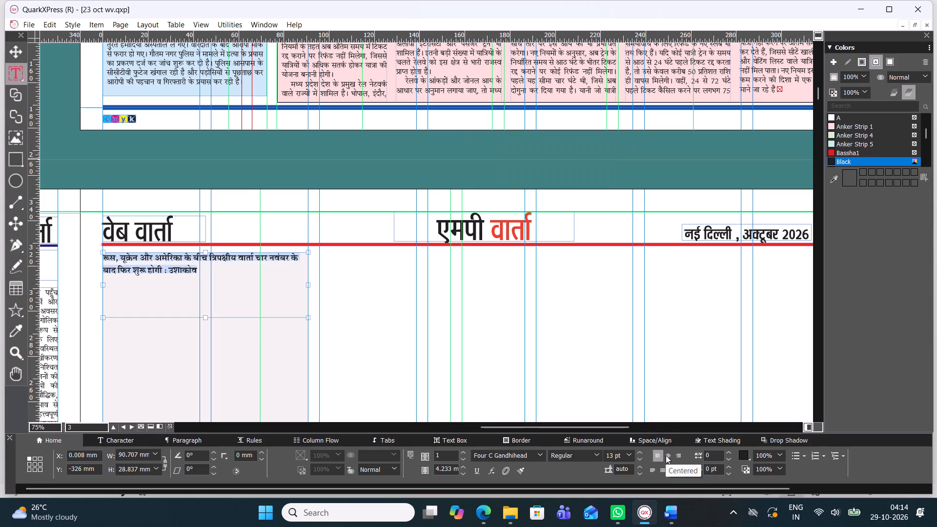
key("ctrl+alt+shift+period")
key("ctrl+alt+shift+period")
key("ctrl+alt+shift+period")
key("ctrl+alt+shift+period")
key("ctrl+alt+shift+period")
key("ctrl+alt+shift+period")
key("ctrl+alt+shift+period")
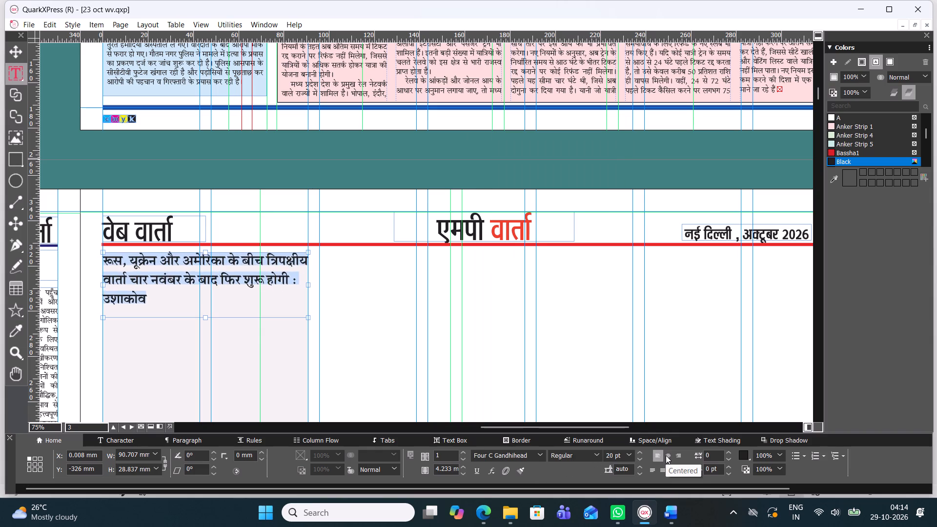
key("ctrl+alt+shift+period")
key("ctrl+alt+shift+period")
key("ctrl+alt+shift+period")
key("ctrl+alt+shift+period")
key("ctrl+alt+shift+period")
key("ctrl+alt+shift+period")
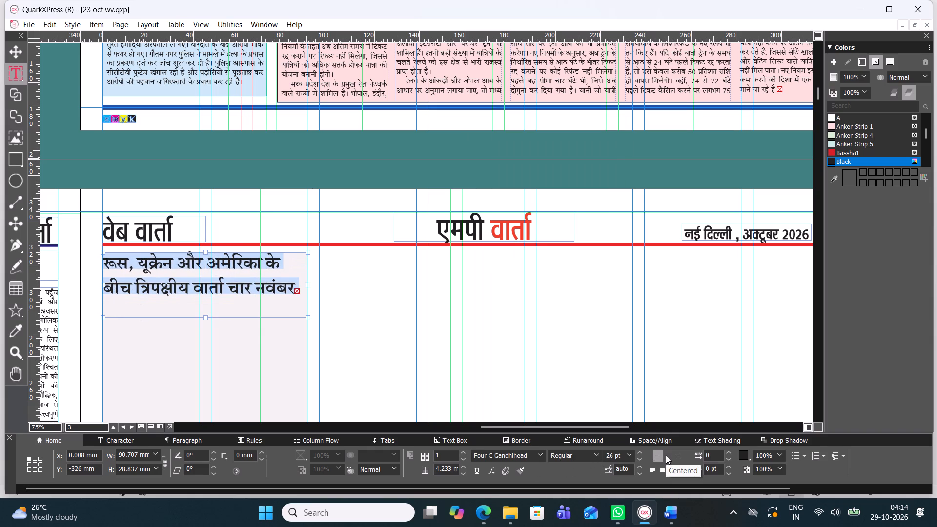
key("ctrl+alt+shift+comma")
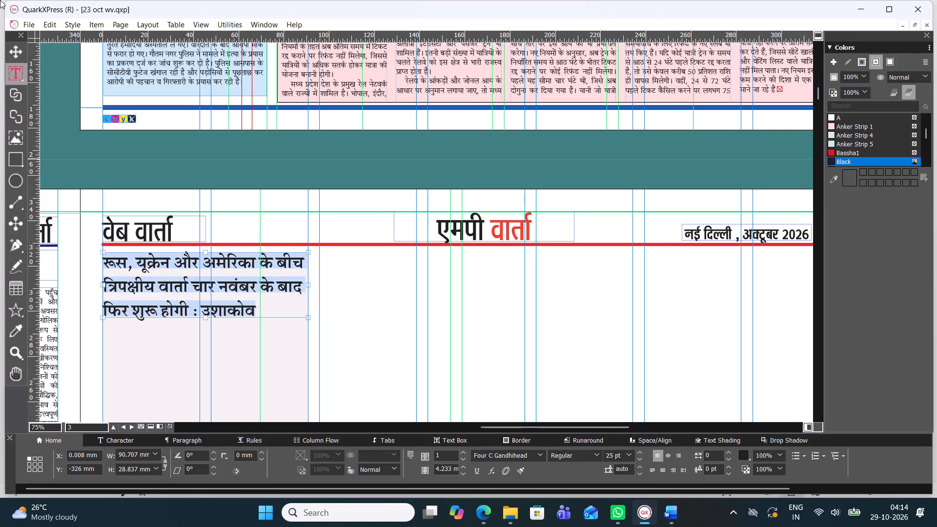
left_click(669, 457)
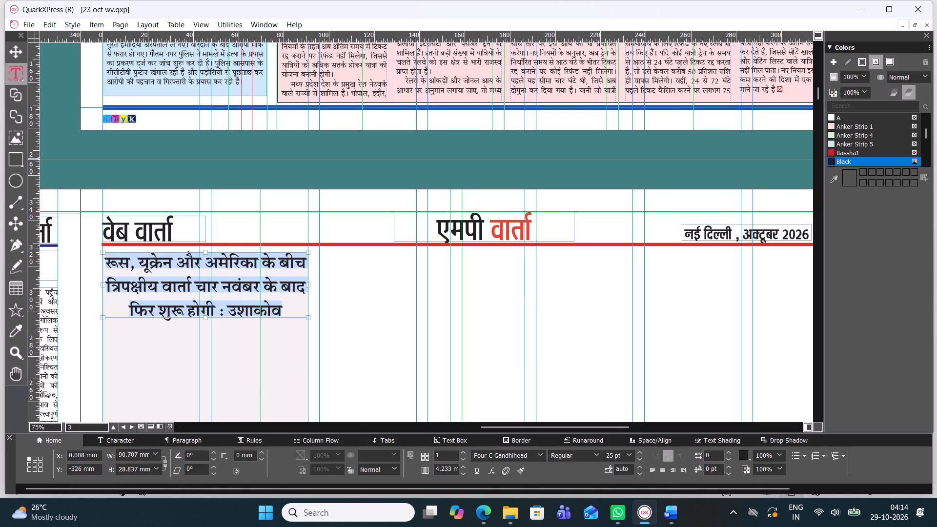
Set the tracking of the whole headline to -2.
left_click(15, 47)
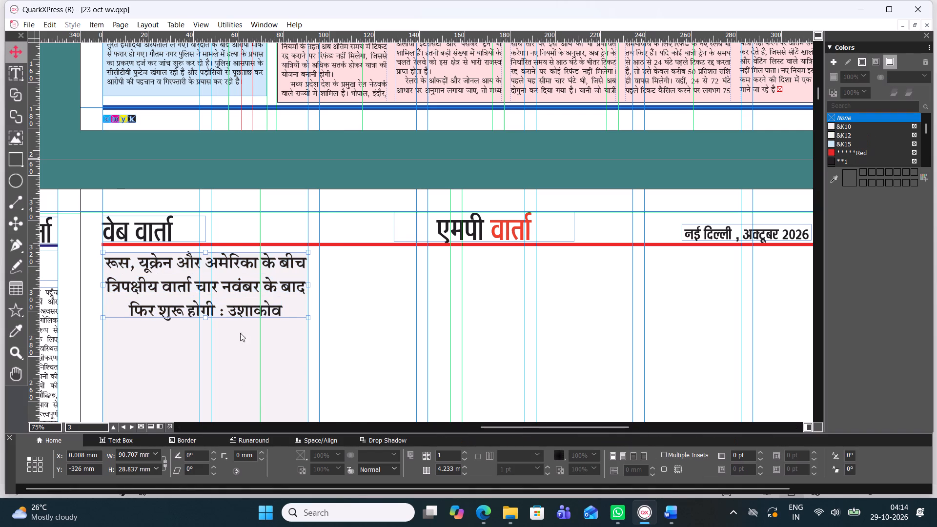
left_click(267, 362)
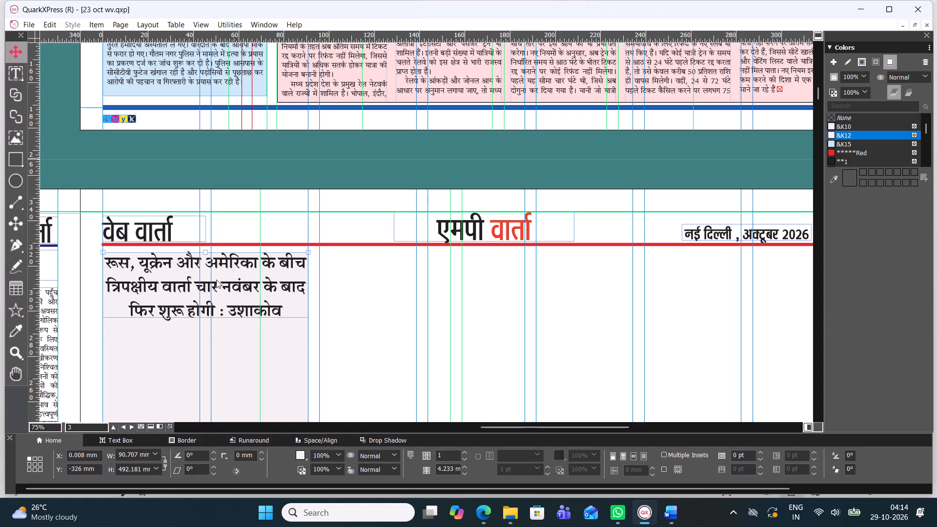
triple_click(216, 280)
double_click(216, 280)
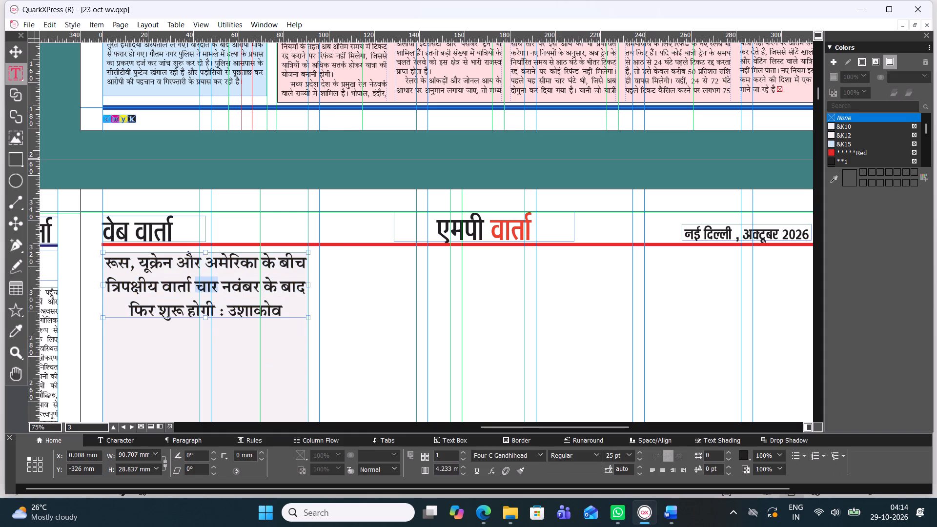
triple_click(216, 280)
double_click(216, 280)
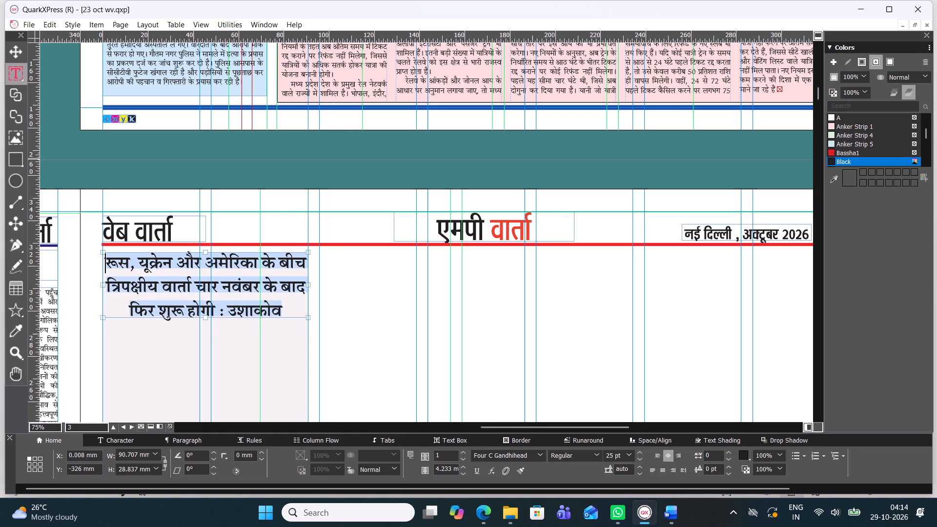
left_click(728, 450)
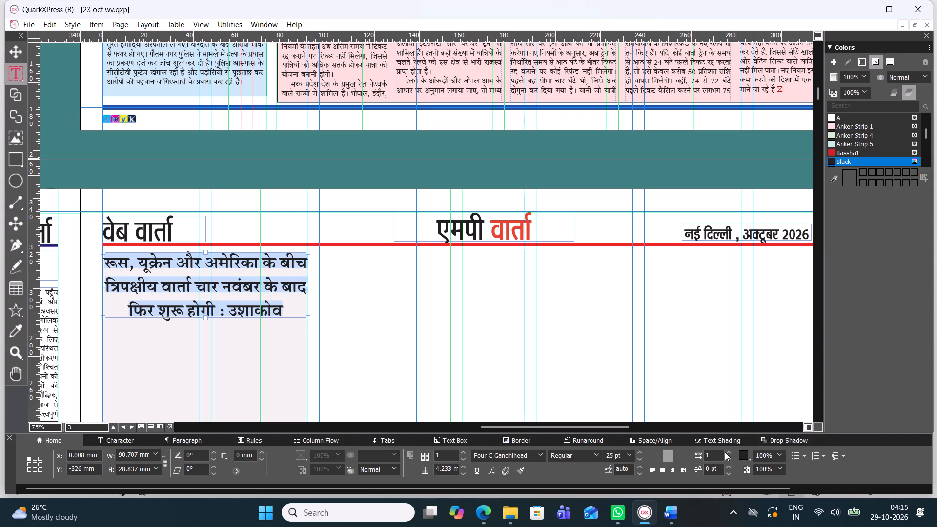
double_click(731, 460)
left_click(731, 460)
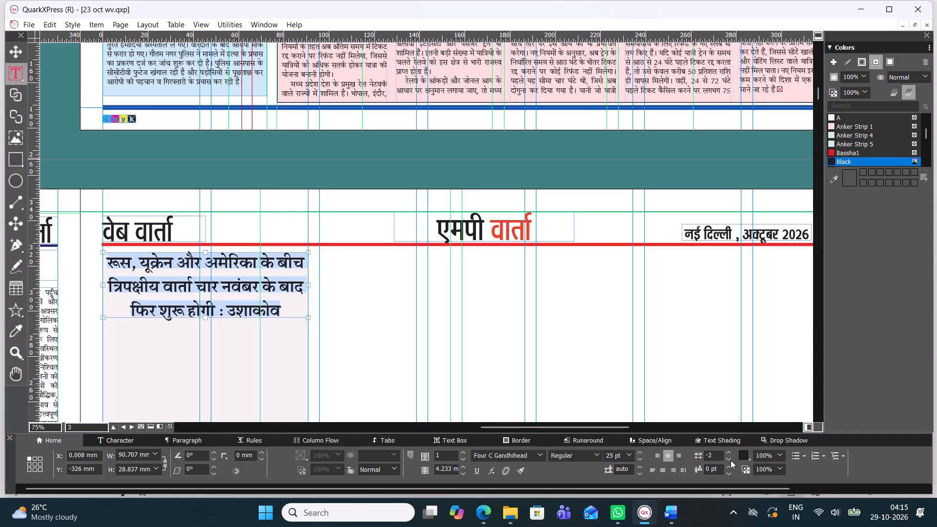
Extend the bottom edge of the headline box so it is about 31 mm high.
left_click(21, 52)
left_click(225, 331)
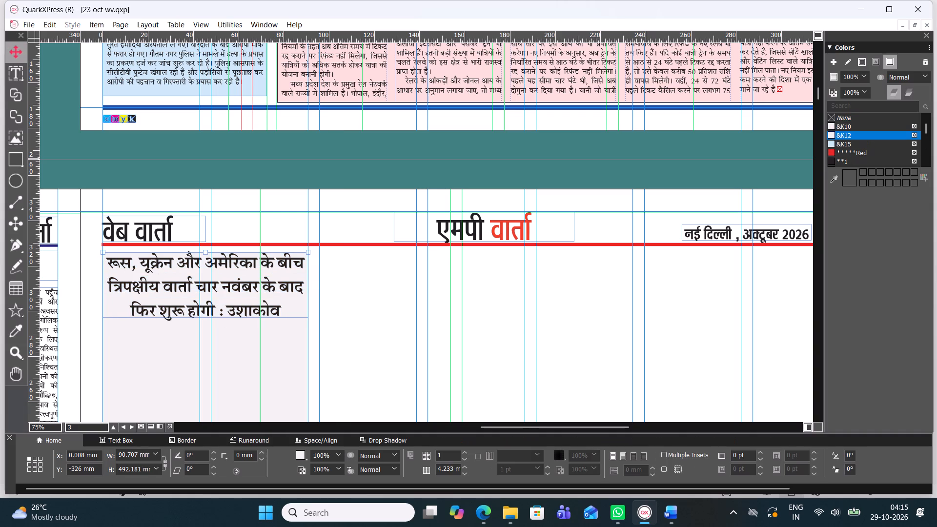
left_click(212, 312)
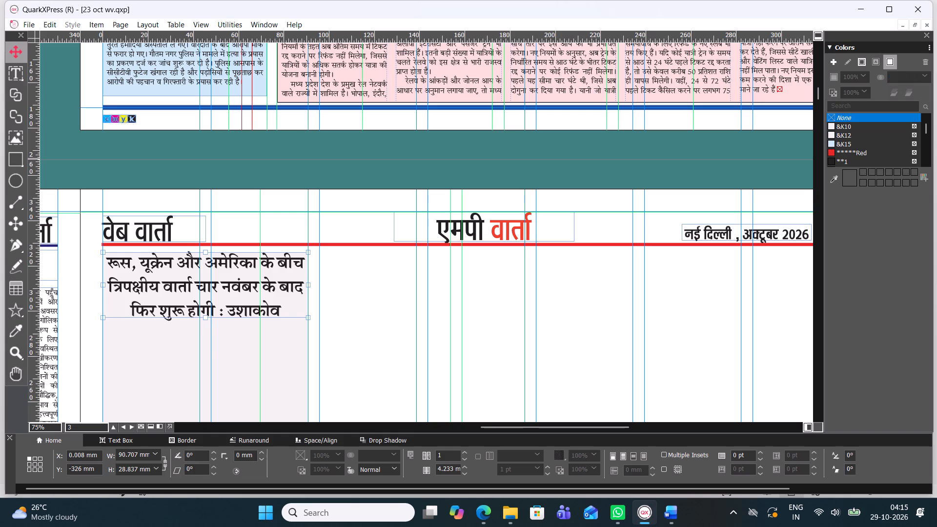
left_click_drag(208, 320, 204, 329)
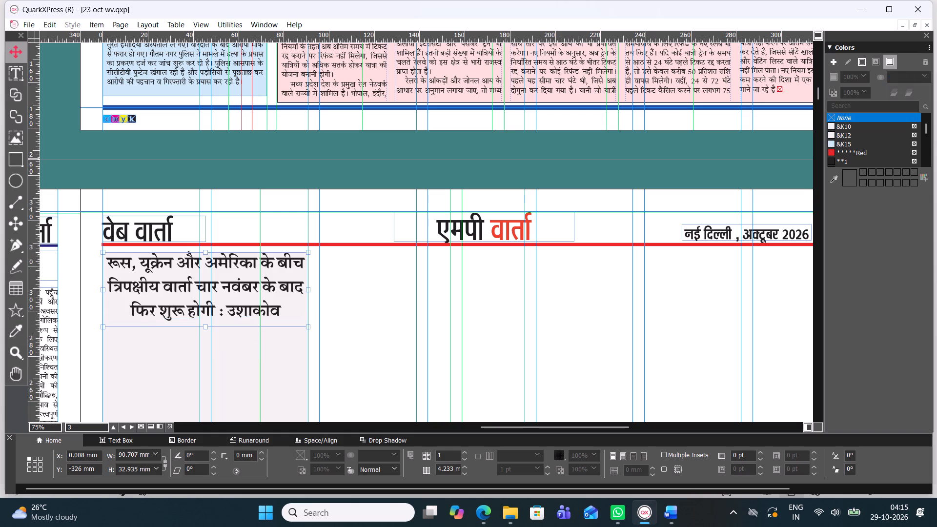
left_click(206, 327)
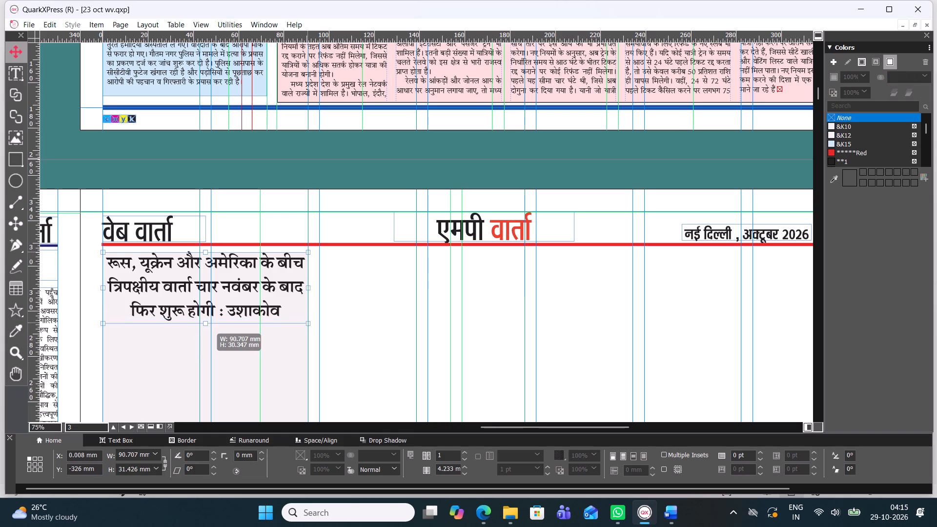
left_click(23, 62)
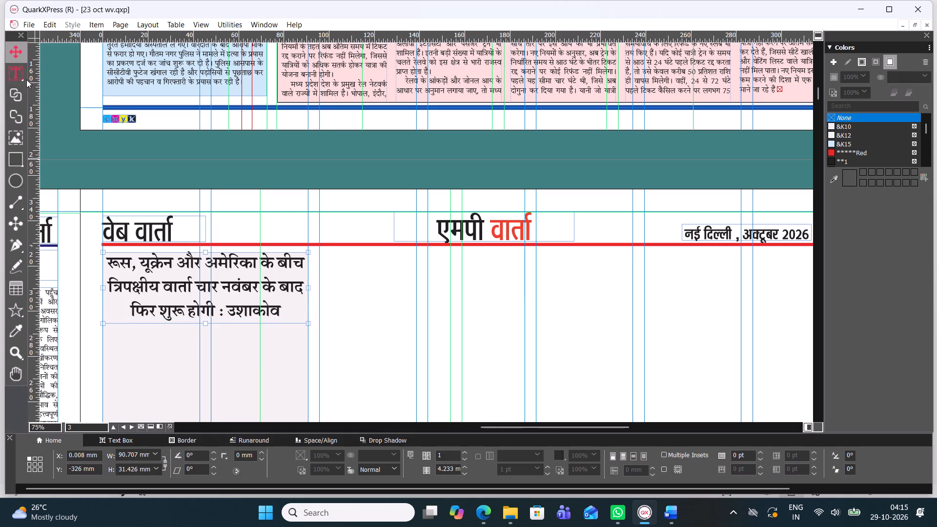
left_click(26, 80)
left_click(84, 164)
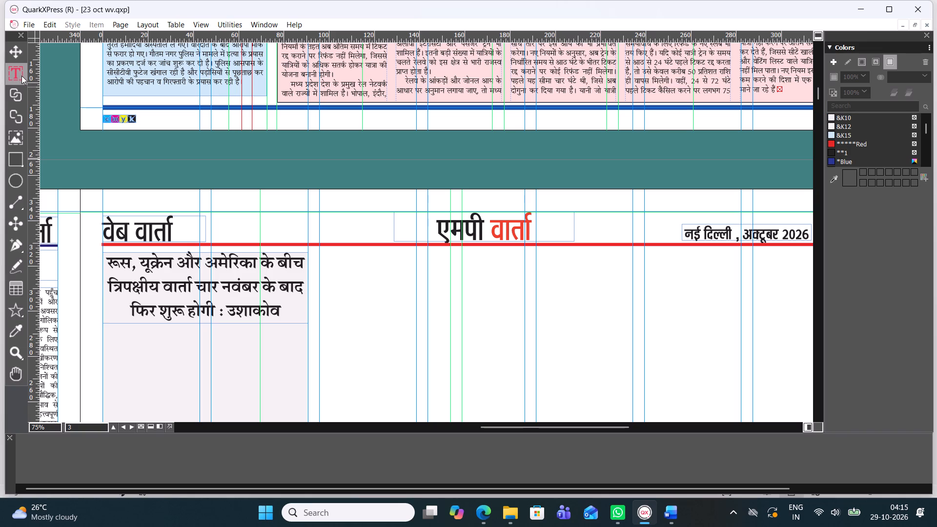
left_click(21, 74)
Switch to the Word document and copy the text from रूस के राष्ट्रपति after the first dateline through बदलाव आएगा before इंटरनेशनल 01.
left_click(665, 512)
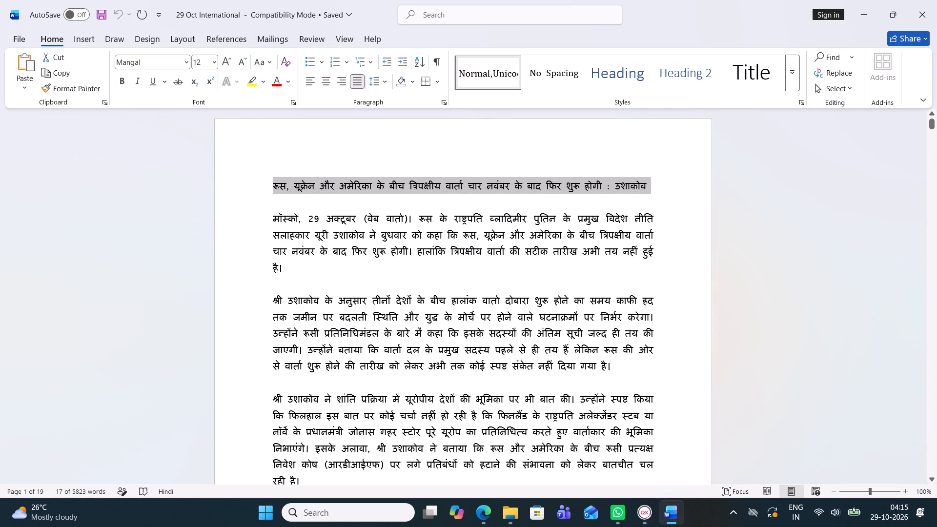
left_click_drag(420, 216, 632, 493)
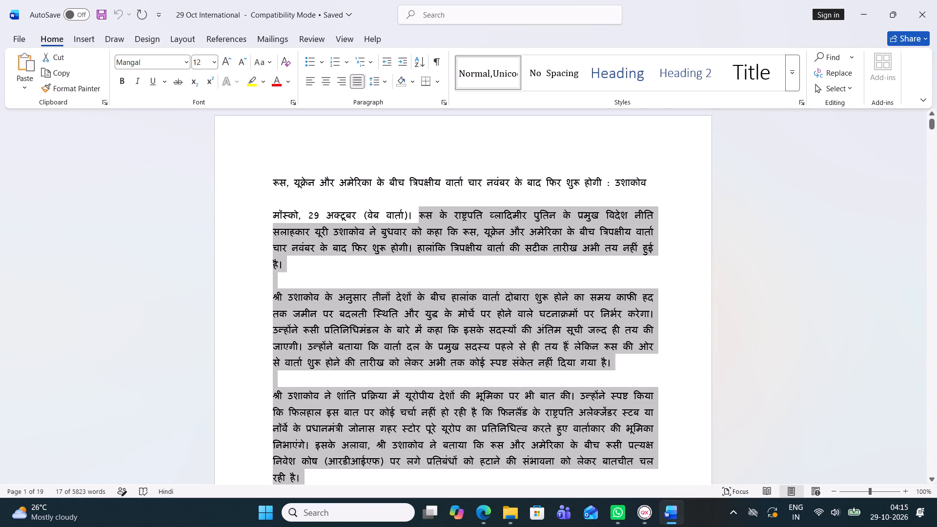
left_click_drag(632, 493, 636, 496)
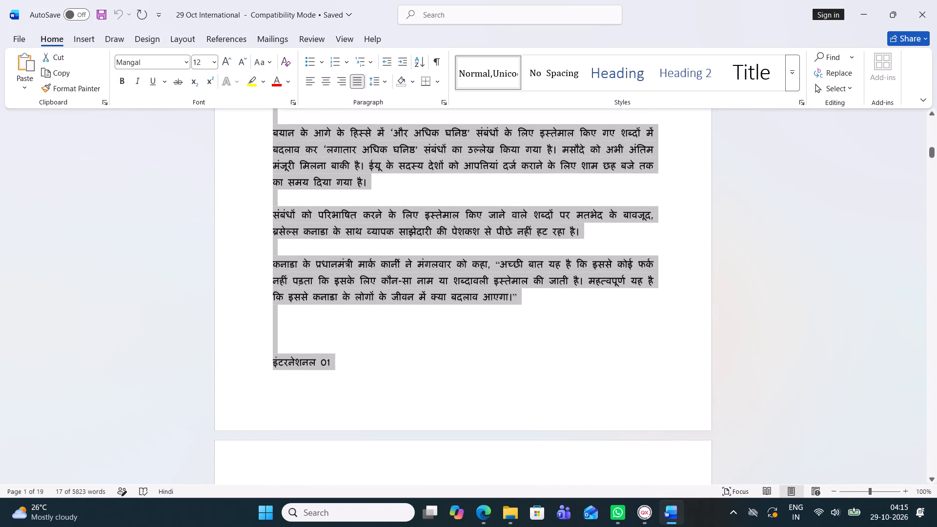
left_click_drag(636, 496, 543, 286)
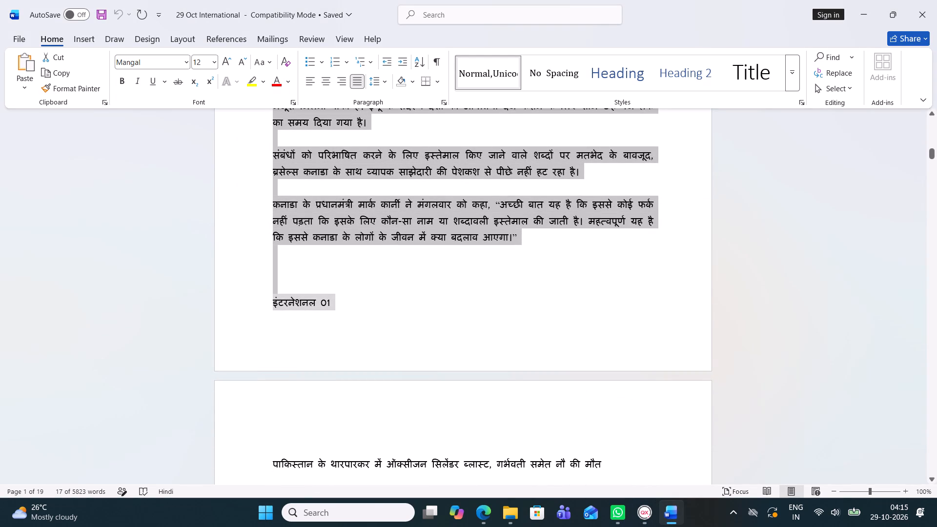
left_click_drag(543, 286, 532, 247)
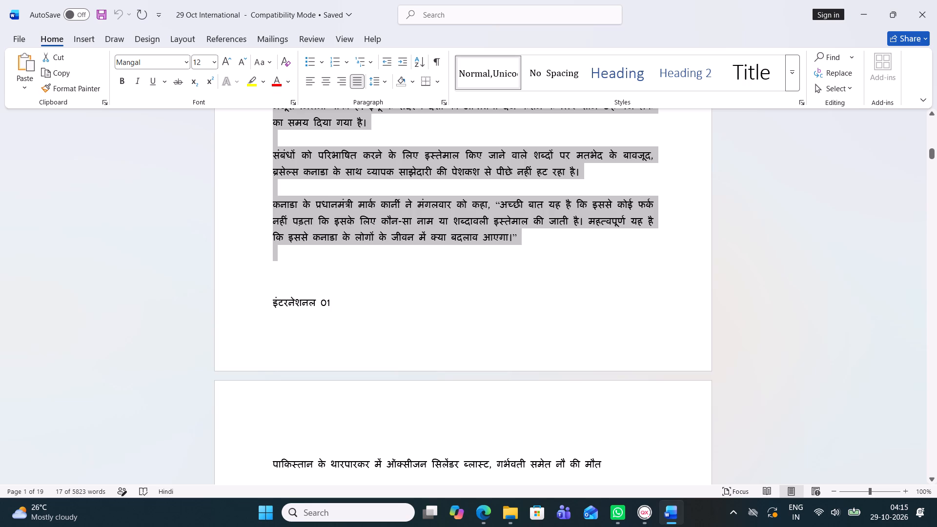
left_click_drag(532, 247, 532, 232)
scroll(401, 320, "down", 4)
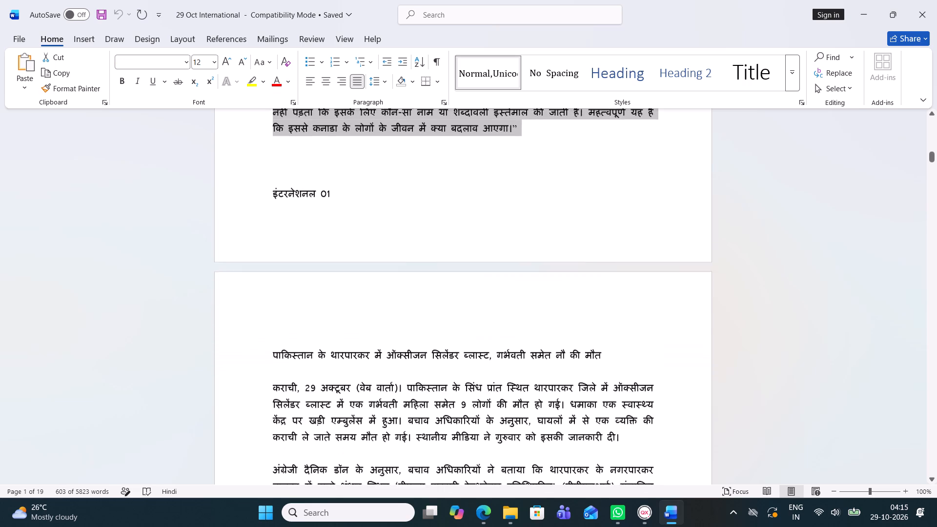
scroll(401, 285, "down", 1)
scroll(447, 259, "up", 3)
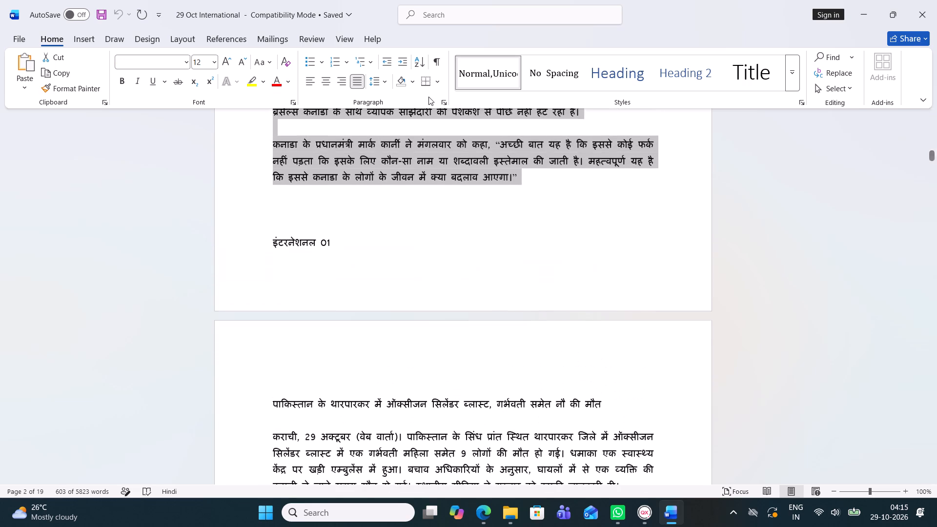
scroll(428, 97, "down", 1)
scroll(428, 97, "up", 1)
scroll(387, 200, "up", 6)
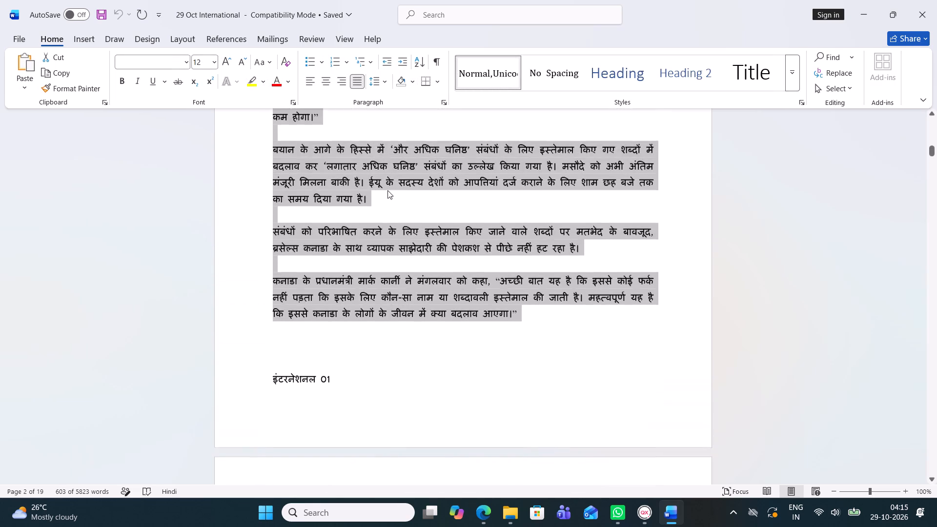
scroll(387, 190, "up", 4)
key("ctrl+c")
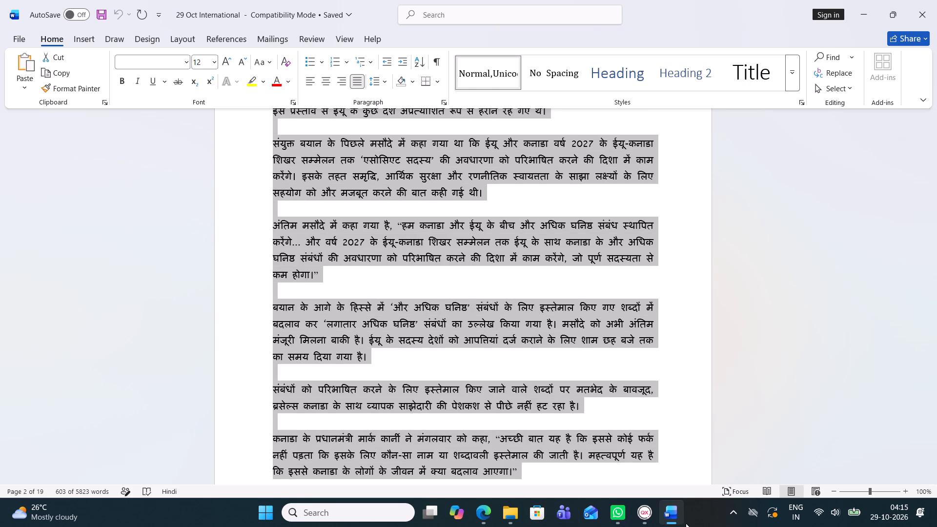
Switch to QuarkXPress and add blank lines in the tall tinted story box until the insertion point sits below the headline.
left_click(648, 514)
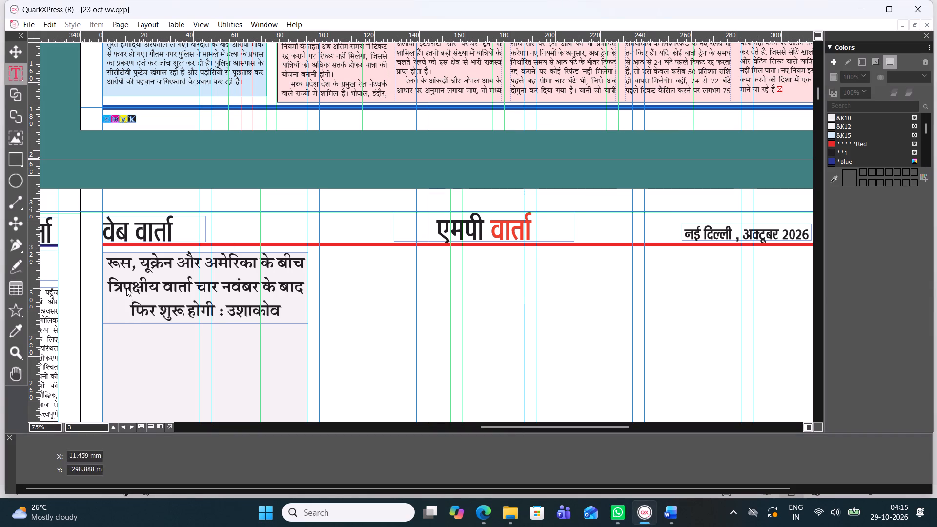
left_click(12, 79)
left_click(239, 357)
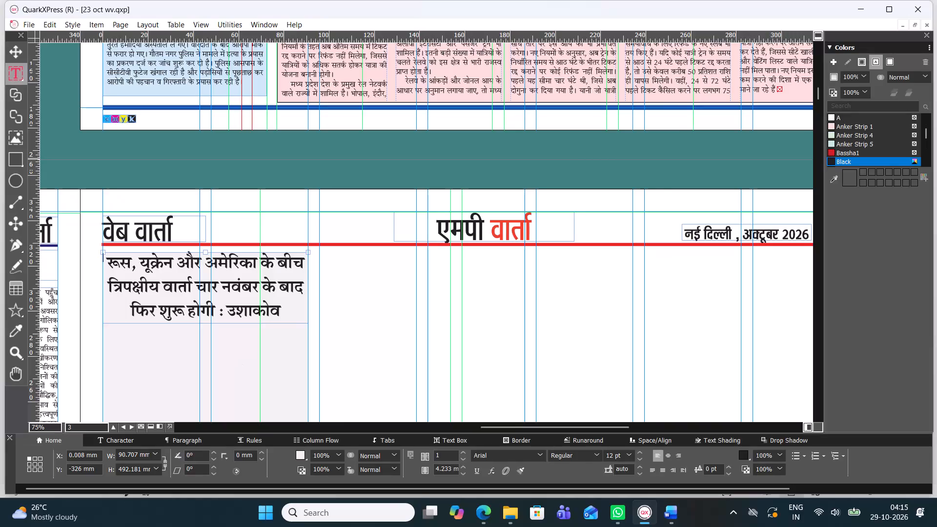
key("Return")
key("Return")
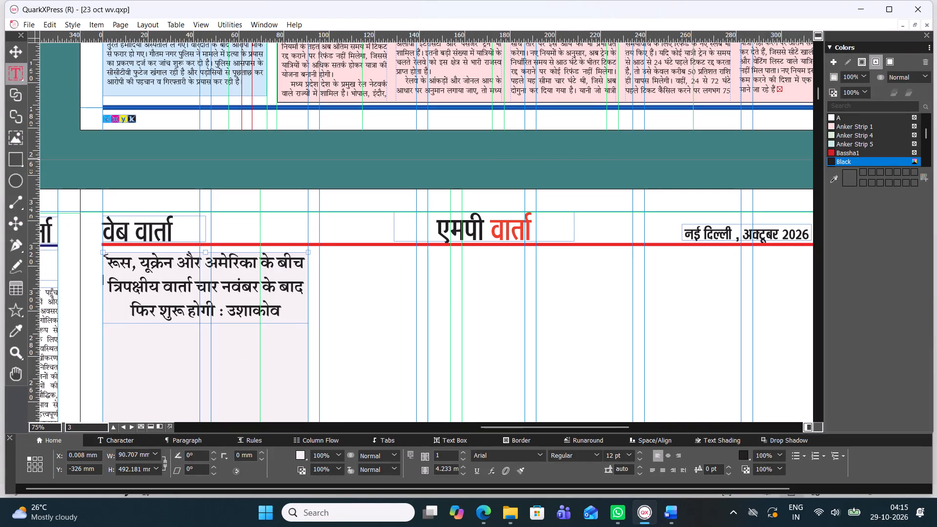
key("Return")
key("Return")
key("Return")
key("Return")
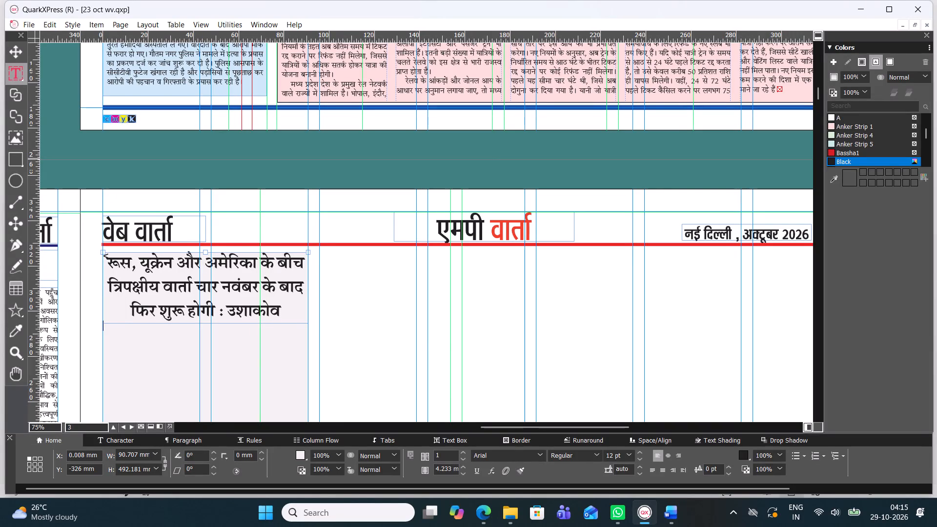
key("Return")
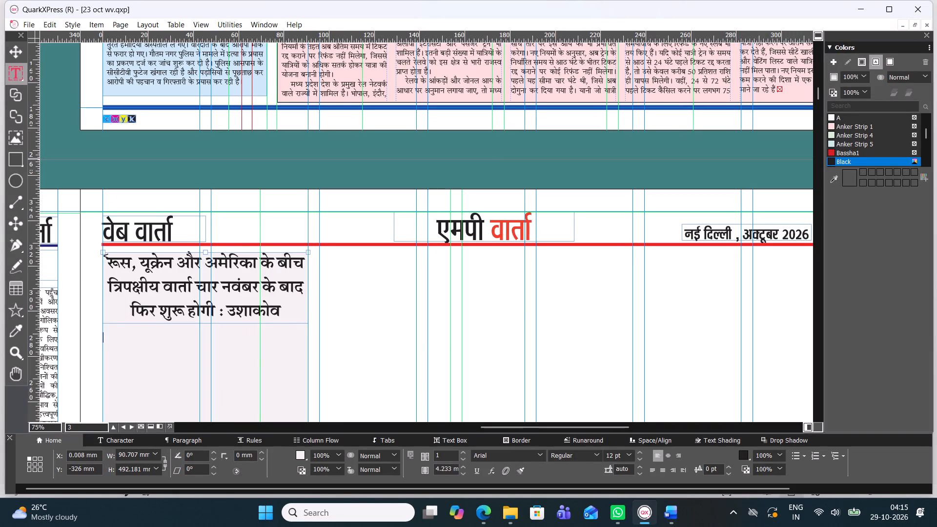
left_click(109, 256)
key("BackSpace")
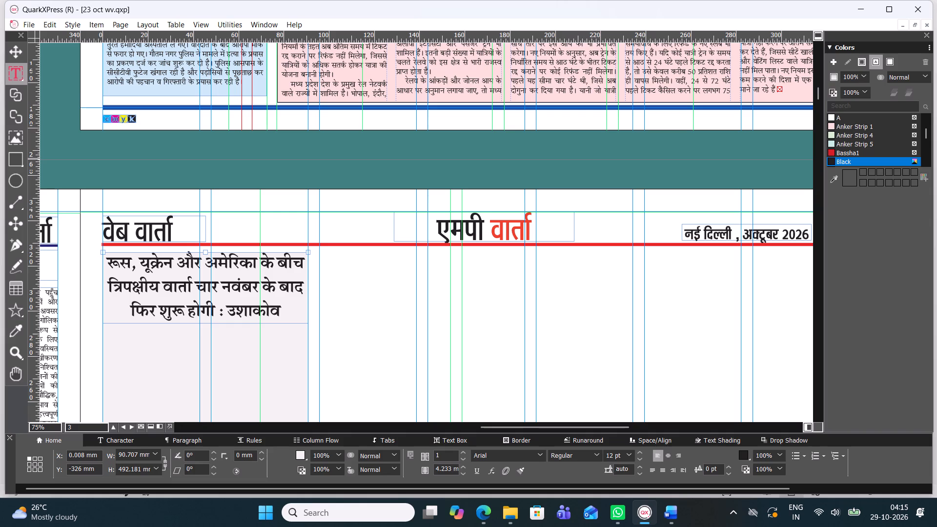
left_click(110, 341)
Set the story box's text at the insertion point to Four C Gandhi, 11.5 pt, with 11.7 pt leading.
left_click_drag(622, 455, 595, 457)
key("1")
type("1.5")
left_click_drag(632, 469, 597, 471)
key("1")
key("1")
type(".7")
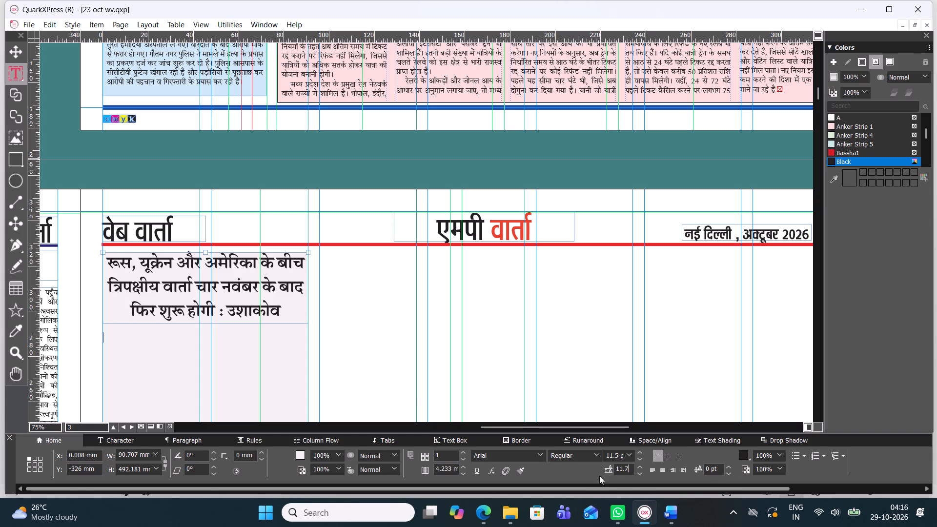
left_click(539, 451)
scroll(538, 104, "down", 1)
scroll(540, 98, "up", 1)
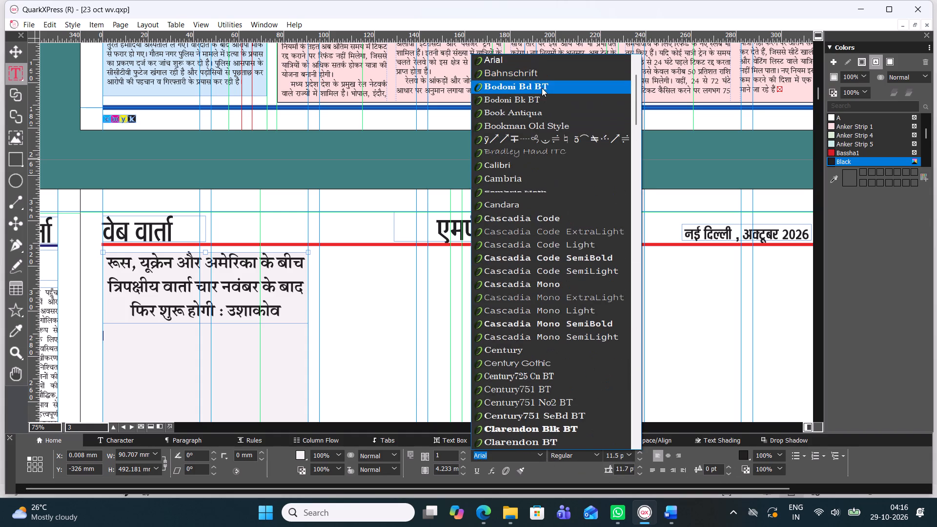
scroll(542, 88, "up", 3)
scroll(542, 88, "down", 1)
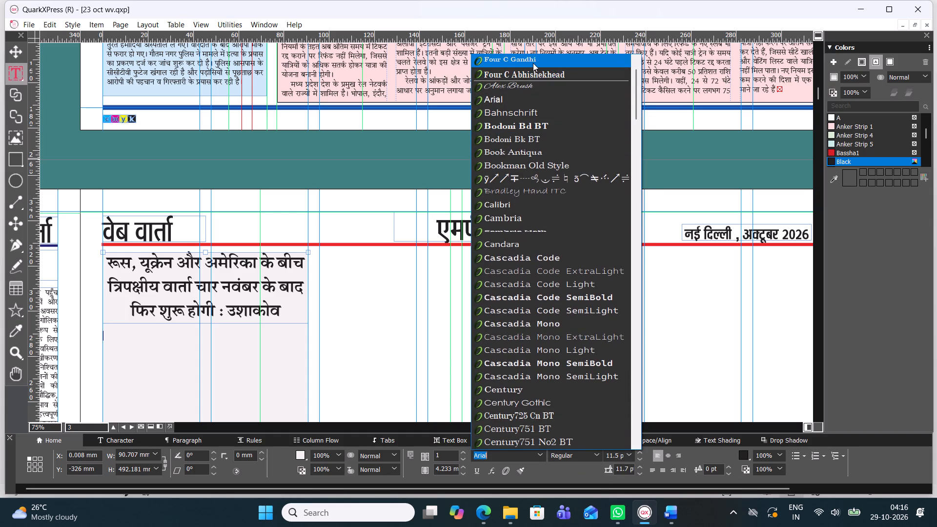
left_click(533, 63)
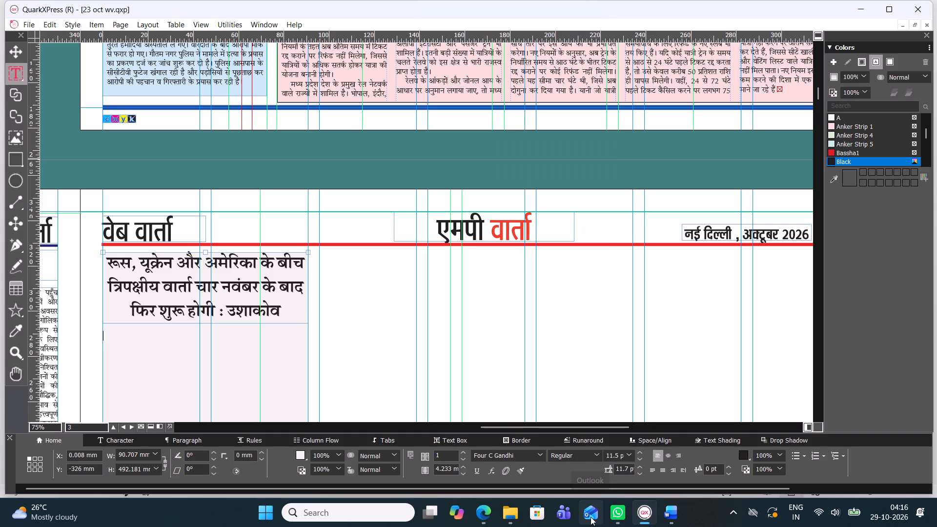
Paste the copied story text into the tinted box below the headline.
key("Return")
key("ctrl+v")
scroll(161, 316, "up", 1)
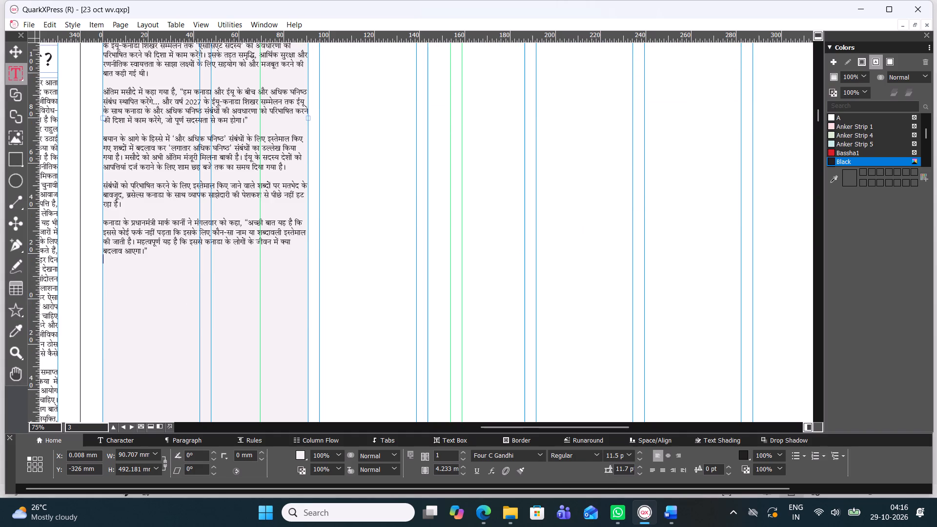
Join the last paragraph, starting कनाडा के प्रधानमंत्री, to the end of the preceding paragraph with a single space.
left_click(129, 207)
left_click(126, 217)
key("BackSpace")
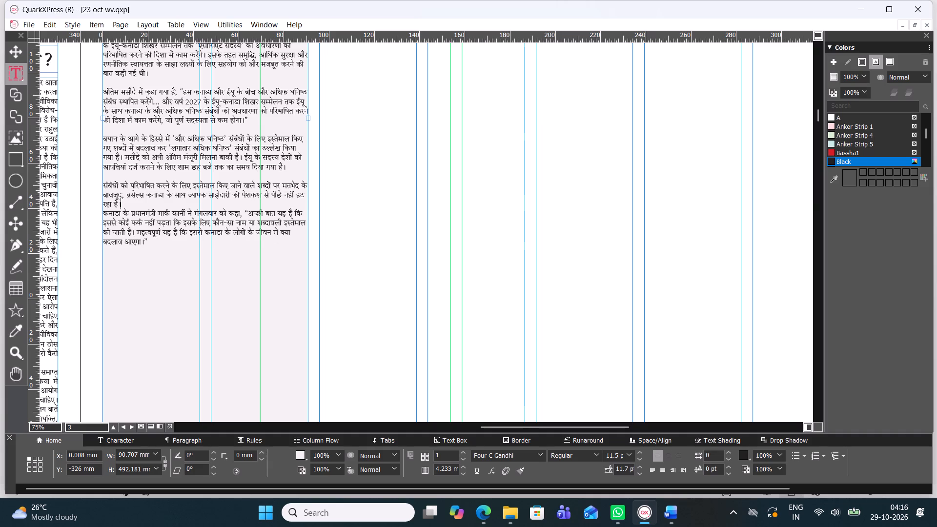
left_click(104, 211)
key("BackSpace")
key("space")
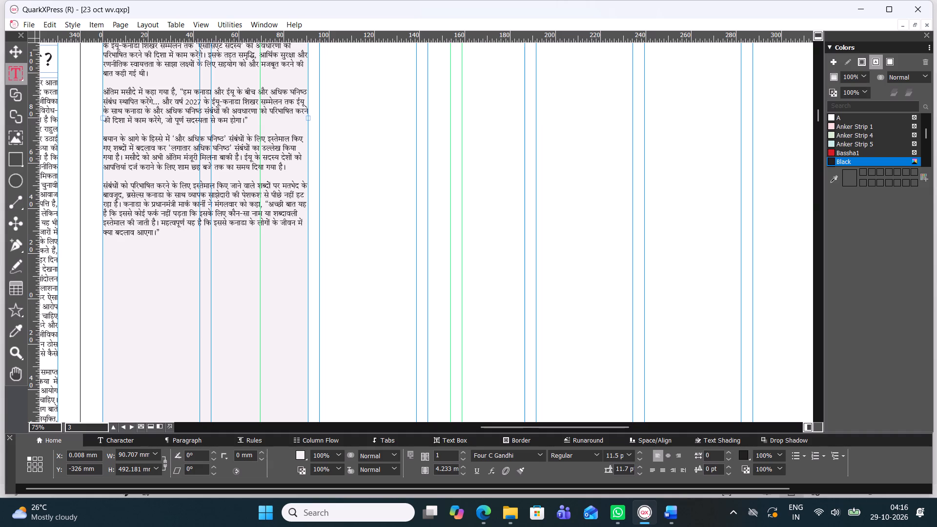
Delete the blank lines above the paragraphs starting संबंधों को, बयान के आगे and अंतिम मसौदे.
left_click(111, 176)
key("BackSpace")
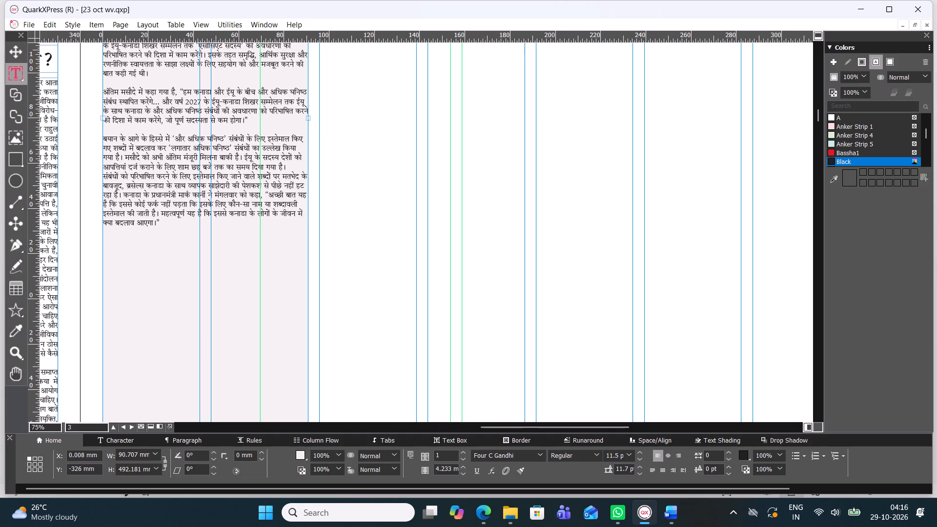
left_click(122, 126)
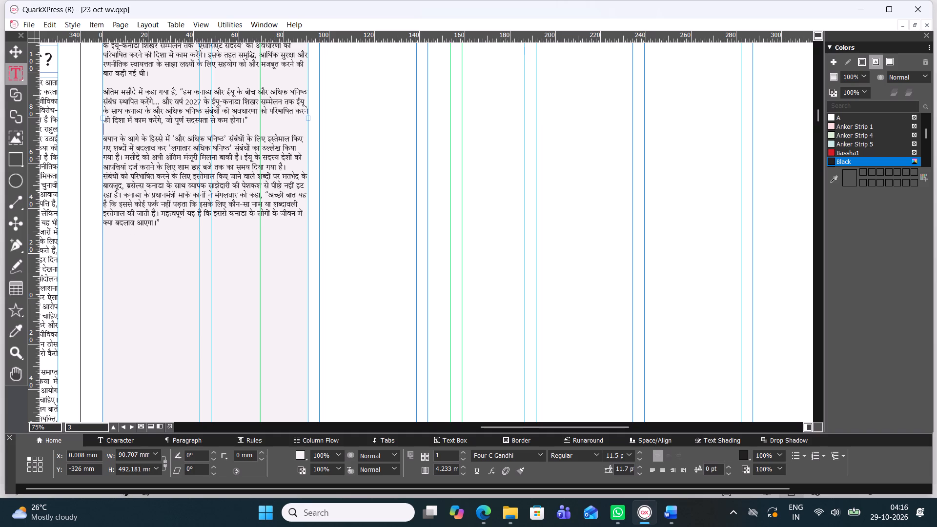
key("BackSpace")
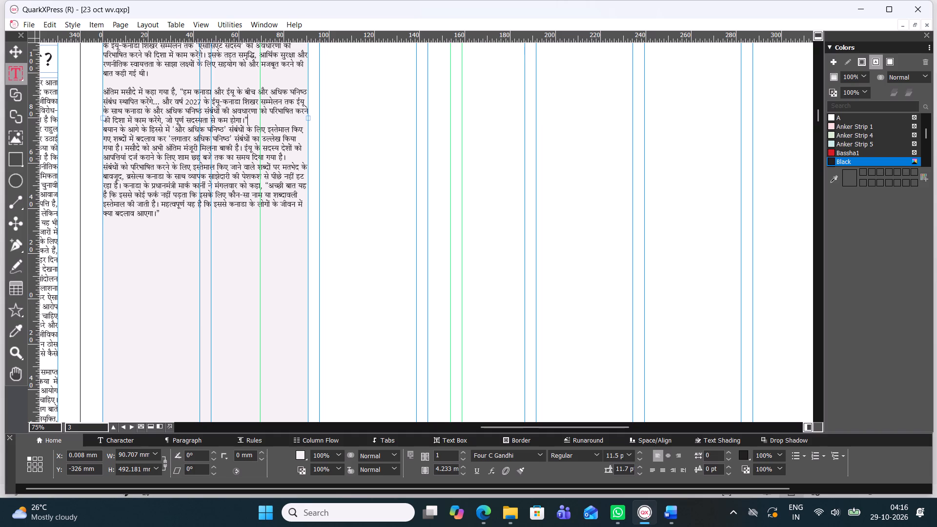
left_click(126, 83)
key("BackSpace")
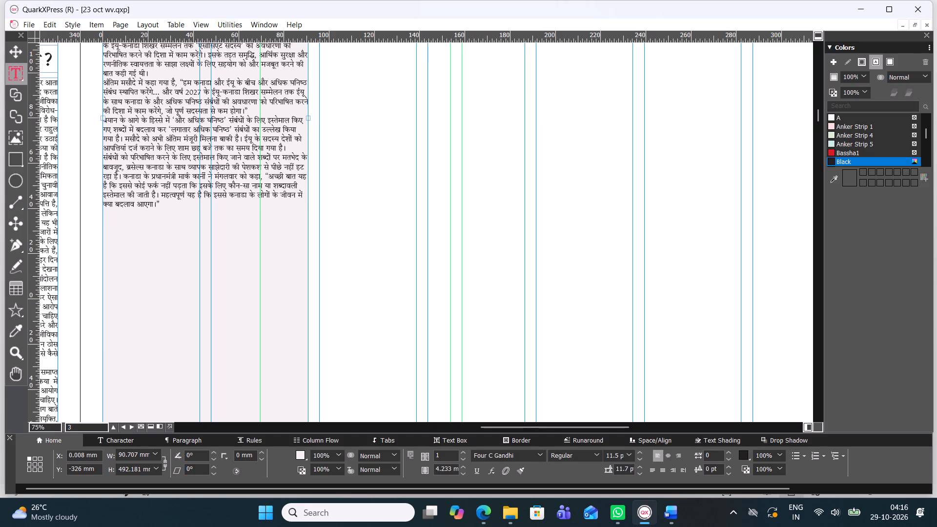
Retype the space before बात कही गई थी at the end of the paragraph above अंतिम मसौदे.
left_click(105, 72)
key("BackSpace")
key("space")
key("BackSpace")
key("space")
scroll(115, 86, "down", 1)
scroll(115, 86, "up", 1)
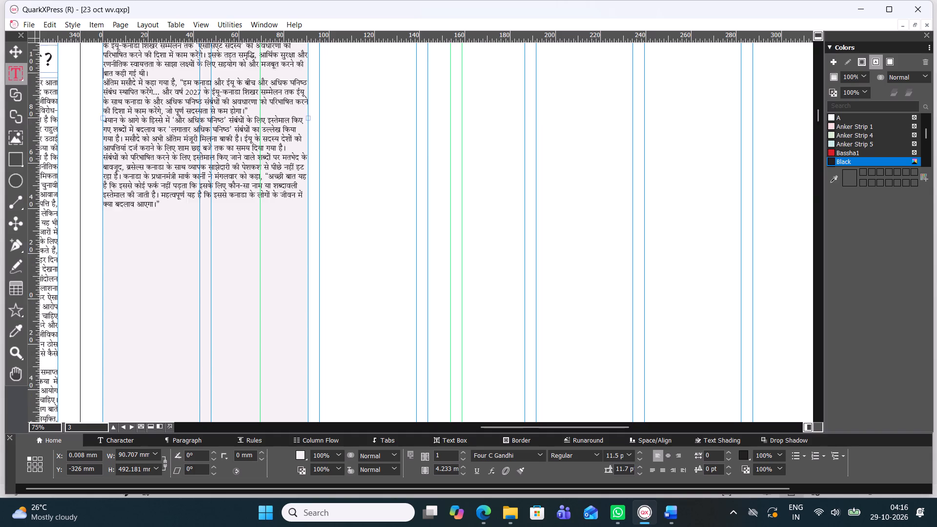
Join the श्री उशाकोव के अनुसार paragraph to the opening paragraph with a space and delete the blank line above श्री उशाकोव ने शांति.
scroll(115, 86, "up", 2)
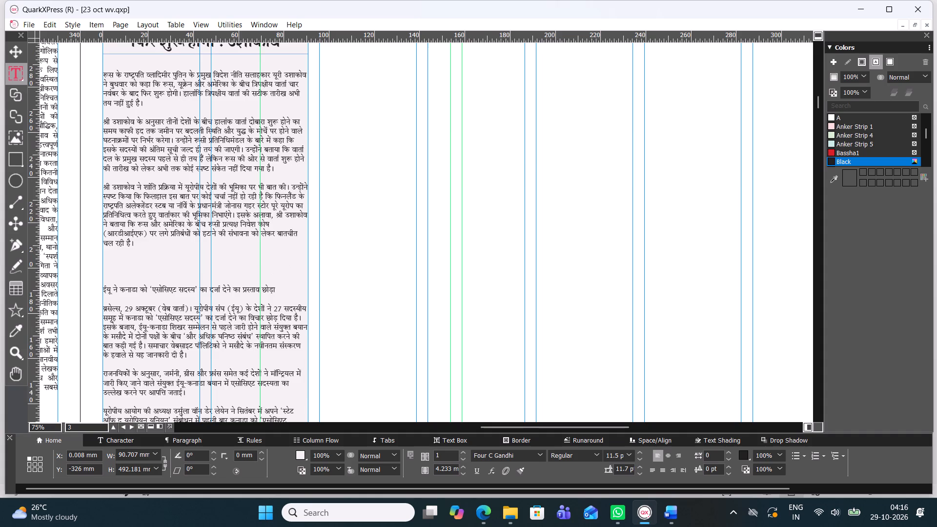
scroll(129, 121, "up", 1)
left_click(124, 321)
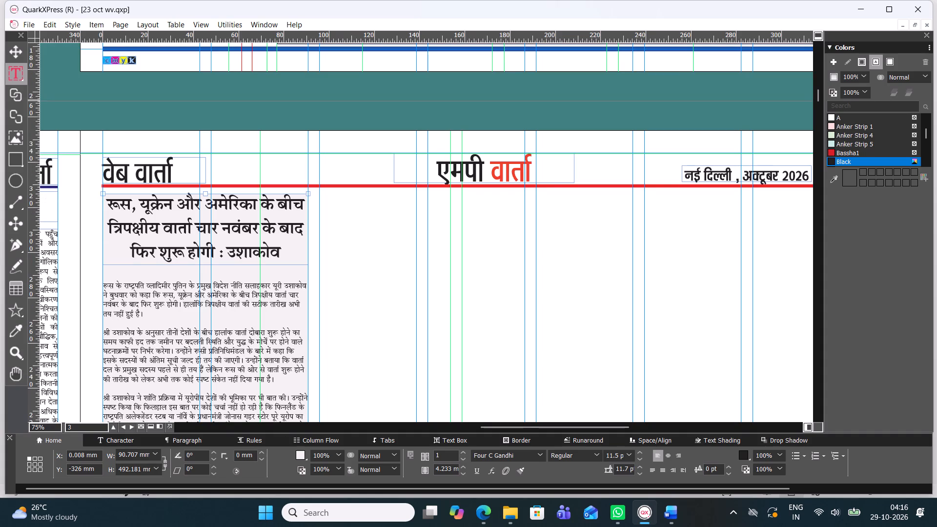
key("BackSpace")
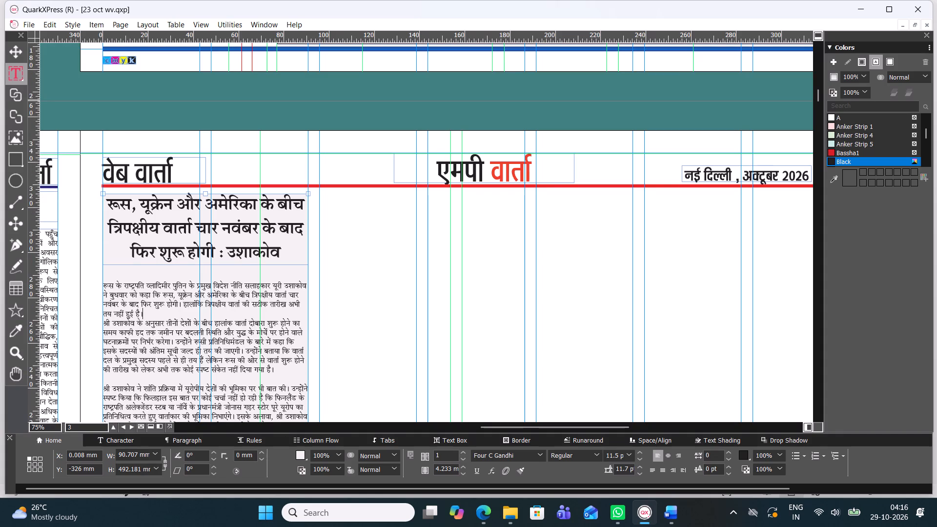
left_click(104, 320)
key("BackSpace")
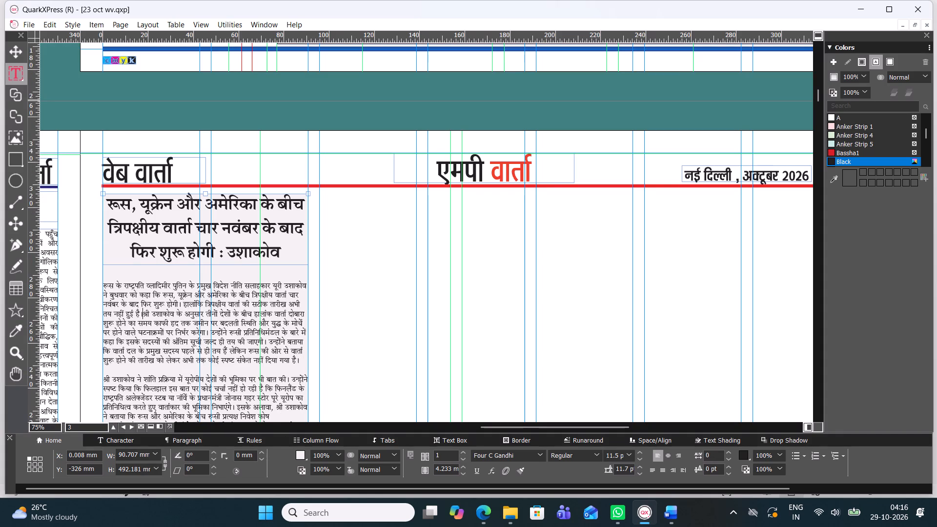
key("space")
left_click(113, 367)
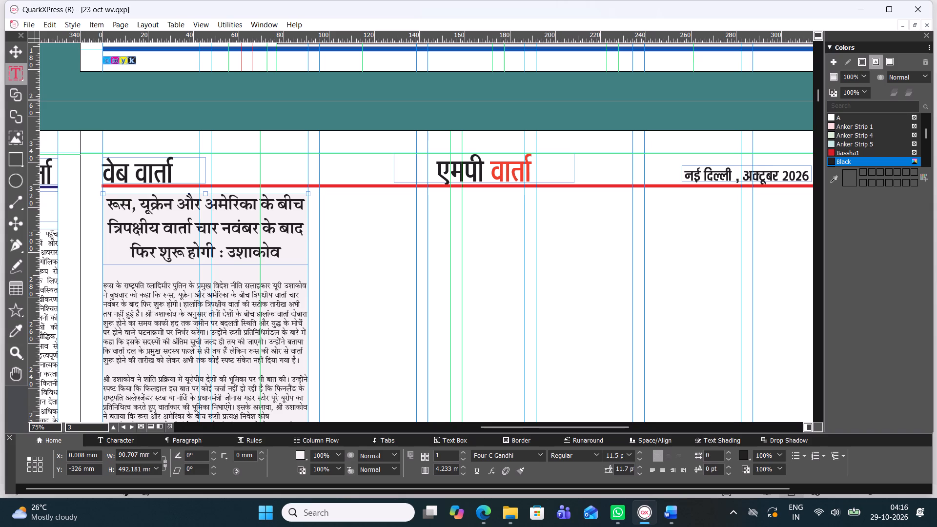
key("BackSpace")
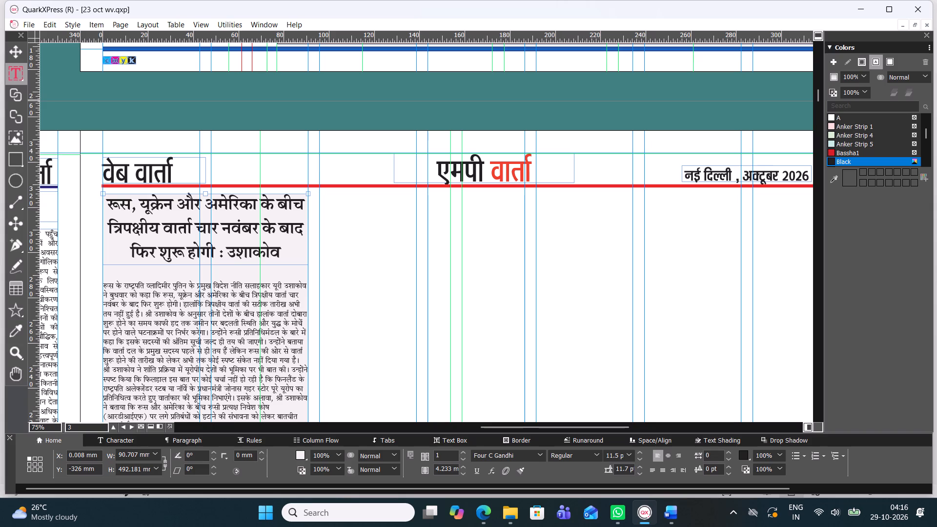
Remove the blank lines above ईयू ने कनाडा को and join that line to the preceding paragraph with a single space.
scroll(155, 375, "down", 1)
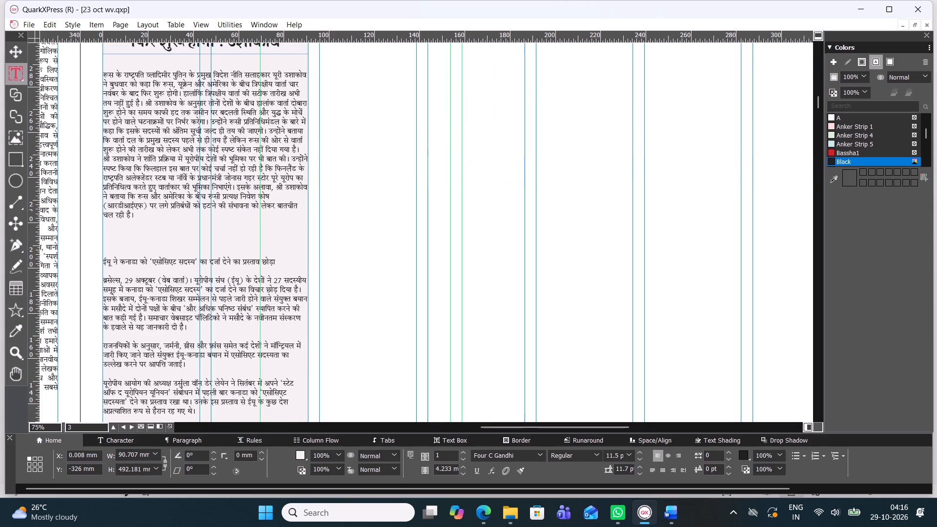
left_click(117, 231)
key("BackSpace")
left_click(121, 232)
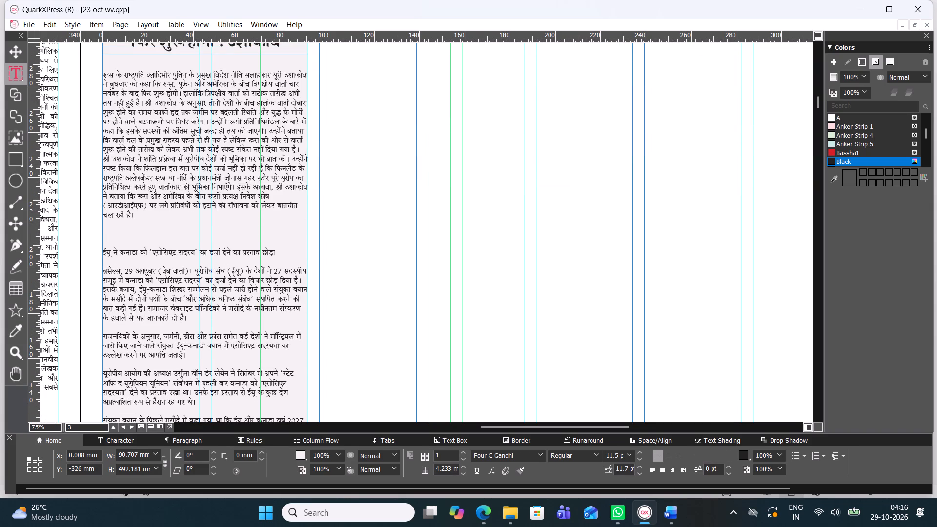
key("BackSpace")
left_click(121, 232)
key("BackSpace")
key("BackSpace")
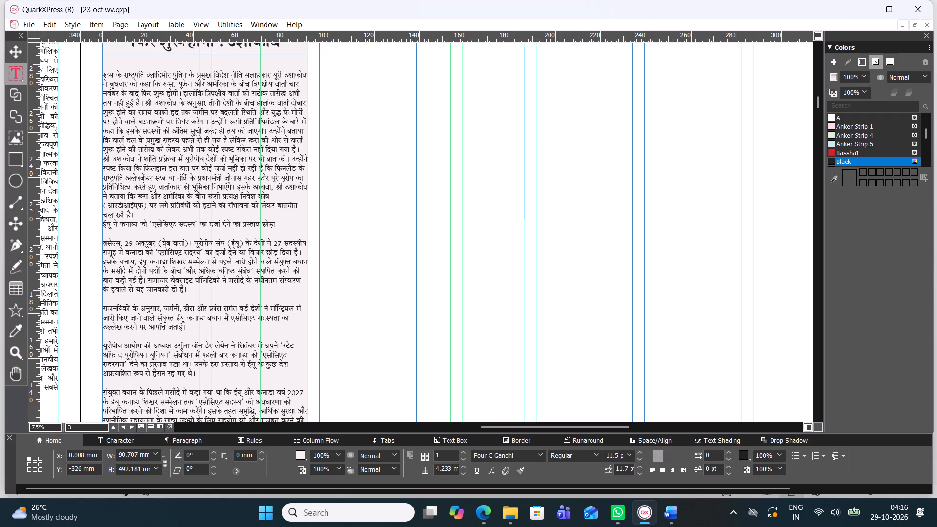
left_click(104, 223)
key("BackSpace")
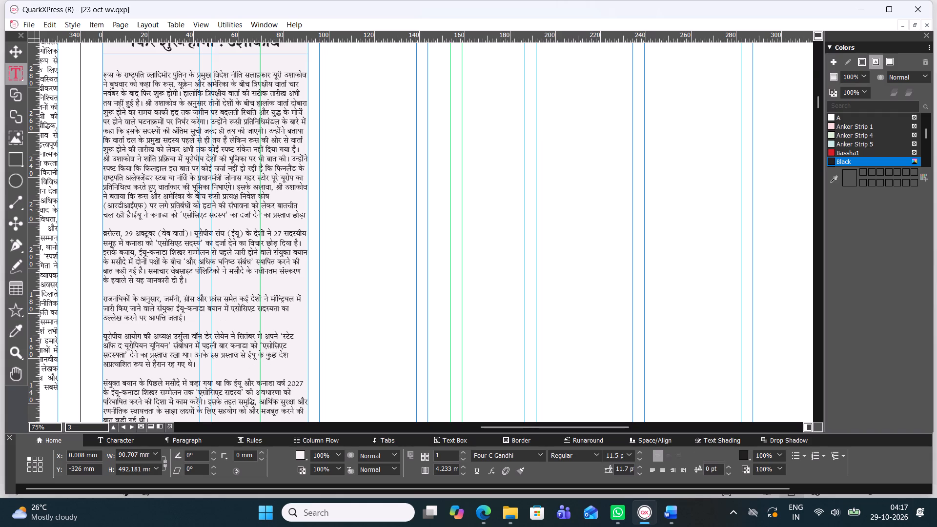
key("space")
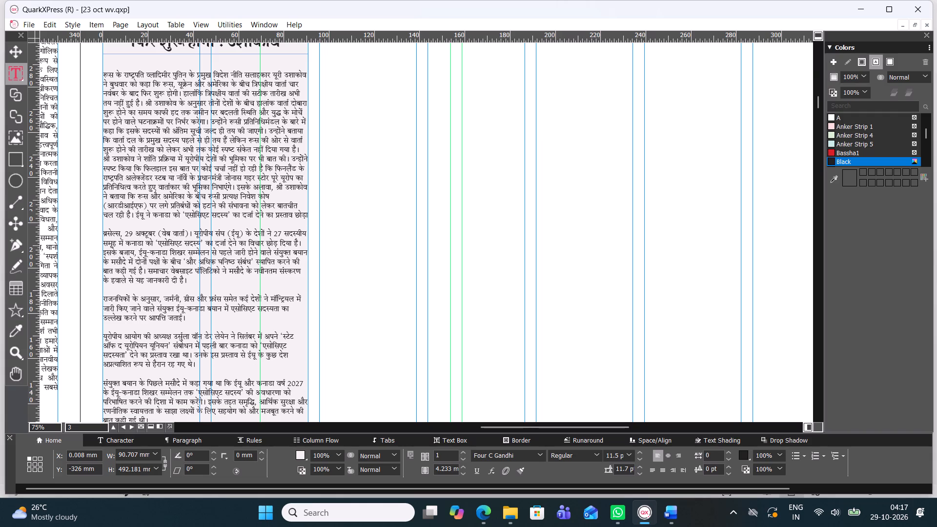
Delete the blank line above the ब्रसेल्स dateline and join the राजनयिकों के अनुसार paragraph to the preceding text with a space.
left_click(115, 226)
key("BackSpace")
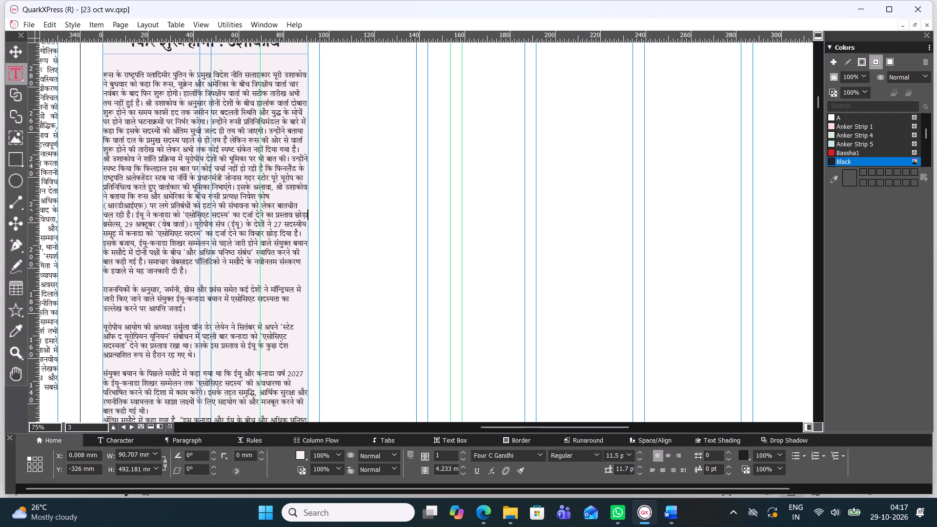
key("space")
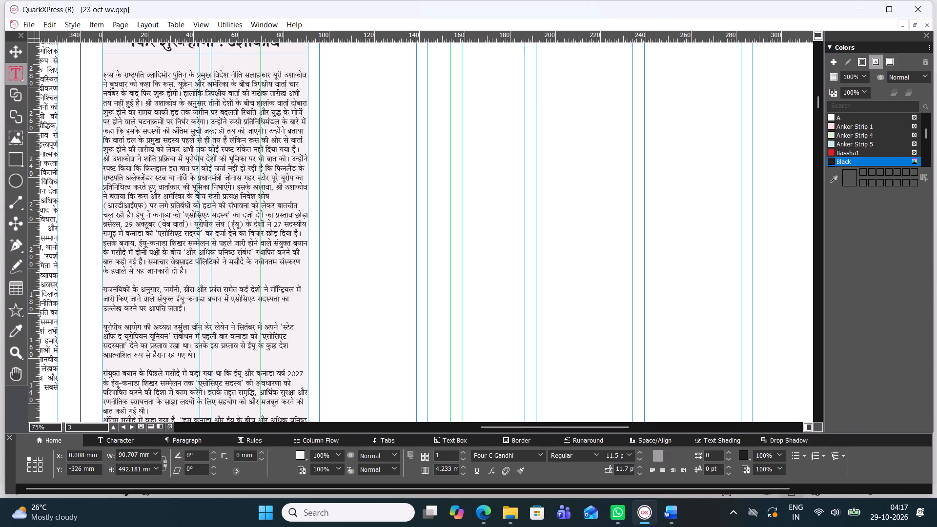
left_click(132, 281)
key("BackSpace")
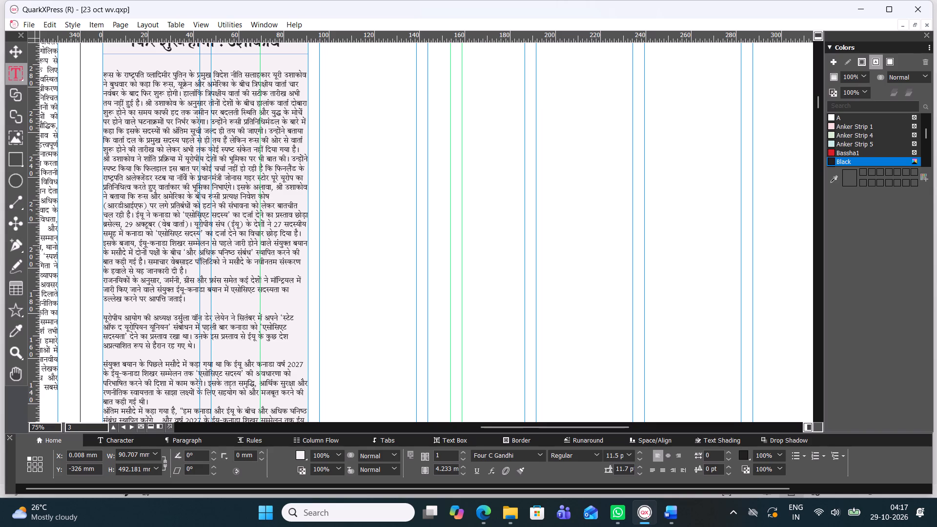
left_click(105, 280)
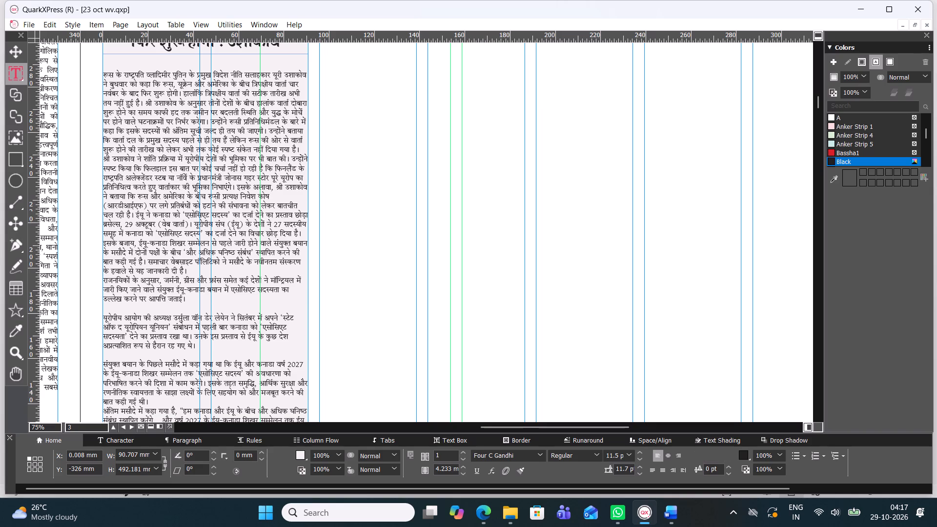
key("BackSpace")
key("space")
Join the paragraphs starting यूरोपीय आयोग and संयुक्त बयान to the text before them, each with a single space.
left_click(113, 298)
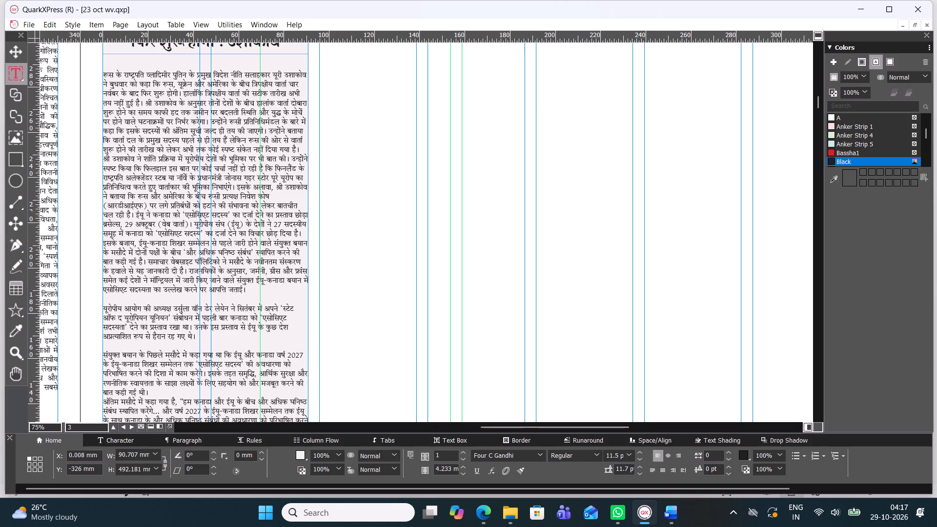
key("BackSpace")
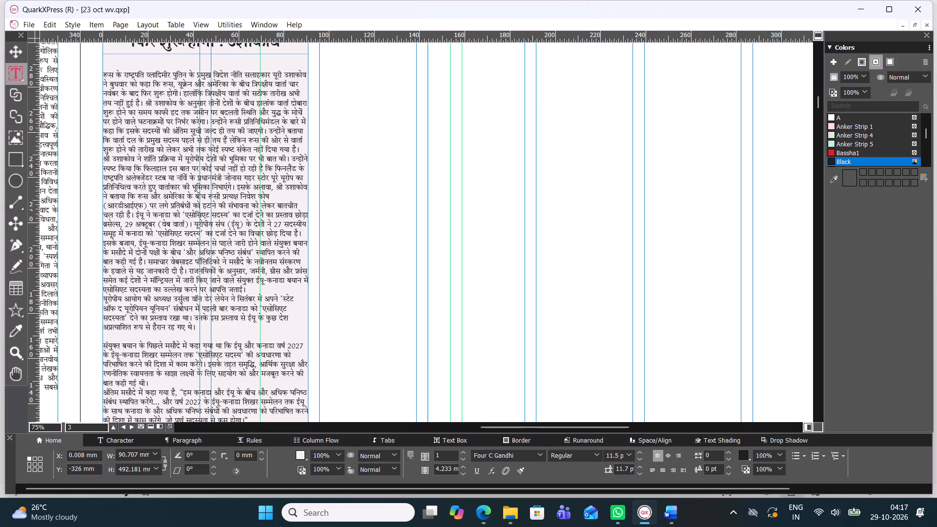
left_click(105, 300)
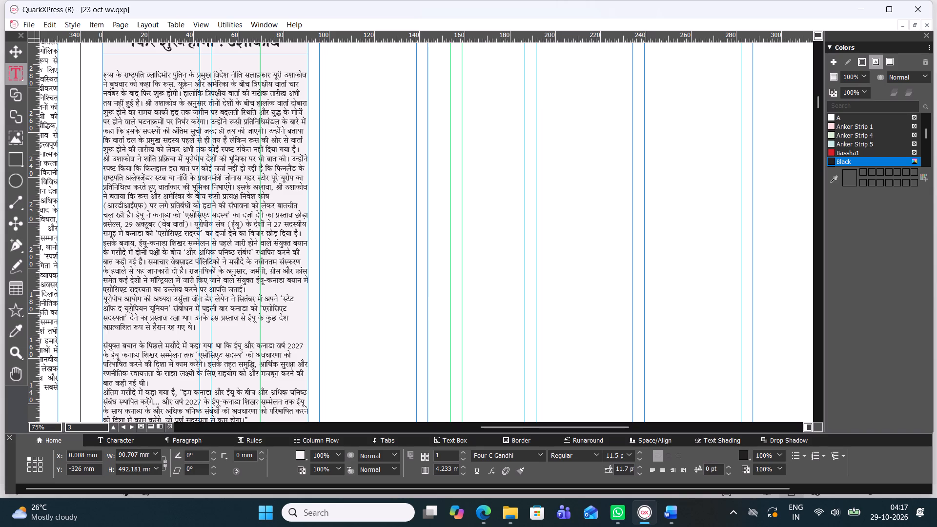
key("BackSpace")
key("space")
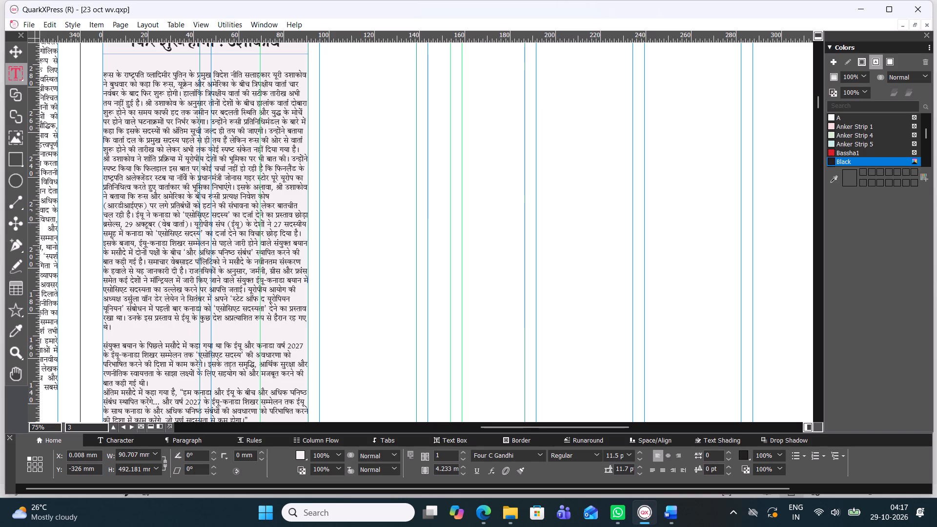
left_click(109, 334)
key("BackSpace")
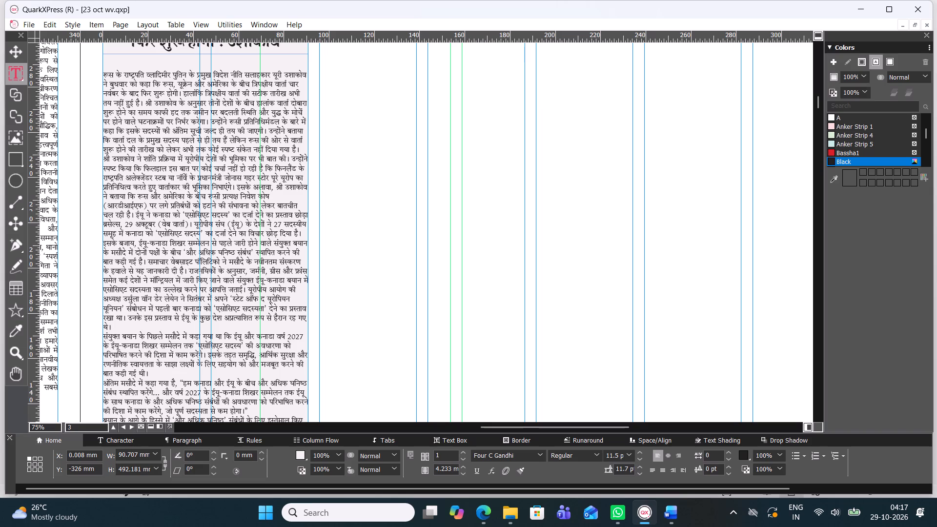
left_click(104, 335)
key("BackSpace")
key("space")
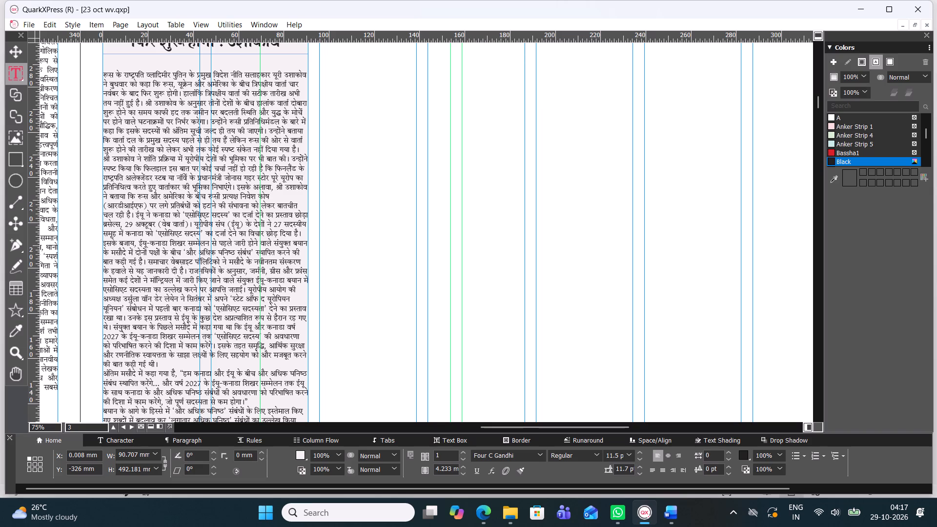
Join the paragraphs starting अंतिम मसौदे and बयान के आगे to the preceding text, each with a single space.
left_click(105, 371)
key("BackSpace")
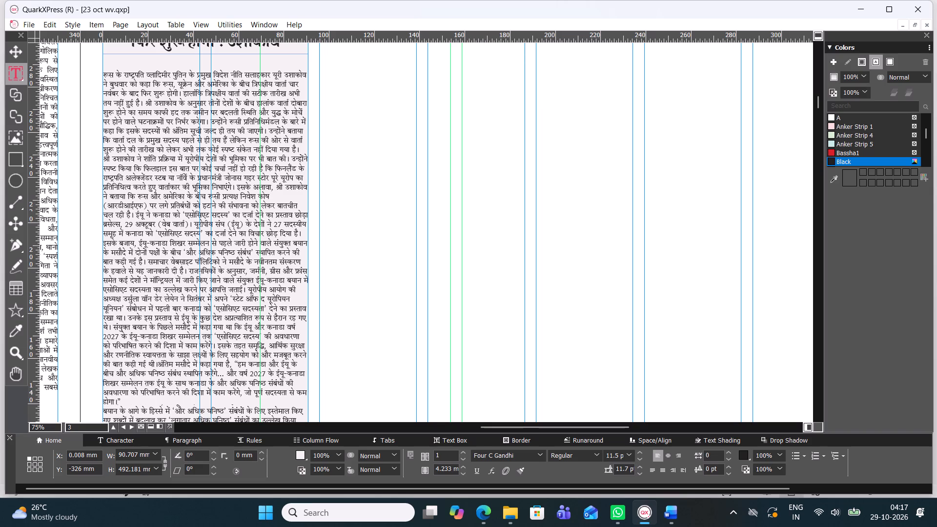
key("space")
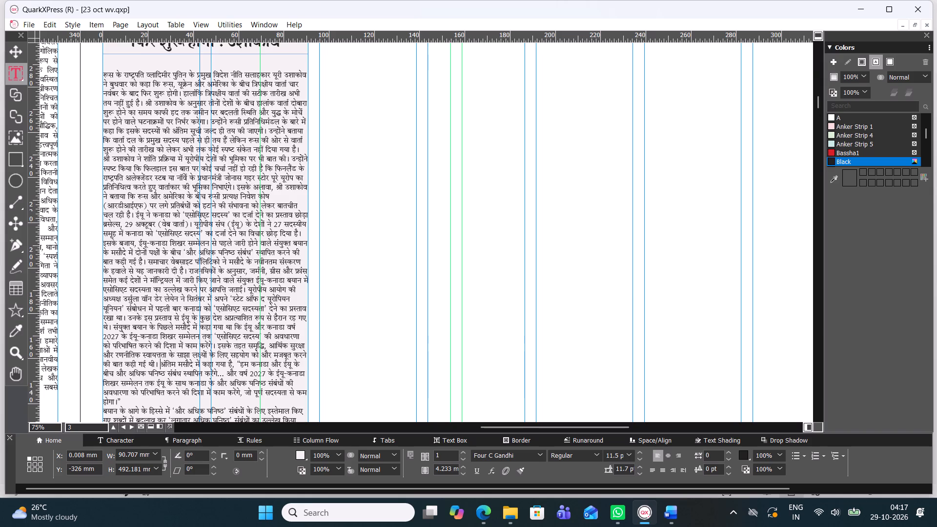
scroll(102, 358, "down", 1)
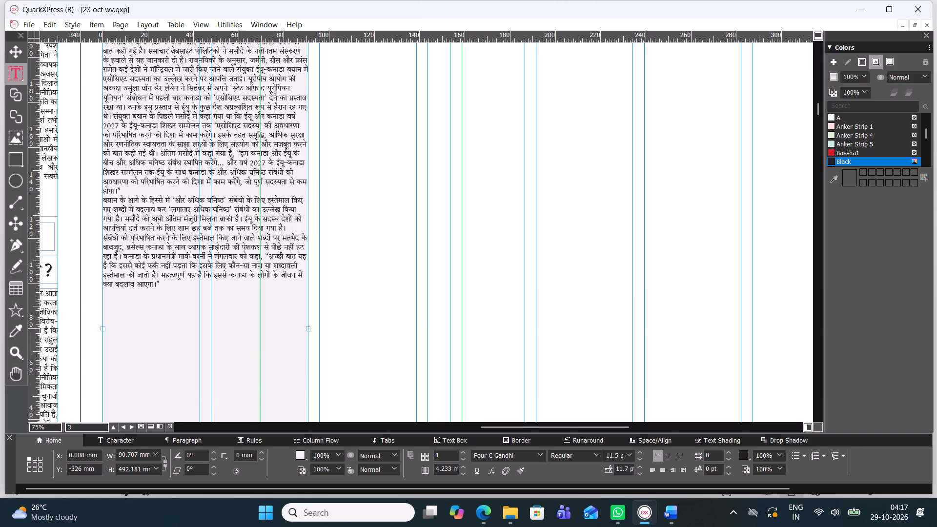
left_click(105, 199)
key("BackSpace")
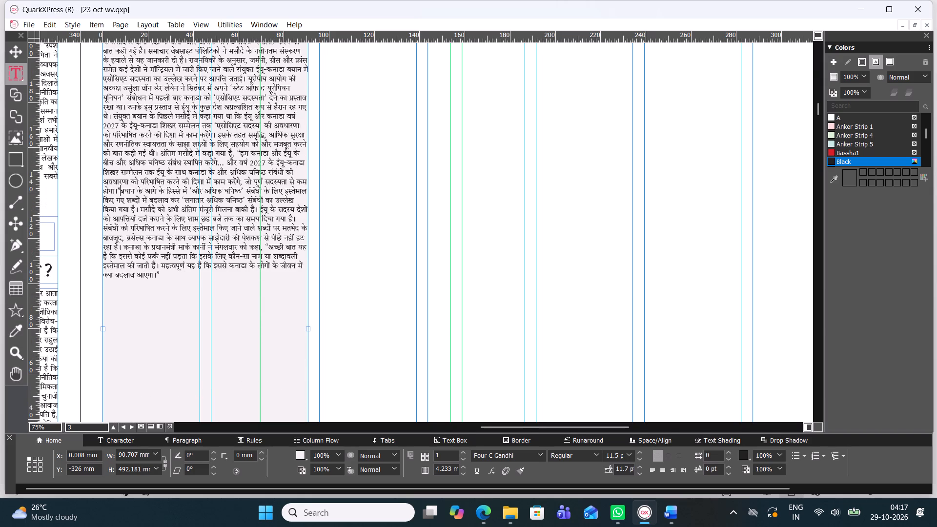
key("space")
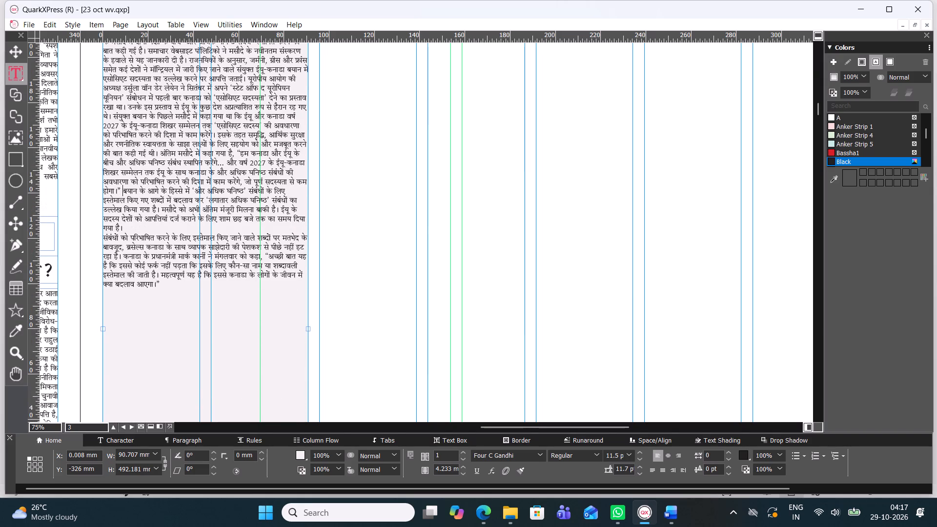
Break the merged story into new paragraphs before इसके बजाय and before यूरोपीय आयोग, leaving no blank lines between them.
scroll(127, 248, "up", 1)
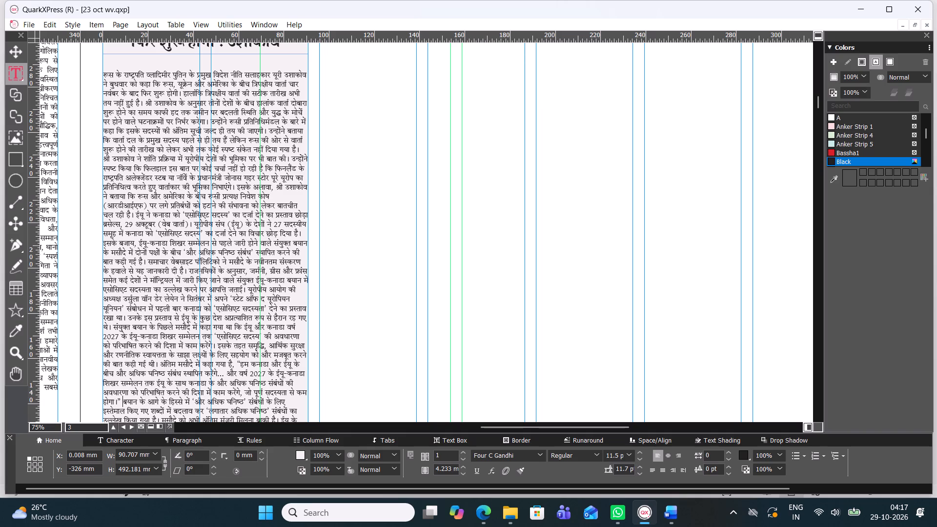
left_click(303, 230)
key("Return")
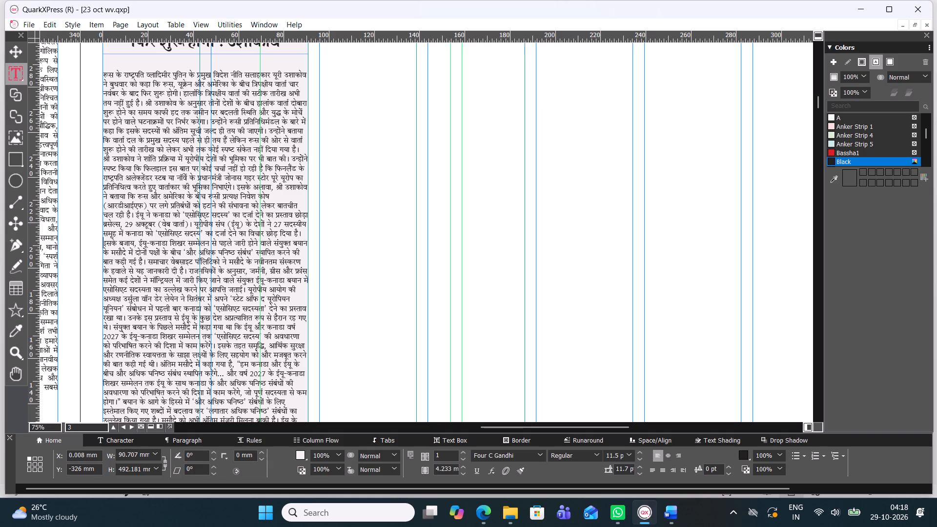
left_click(303, 234)
key("Return")
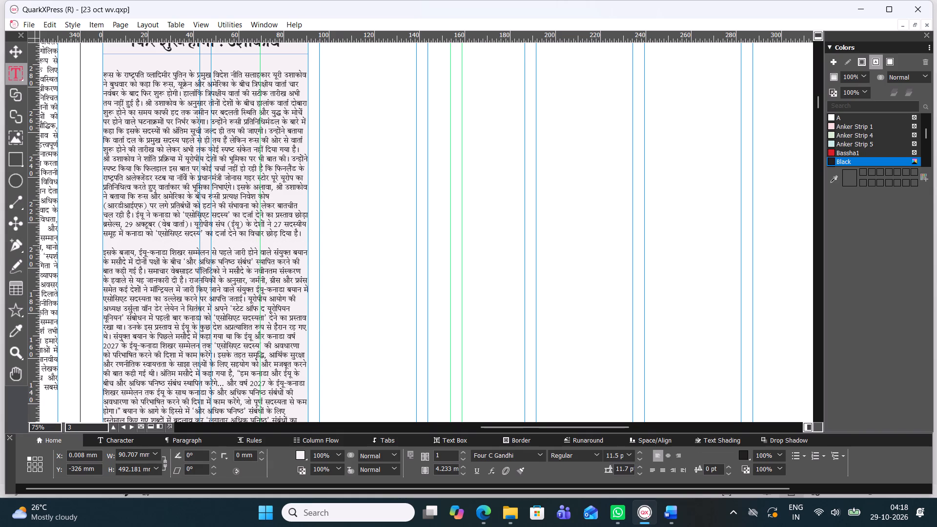
key("BackSpace")
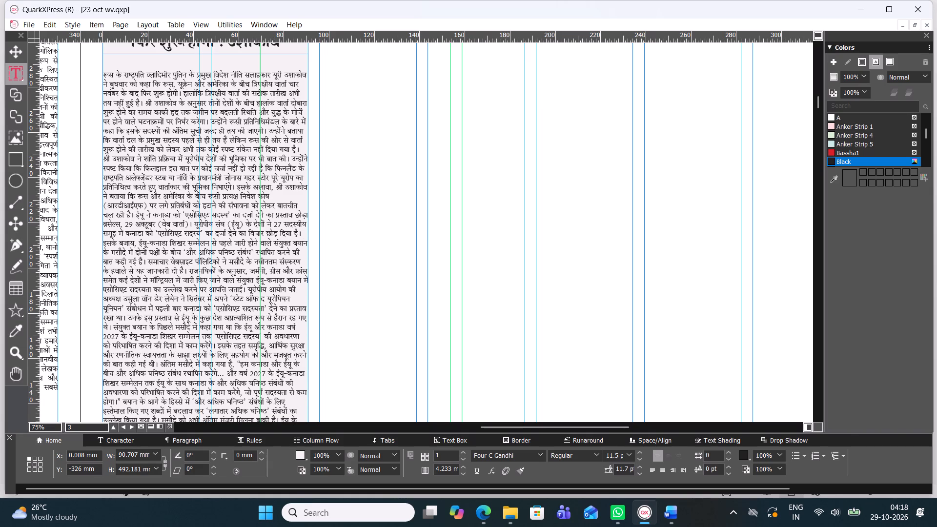
left_click(246, 287)
key("Return")
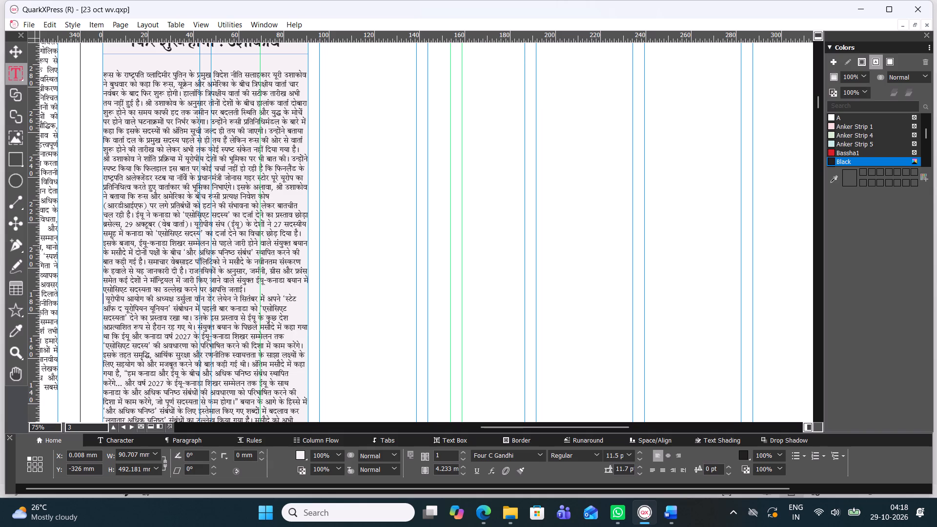
Justify the entire story text in the tinted box, keeping the last line of each paragraph left-aligned.
triple_click(259, 291)
left_click(259, 291)
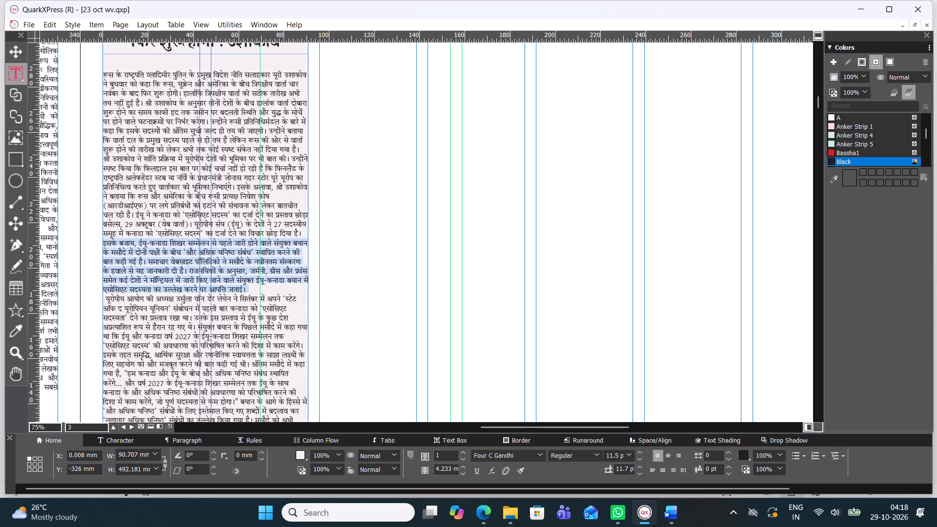
triple_click(254, 283)
double_click(254, 283)
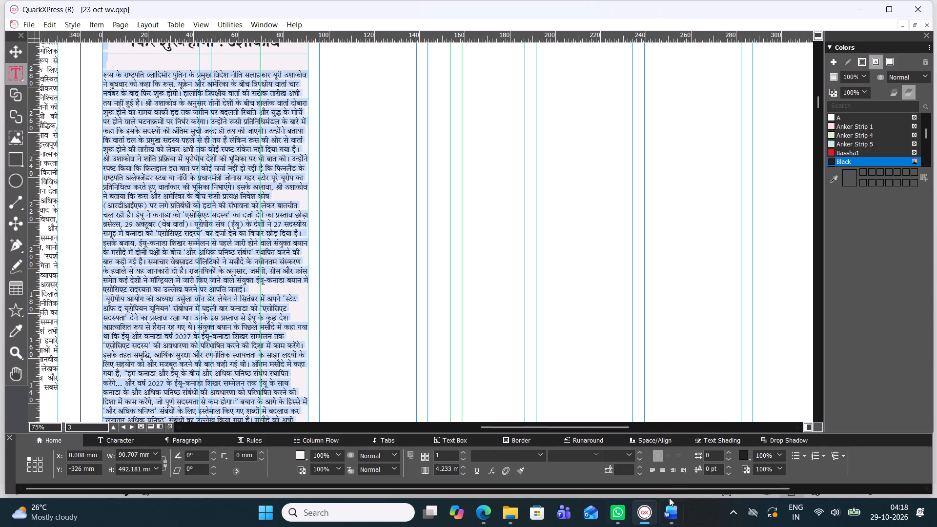
left_click(653, 474)
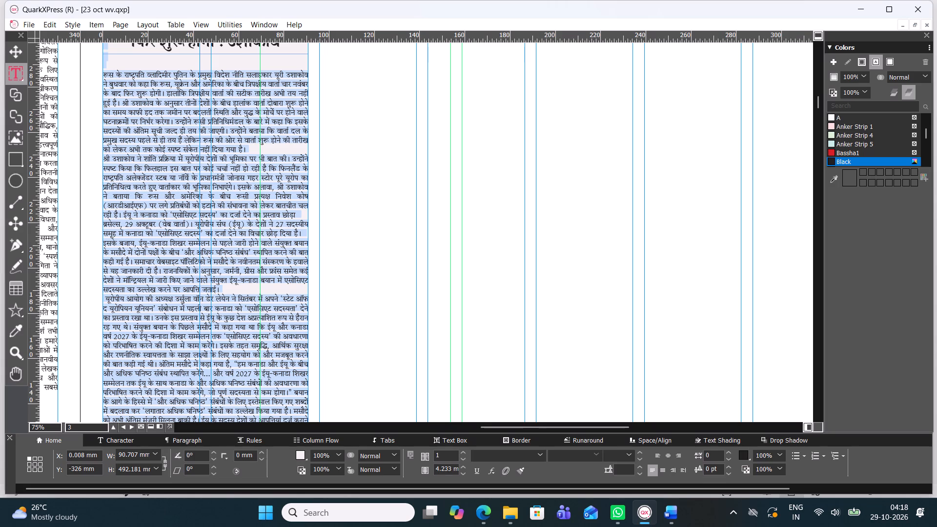
In Word, copy the headline पाकिस्तान के थारपारकर में ऑक्सीजन सिलेंडर ब्लास्ट, गर्भवती समेत नौ की मौत and return to the QuarkXPress layout.
scroll(208, 304, "down", 1)
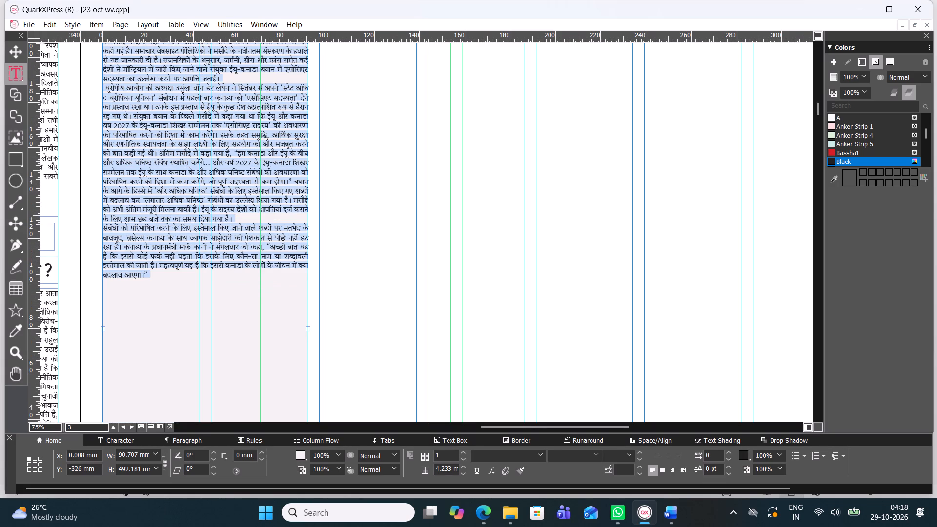
left_click(15, 44)
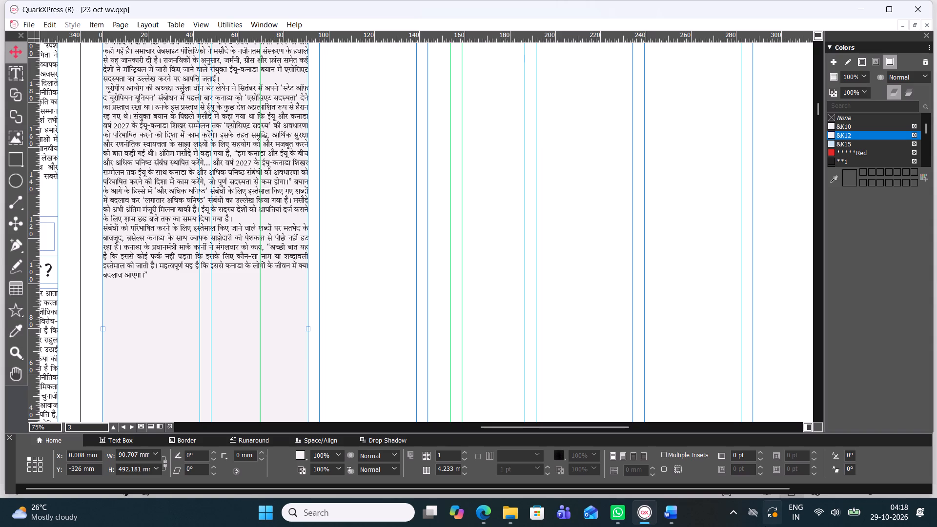
left_click(670, 514)
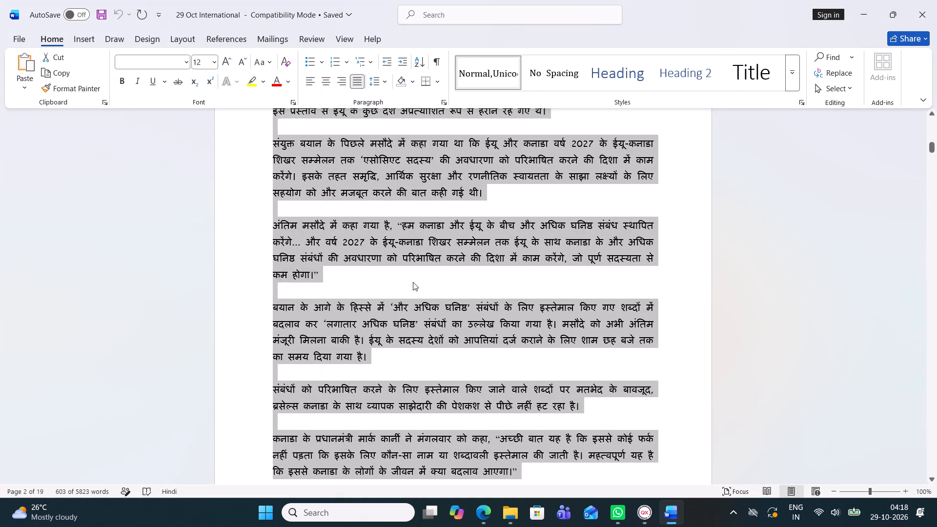
scroll(412, 296, "down", 4)
scroll(391, 357, "up", 1)
scroll(302, 479, "down", 4)
scroll(313, 442, "up", 1)
scroll(314, 438, "down", 6)
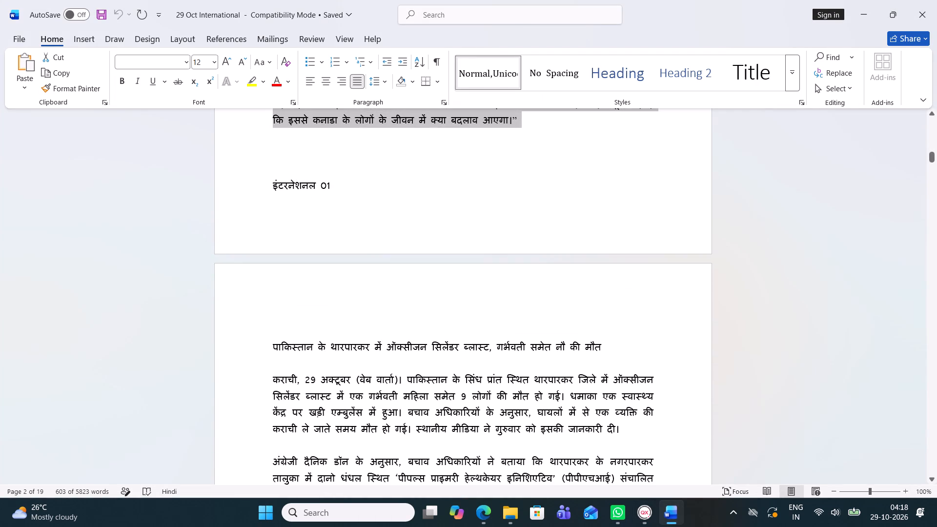
scroll(344, 370, "down", 3)
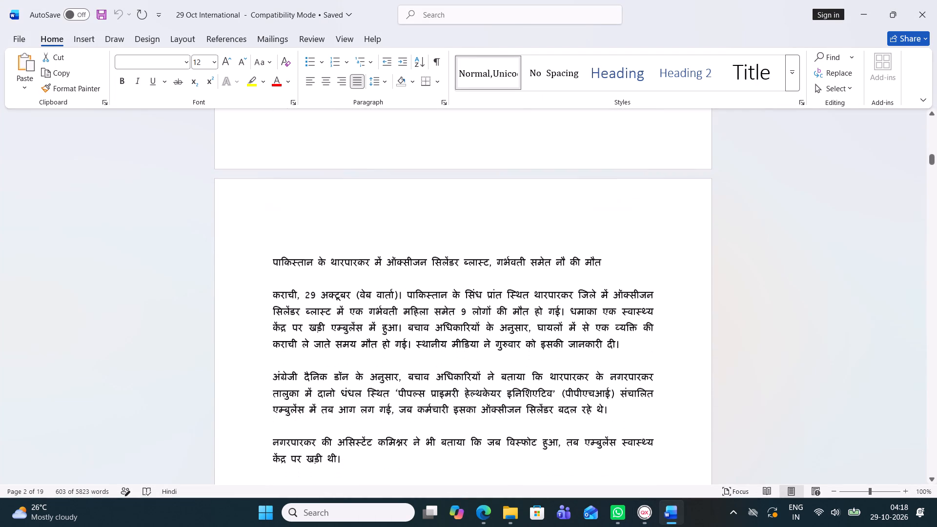
scroll(344, 370, "down", 1)
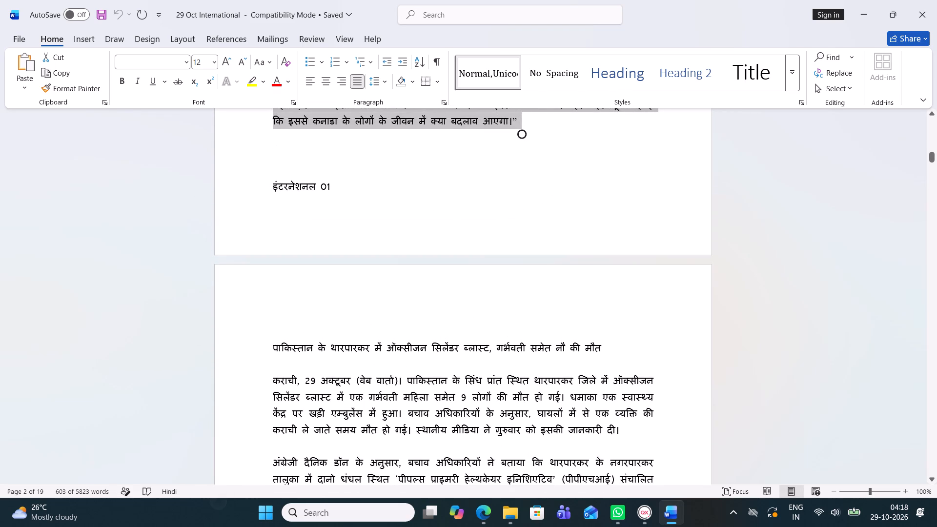
left_click(273, 346)
left_click_drag(273, 346, 617, 343)
key("ctrl+c")
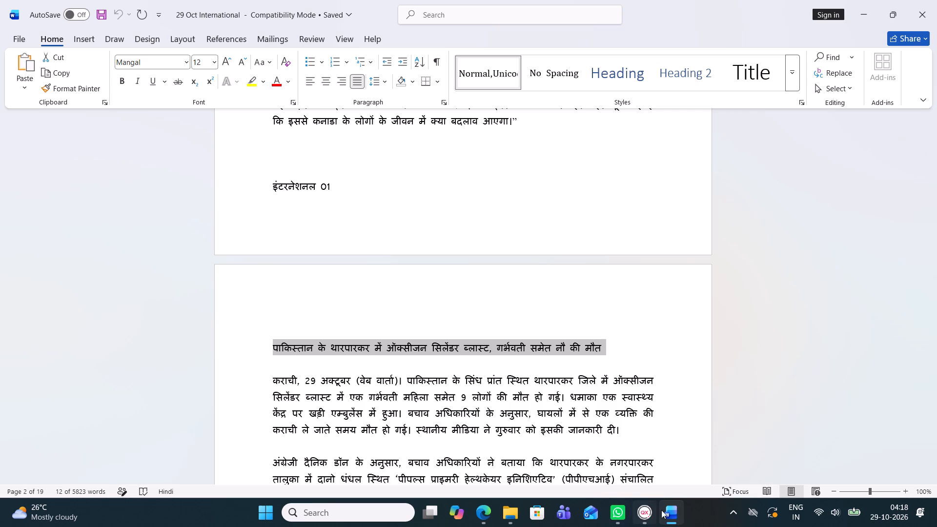
left_click(652, 513)
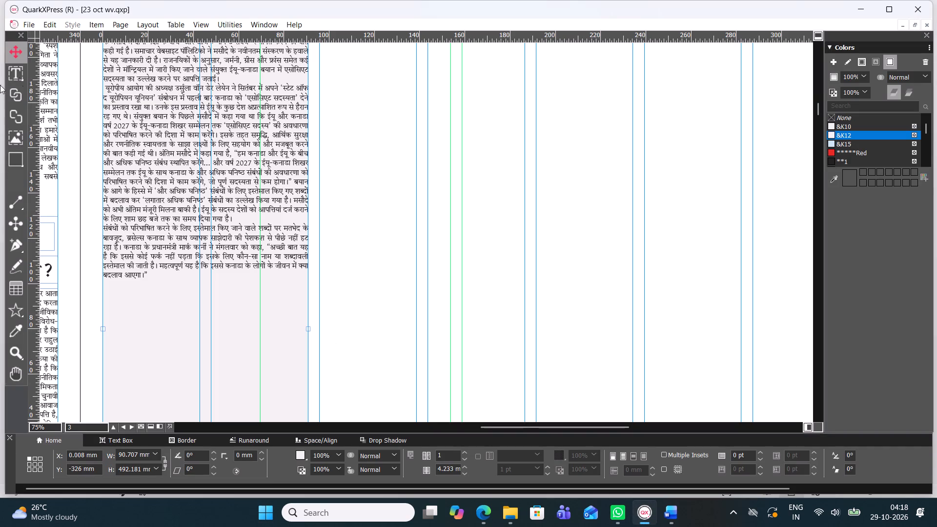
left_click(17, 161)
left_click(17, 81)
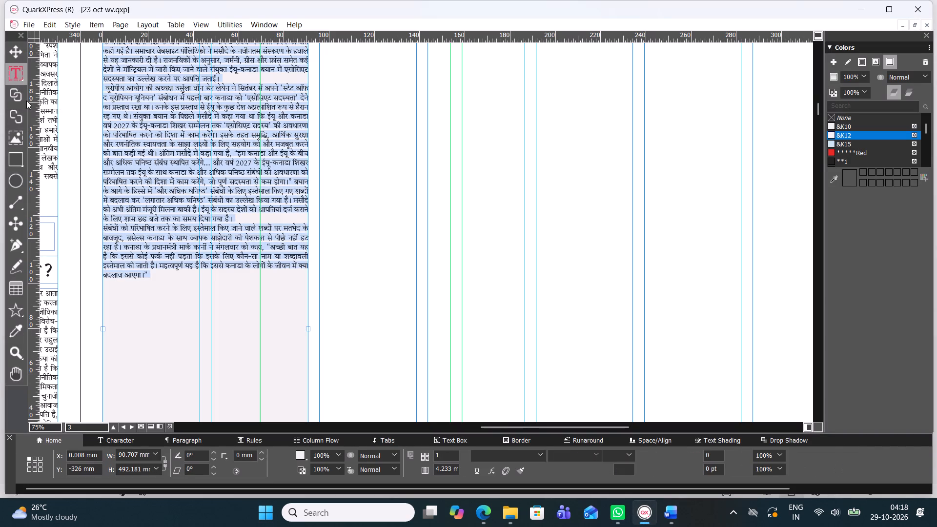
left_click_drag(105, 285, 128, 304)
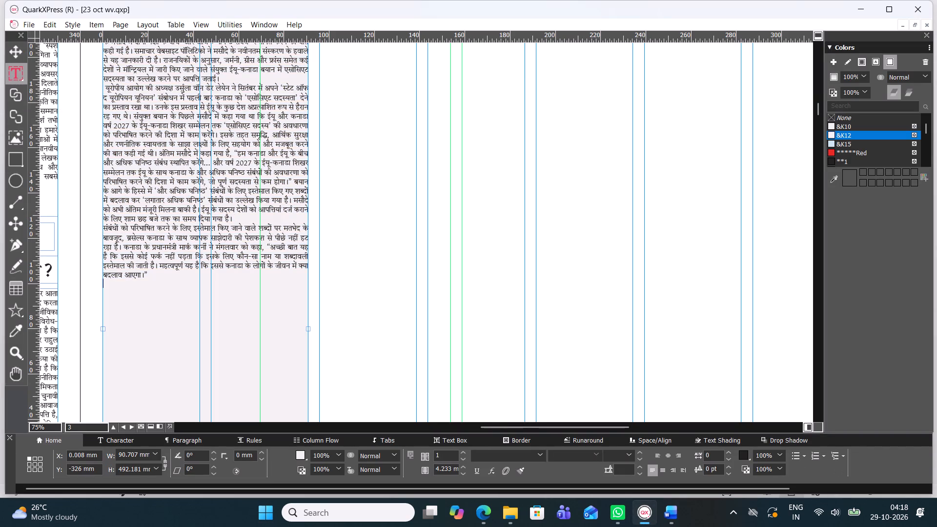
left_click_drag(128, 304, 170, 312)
Draw a text box about 90.7 by 10.8 mm below the tinted column's story and paste the copied headline into it.
left_click(14, 55)
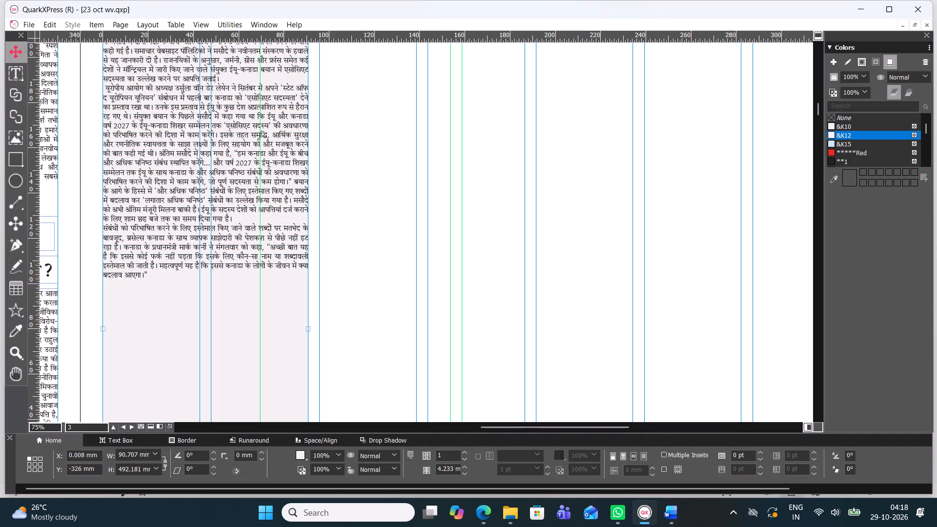
left_click(350, 180)
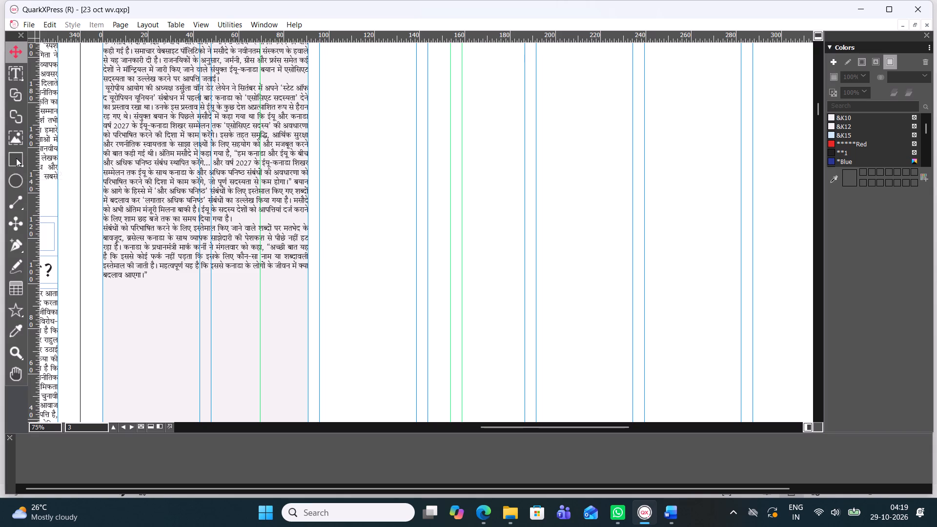
left_click(13, 67)
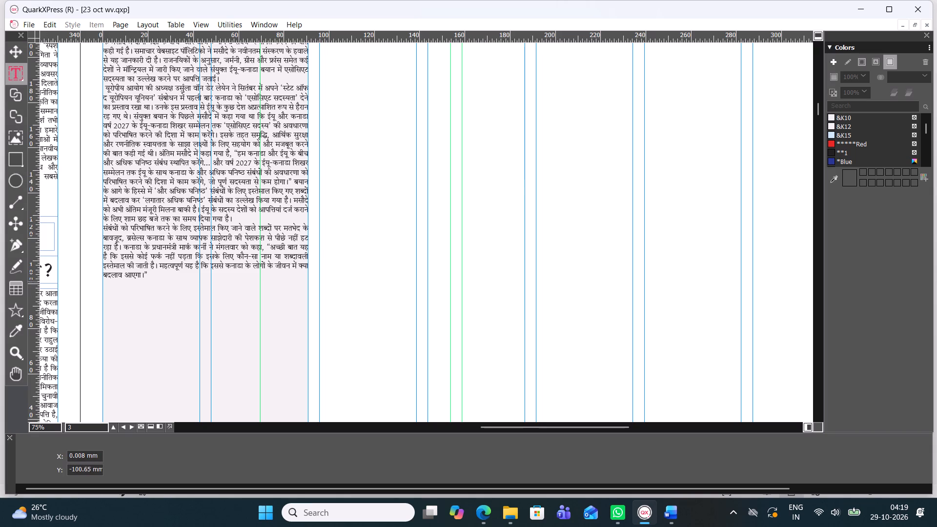
left_click_drag(103, 285, 265, 308)
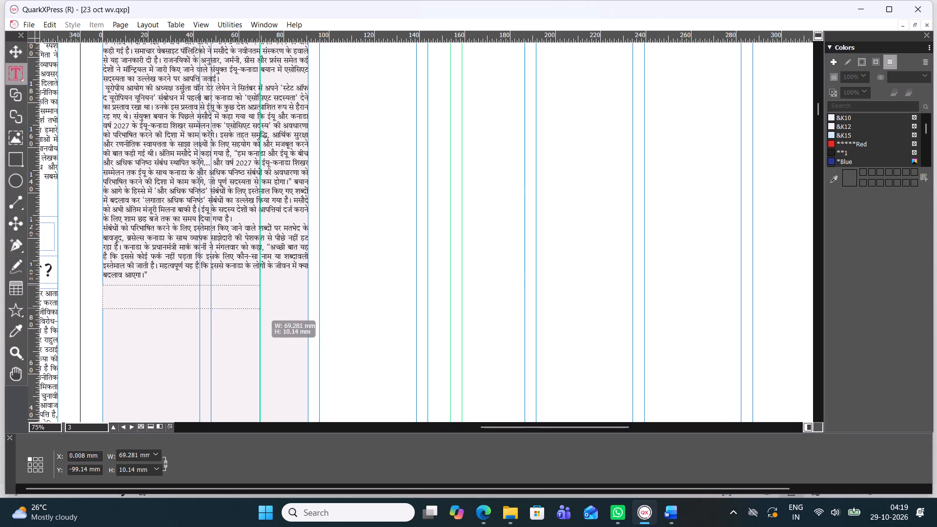
left_click_drag(265, 308, 307, 310)
key("ctrl+v")
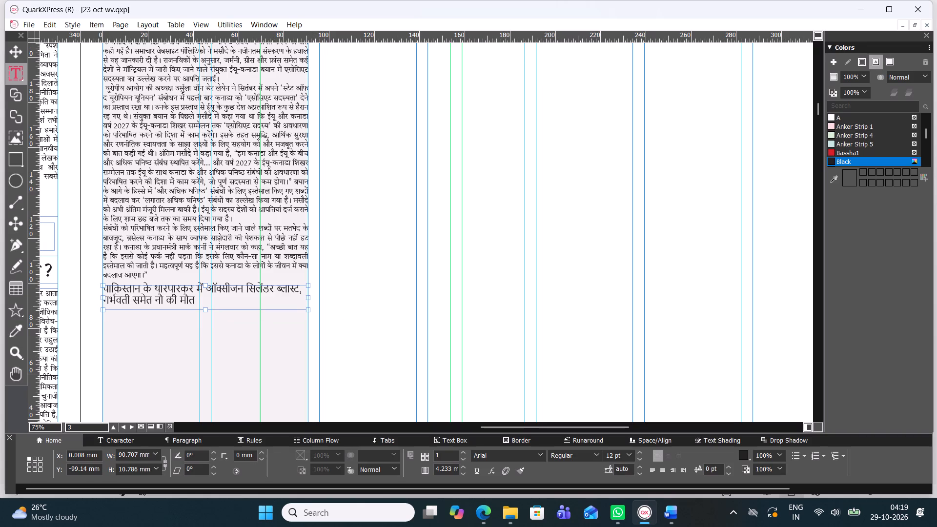
Set the whole pasted headline in the Four C Gandhihead font.
key("ctrl+a")
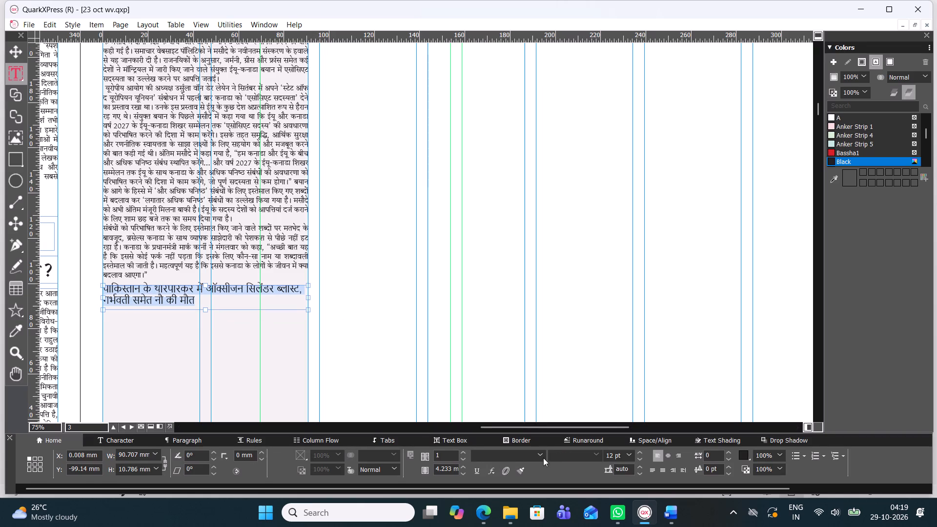
left_click(542, 457)
left_click(503, 80)
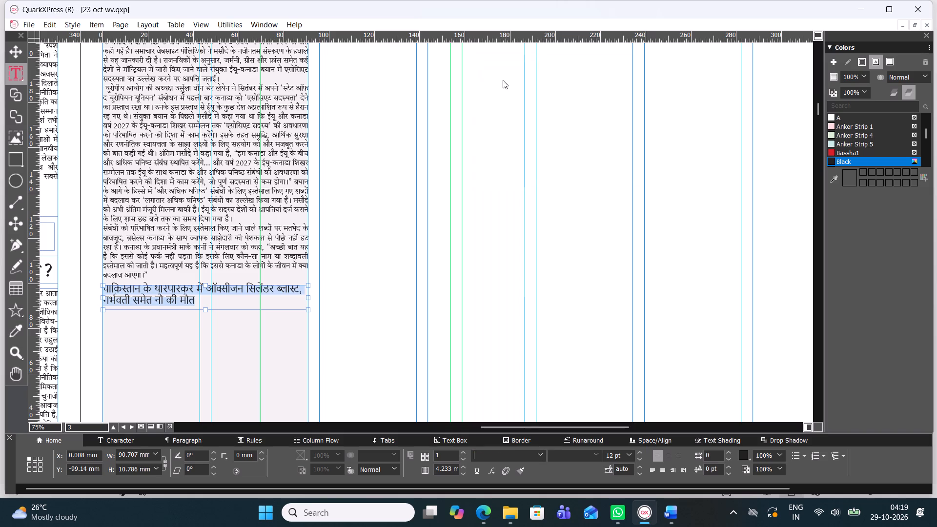
left_click(538, 455)
left_click(549, 62)
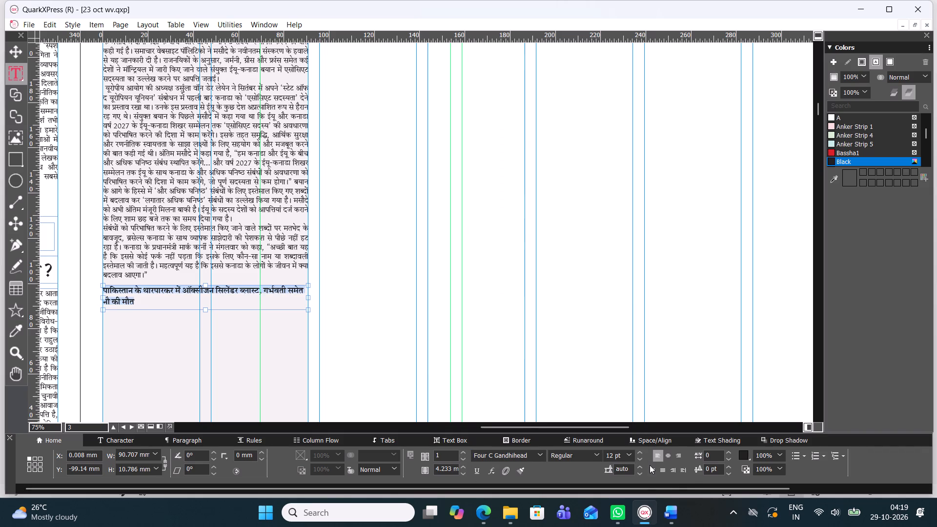
Set the पाकिस्तान headline to 20 pt, extending its text box downward to about 25.7 mm tall.
key("ctrl+alt+shift+period")
key("ctrl+alt+shift+period")
key("ctrl+alt+shift+period")
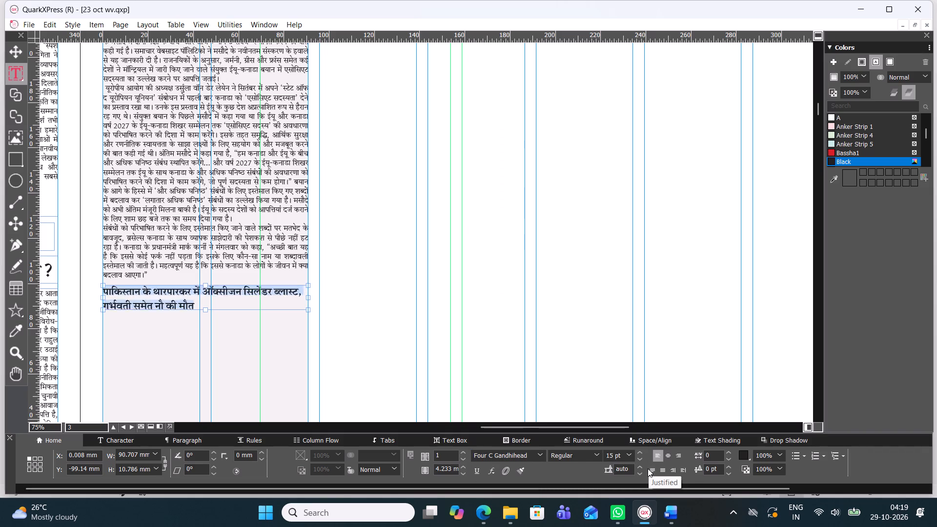
key("ctrl+alt+shift+period")
key("ctrl+alt+shift+period")
key("ctrl+alt+shift+period")
key("ctrl+alt+shift+period")
key("ctrl+alt+shift+period")
key("ctrl+alt+shift+period")
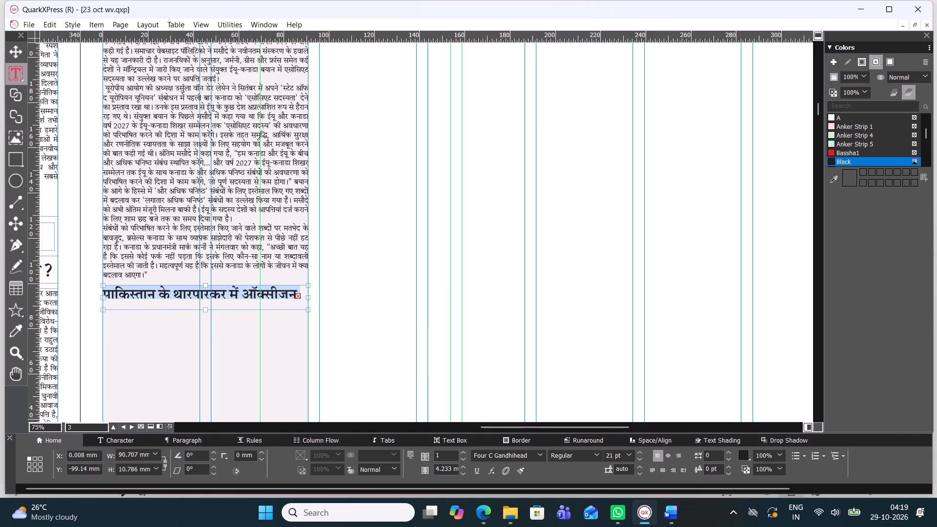
left_click_drag(207, 310, 216, 344)
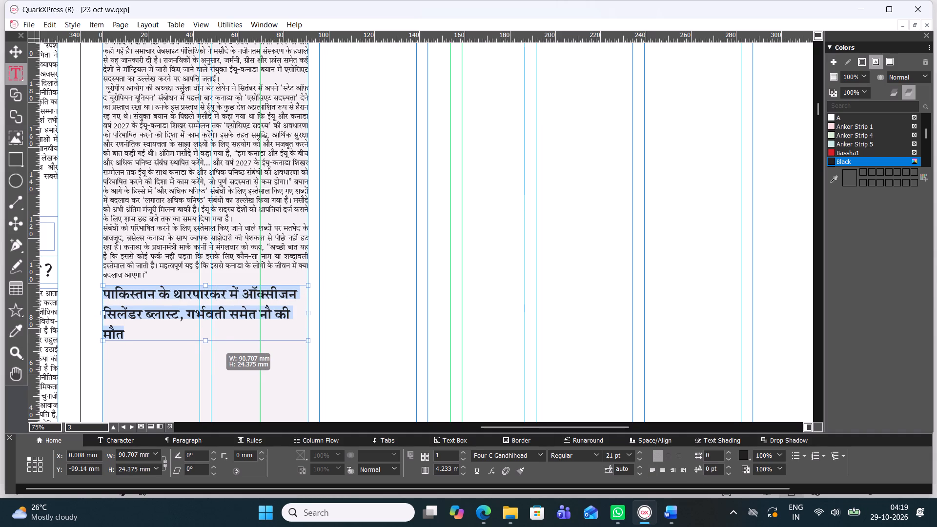
left_click_drag(216, 344, 217, 344)
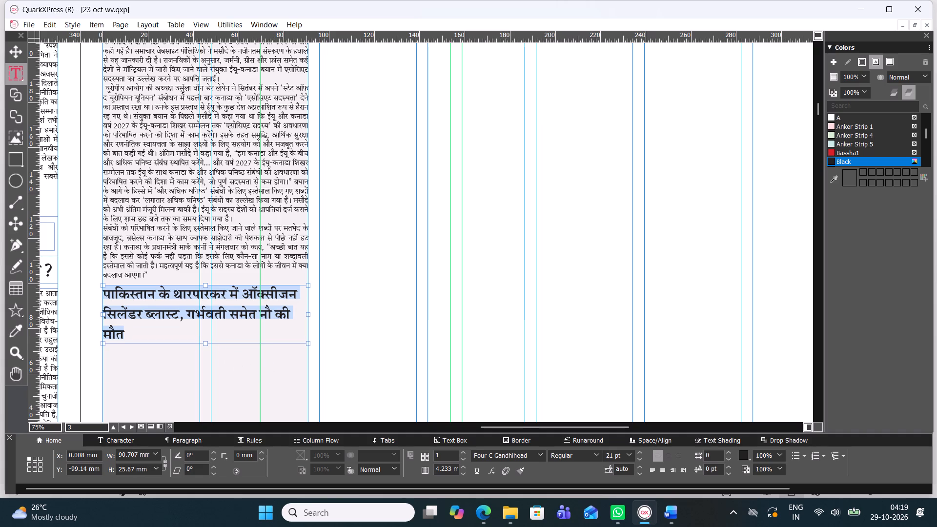
key("ctrl+alt+shift+comma")
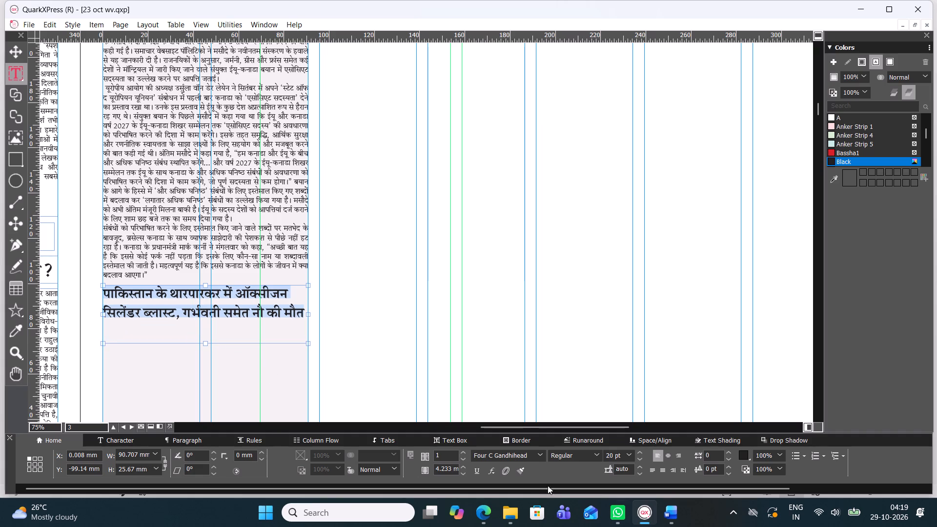
Centre the पाकिस्तान headline and set its baseline shift to -6 pt.
left_click(667, 455)
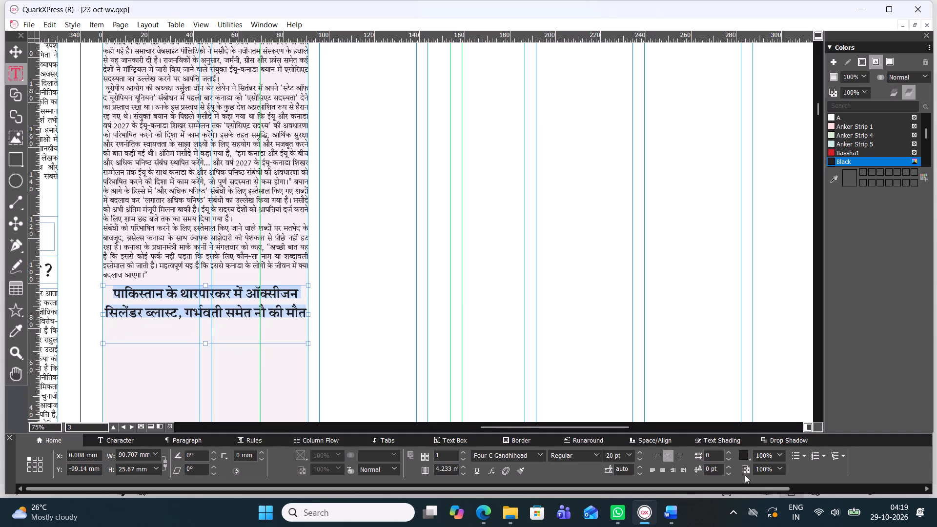
triple_click(728, 474)
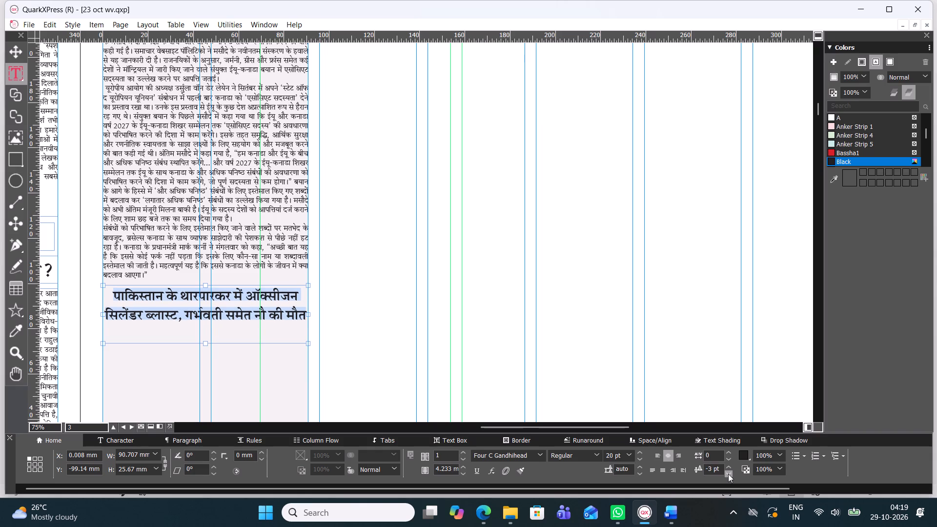
left_click(728, 474)
Set the baseline shift of the रूस, यूक्रेन और अमेरिका headline at the top of the column to -4 pt.
scroll(396, 316, "down", 1)
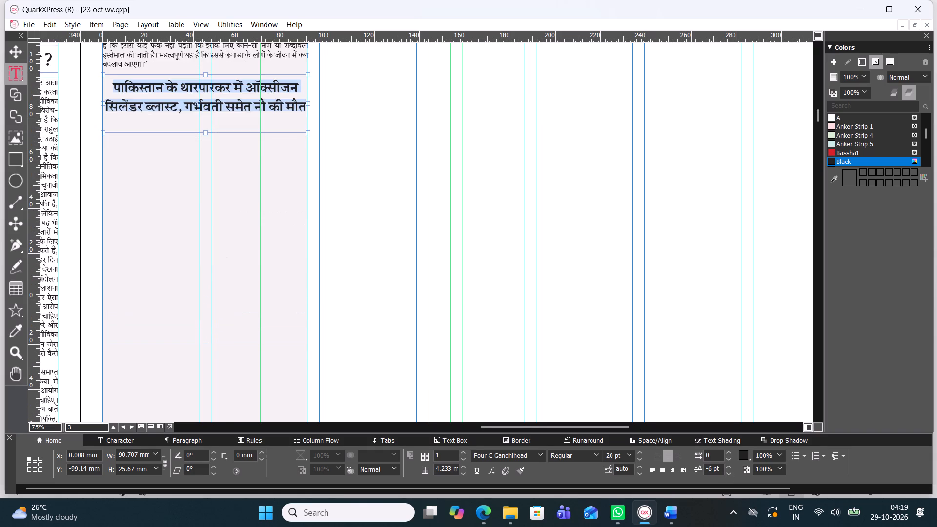
scroll(395, 315, "up", 3)
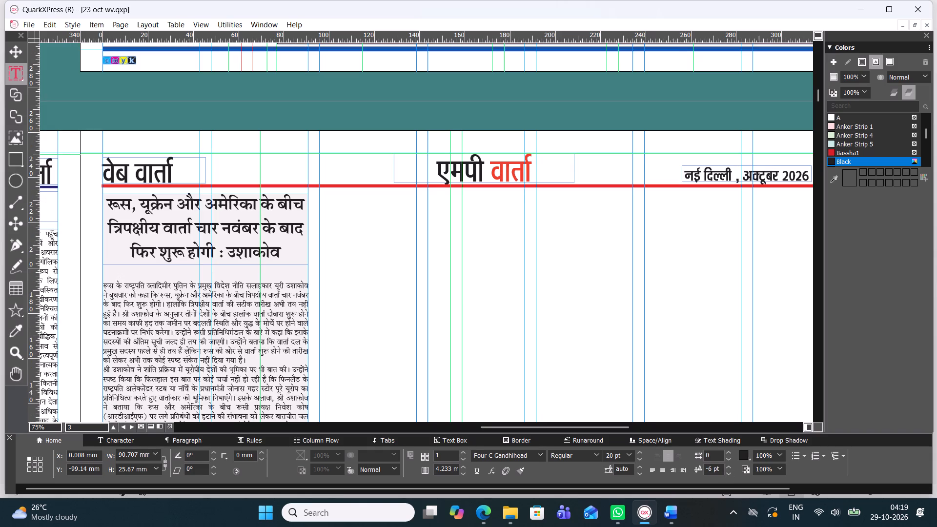
triple_click(202, 244)
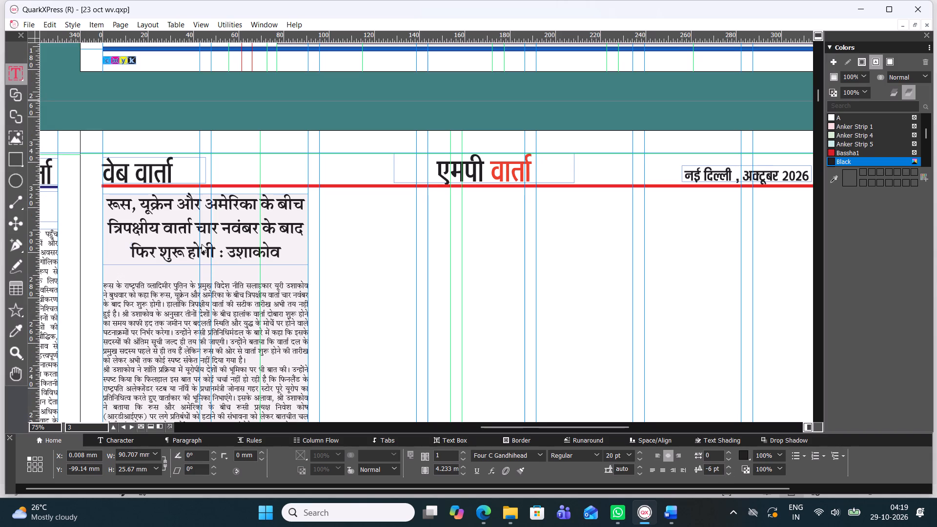
left_click(202, 244)
left_click(202, 244)
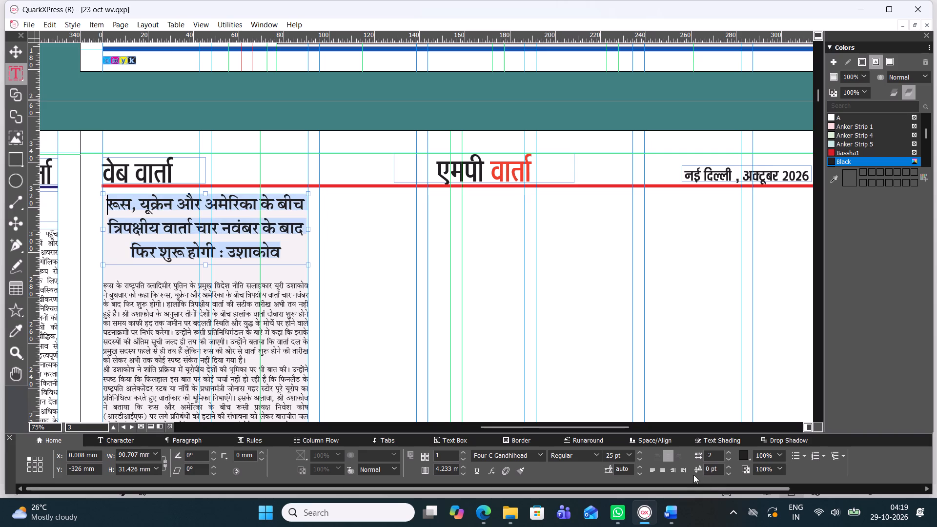
triple_click(729, 472)
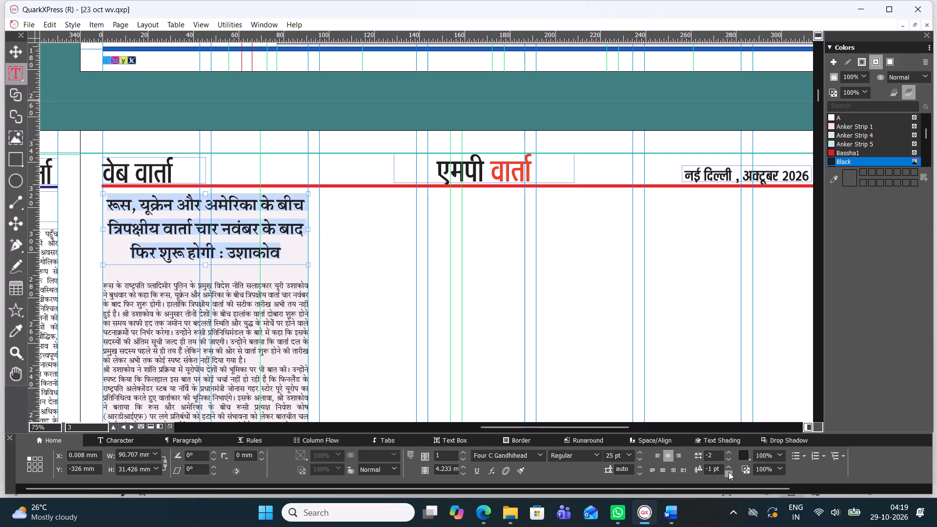
left_click(729, 472)
left_click(729, 472)
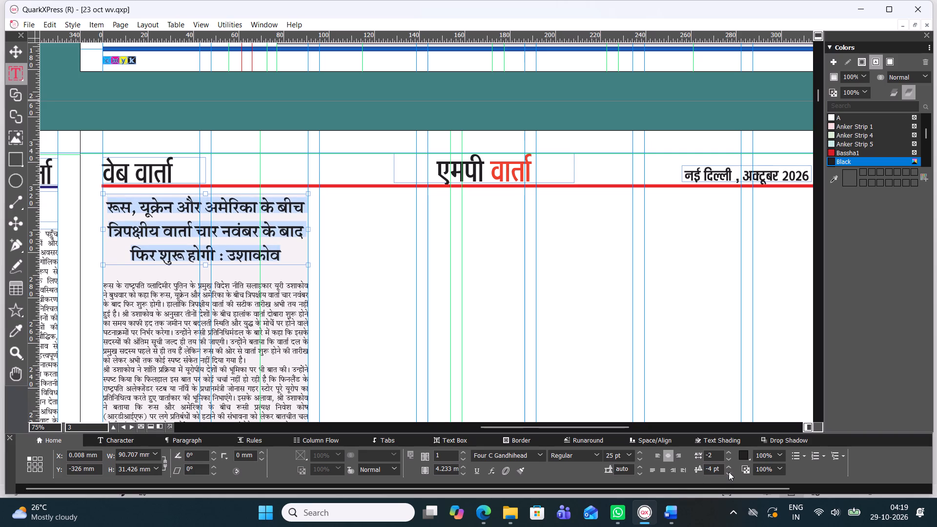
Shorten the पाकिस्तान headline's text box from its bottom edge to about 19.2 mm tall.
scroll(399, 409, "down", 1)
scroll(370, 373, "down", 2)
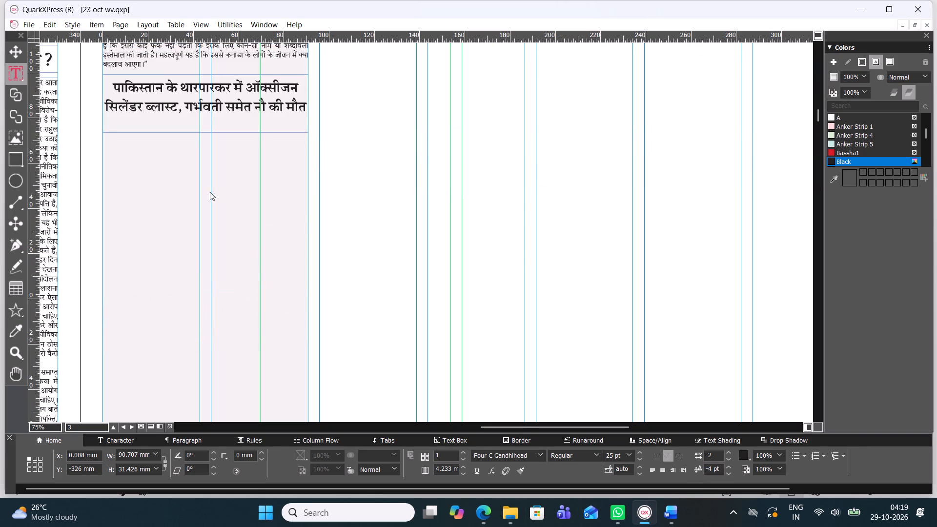
triple_click(199, 112)
double_click(199, 112)
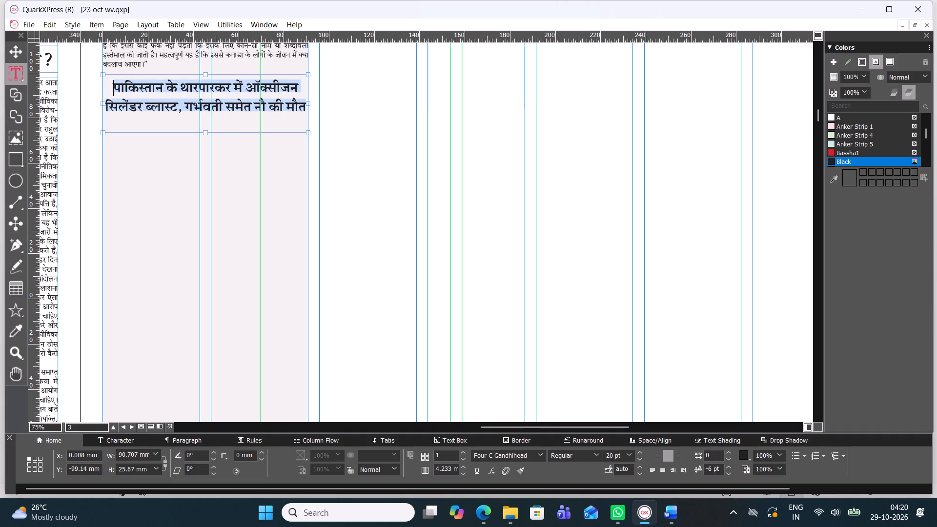
left_click_drag(206, 131, 203, 112)
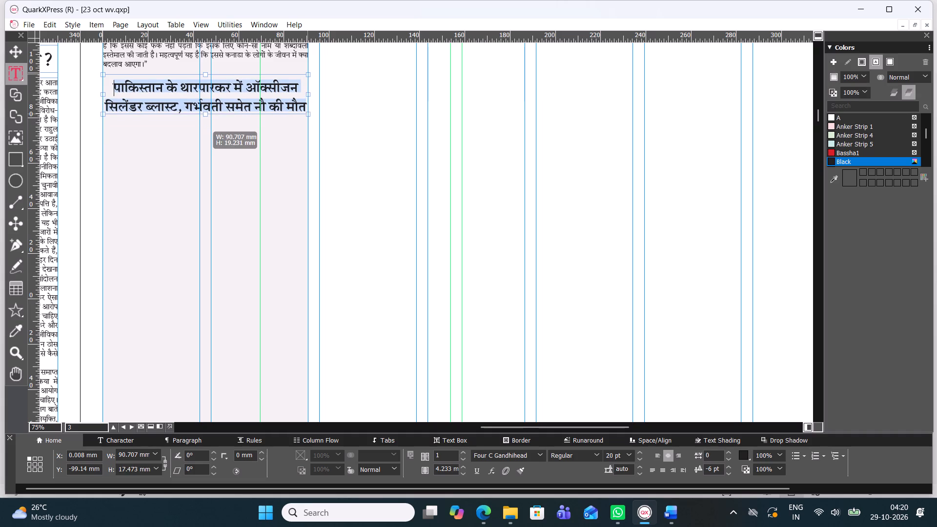
left_click_drag(203, 112, 207, 116)
scroll(205, 113, "up", 1)
left_click(19, 49)
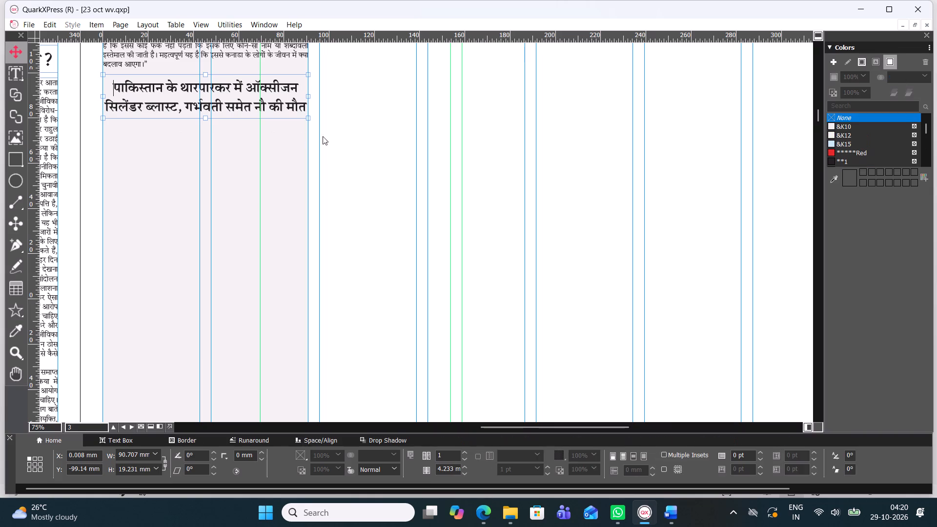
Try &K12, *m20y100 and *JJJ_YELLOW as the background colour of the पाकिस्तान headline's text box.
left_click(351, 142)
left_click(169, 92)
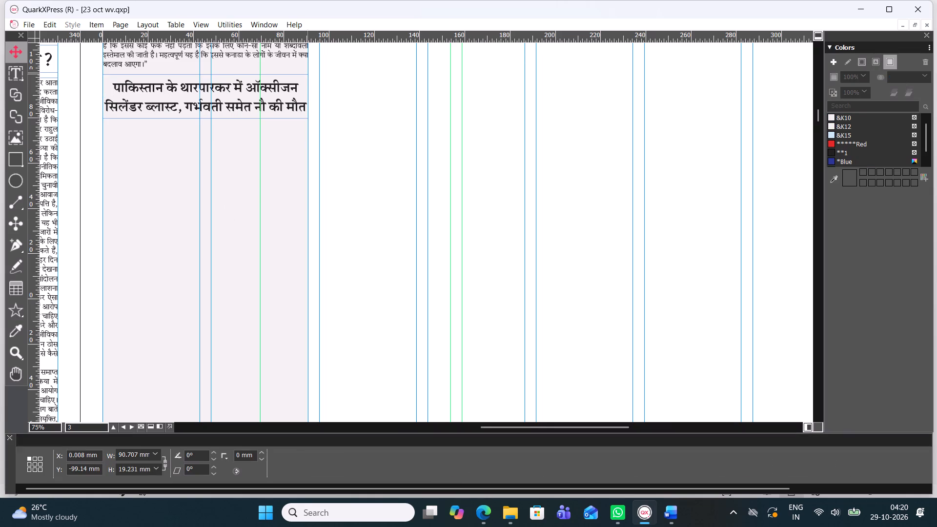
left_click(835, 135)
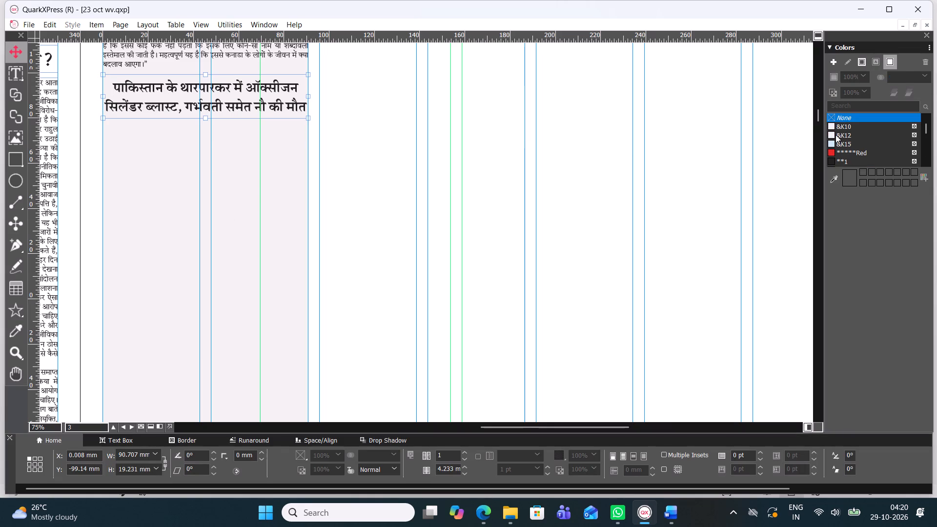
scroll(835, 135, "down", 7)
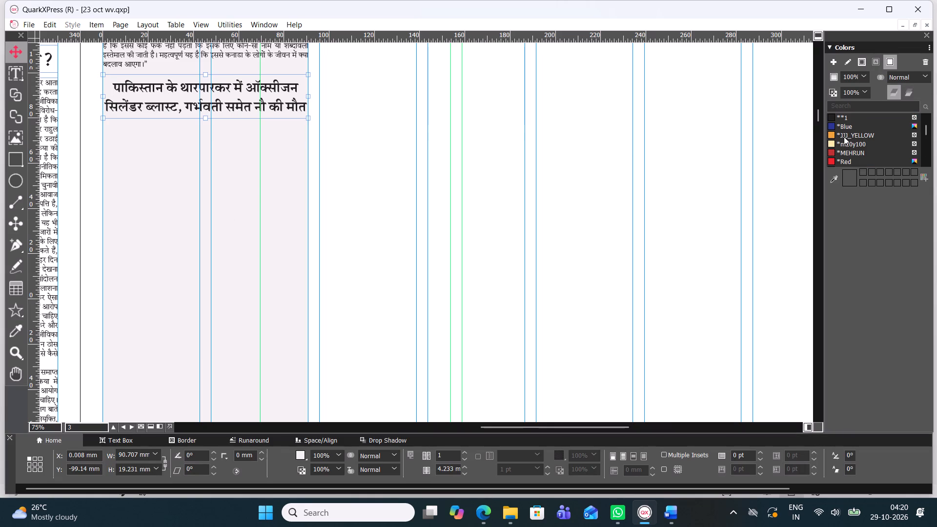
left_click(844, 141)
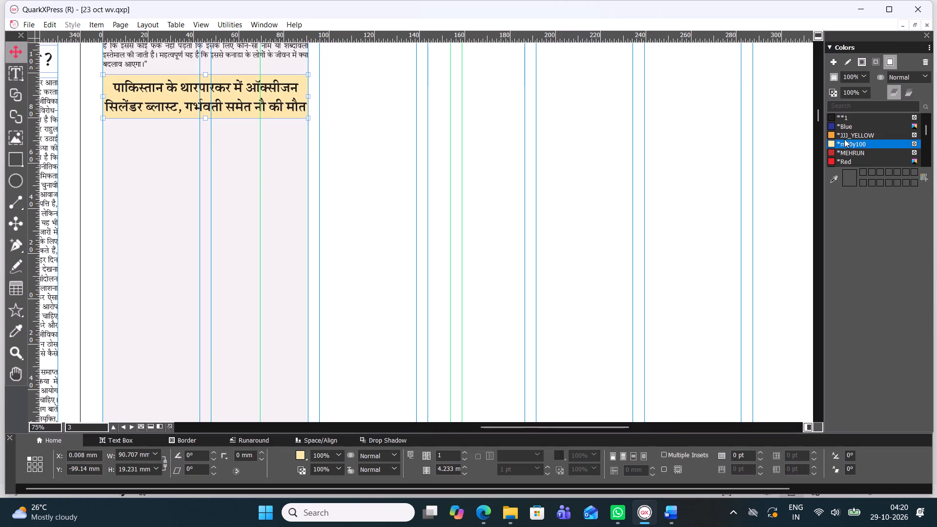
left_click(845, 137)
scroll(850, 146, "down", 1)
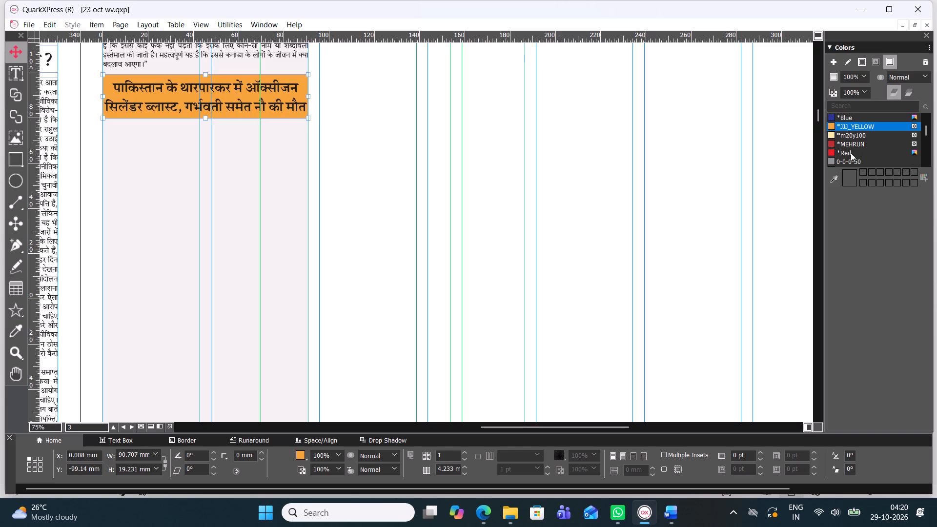
Create a new pale orange CMYK colour with C 0%, M 19.2%, Y 65.1% and K 0%.
left_click(834, 60)
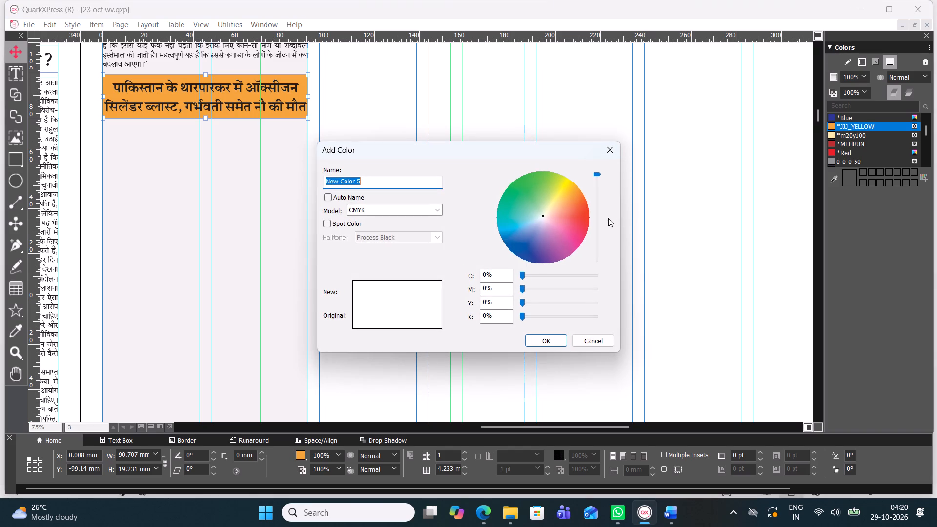
left_click_drag(535, 227, 558, 188)
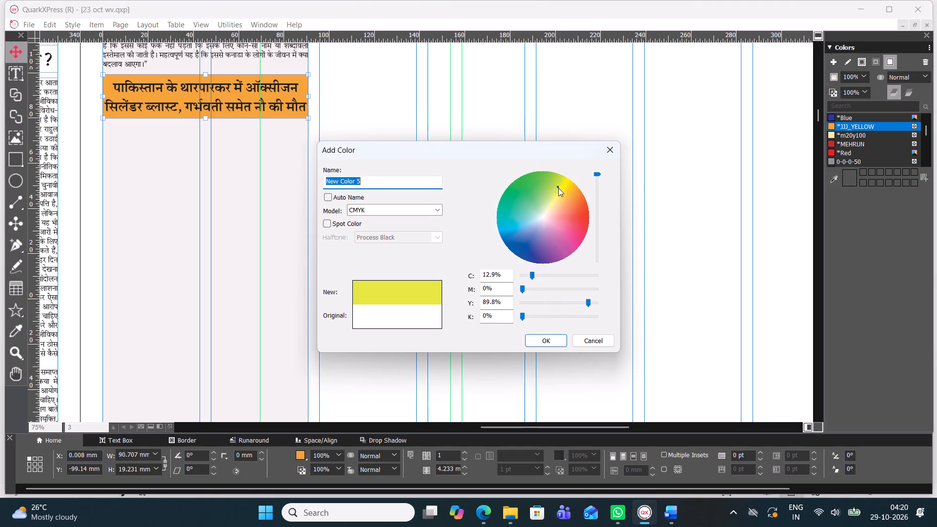
left_click_drag(558, 188, 578, 176)
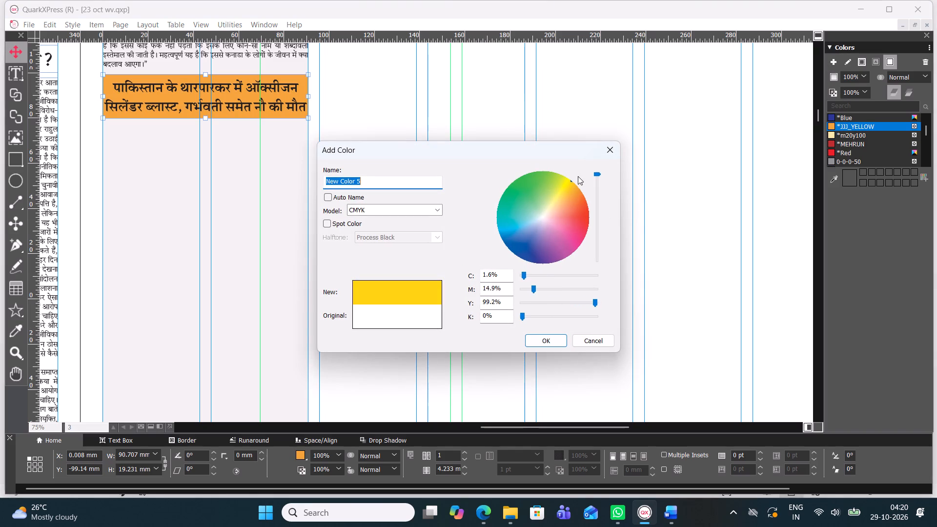
left_click_drag(578, 176, 587, 186)
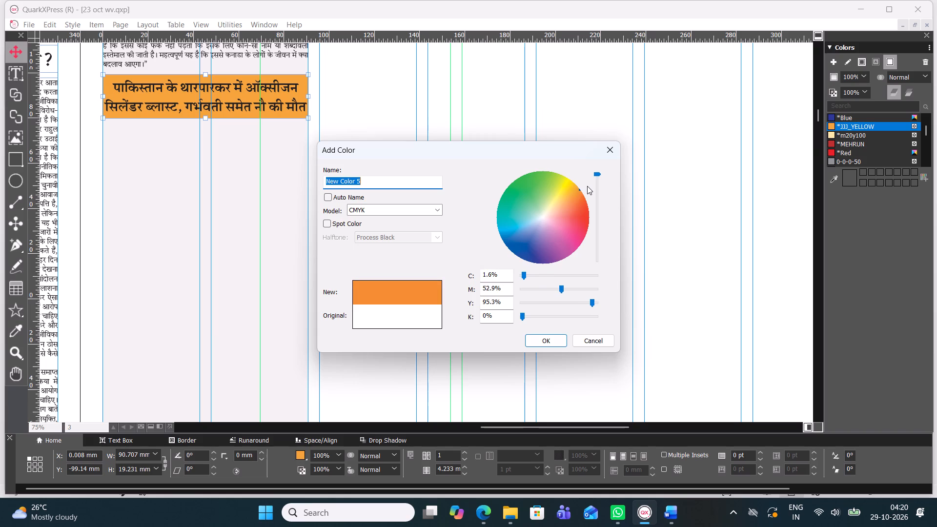
left_click_drag(587, 186, 573, 195)
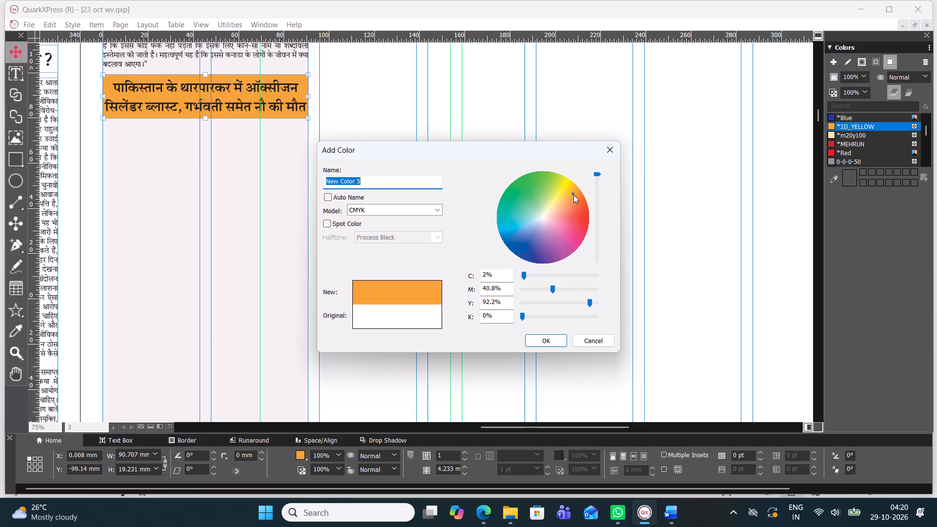
left_click_drag(573, 195, 565, 188)
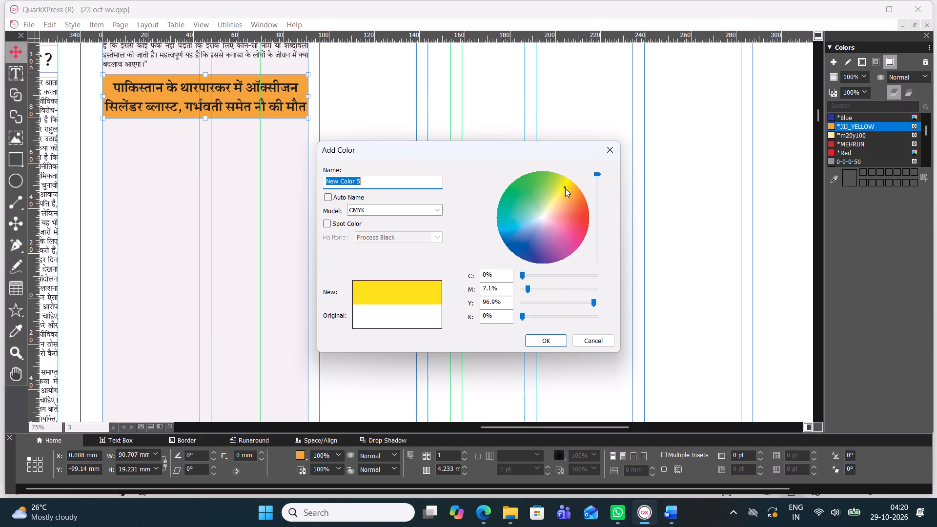
left_click_drag(565, 188, 572, 218)
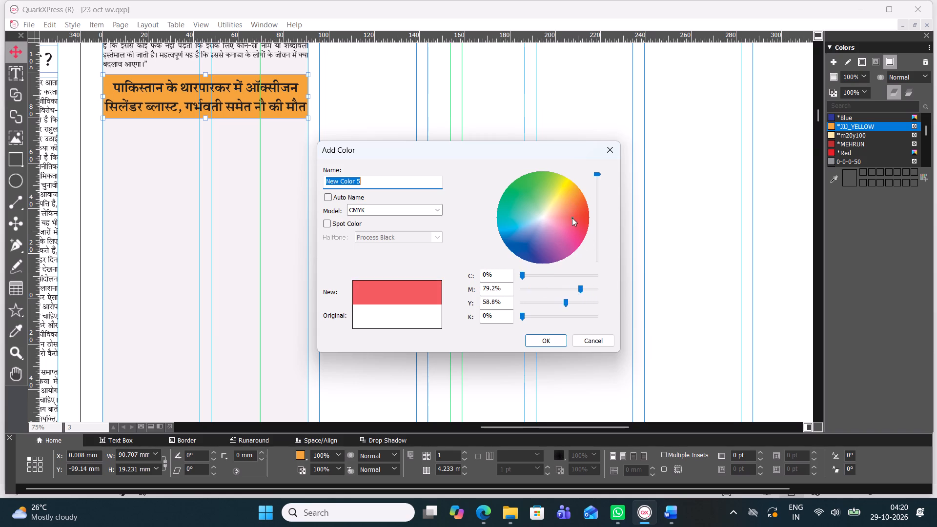
left_click_drag(572, 218, 520, 232)
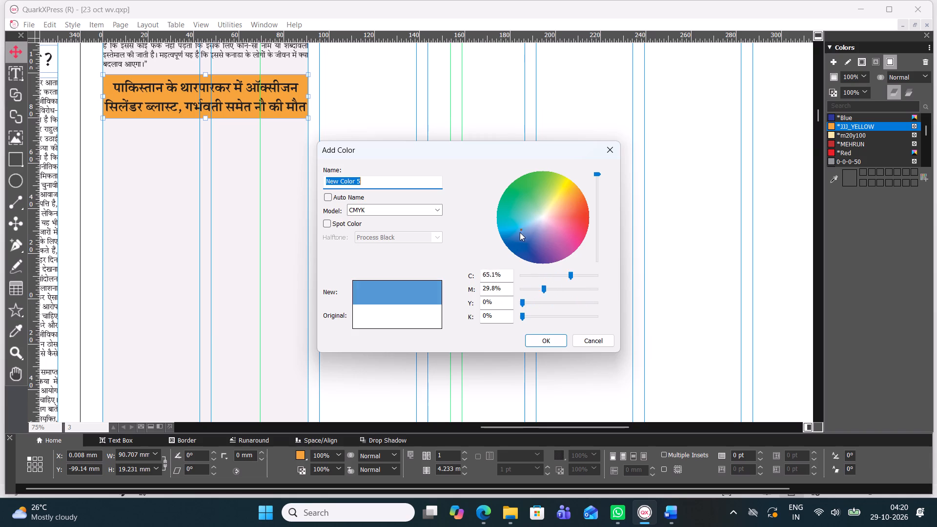
left_click_drag(520, 232, 517, 214)
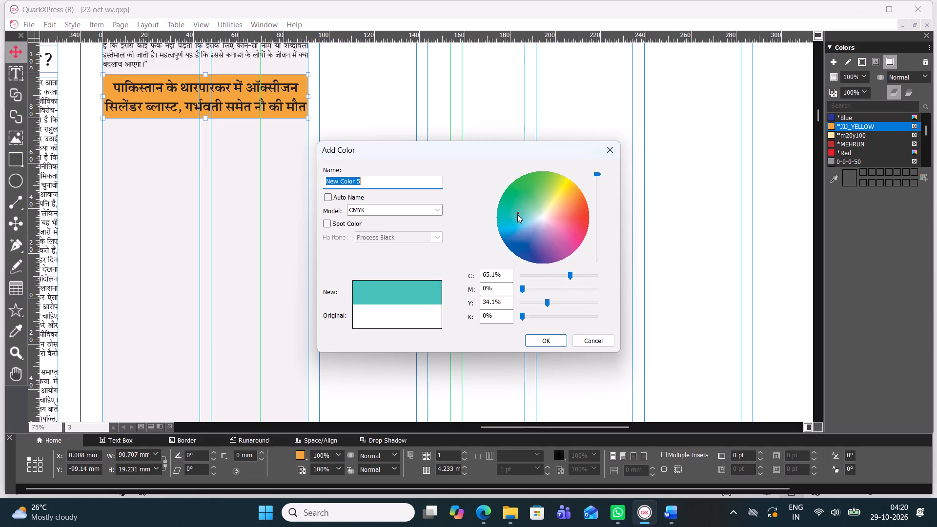
left_click_drag(517, 214, 572, 186)
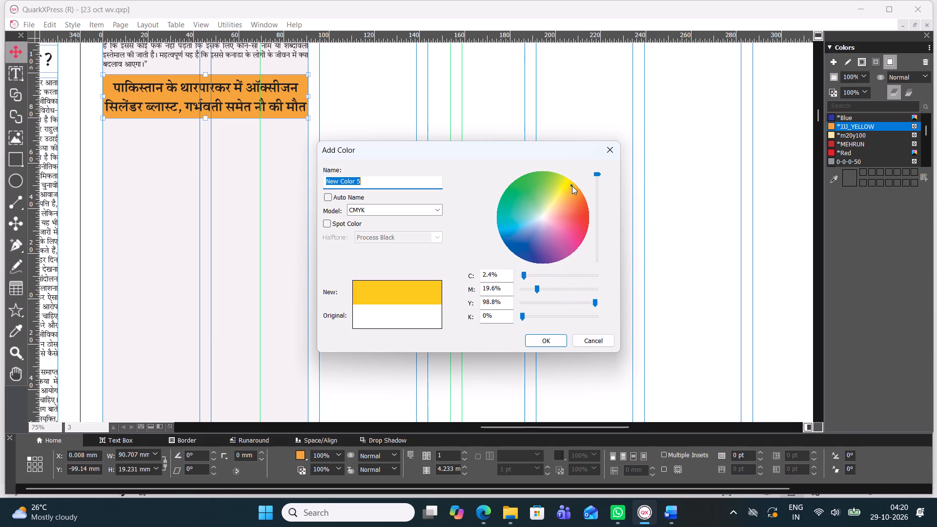
left_click_drag(572, 186, 573, 190)
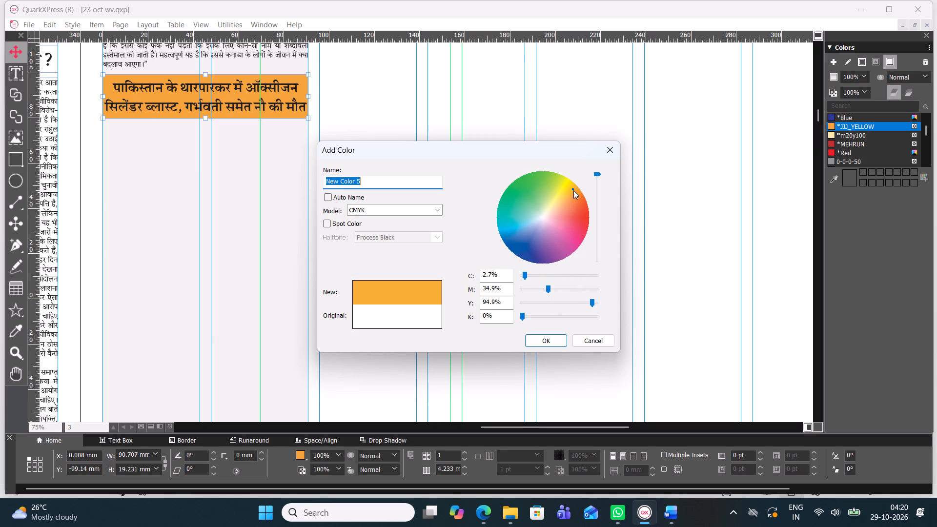
left_click_drag(573, 190, 561, 201)
left_click(534, 340)
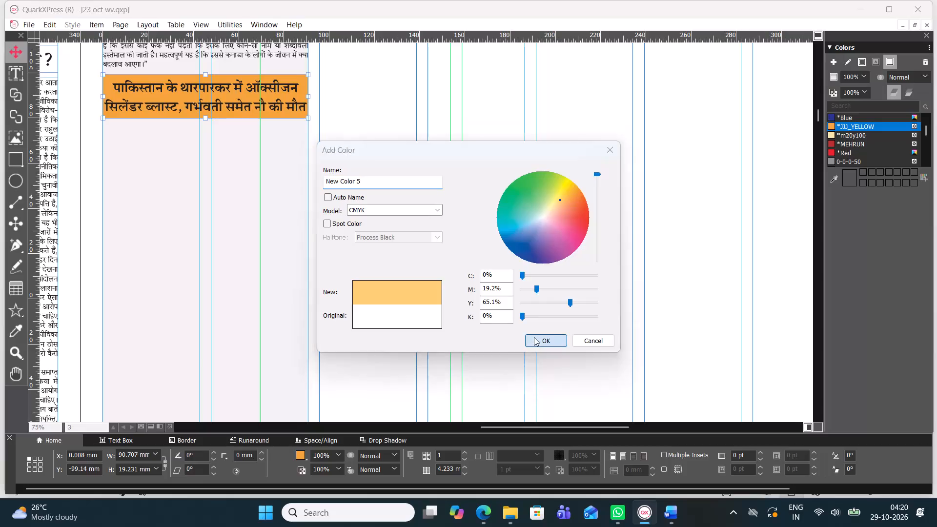
Fill the पाकिस्तान headline's text box with the khaki dark colour and deselect it.
scroll(850, 151, "down", 2)
scroll(851, 151, "up", 1)
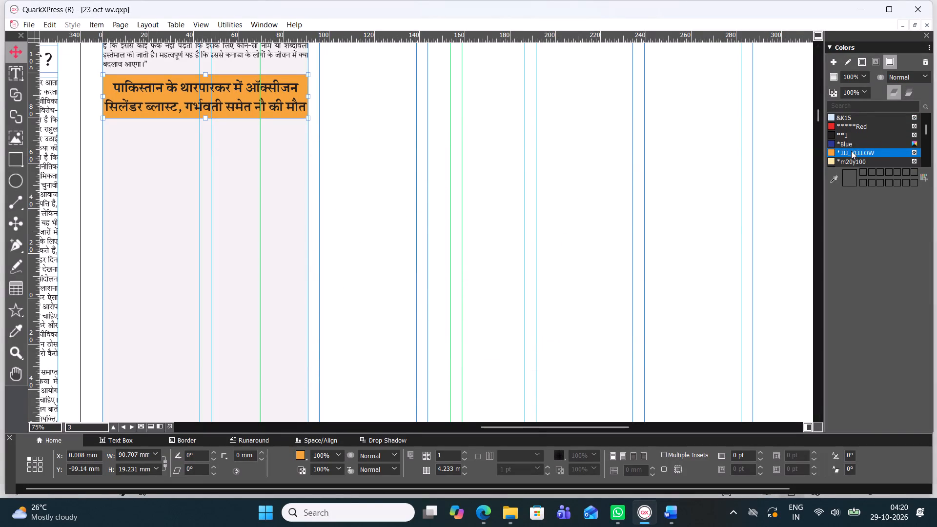
scroll(851, 151, "up", 2)
scroll(851, 151, "down", 1)
scroll(851, 151, "up", 4)
scroll(851, 151, "down", 2)
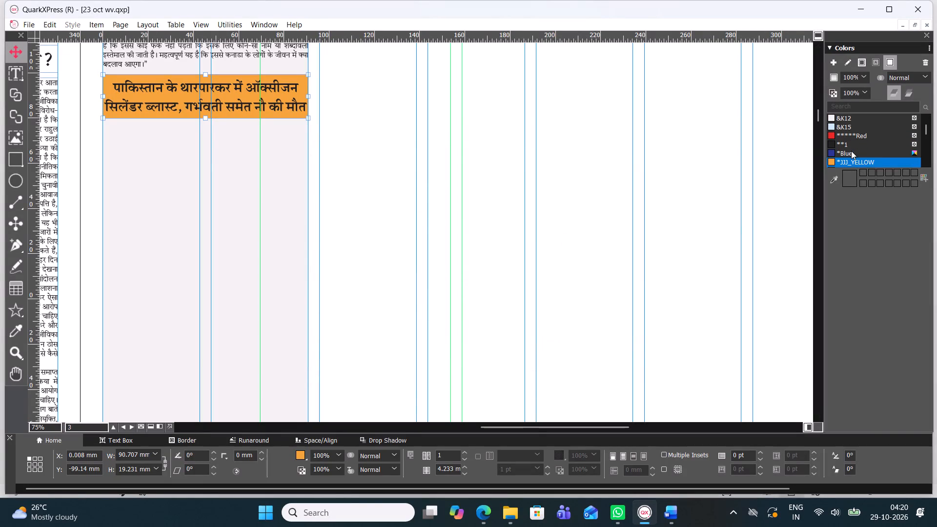
scroll(851, 151, "down", 1)
left_click(851, 151)
scroll(851, 151, "down", 6)
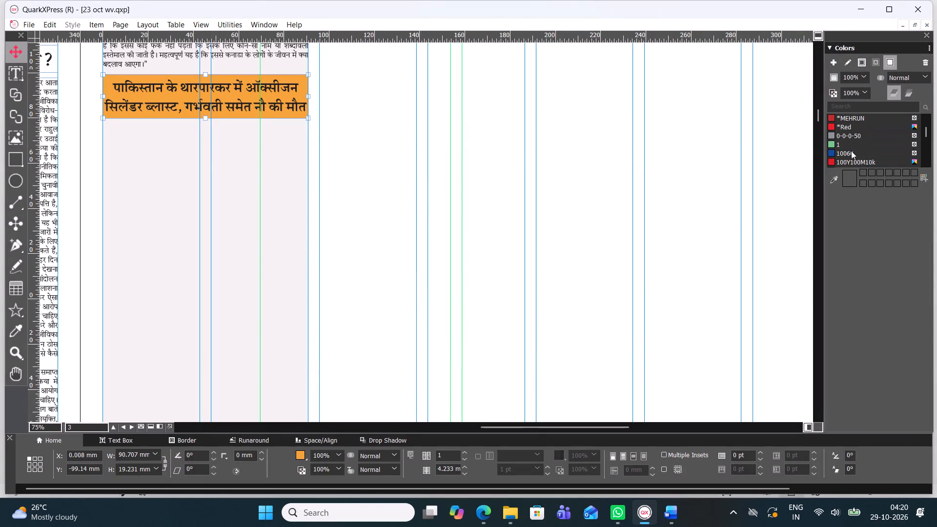
scroll(851, 151, "down", 10)
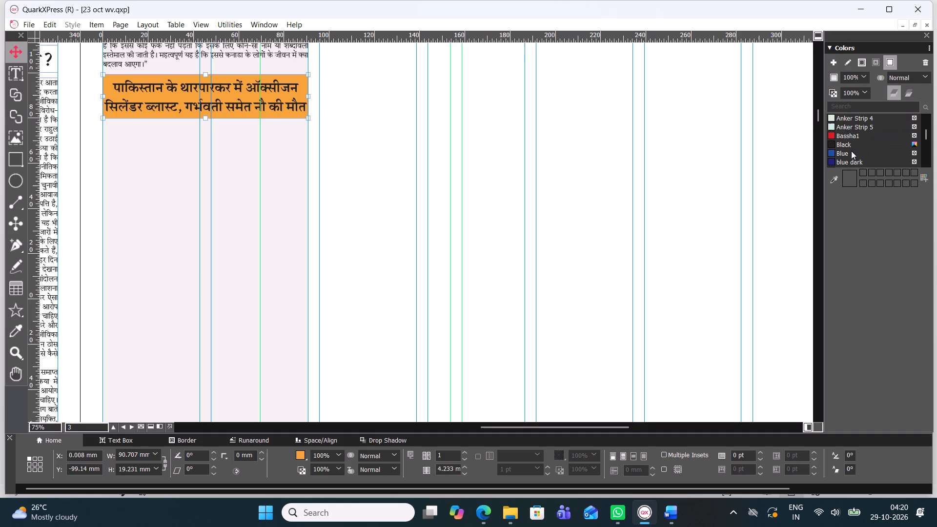
scroll(851, 151, "down", 10)
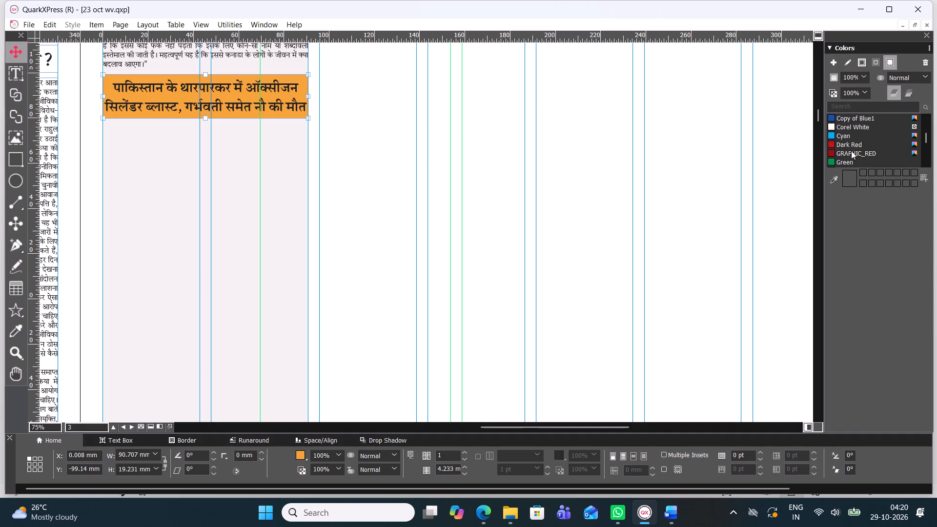
scroll(851, 151, "down", 1)
scroll(851, 151, "up", 1)
scroll(851, 151, "down", 4)
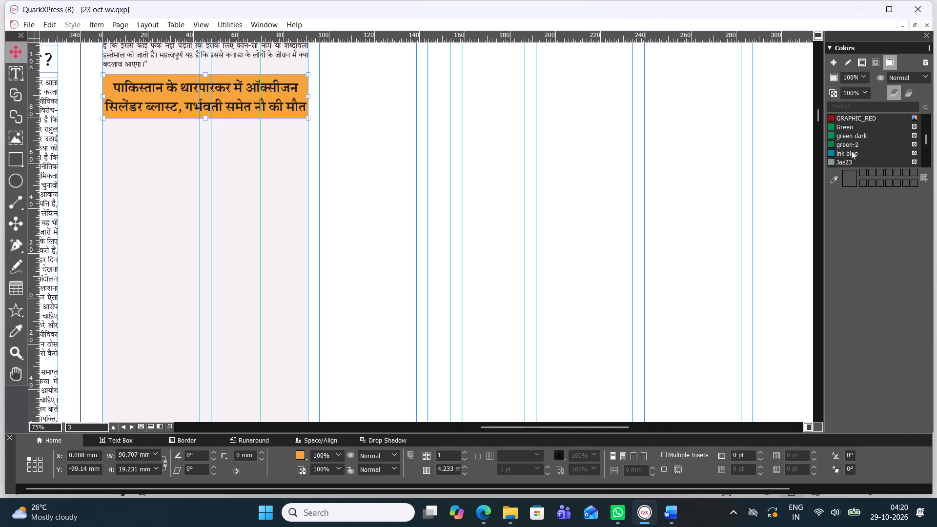
scroll(852, 150, "down", 5)
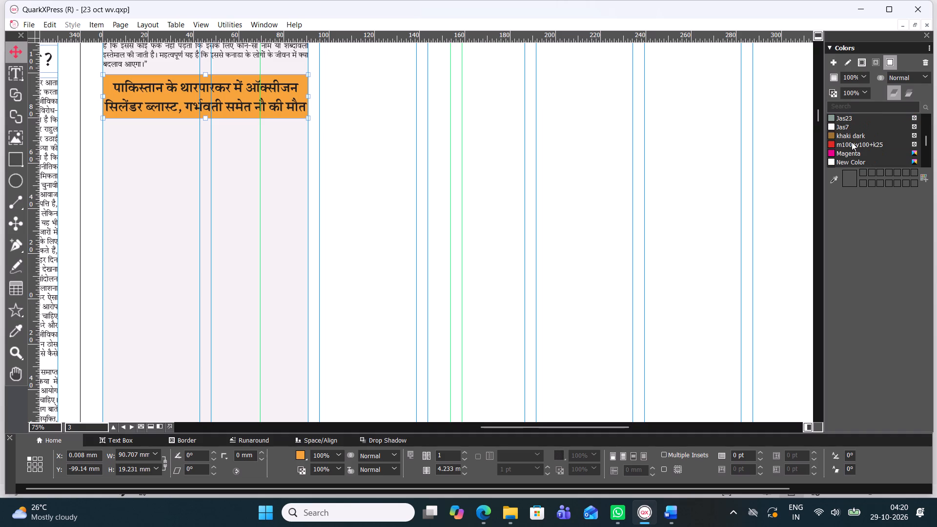
left_click(852, 135)
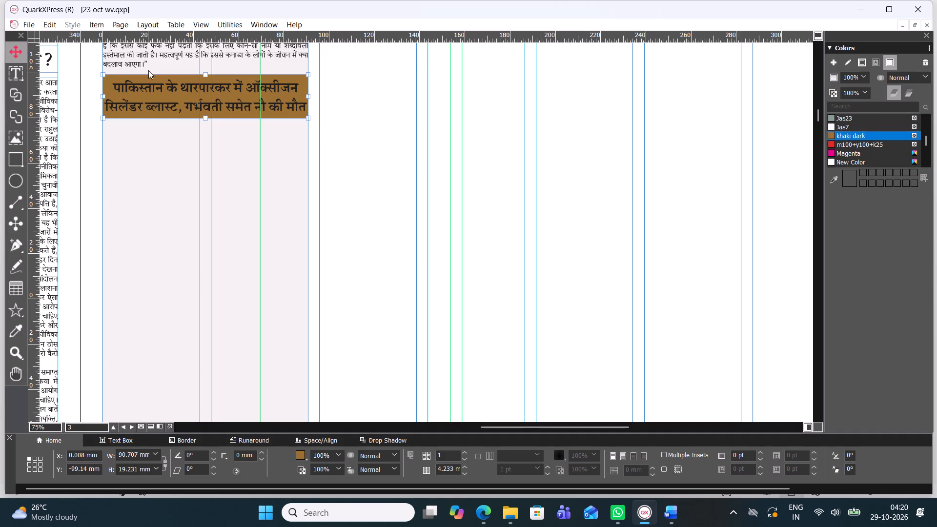
left_click(18, 51)
left_click(375, 101)
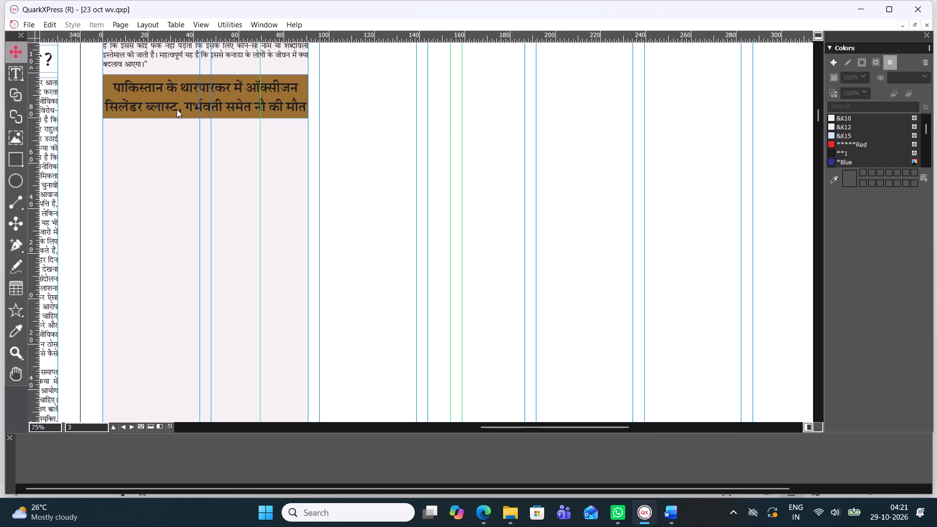
Add six paragraph breaks at the end of the Canada story in the column's text box behind the पाकिस्तान headline.
double_click(190, 164)
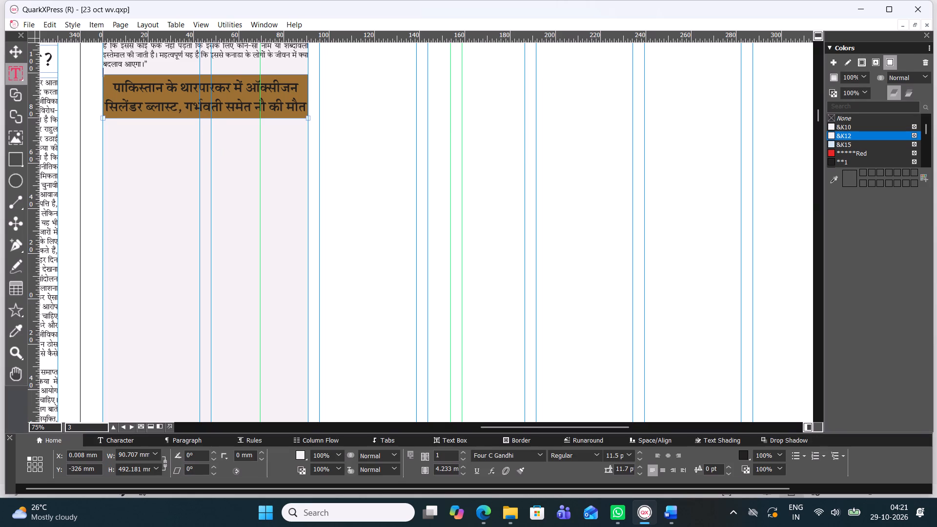
double_click(175, 135)
key("Return")
key("Return")
key("Return")
key("Return")
key("Return")
key("Return")
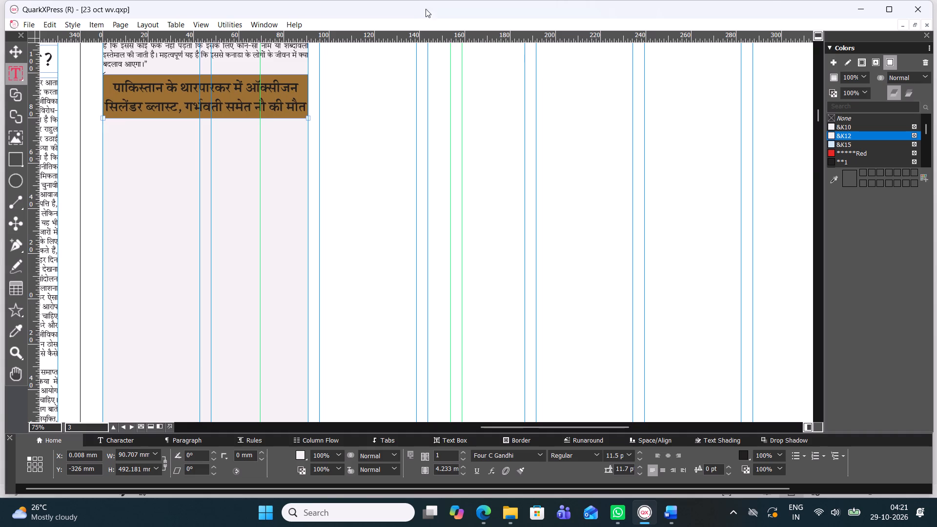
Copy the पाकिस्तान story after its dateline through the end of the इजरायल पुलिस story from 29 Oct International and paste below the पाकिस्तान headline.
left_click(675, 512)
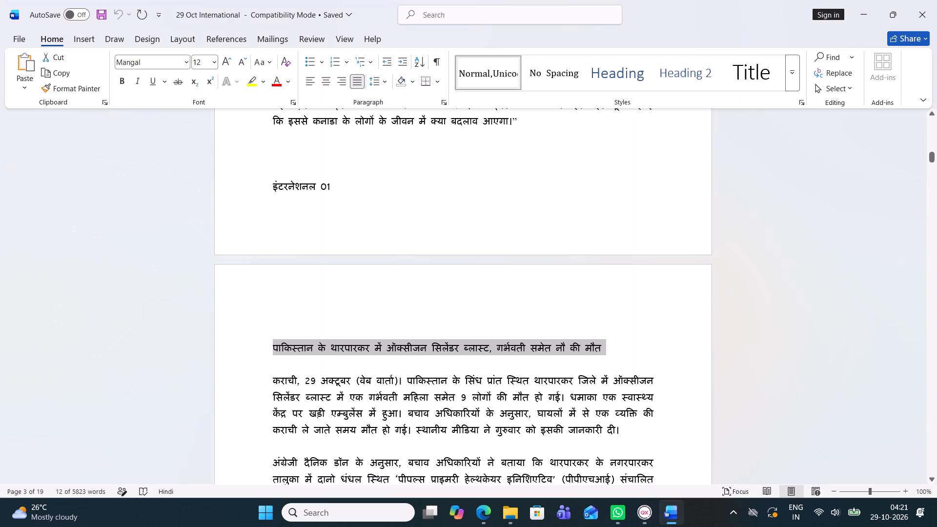
scroll(471, 328, "down", 5)
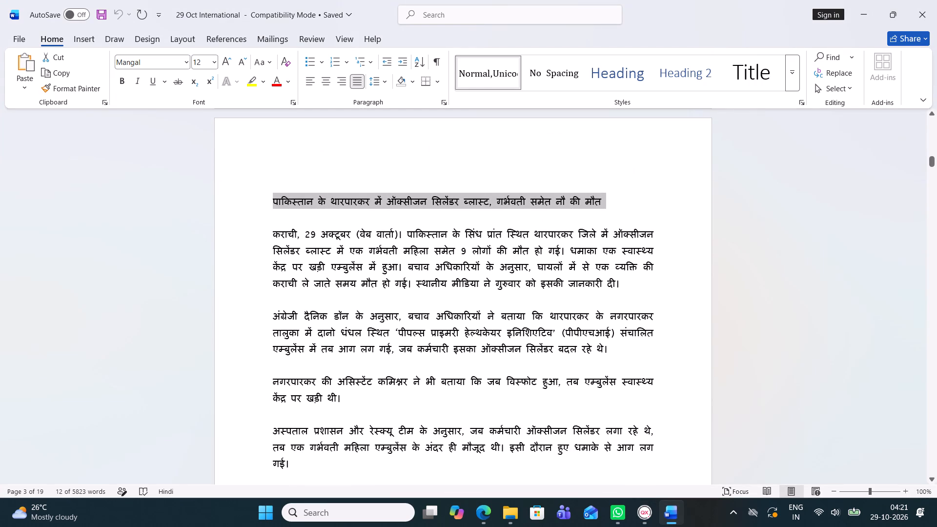
left_click_drag(404, 232, 624, 478)
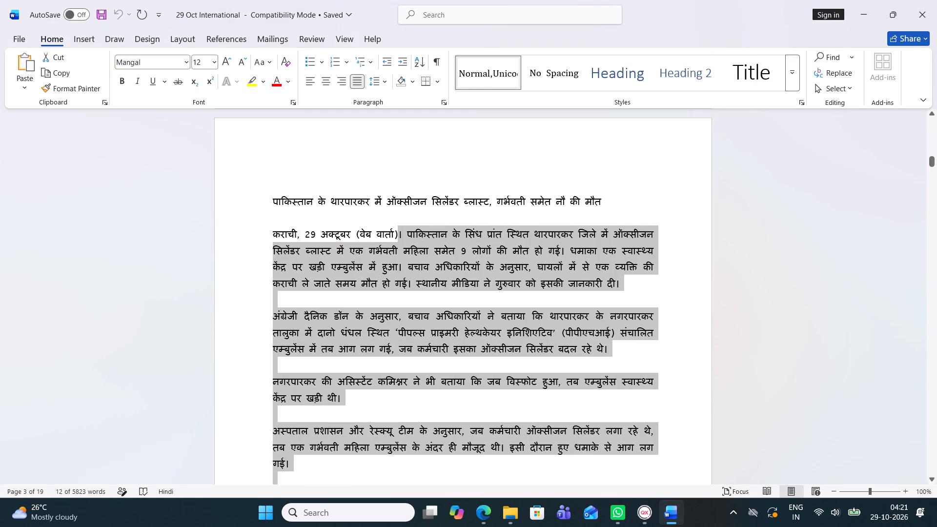
left_click_drag(624, 478, 672, 506)
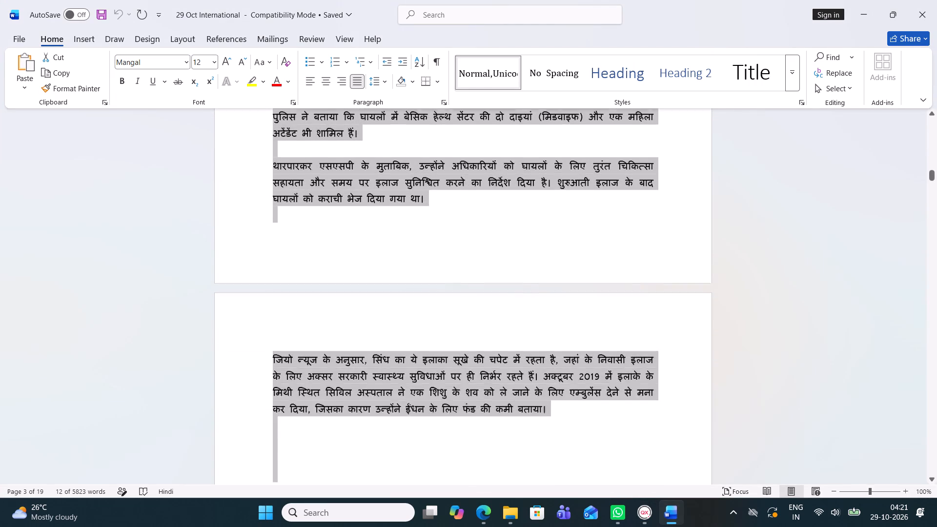
left_click_drag(672, 506, 643, 505)
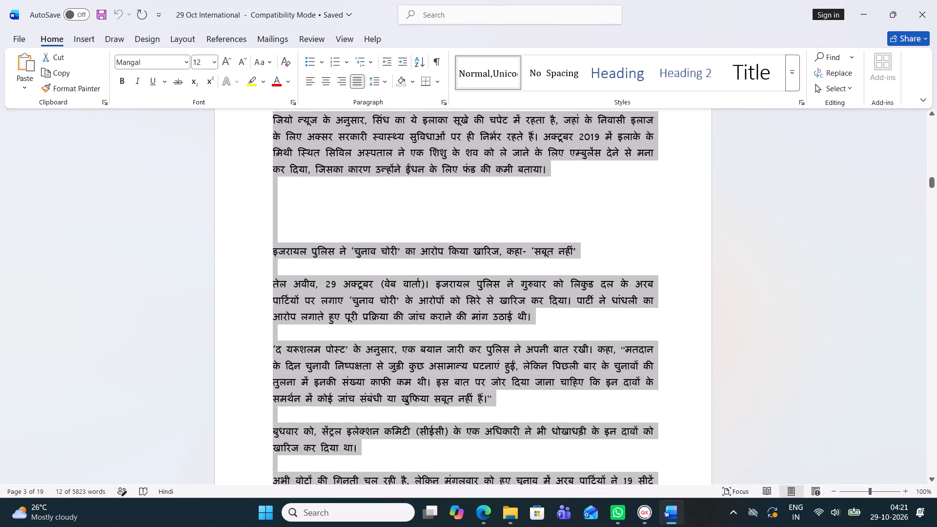
left_click_drag(643, 505, 643, 500)
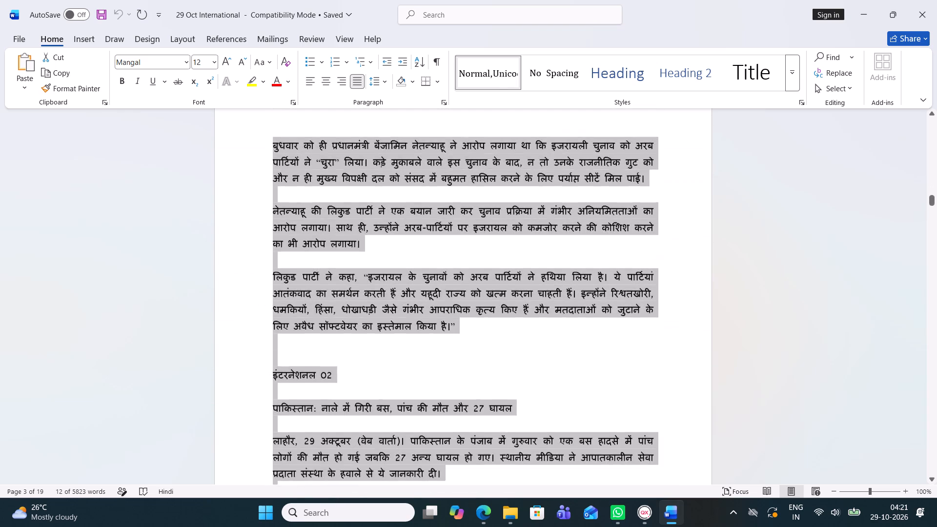
left_click_drag(643, 500, 503, 168)
key("ctrl+c")
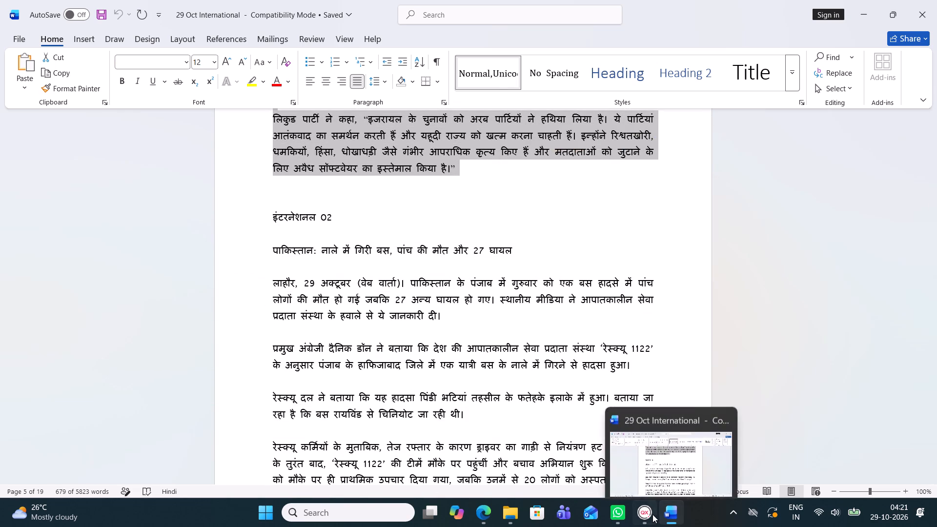
left_click(652, 514)
key("ctrl+v")
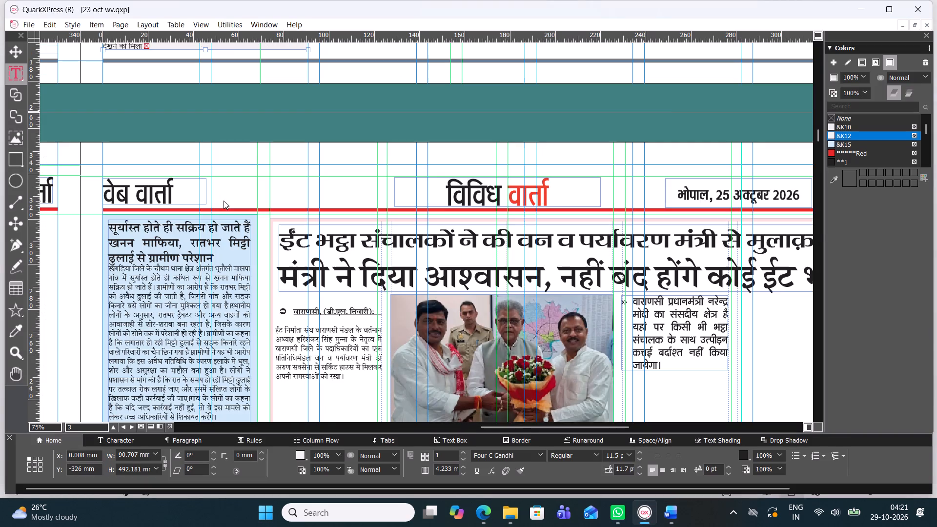
Remove the blank line before the पाकिस्तान story's "पुलिस ने बताया कि मरने वालों" paragraph and run it on with a space.
scroll(235, 223, "down", 5)
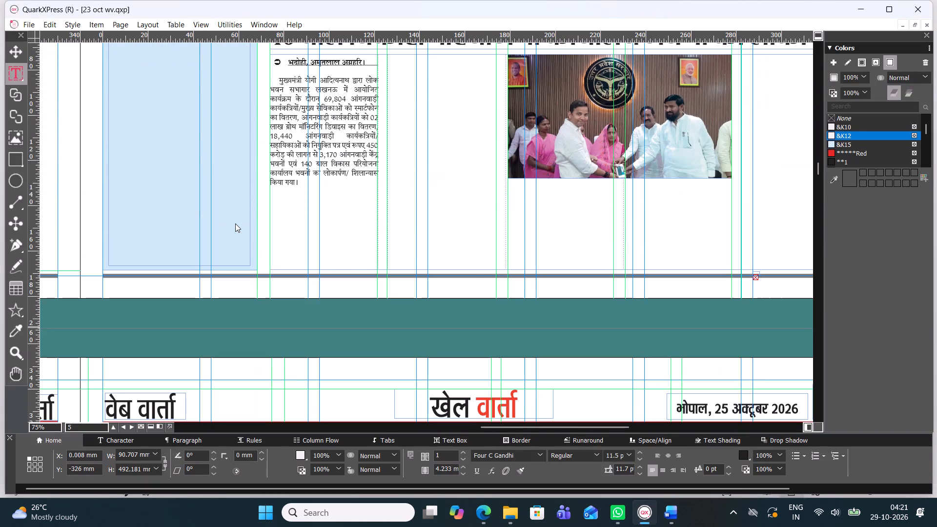
scroll(235, 223, "up", 4)
scroll(235, 223, "down", 1)
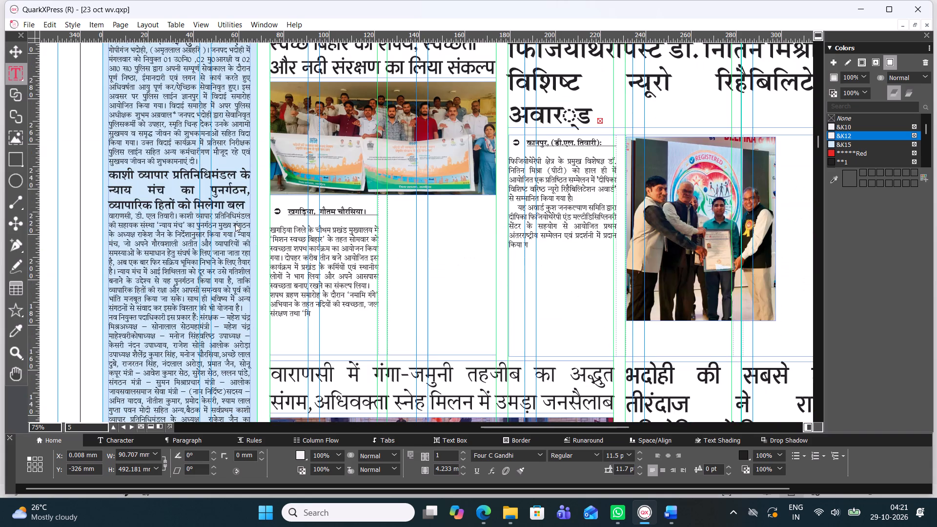
scroll(235, 223, "down", 1)
scroll(235, 223, "up", 6)
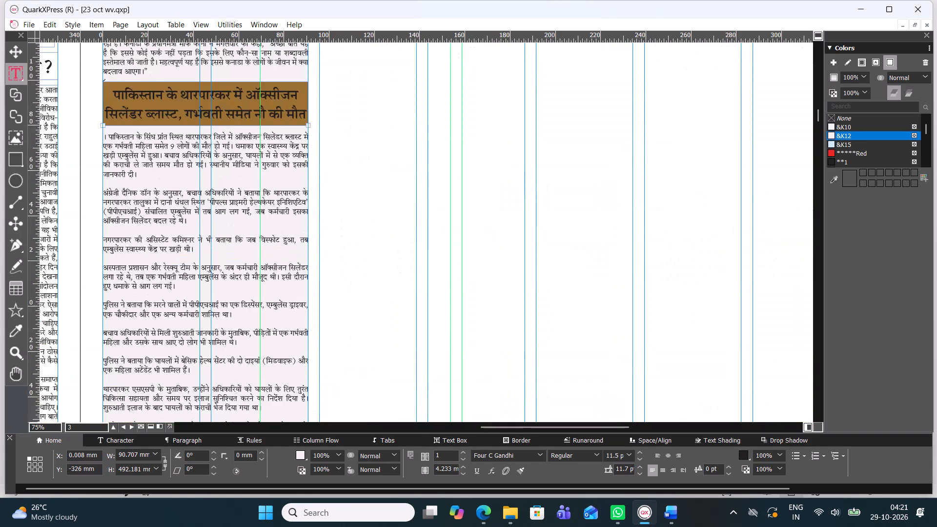
scroll(235, 223, "down", 2)
scroll(235, 223, "up", 1)
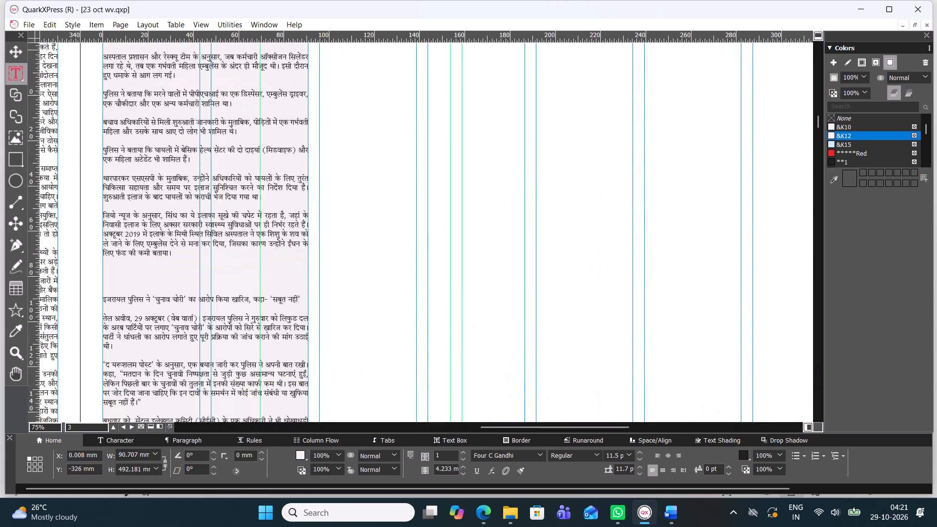
left_click(189, 87)
key("BackSpace")
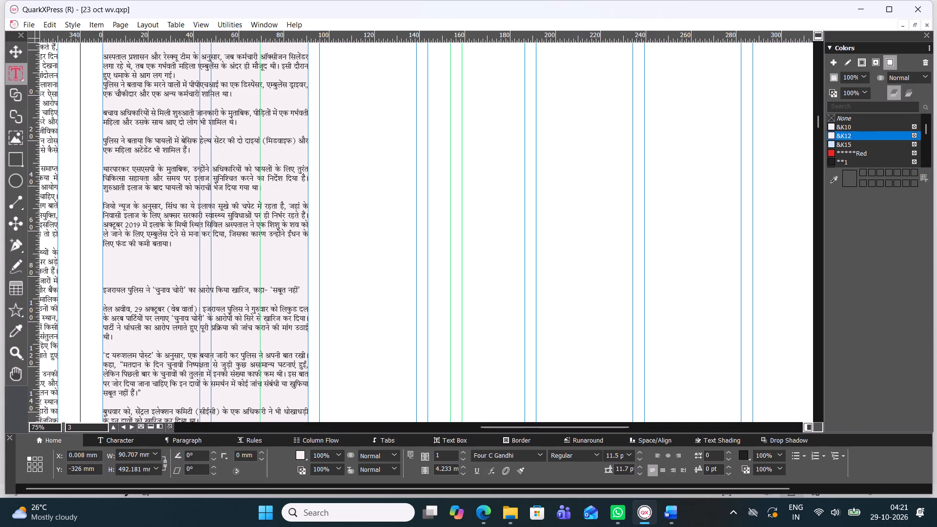
left_click(104, 84)
key("BackSpace")
key("space")
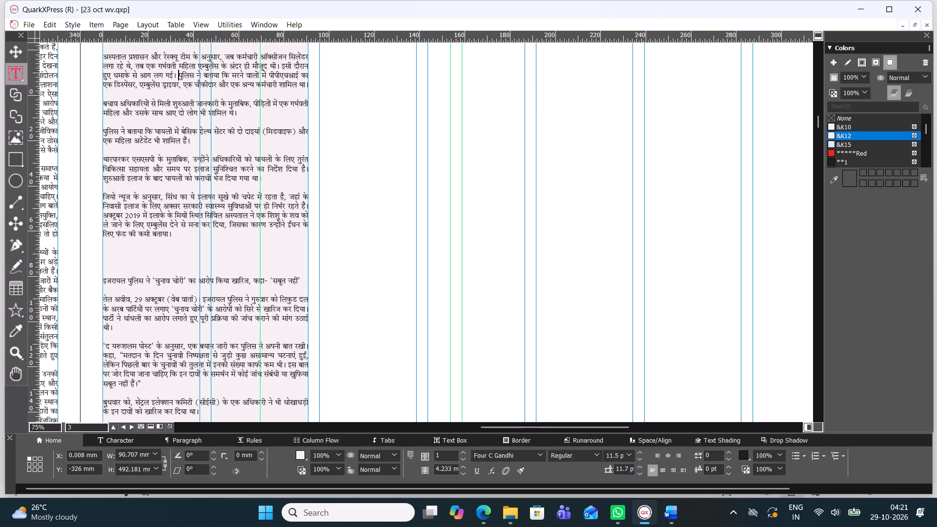
Remove the blank lines around the बचाव अधिकारियों paragraph and run on "पुलिस ने बताया कि घायलों" after it with a space.
left_click(110, 96)
key("BackSpace")
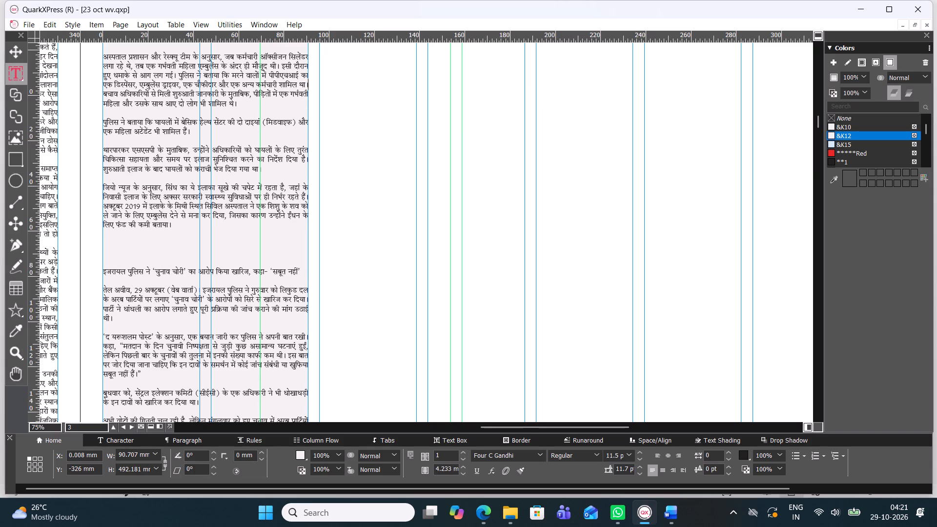
left_click(104, 109)
key("BackSpace")
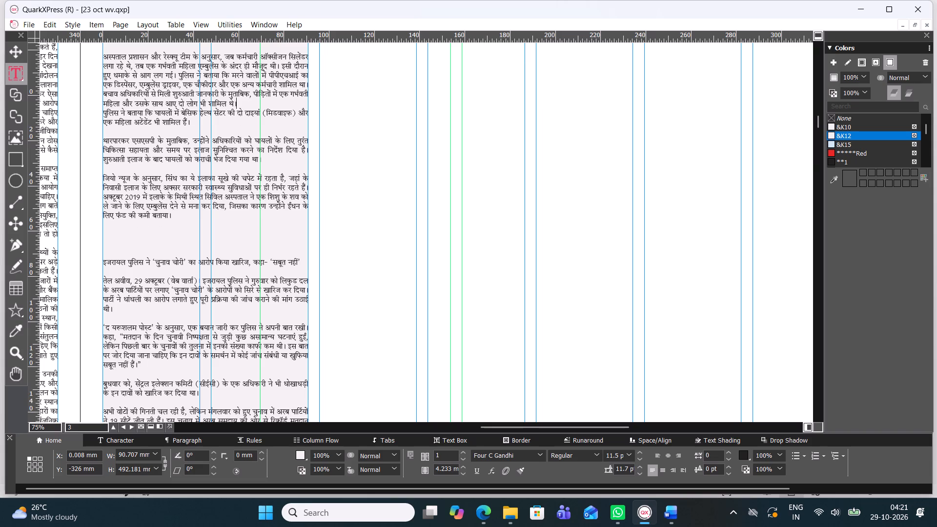
left_click(106, 109)
key("BackSpace")
key("space")
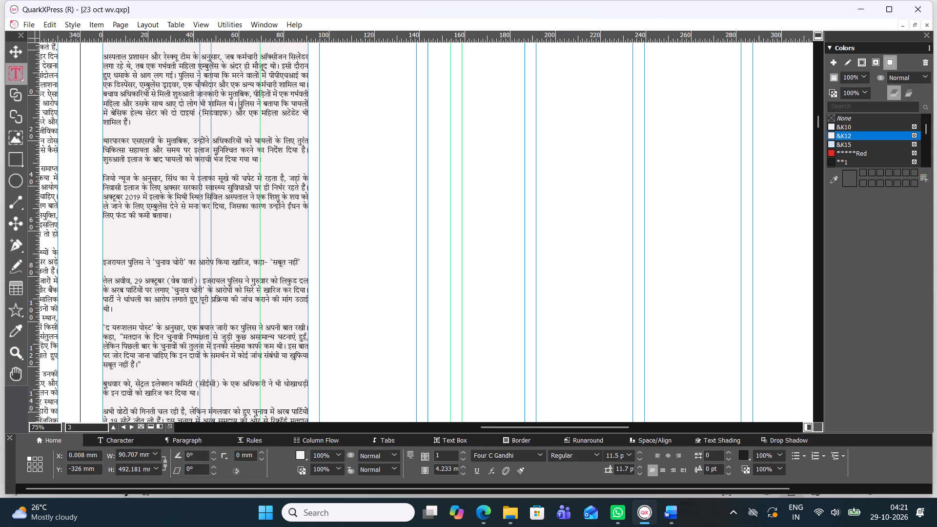
Run the थारपारकर एसएसपी paragraph onto the preceding one with a space and remove the blank line before the जियो न्यूज paragraph.
left_click(145, 131)
key("BackSpace")
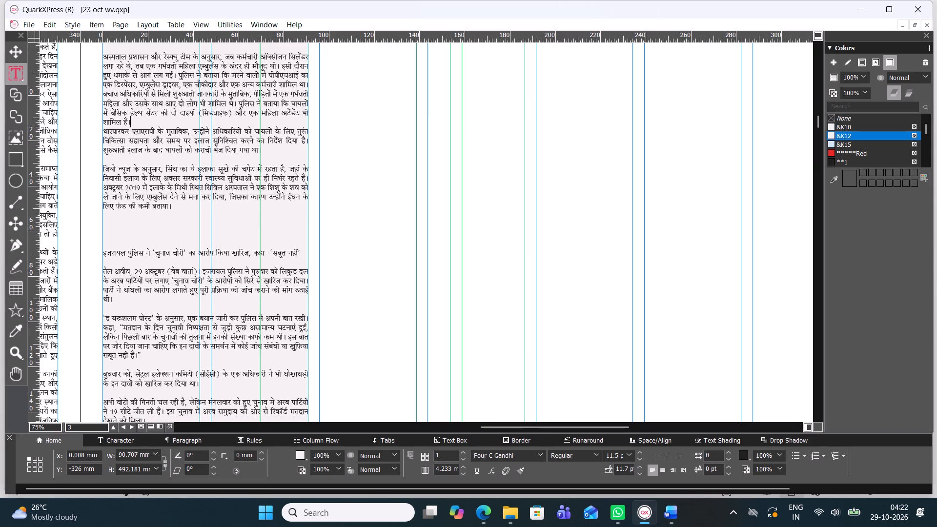
left_click(103, 130)
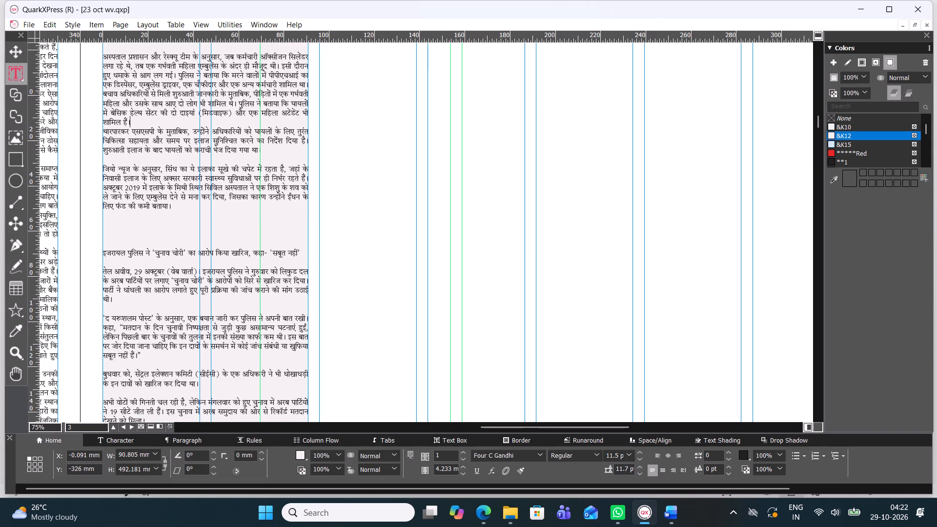
left_click(104, 129)
left_click(104, 129)
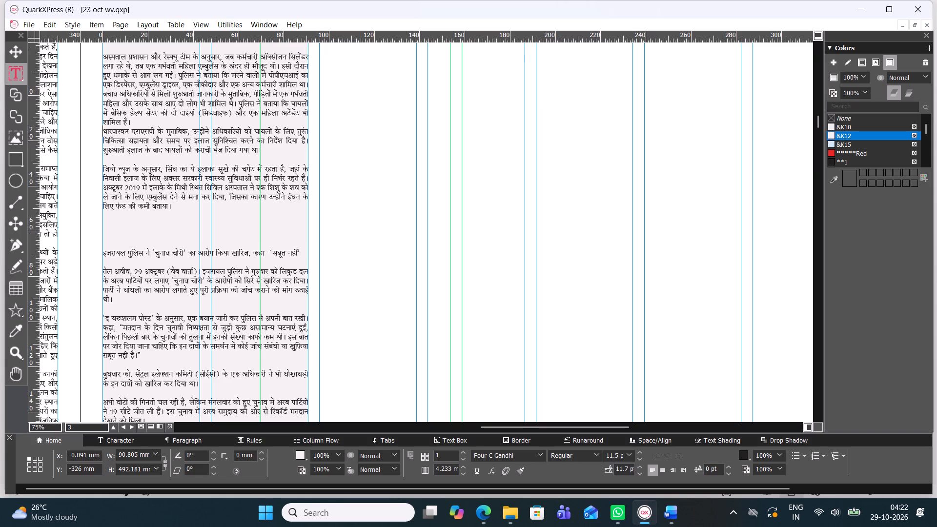
key("BackSpace")
key("space")
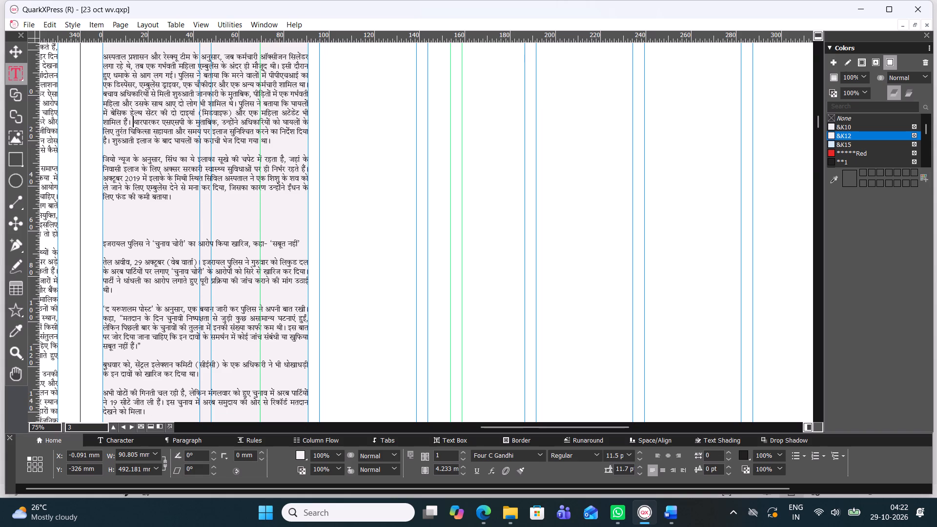
left_click(110, 147)
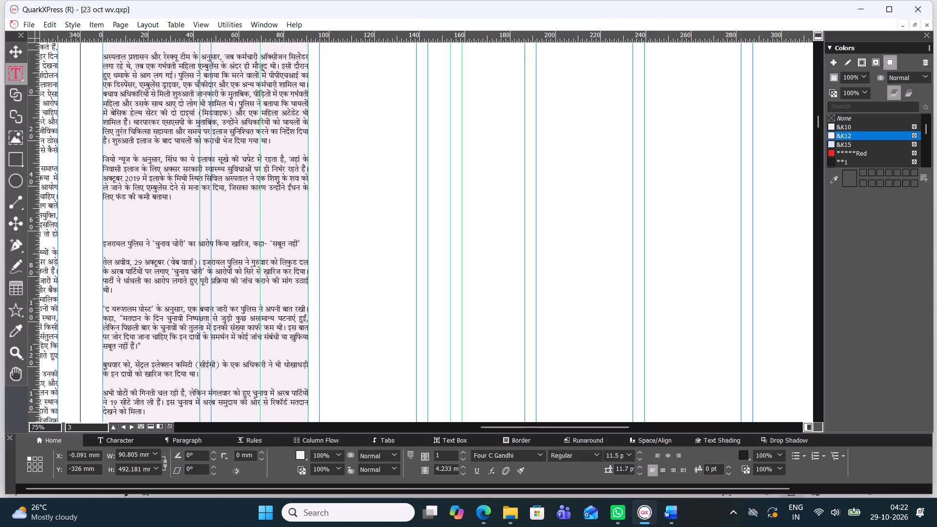
key("BackSpace")
Delete the blank lines above the इजरायल पुलिस headline and run it on after the जियो न्यूज paragraph with a space.
left_click(131, 198)
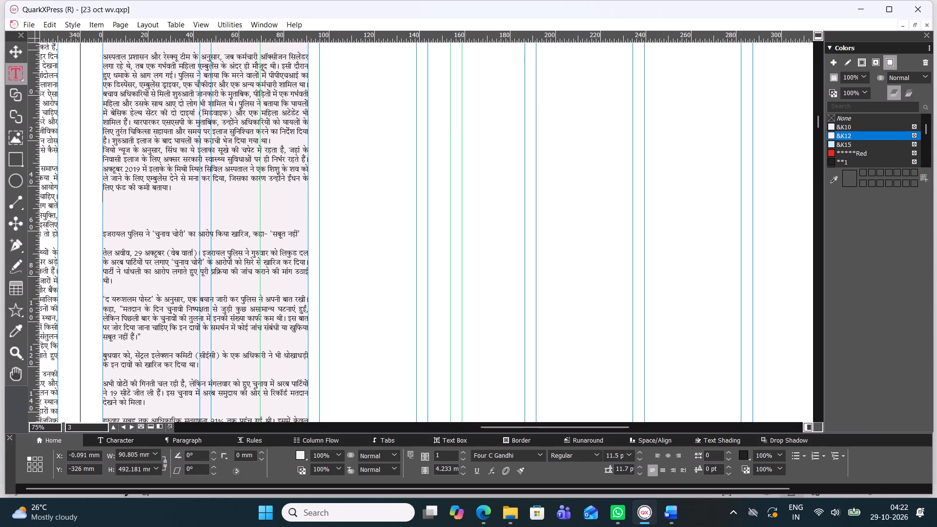
key("BackSpace")
left_click(134, 211)
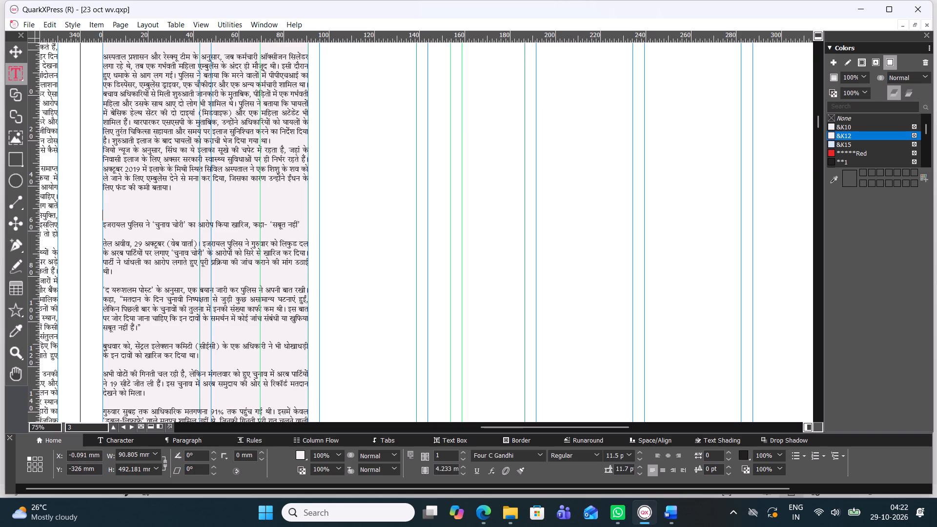
key("BackSpace")
left_click(135, 207)
key("BackSpace")
left_click(136, 198)
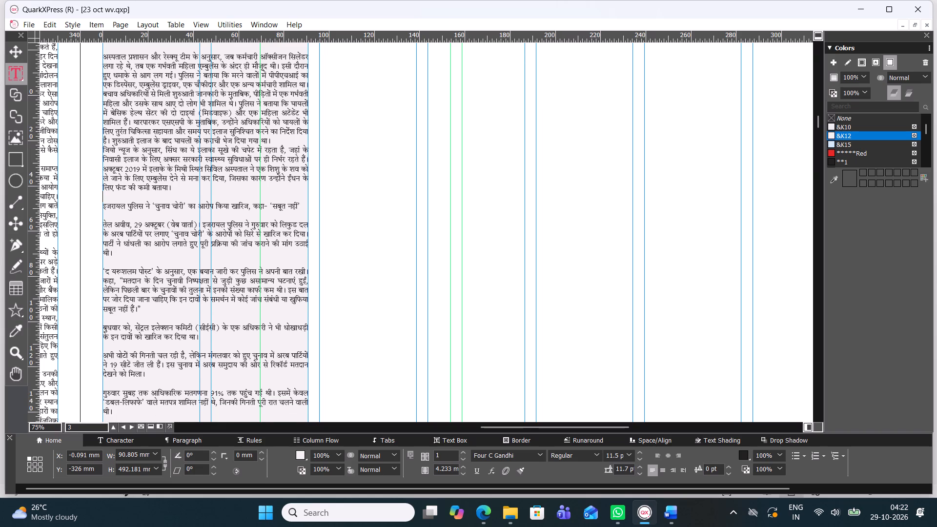
key("BackSpace")
left_click(107, 197)
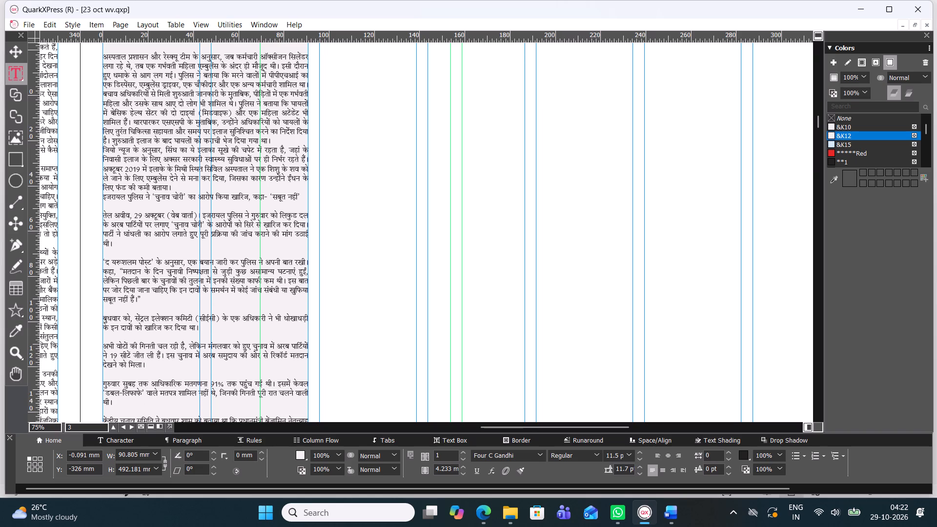
left_click(104, 195)
key("BackSpace")
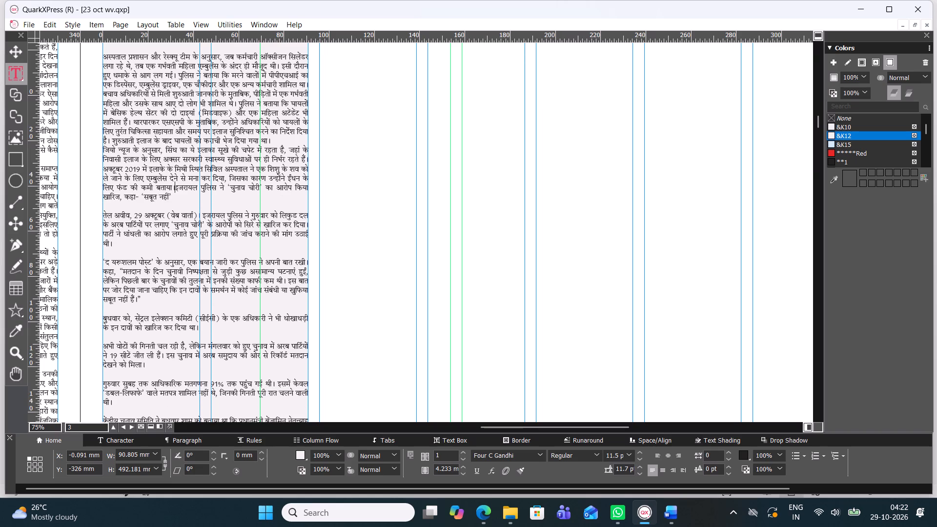
key("space")
Remove the blank line under the इजरायल पुलिस headline and run the तेल अवीव paragraph on after it with a space.
left_click(120, 202)
key("BackSpace")
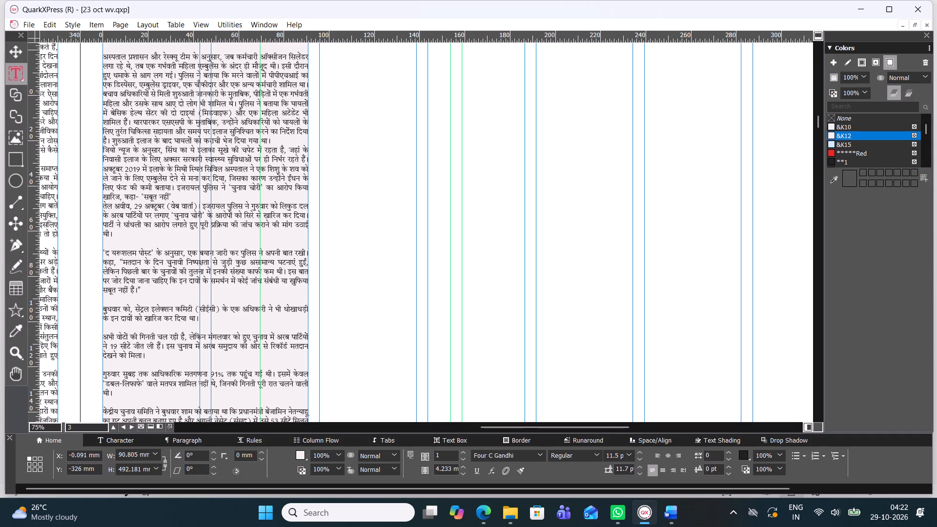
left_click(105, 203)
key("BackSpace")
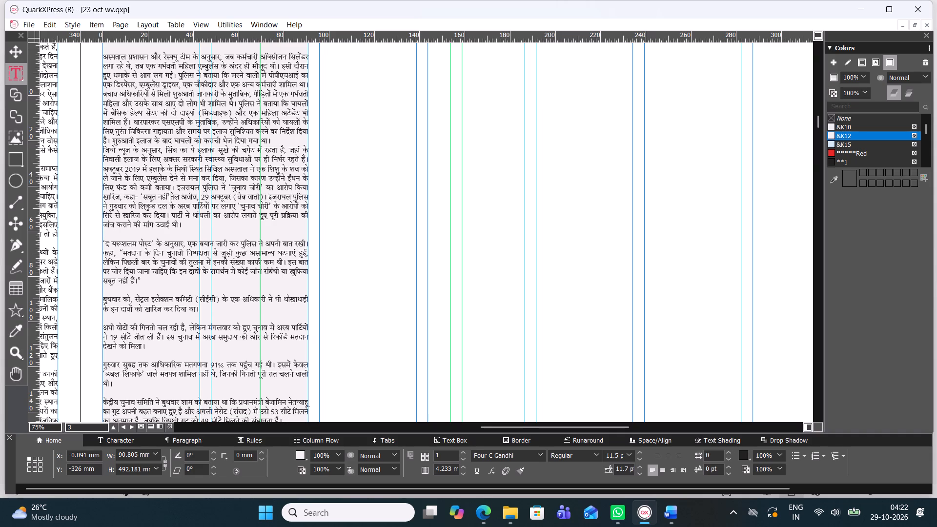
key("space")
Remove the blank line above the यरूशलम पोस्ट paragraph, drop its opening quote mark and run it onto the preceding paragraph with a space.
left_click(112, 232)
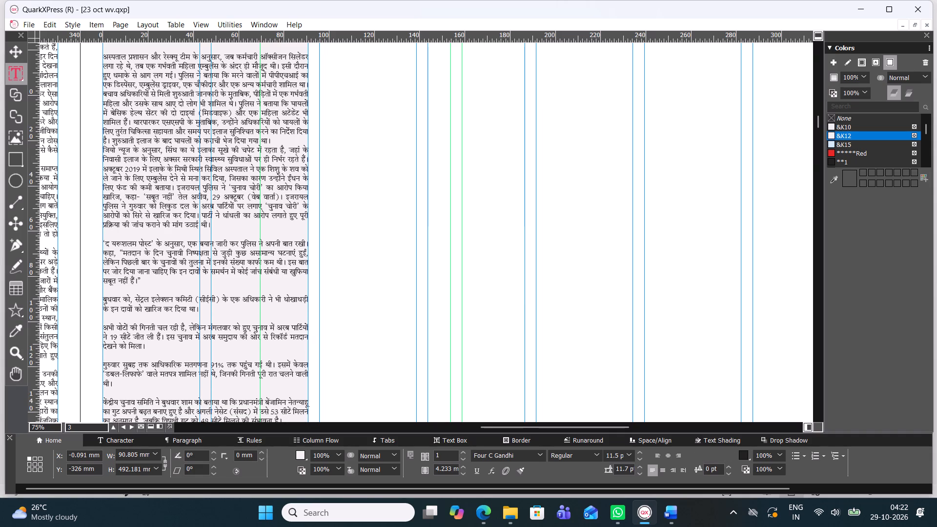
key("BackSpace")
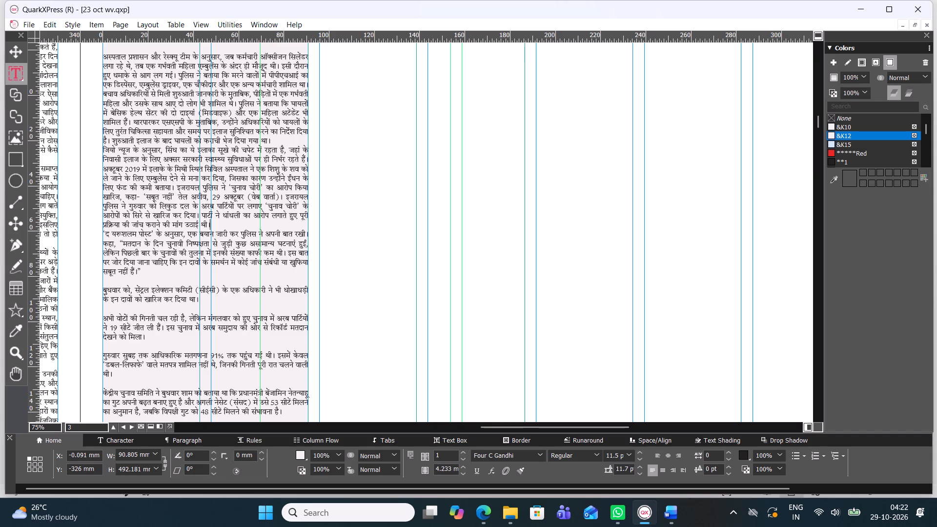
left_click(105, 229)
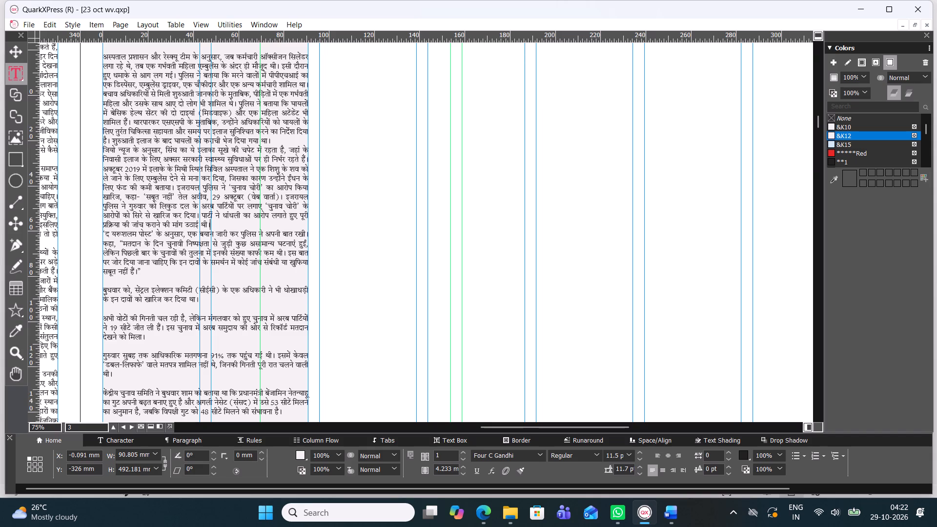
left_click(106, 231)
key("BackSpace")
key("space")
key("BackSpace")
key("BackSpace")
key("space")
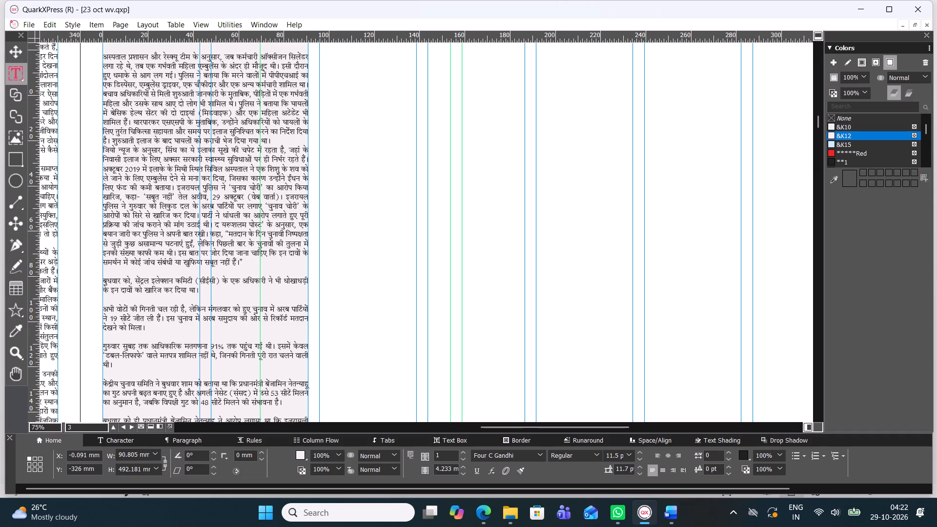
Remove the blank line before the सेंट्रल इलेक्शन कमिटी paragraph and run the अभी वोटों paragraph on after it with a space.
left_click(124, 272)
key("BackSpace")
key("space")
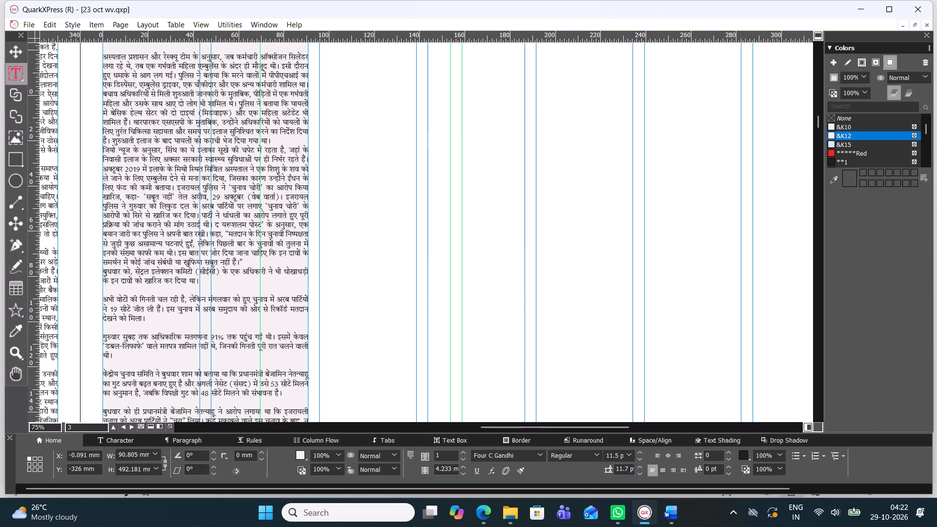
left_click(143, 287)
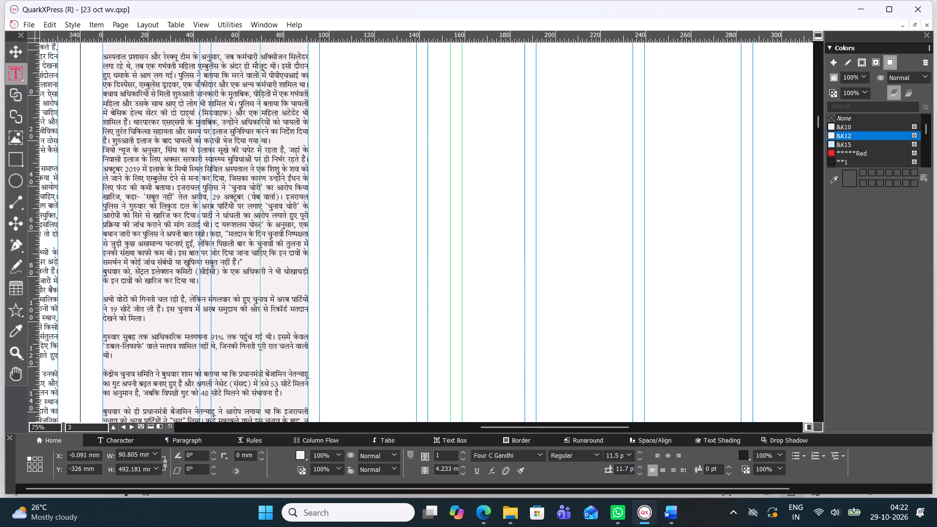
left_click(139, 288)
key("BackSpace")
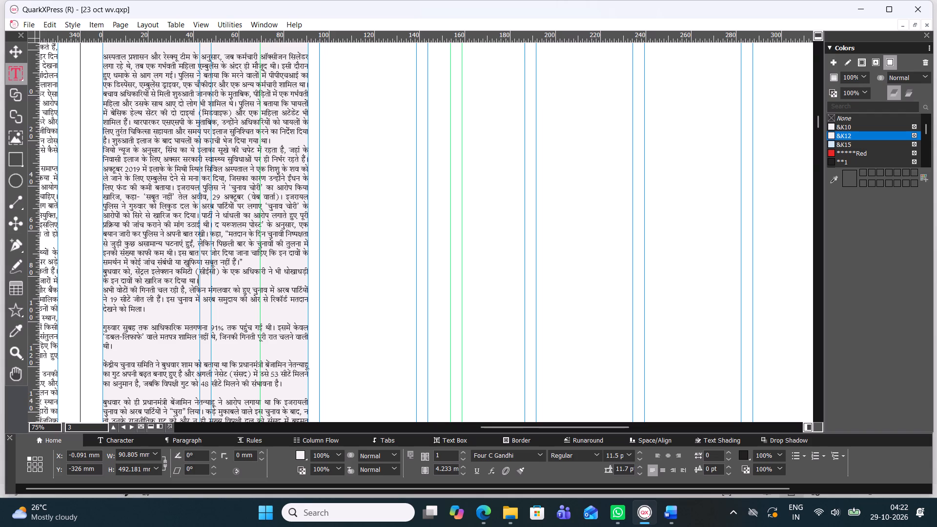
left_click(106, 287)
key("Left")
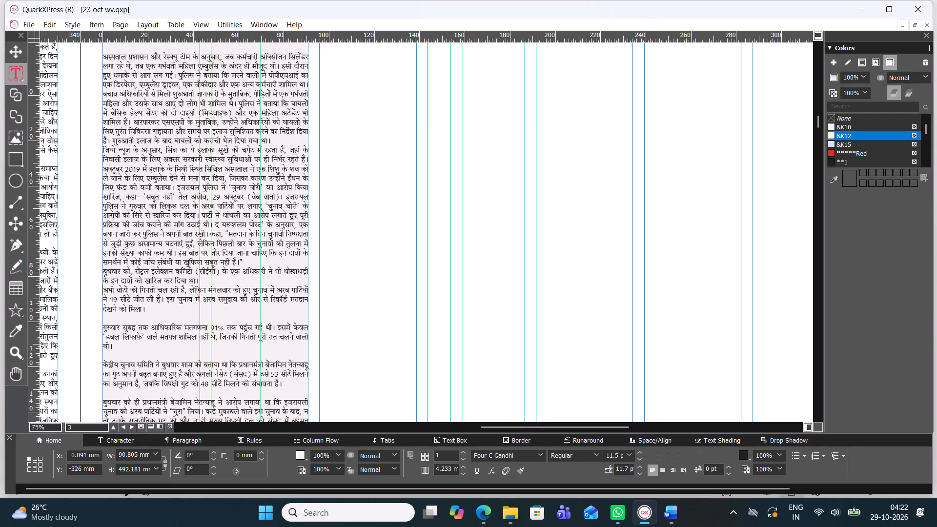
key("BackSpace")
key("space")
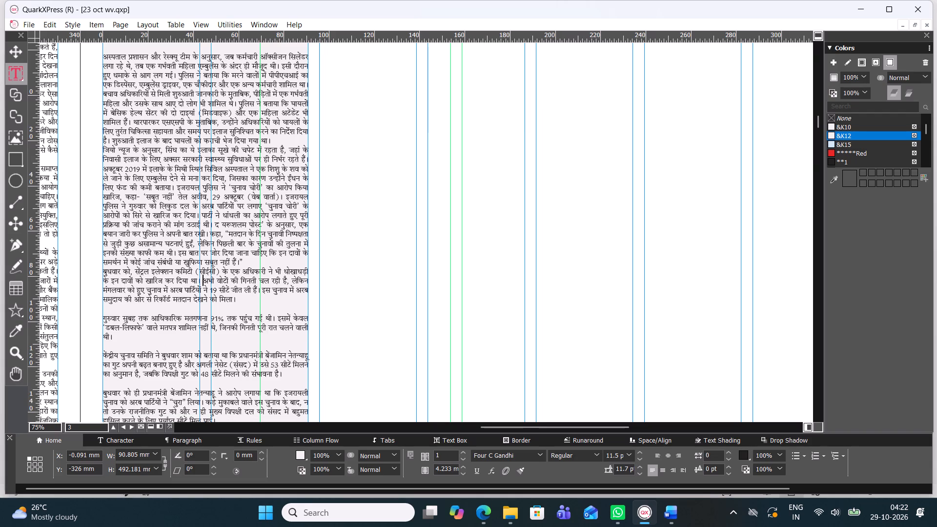
Remove the blank line before the गुरुवार सुबह paragraph and run it onto the preceding one with a space.
left_click(121, 310)
key("BackSpace")
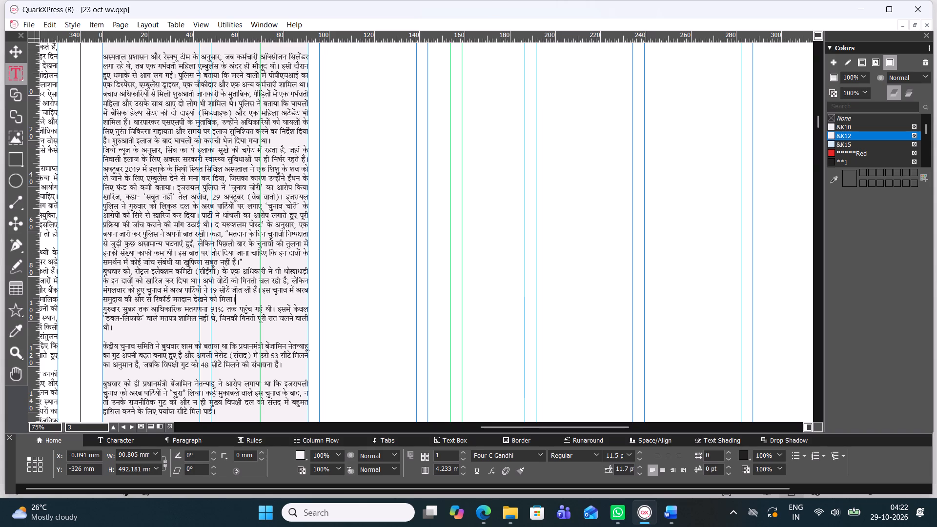
left_click(107, 307)
key("Left")
key("BackSpace")
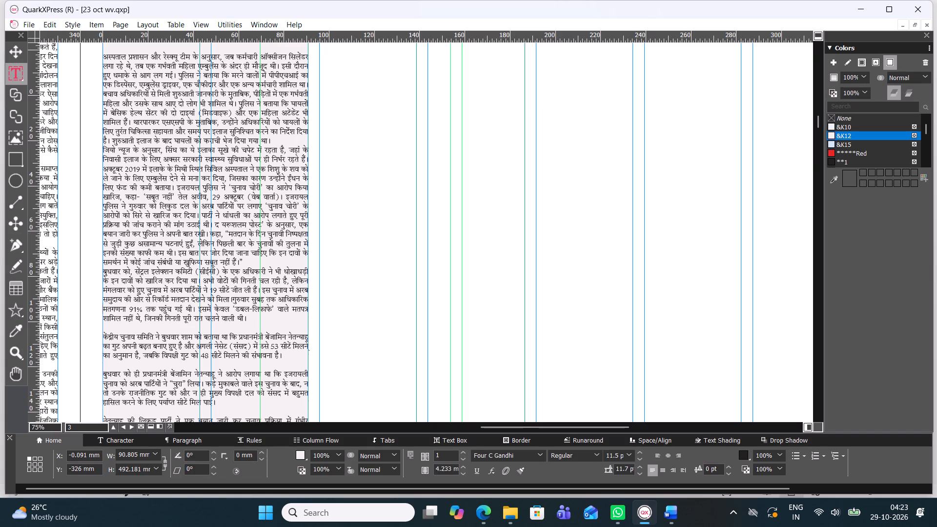
key("space")
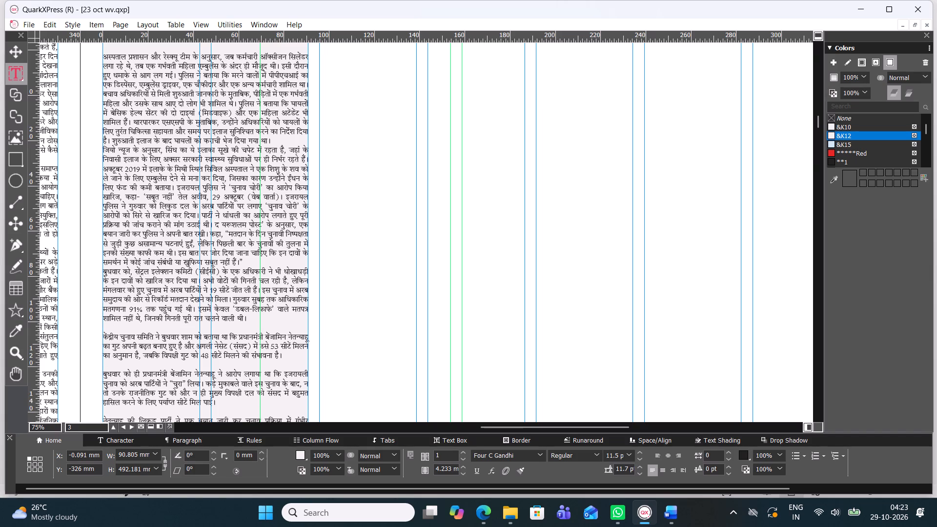
Delete the blank lines before the केंद्रीय चुनाव समिति, बुधवार को ही, नेतन्याहू and लिकुड पार्टी paragraphs, keeping each on its own line.
left_click(197, 326)
key("BackSpace")
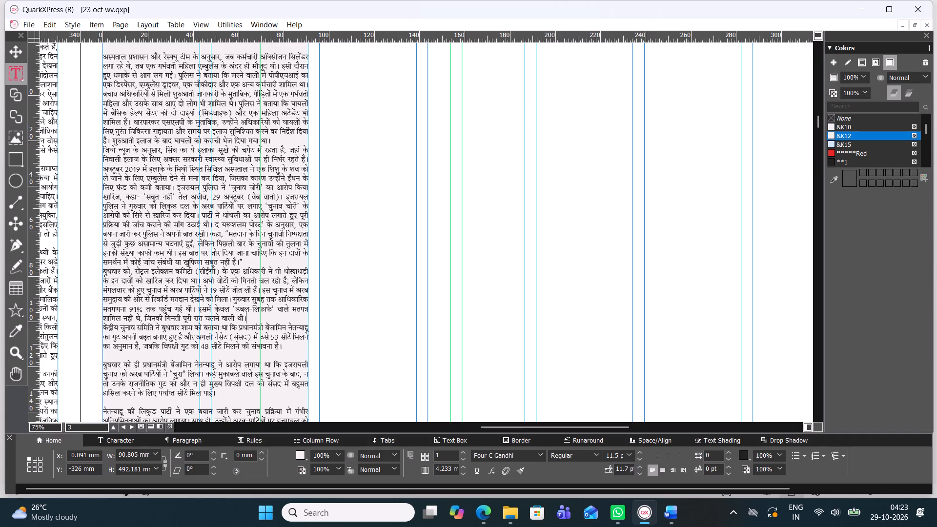
left_click(171, 353)
key("BackSpace")
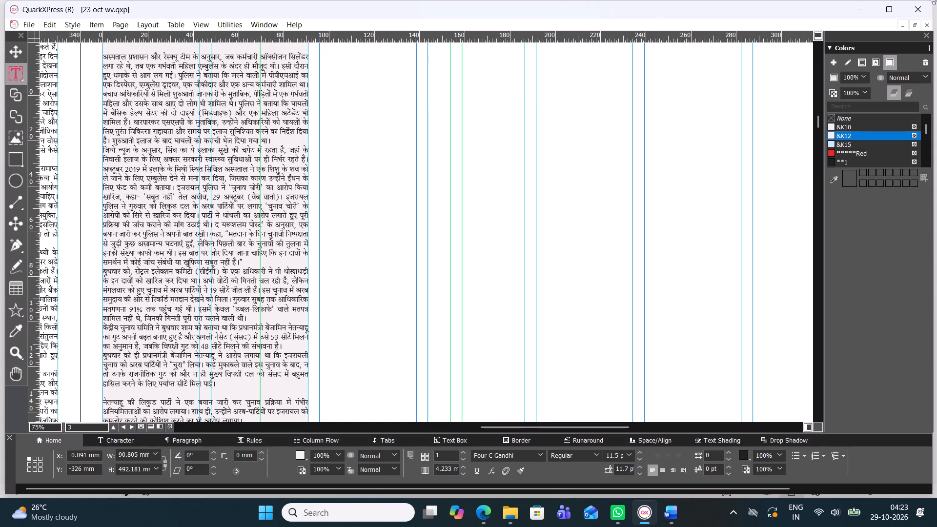
scroll(282, 346, "down", 1)
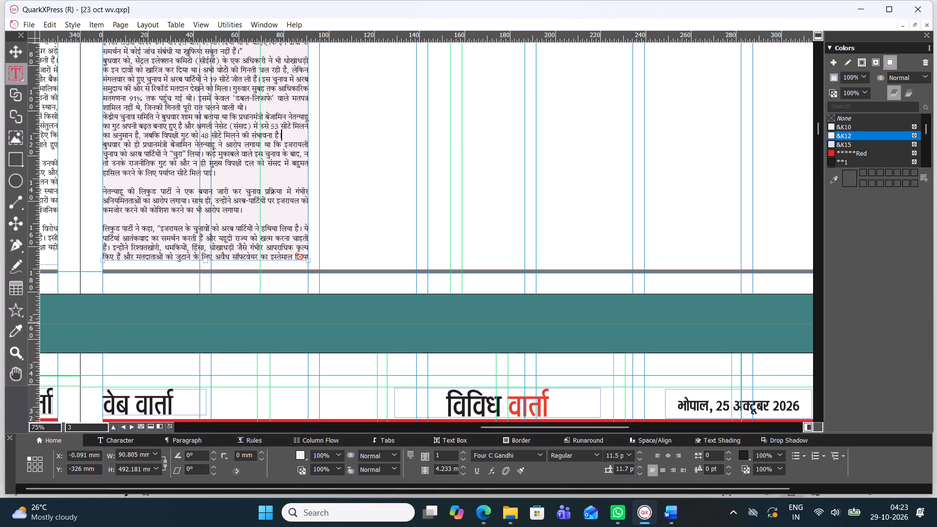
left_click(245, 181)
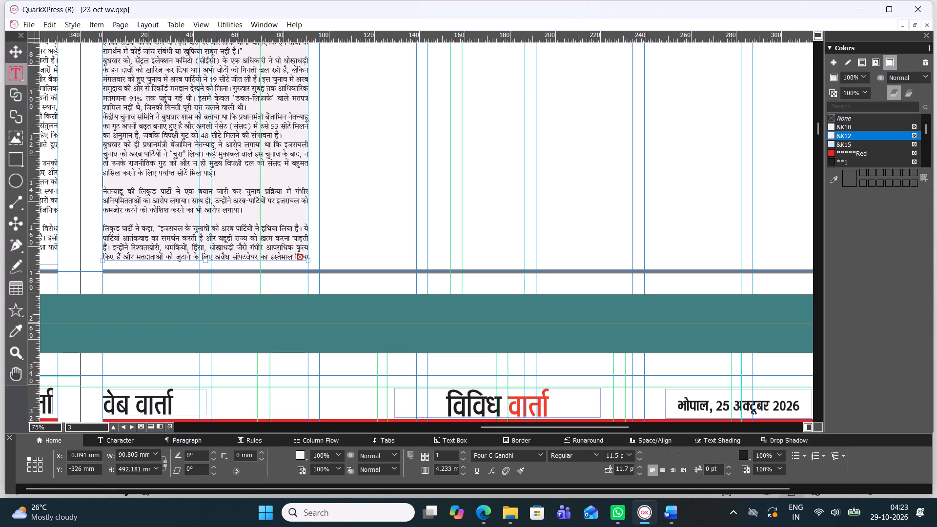
key("BackSpace")
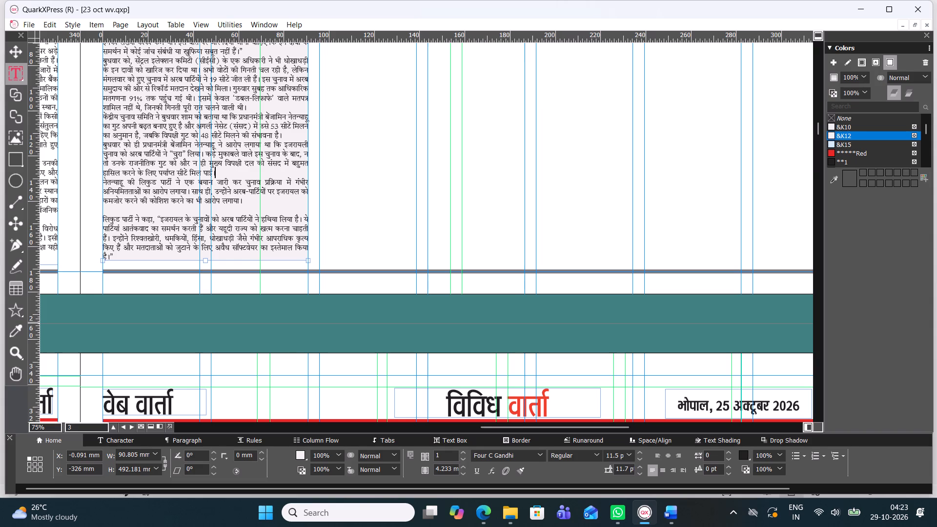
left_click(145, 209)
key("BackSpace")
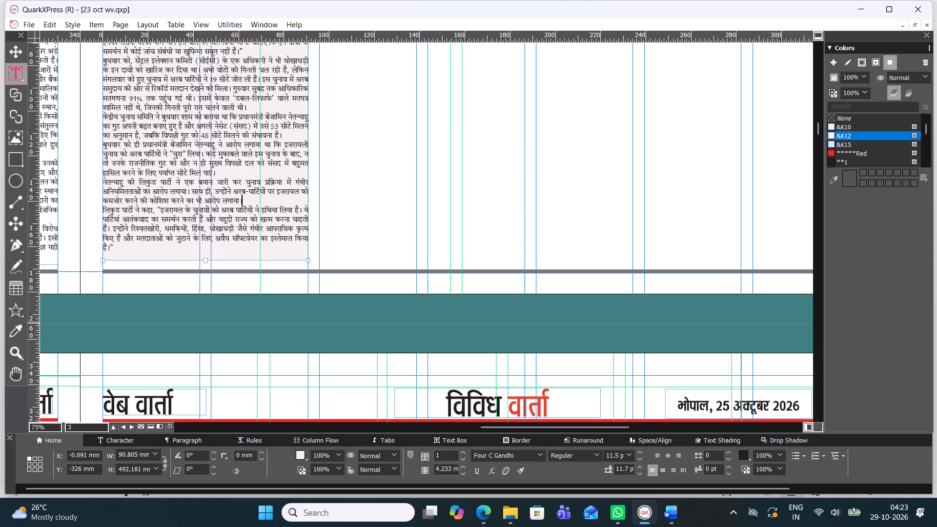
Remove the blank line above the अस्पताल प्रशासन paragraph and run it onto the preceding one with a space.
scroll(287, 177, "down", 1, "ctrl")
scroll(287, 177, "up", 1)
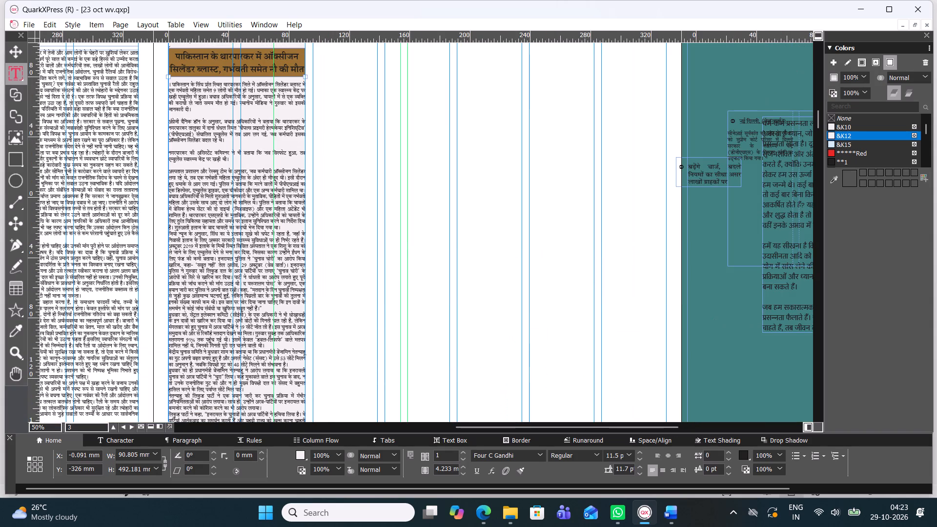
scroll(241, 140, "up", 2, "ctrl")
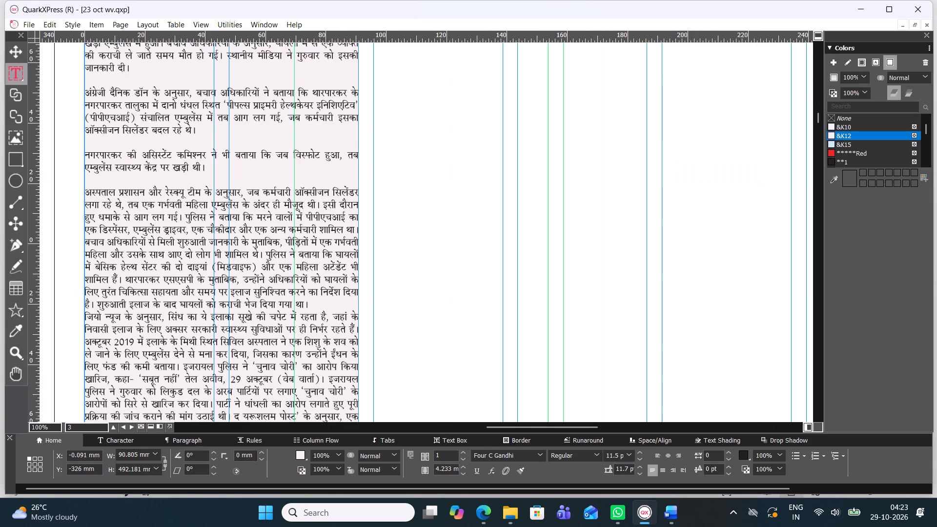
left_click(215, 179)
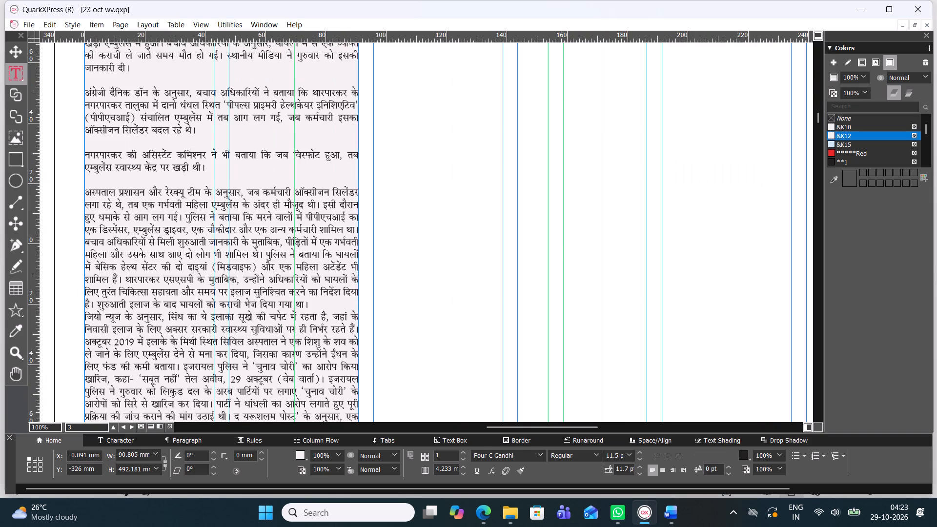
key("BackSpace")
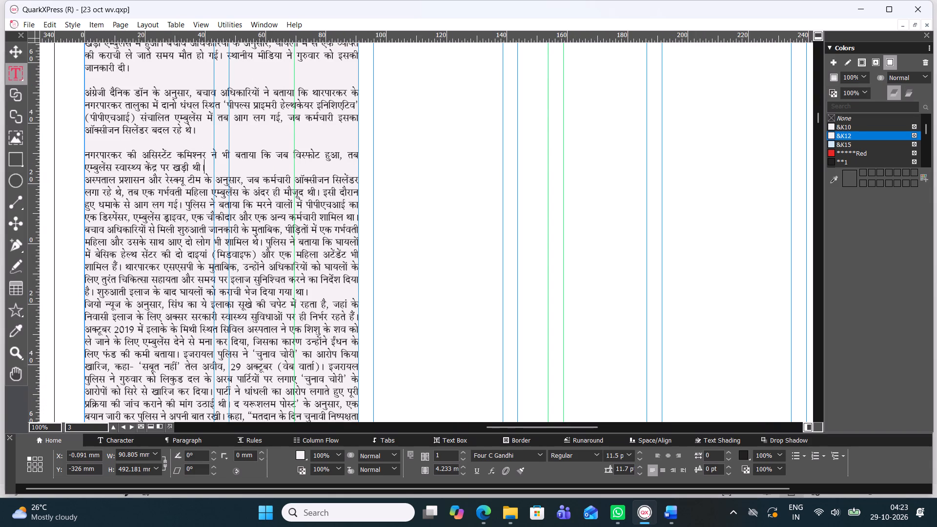
left_click(85, 177)
key("BackSpace")
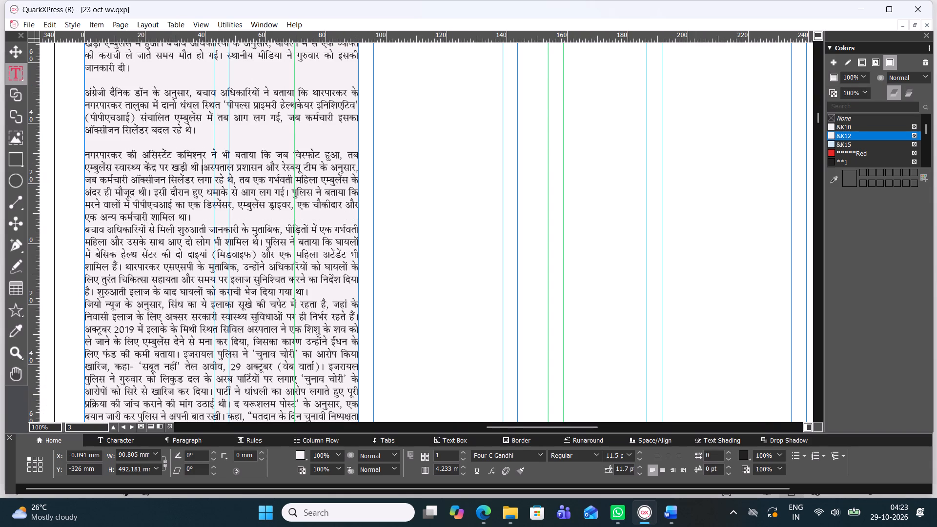
key("space")
Remove the blank line above the नगरपारकर असिस्टेंट कमिश्नर paragraph and run it onto the preceding one with a space.
left_click(108, 143)
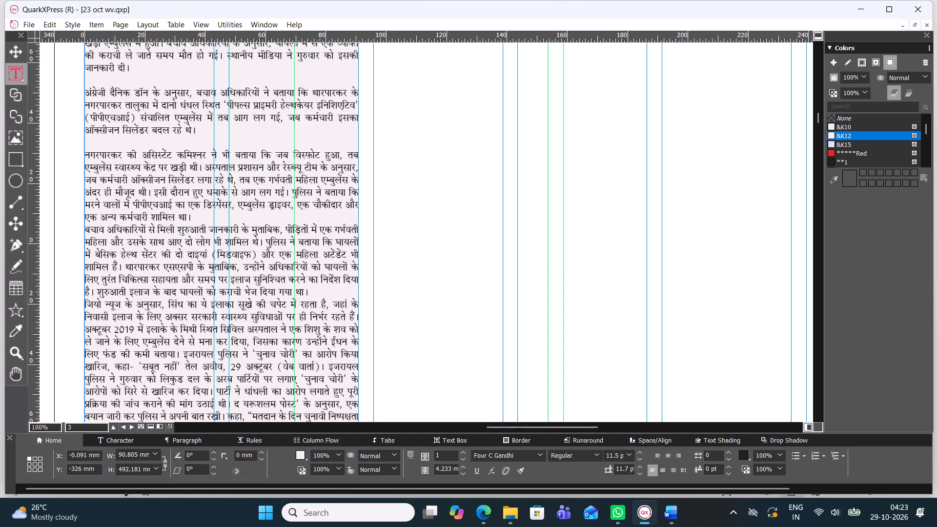
key("BackSpace")
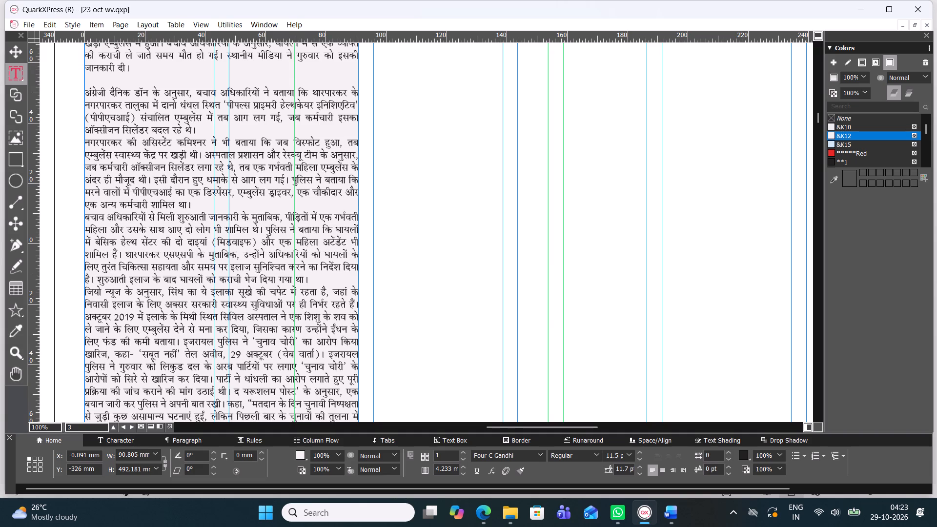
left_click(86, 142)
key("BackSpace")
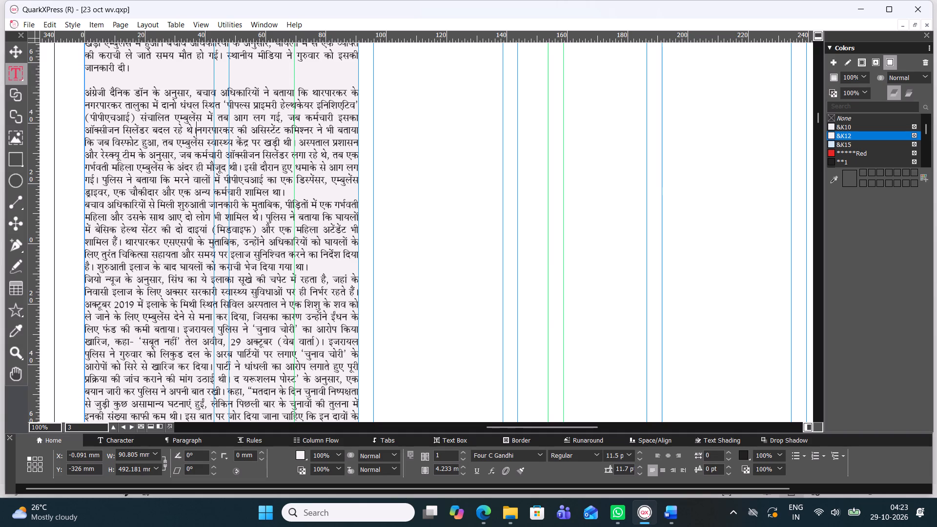
key("space")
Remove the blank line above the अंग्रेजी दैनिक डॉन paragraph and run it onto the opening paragraph with a space.
left_click(135, 80)
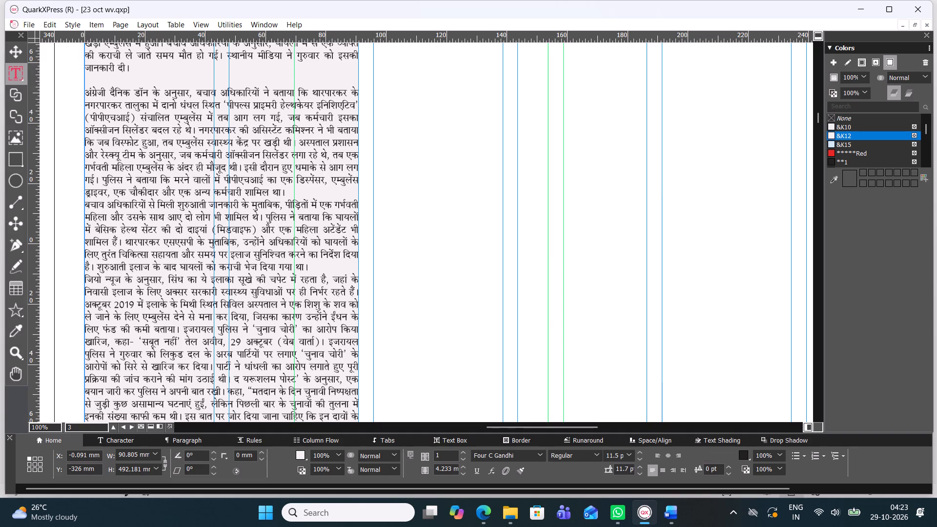
key("BackSpace")
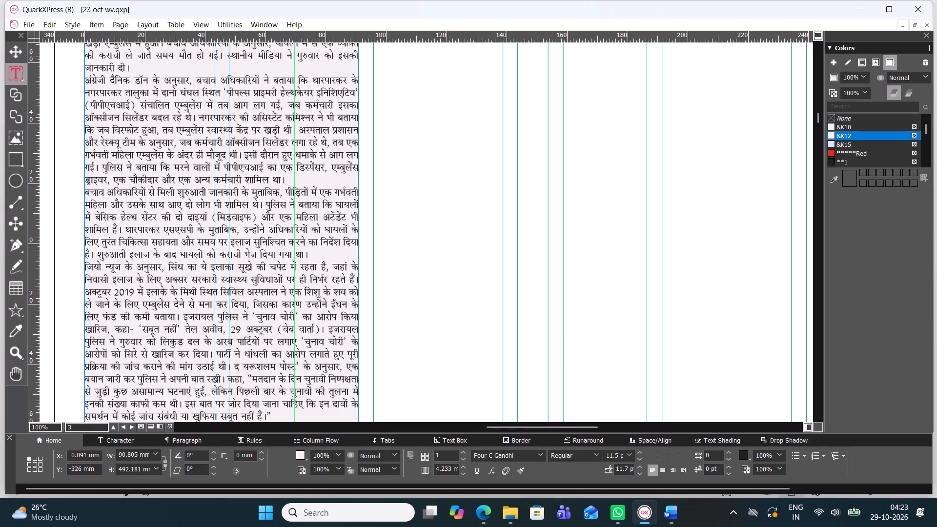
left_click(86, 79)
key("BackSpace")
key("space")
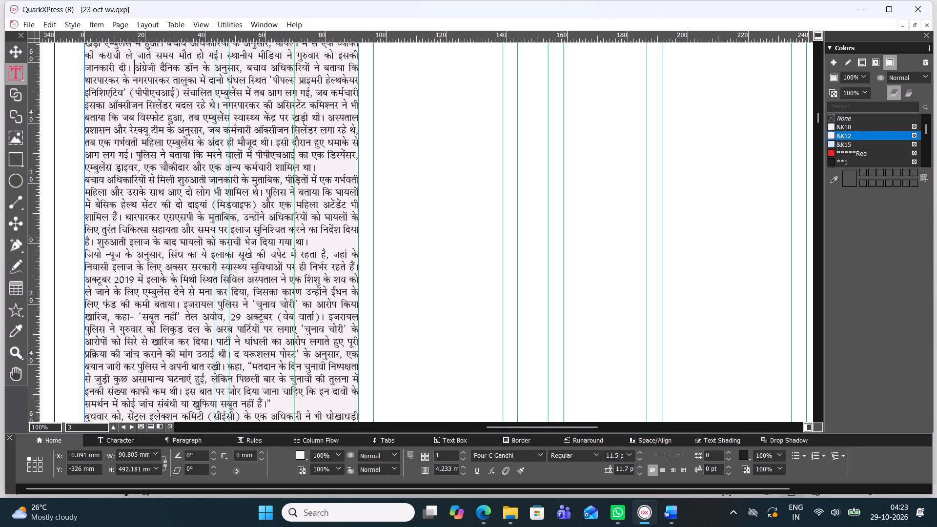
Replace the stray danda before पाकिस्तान at the start of the थारपारकर story's body text with a single space.
scroll(83, 91, "up", 1)
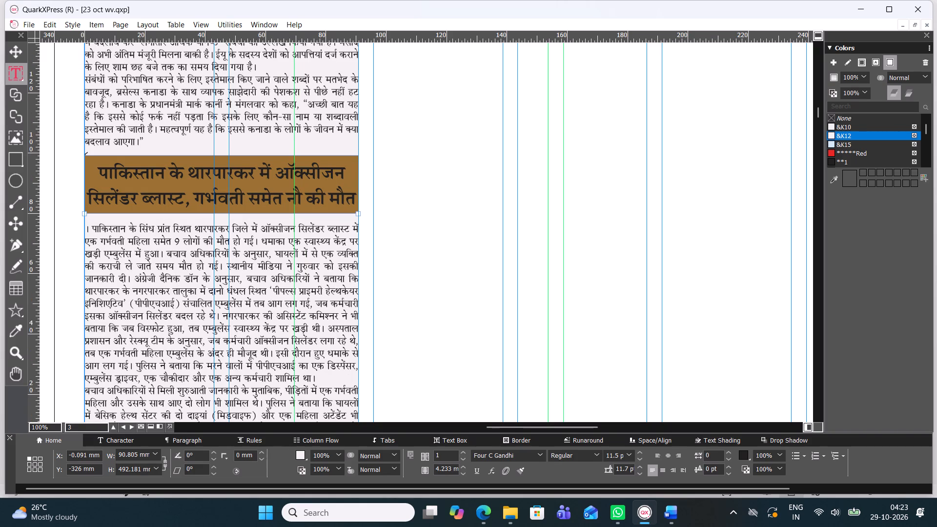
left_click(95, 228)
left_click(92, 226)
key("BackSpace")
key("BackSpace")
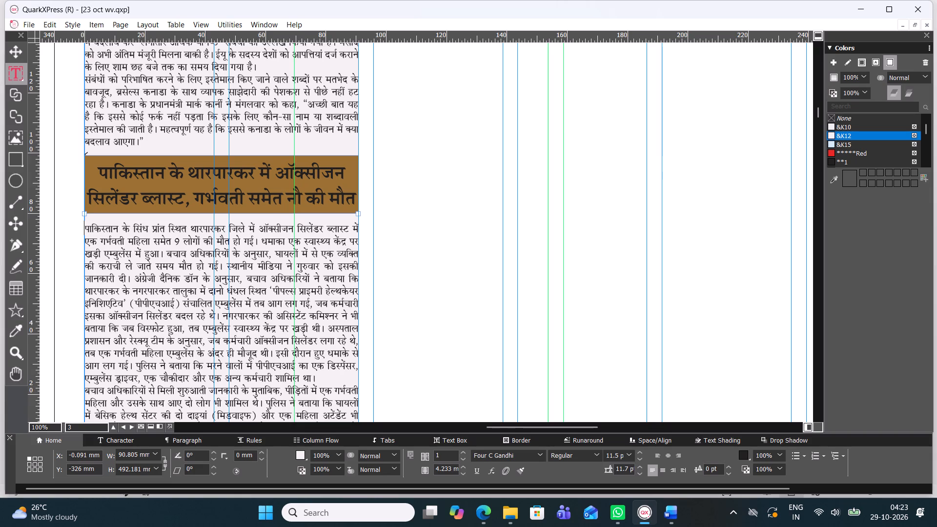
key("space")
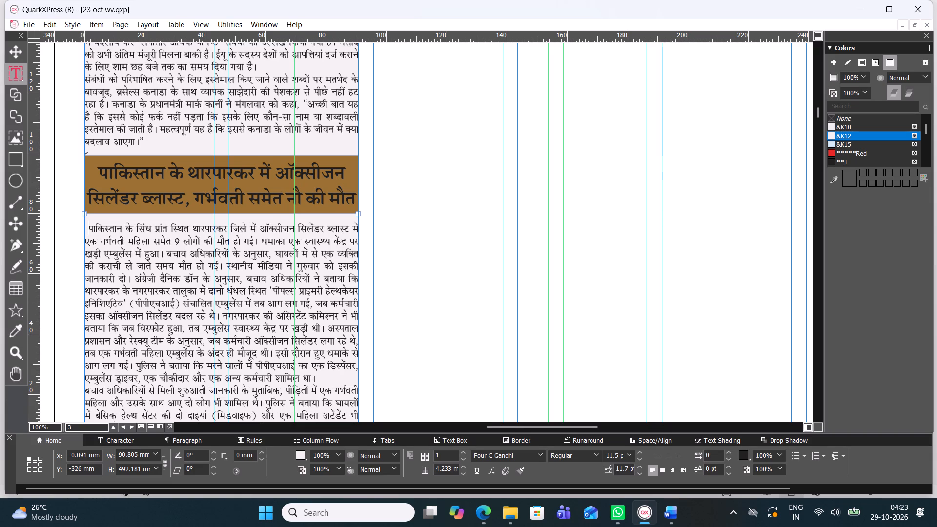
Delete the space before पाकिस्तान at the start of the थारपारकर body text, undoing the extra deletion that pulls it under the headline.
key("BackSpace")
key("BackSpace")
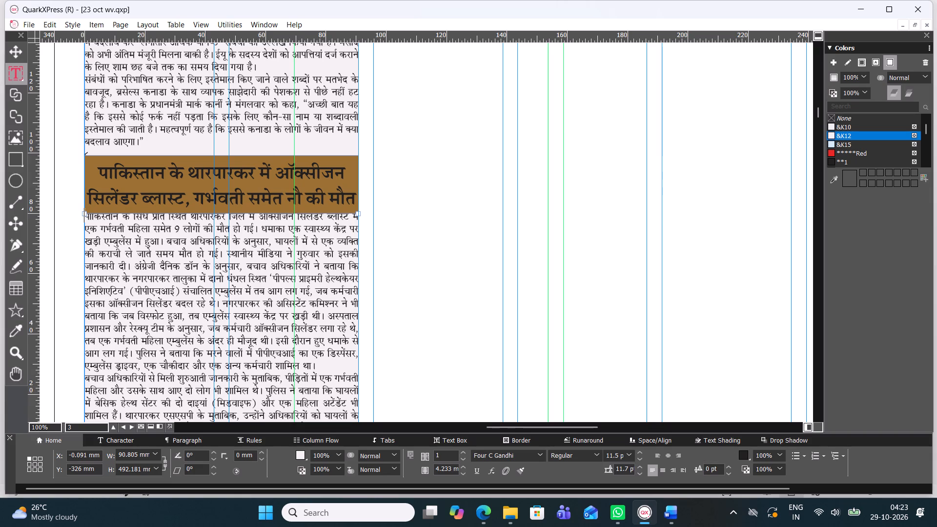
key("ctrl+z")
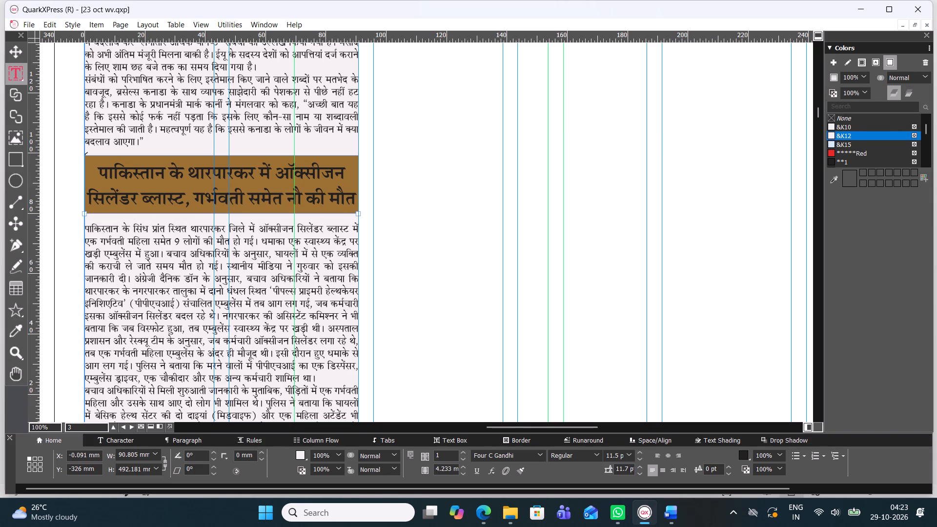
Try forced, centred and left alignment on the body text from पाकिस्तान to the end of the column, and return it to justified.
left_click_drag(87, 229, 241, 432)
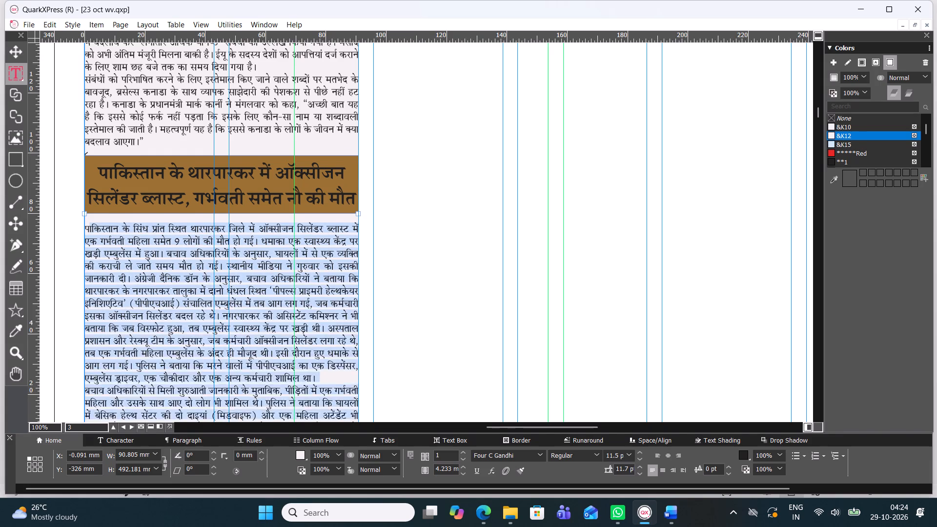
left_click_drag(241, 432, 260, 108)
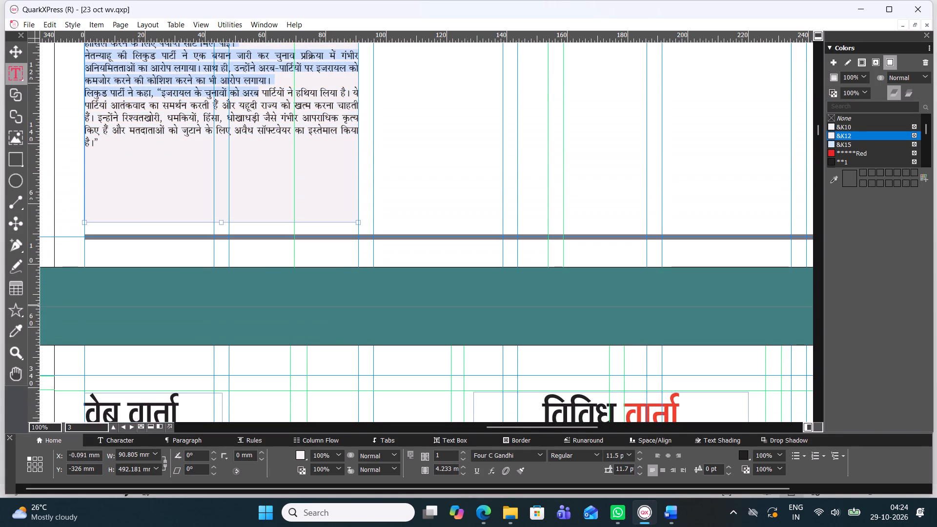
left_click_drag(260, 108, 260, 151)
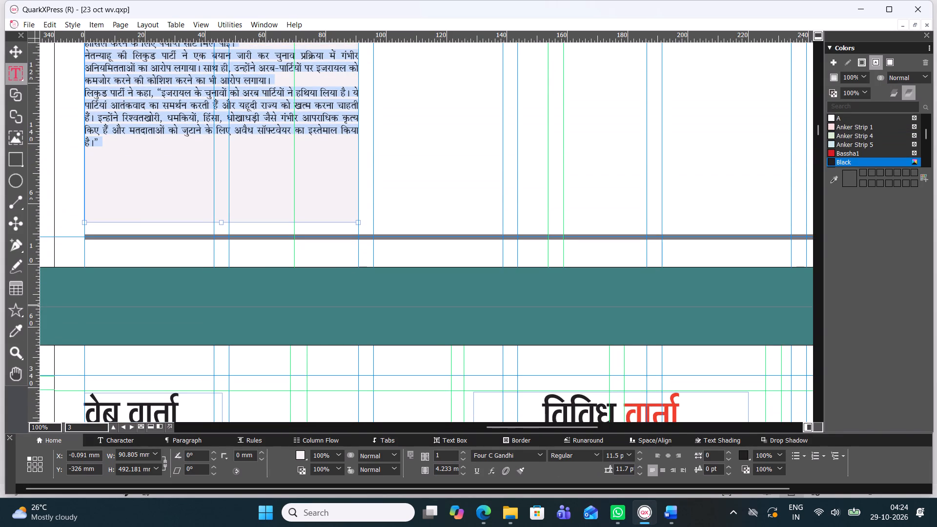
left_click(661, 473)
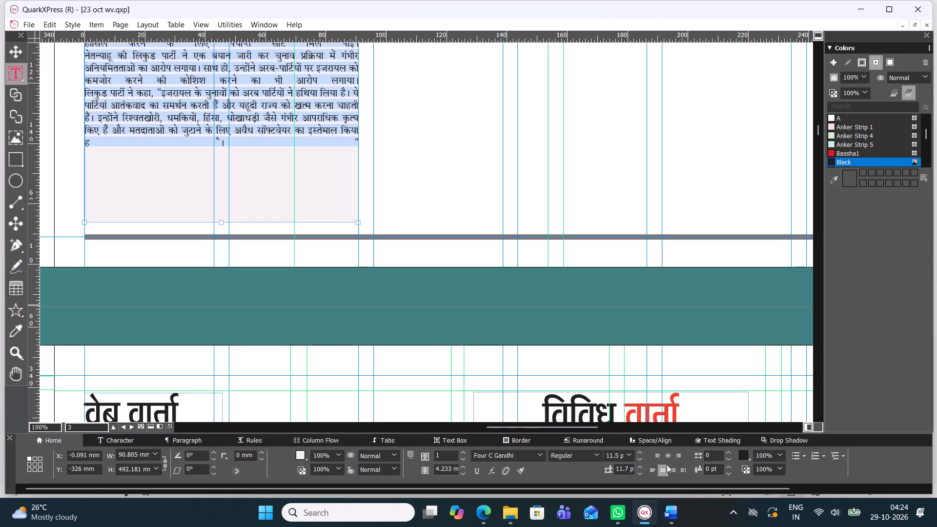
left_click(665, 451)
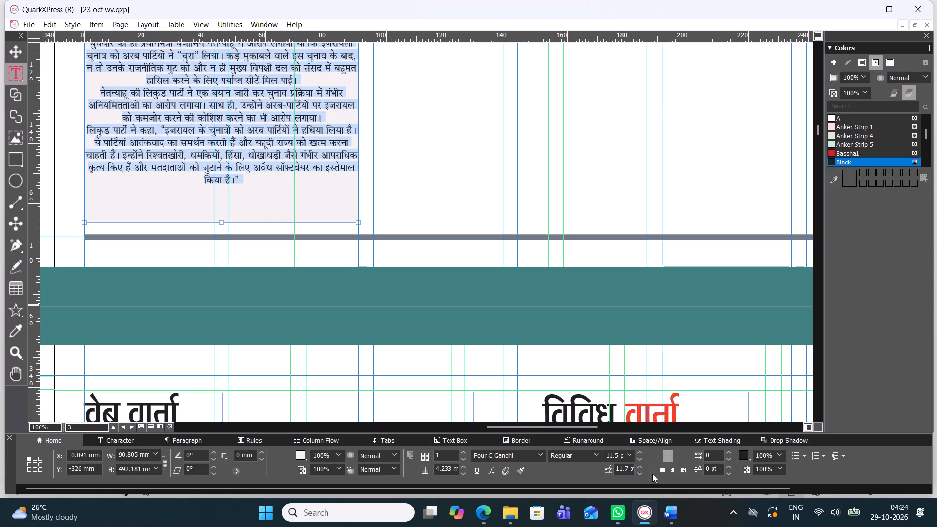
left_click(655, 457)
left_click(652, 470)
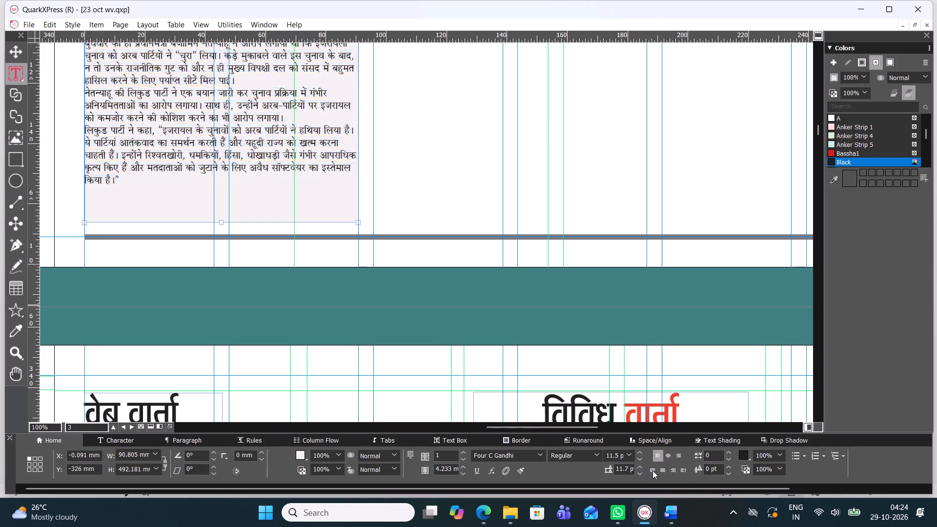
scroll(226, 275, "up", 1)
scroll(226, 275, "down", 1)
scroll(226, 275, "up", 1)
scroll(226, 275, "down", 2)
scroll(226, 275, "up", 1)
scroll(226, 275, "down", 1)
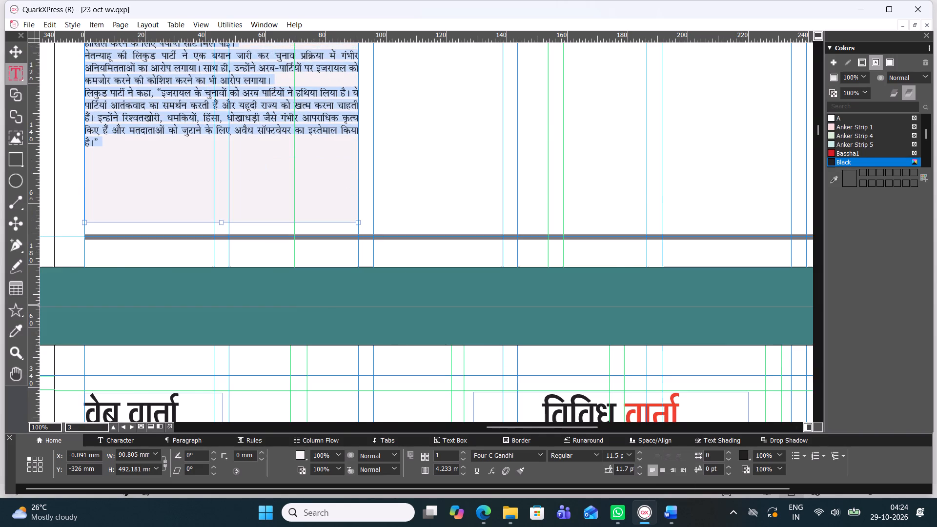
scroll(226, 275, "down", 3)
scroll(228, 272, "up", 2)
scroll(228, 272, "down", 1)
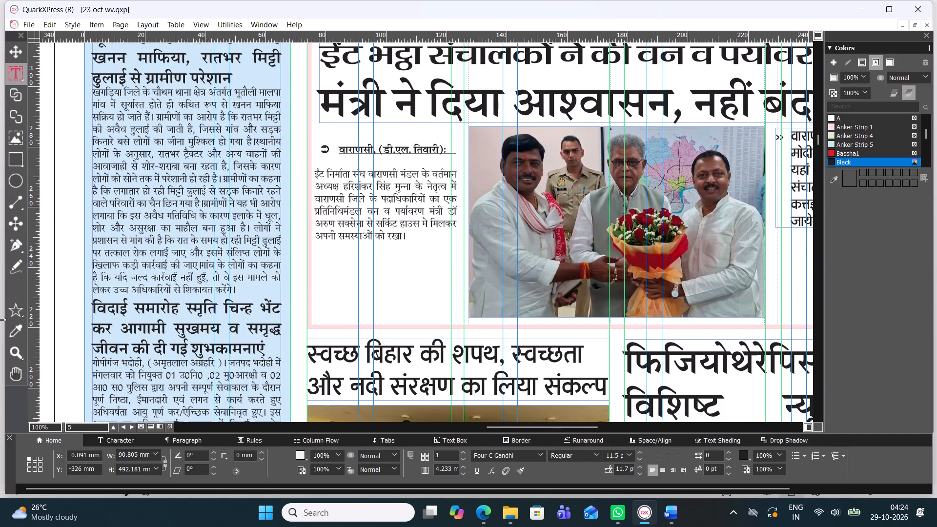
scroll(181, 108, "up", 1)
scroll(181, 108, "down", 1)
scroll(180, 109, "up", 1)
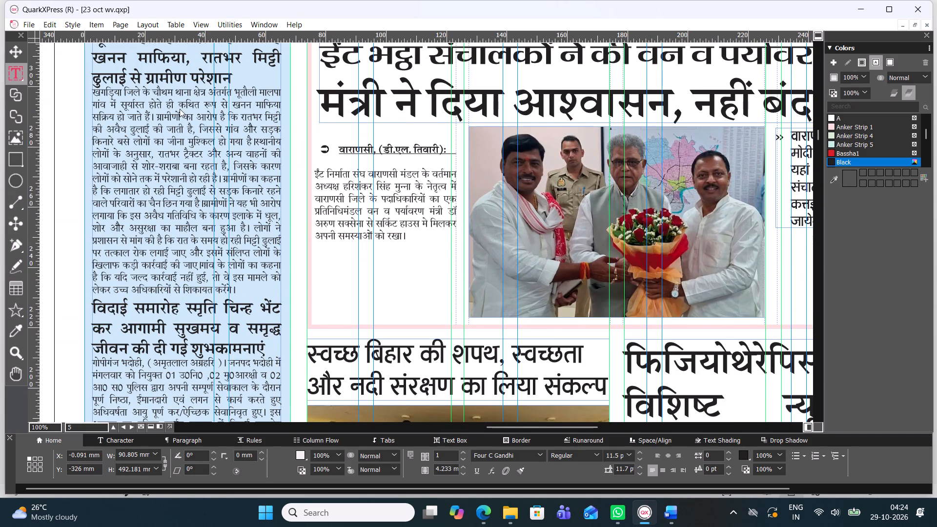
Copy the two-line थारपारकर headline text and search Google Images for it in Chrome.
scroll(180, 109, "up", 4)
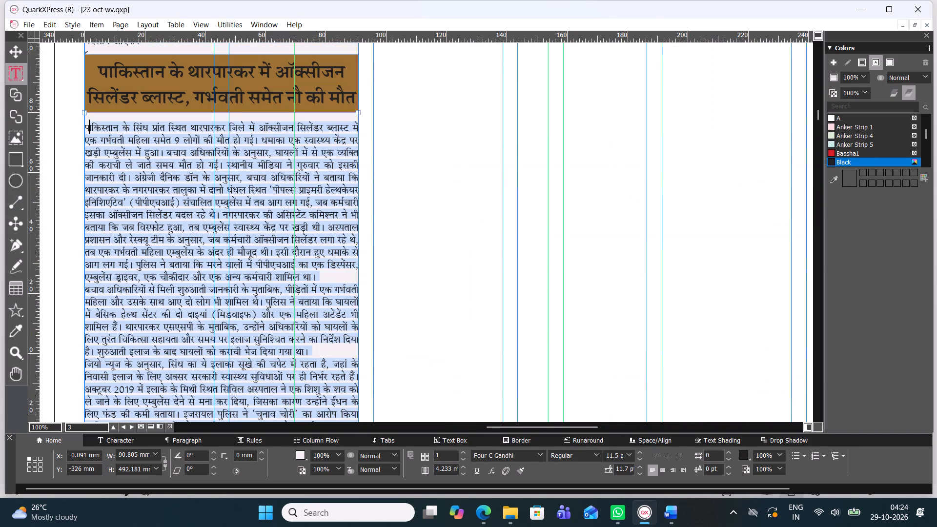
left_click(14, 56)
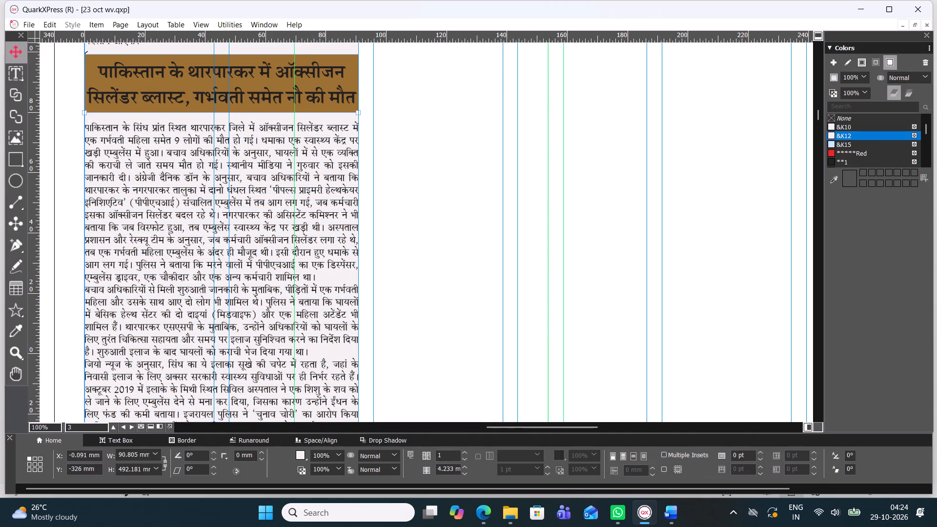
triple_click(153, 98)
triple_click(150, 100)
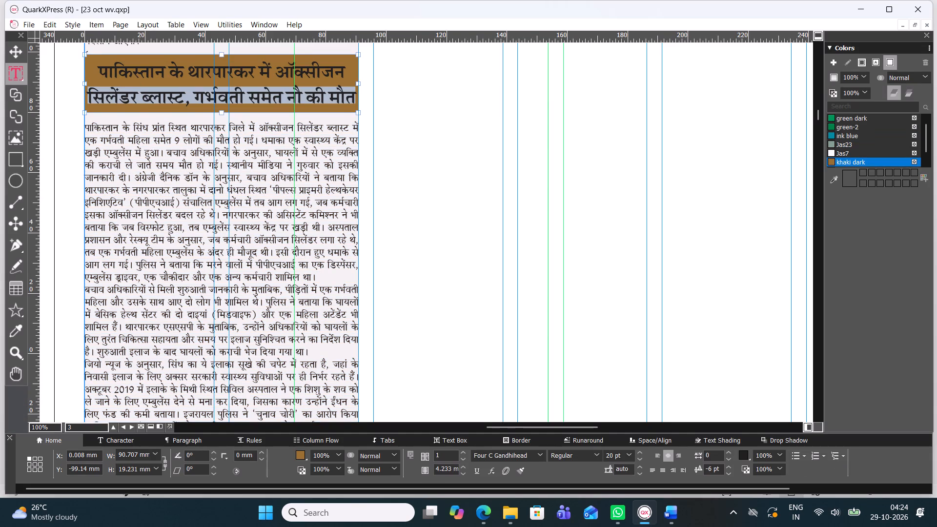
key("ctrl+c")
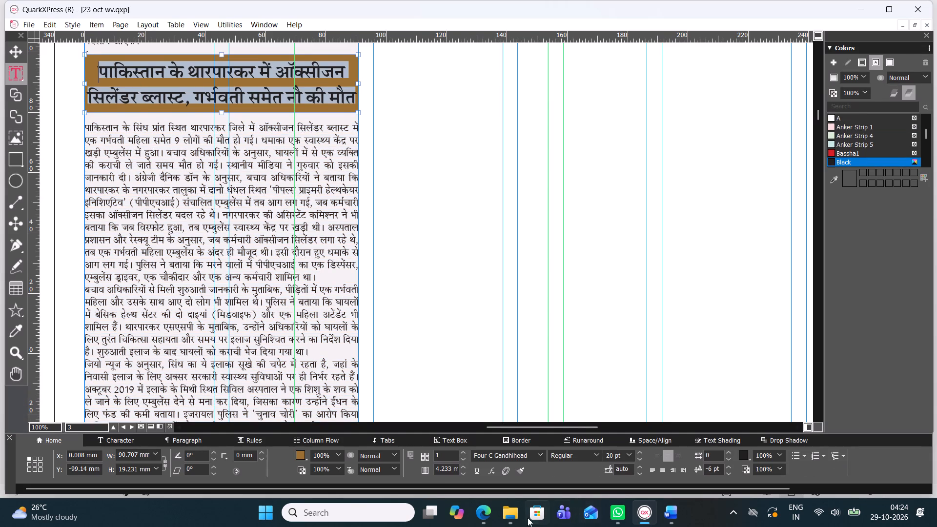
left_click(381, 511)
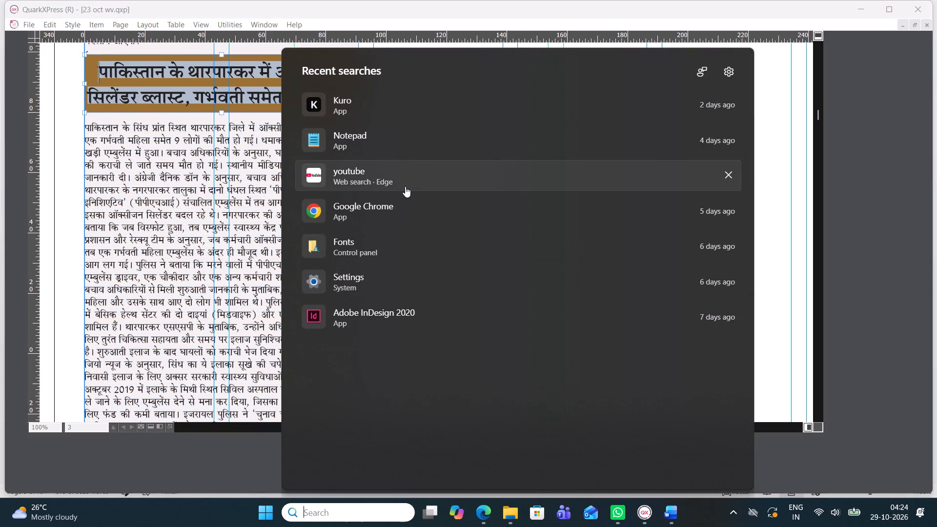
left_click(395, 198)
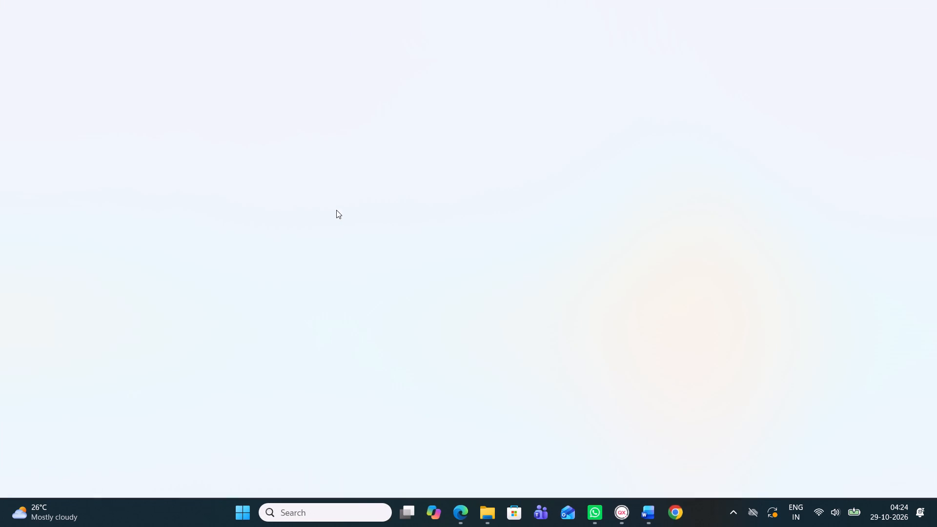
left_click(334, 225)
key("ctrl+v")
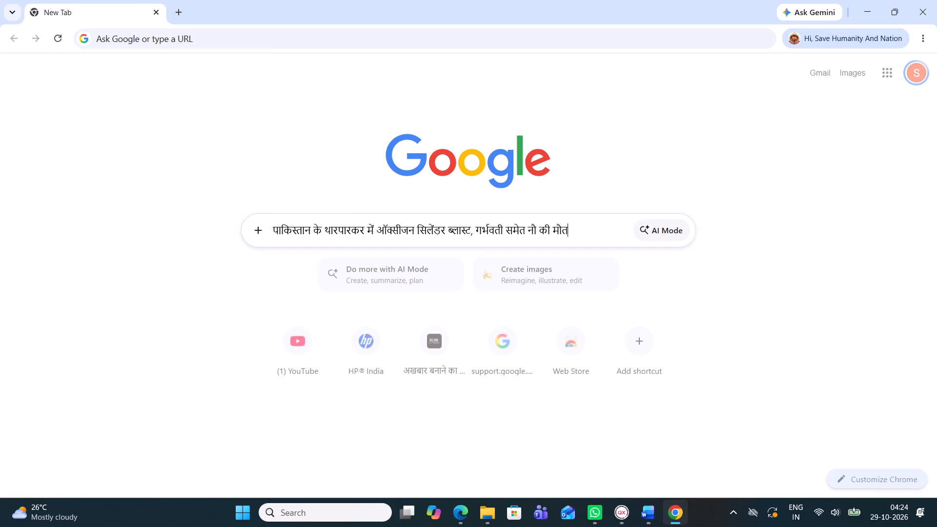
key("Return")
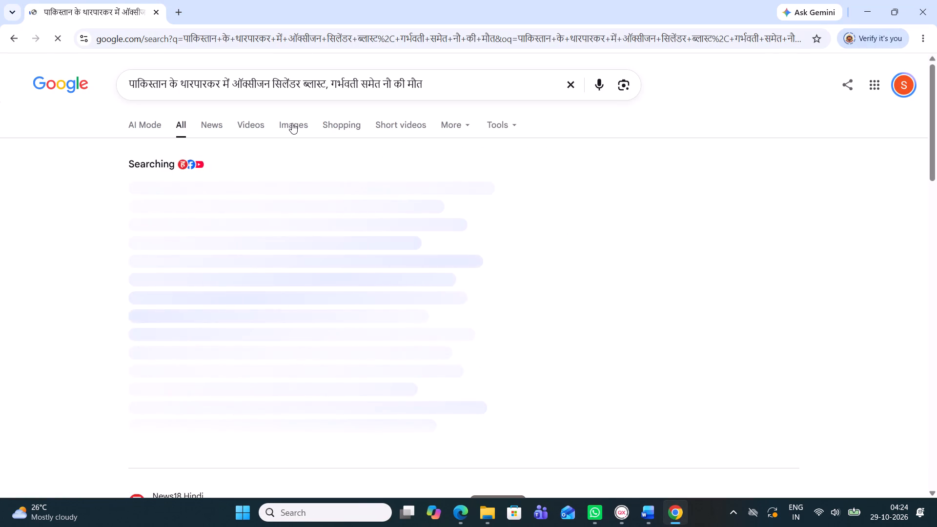
left_click(294, 121)
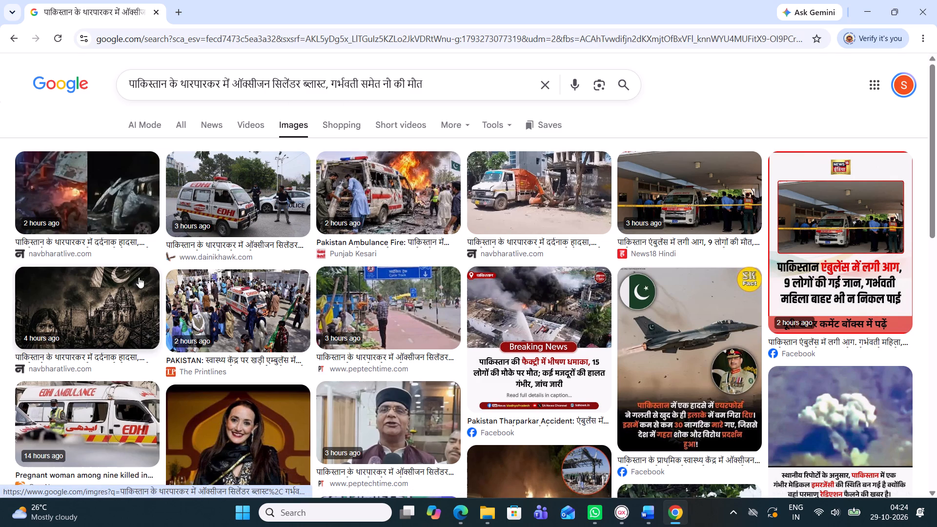
Open The Printlines' photo of the crowd around the Chhipa ambulance and copy the image.
left_click(225, 295)
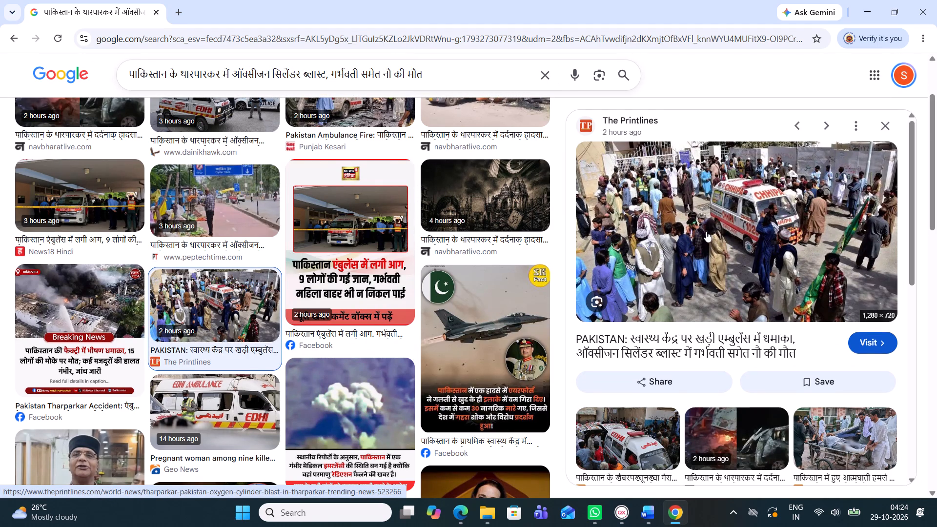
right_click_drag(712, 227, 698, 238)
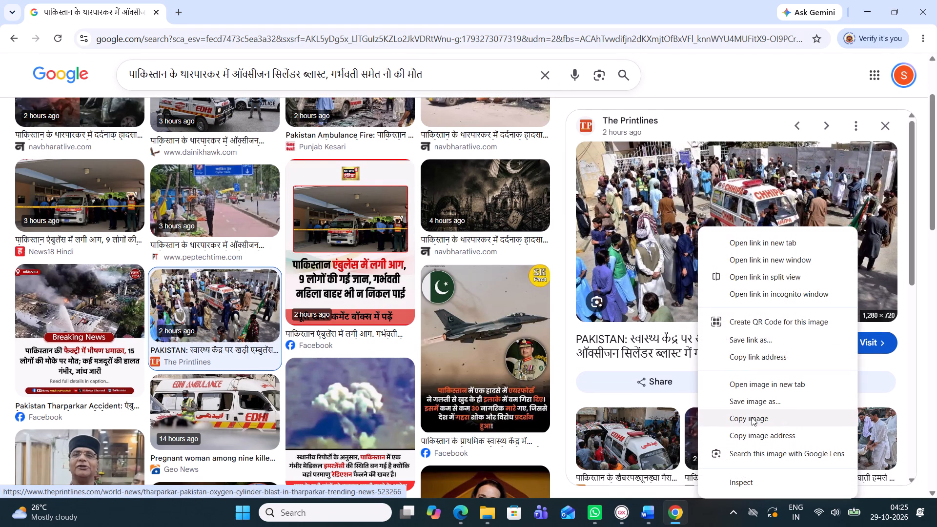
left_click(752, 417)
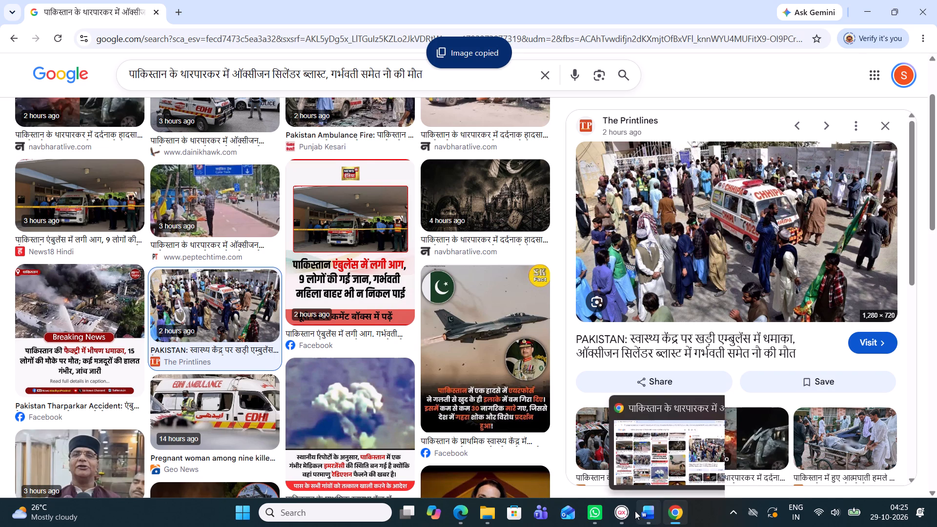
Back in QuarkXPress, draw a column-wide picture box about 91 mm wide and 27 mm high between the थारपारकर headline and its body text.
left_click(621, 512)
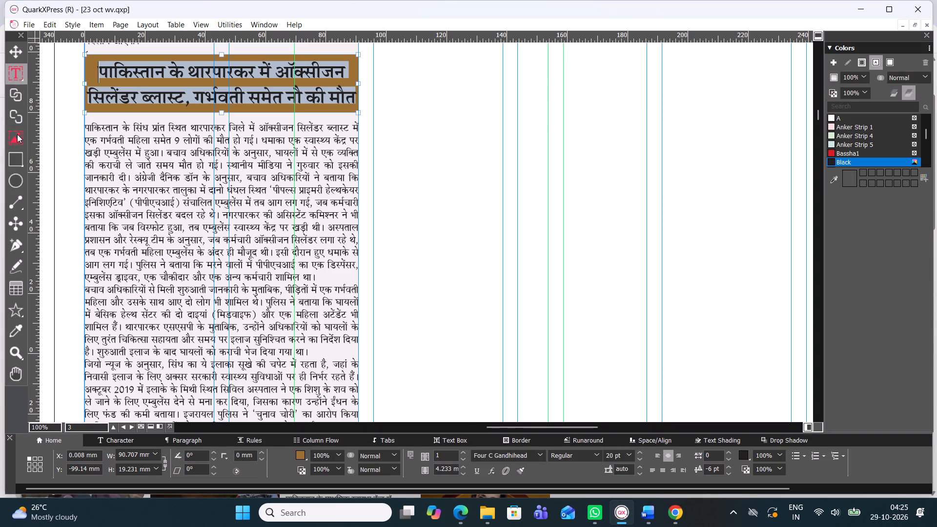
left_click(21, 137)
scroll(230, 202, "down", 4)
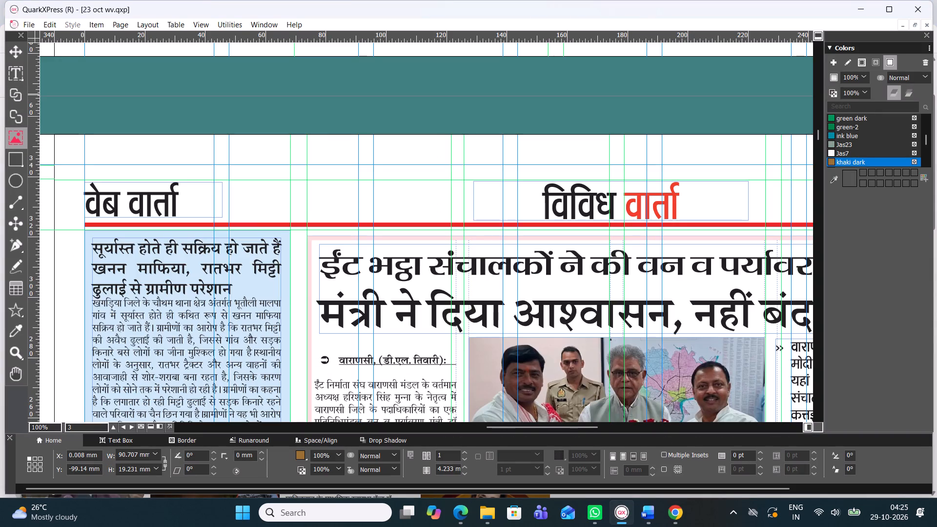
scroll(241, 193, "up", 3)
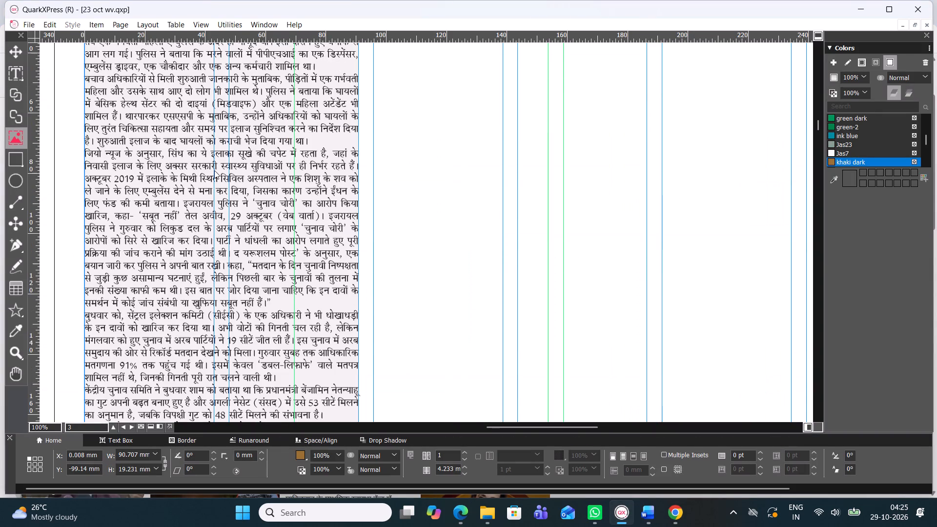
scroll(214, 170, "up", 1)
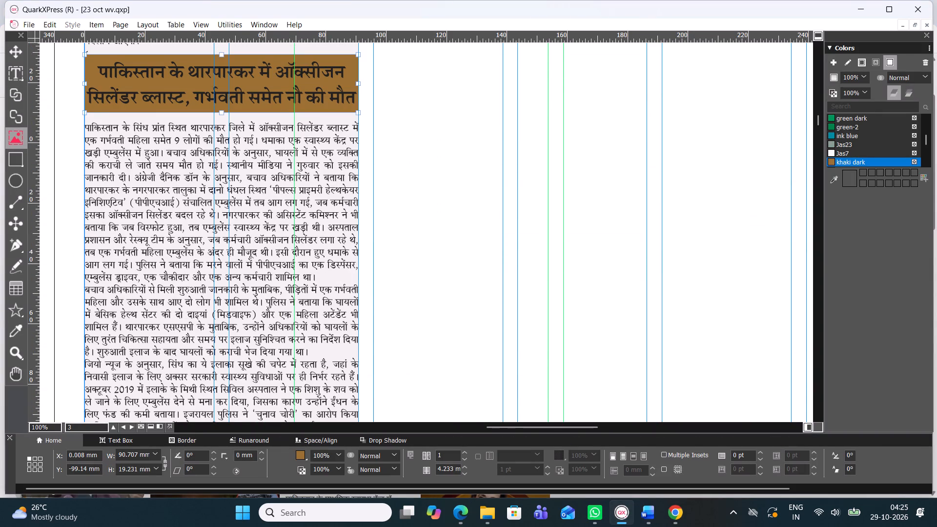
left_click_drag(90, 121, 294, 185)
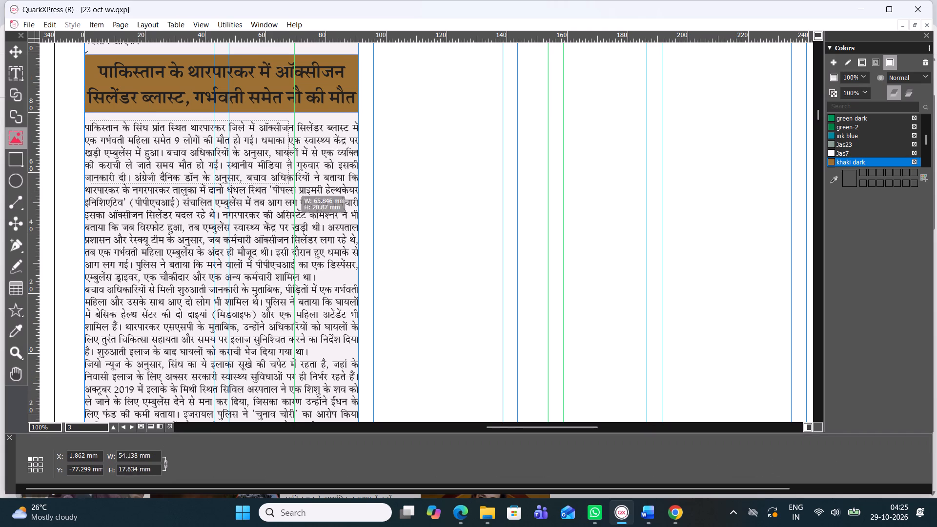
left_click_drag(294, 185, 354, 200)
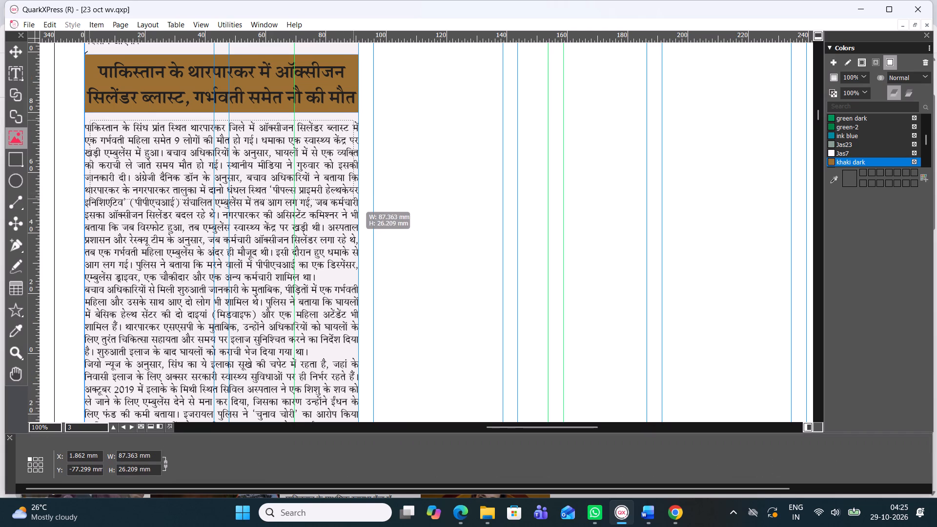
left_click_drag(354, 200, 357, 202)
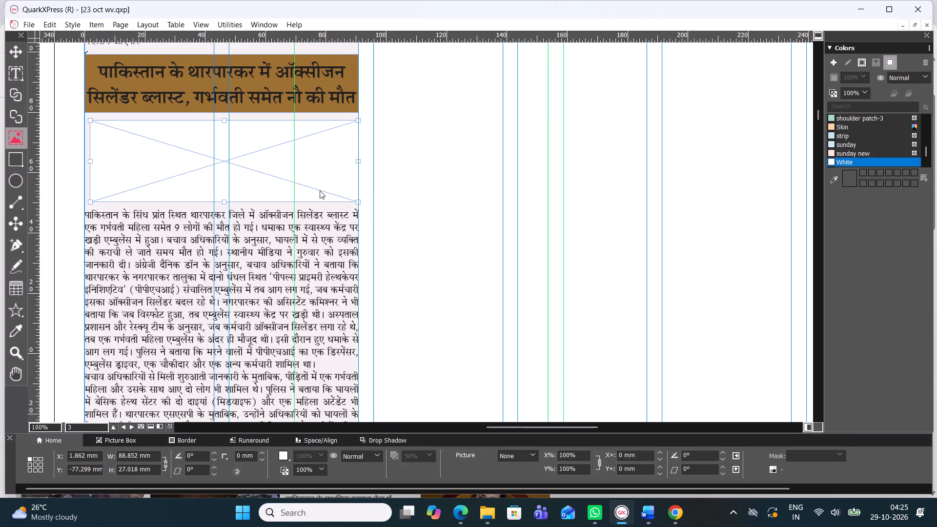
left_click_drag(89, 160, 83, 162)
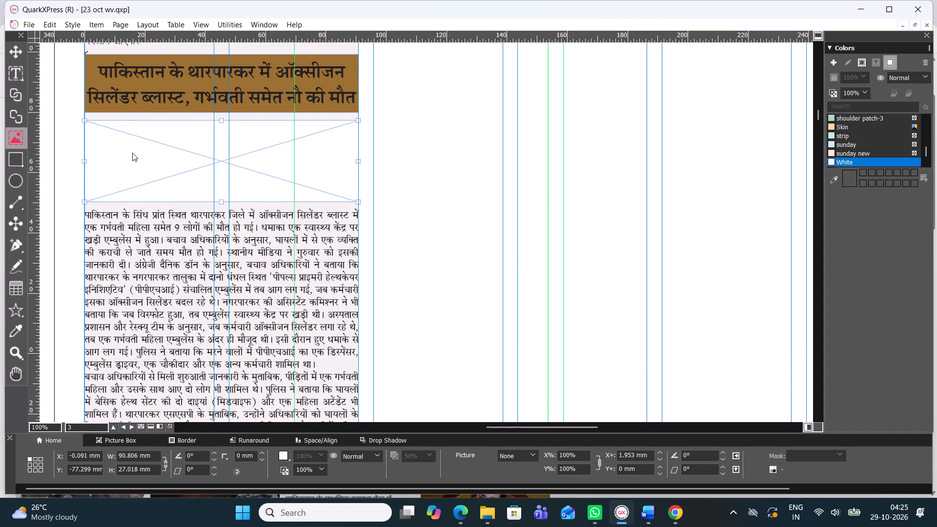
Extend the bottom edge of the page 3 story text box towards the horizontal rule, making the box about 495 mm high.
scroll(167, 150, "down", 4)
scroll(163, 186, "up", 1)
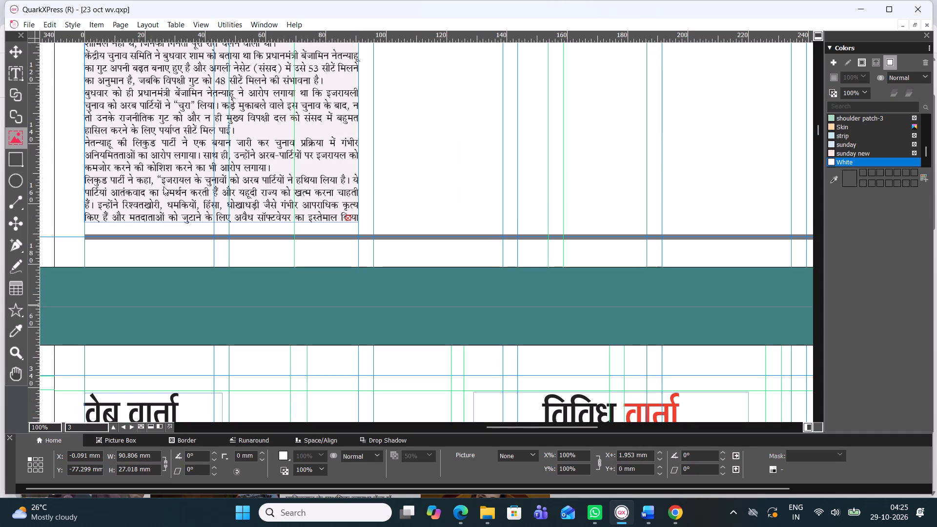
left_click(216, 209)
left_click_drag(219, 220, 219, 222)
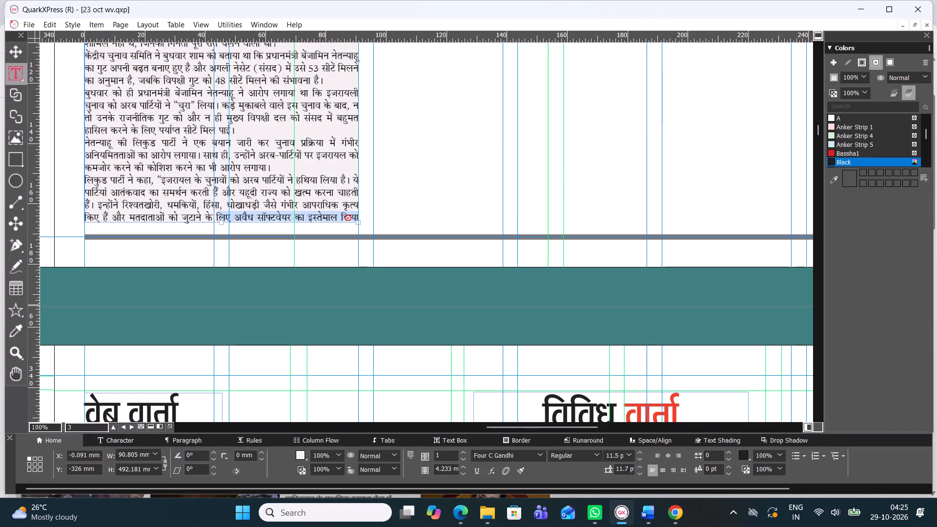
left_click_drag(219, 222, 219, 224)
left_click_drag(221, 223, 221, 229)
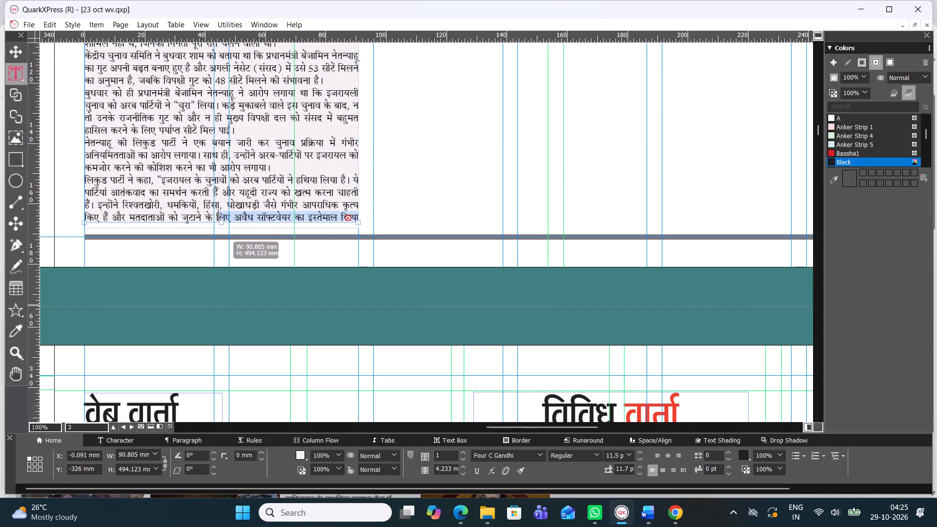
left_click_drag(221, 229, 221, 232)
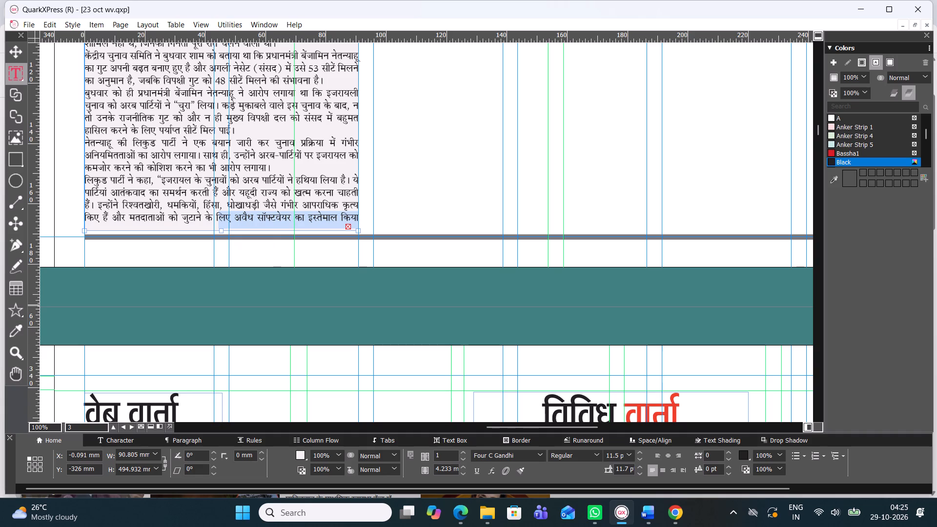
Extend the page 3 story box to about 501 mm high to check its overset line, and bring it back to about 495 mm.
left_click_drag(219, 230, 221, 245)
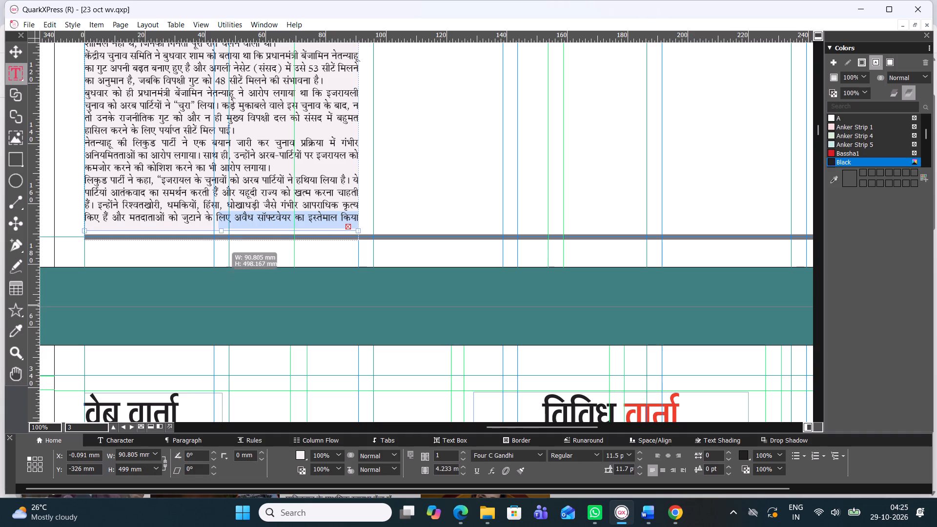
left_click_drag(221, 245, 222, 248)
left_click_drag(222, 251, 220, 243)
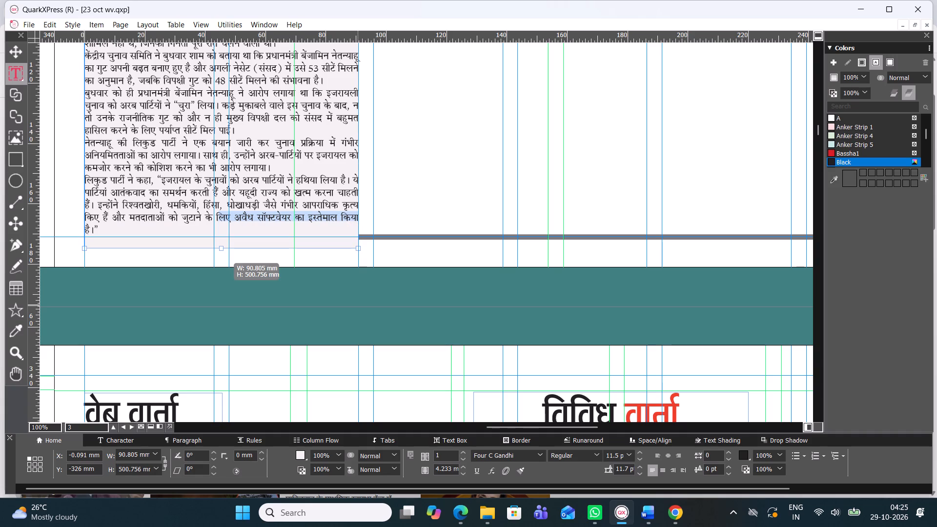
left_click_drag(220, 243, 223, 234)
Merge the paragraphs starting नेतन्याहू की लिकुड पार्टी and लिकुड पार्टी ने कहा into the text before them, with a space before the latter.
left_click(86, 143)
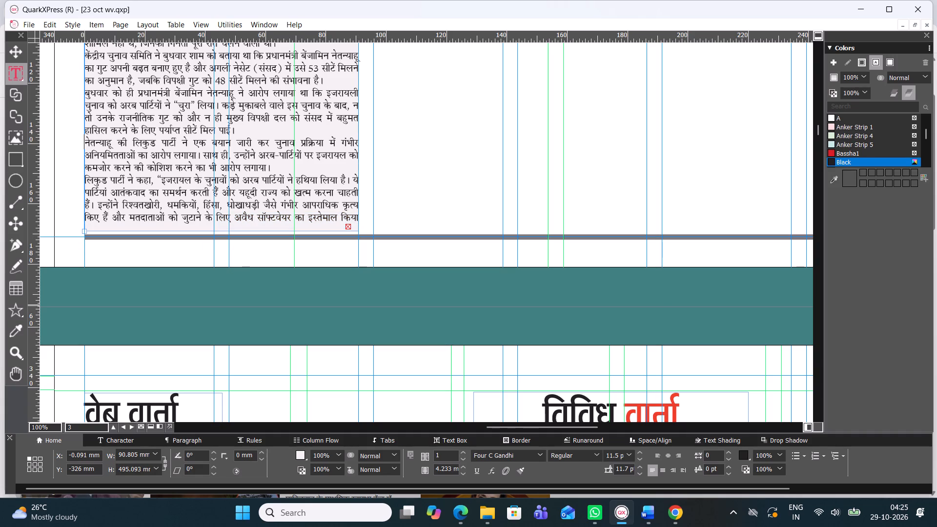
key("BackSpace")
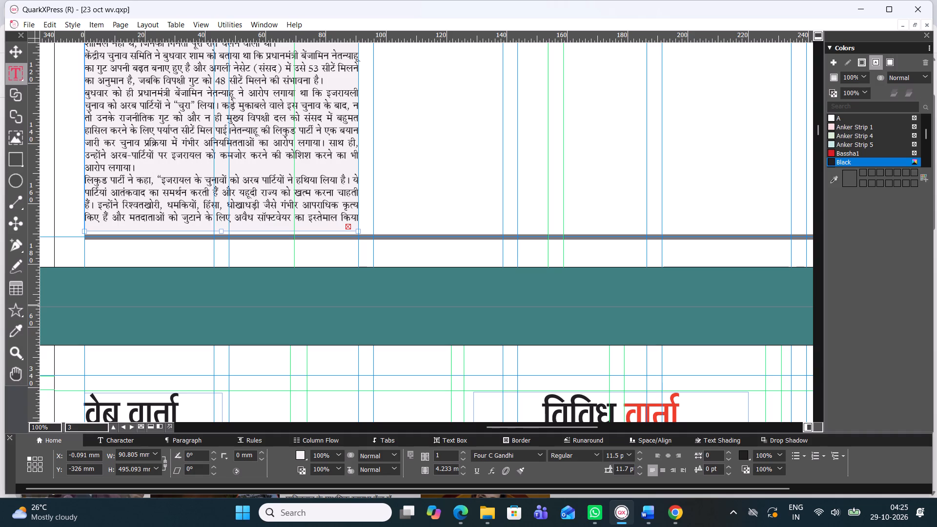
left_click(87, 177)
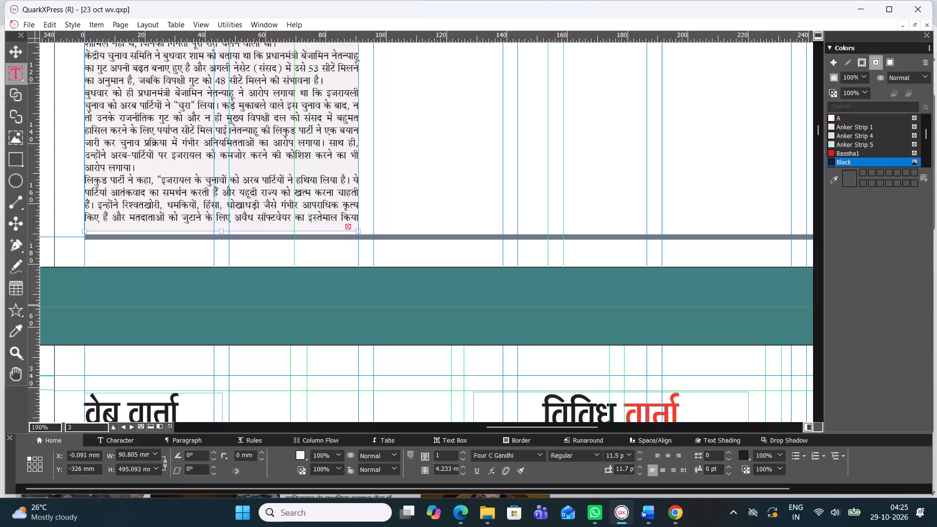
key("BackSpace")
key("space")
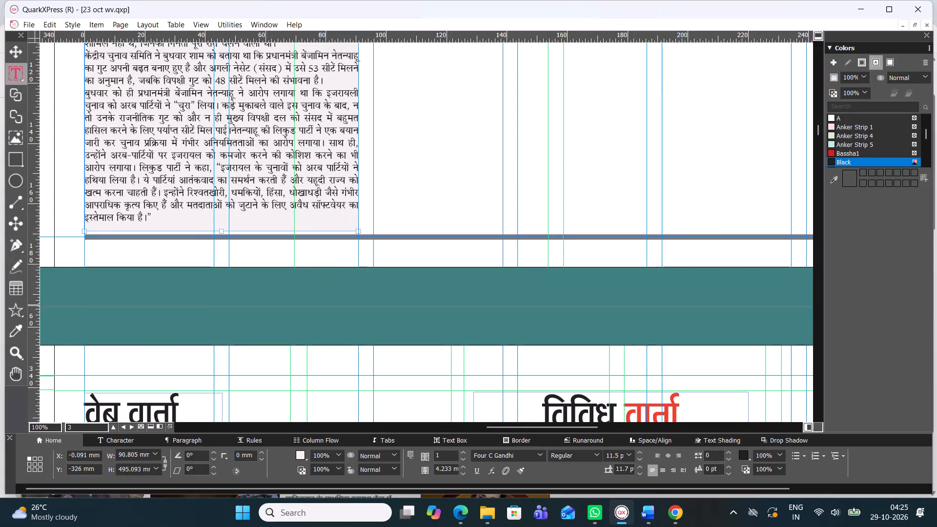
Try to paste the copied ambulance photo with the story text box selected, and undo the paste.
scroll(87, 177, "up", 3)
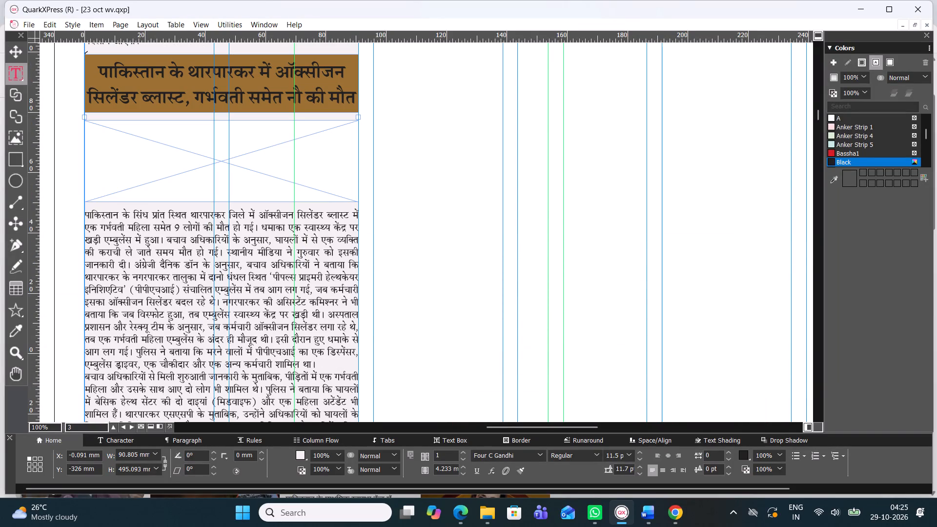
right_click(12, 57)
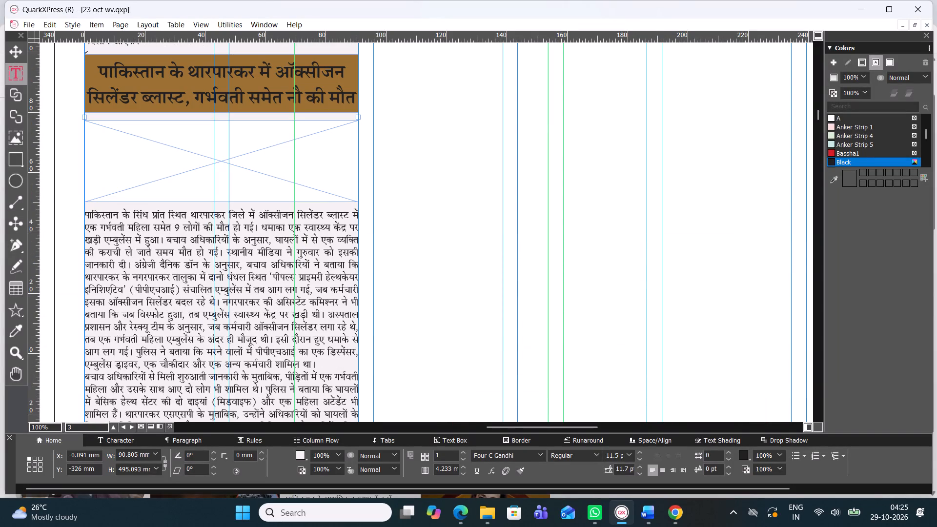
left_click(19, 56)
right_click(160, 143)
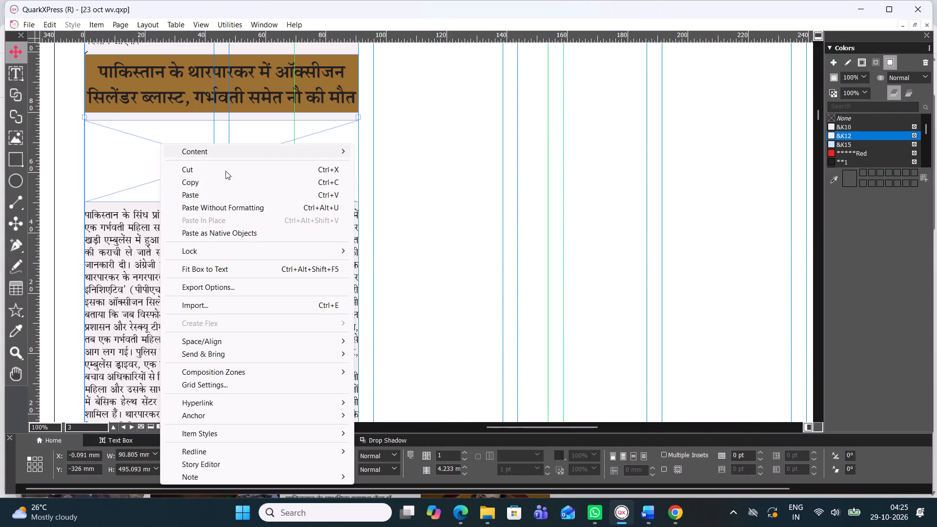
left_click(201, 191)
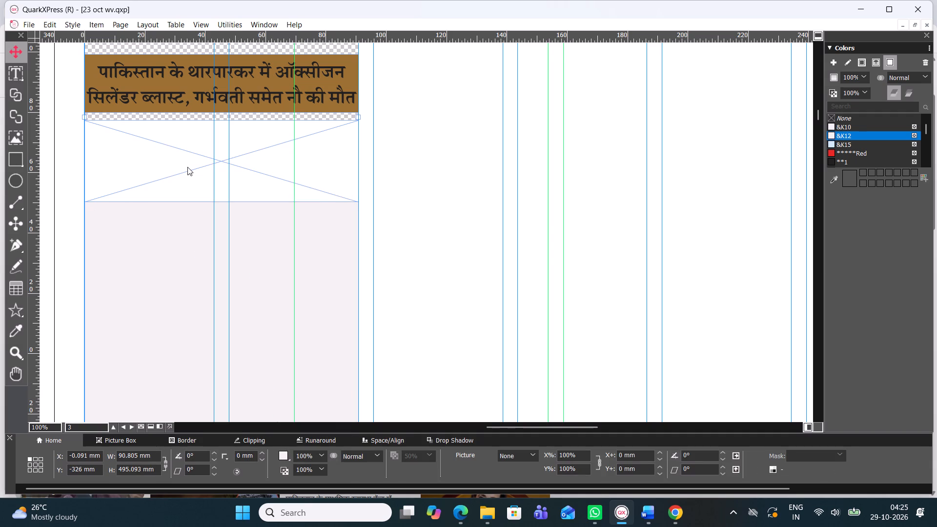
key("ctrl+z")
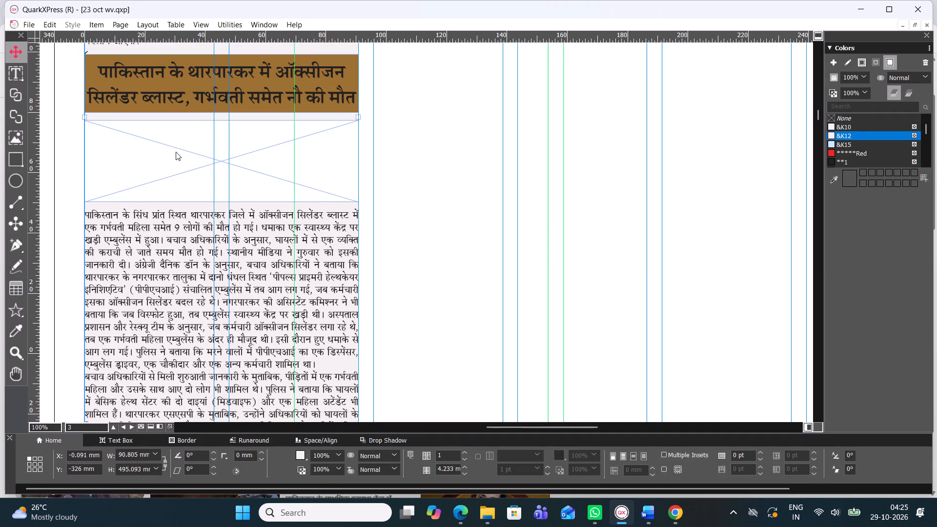
Paste the ambulance photo into the picture box under the थारपारकर headline, scale it to fill the box and fit the box to the picture.
left_click(176, 152)
right_click(176, 152)
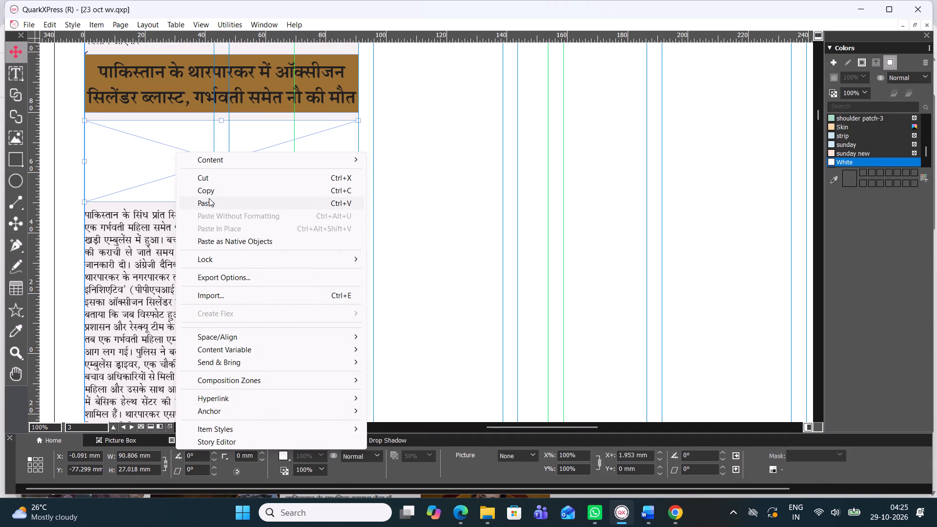
left_click(209, 198)
right_click(204, 181)
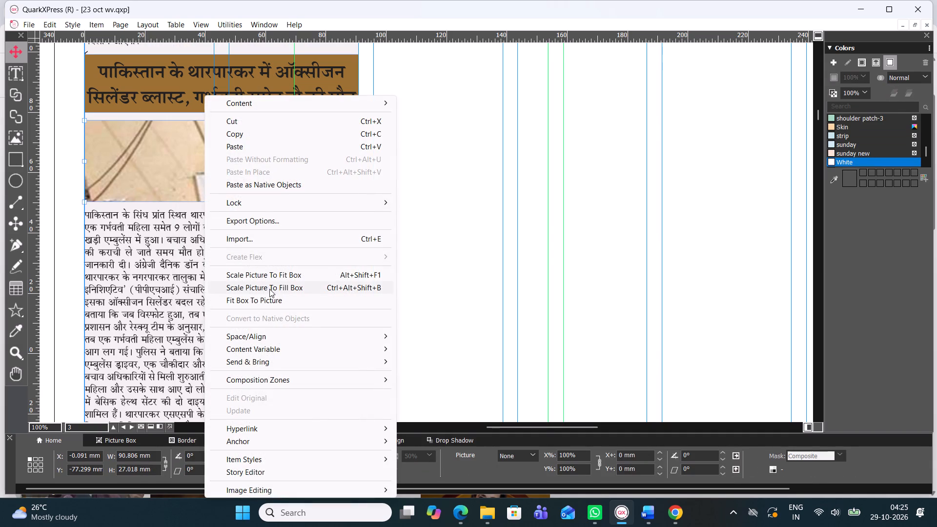
left_click(269, 289)
right_click(218, 162)
left_click(286, 301)
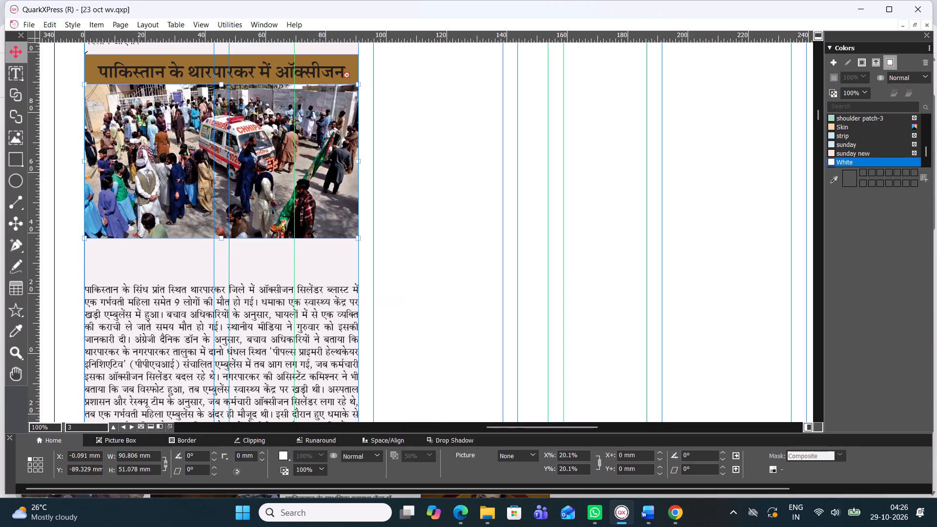
Crop the ambulance photo from below and above to about 30 mm high, with its top edge meeting the bottom of the two-line headline.
left_click_drag(220, 239, 221, 217)
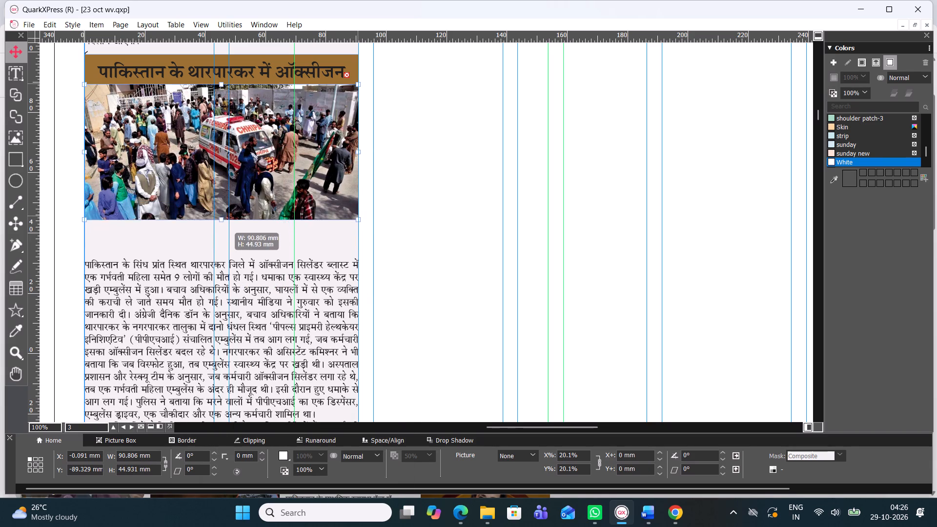
left_click_drag(221, 217, 220, 205)
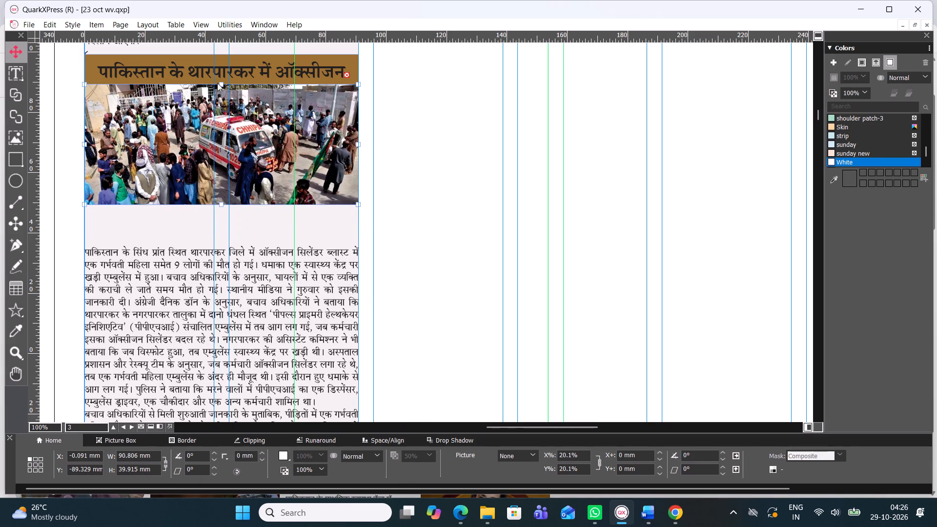
left_click_drag(220, 83, 218, 94)
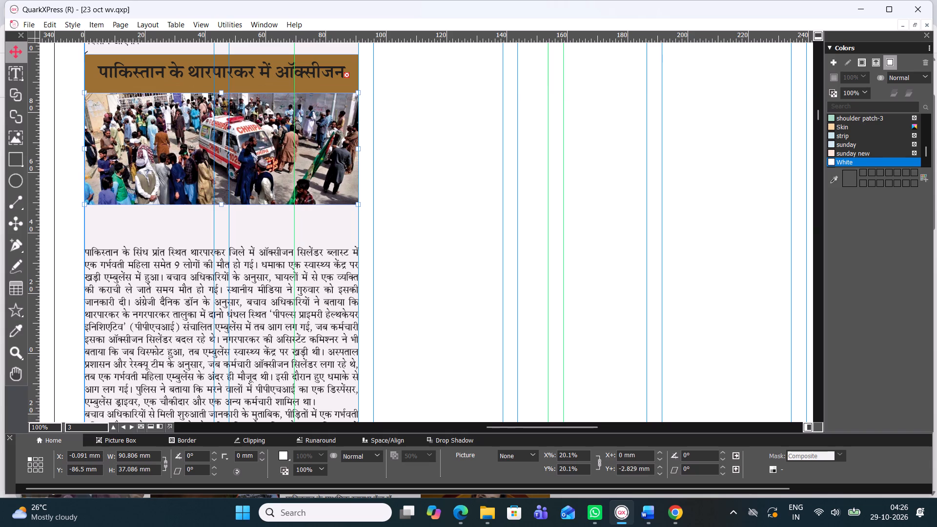
left_click_drag(217, 91, 214, 103)
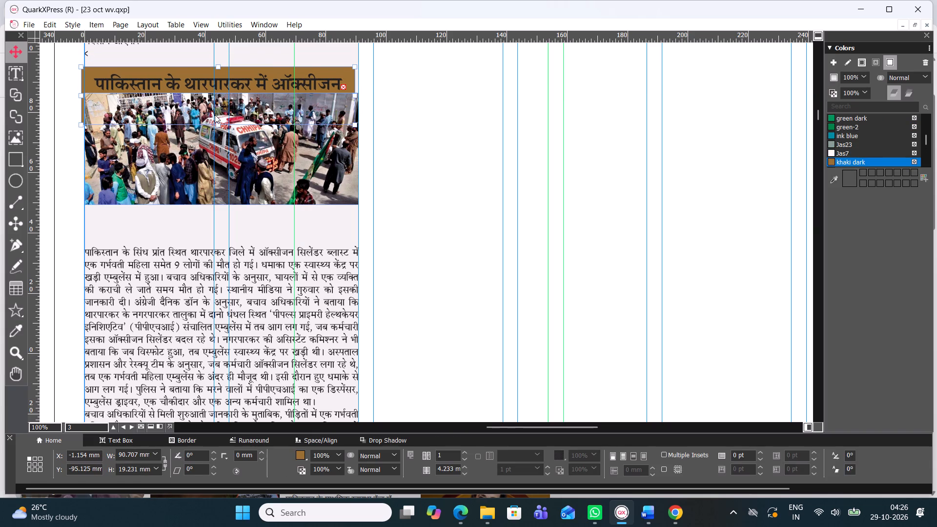
key("ctrl+z")
left_click(224, 106)
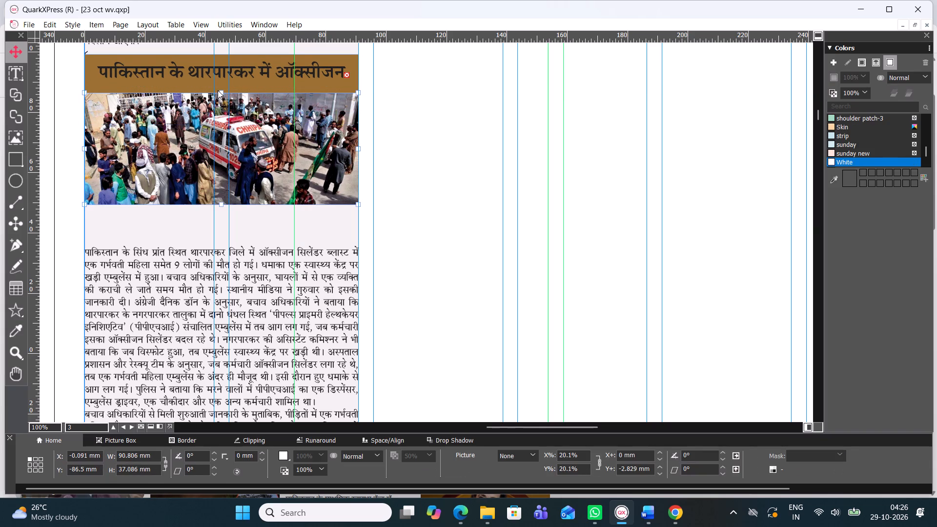
left_click_drag(224, 94, 218, 123)
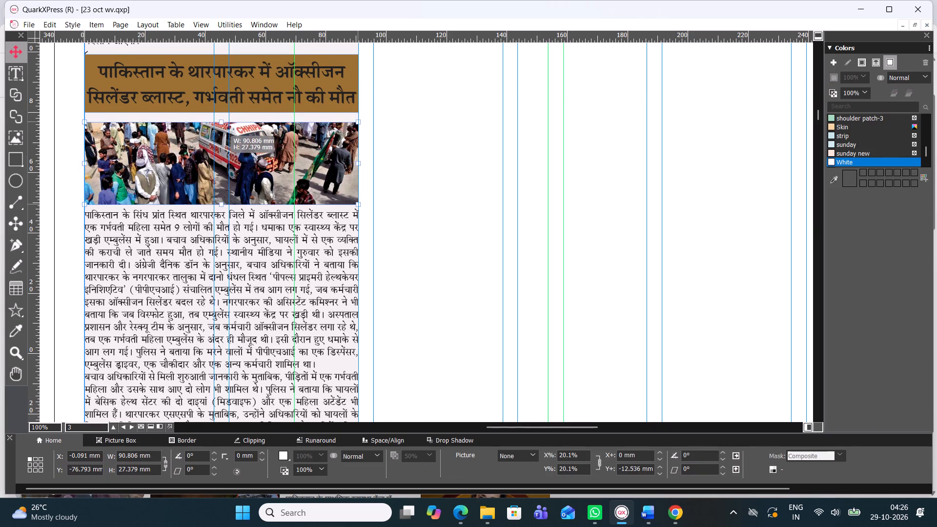
left_click_drag(218, 123, 221, 115)
Nudge the cropped ambulance photo down slightly to leave a thin gap beneath the थारपारकर headline.
key("Down")
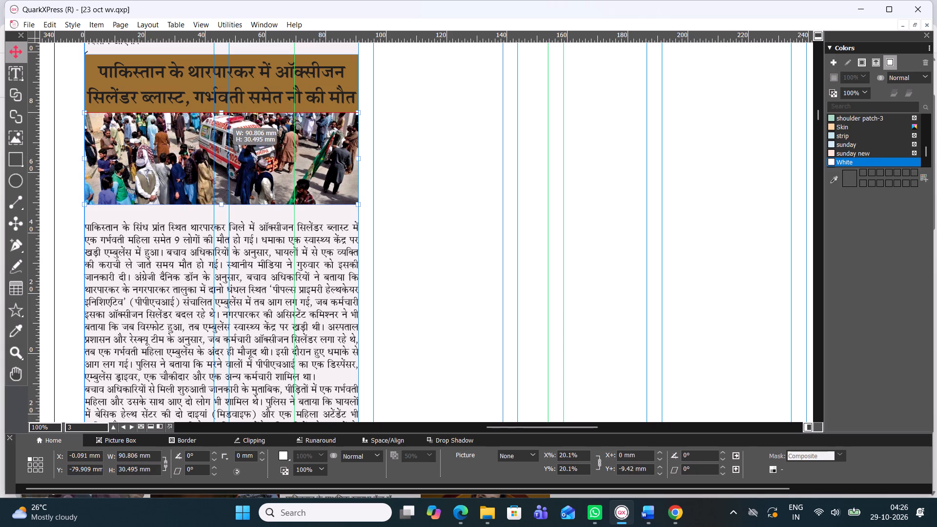
key("Down")
key("Down")
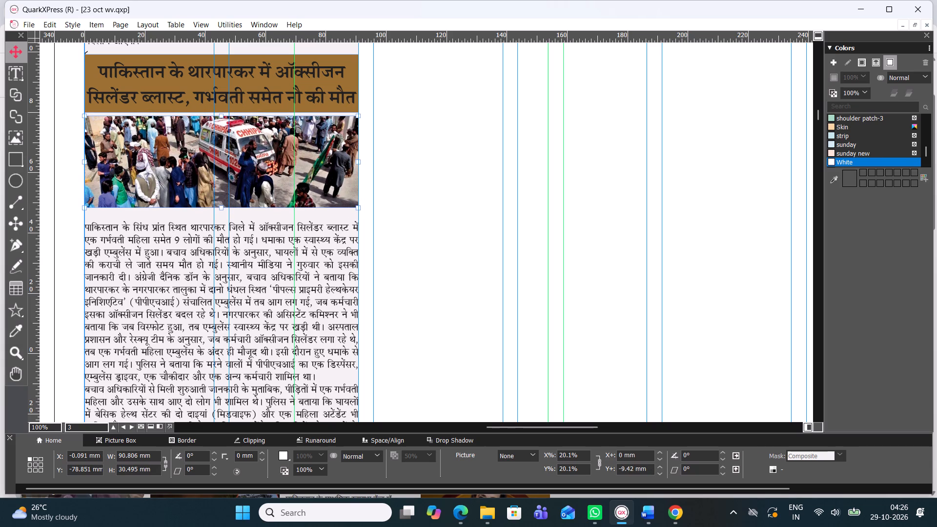
key("Down")
key("Down")
key("Up")
key("Up")
key("Up")
key("Up")
key("Up")
key("Down")
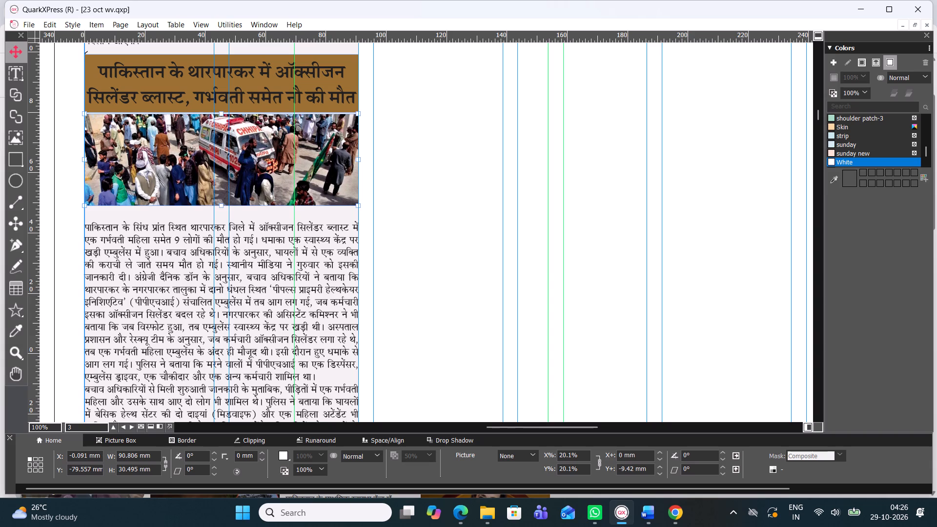
key("Down")
left_click(61, 112)
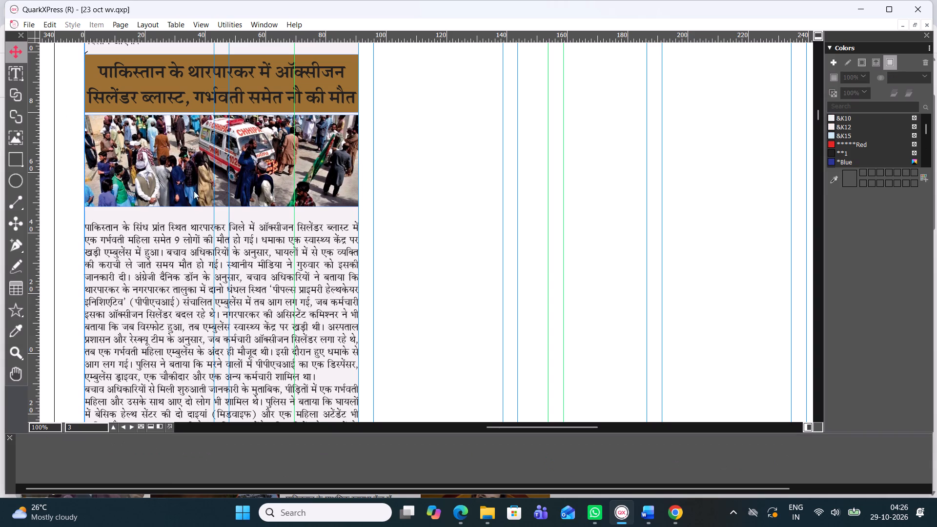
Remove the empty line between the ambulance photo and the first line of the थारपारकर story.
left_click(143, 211)
double_click(139, 213)
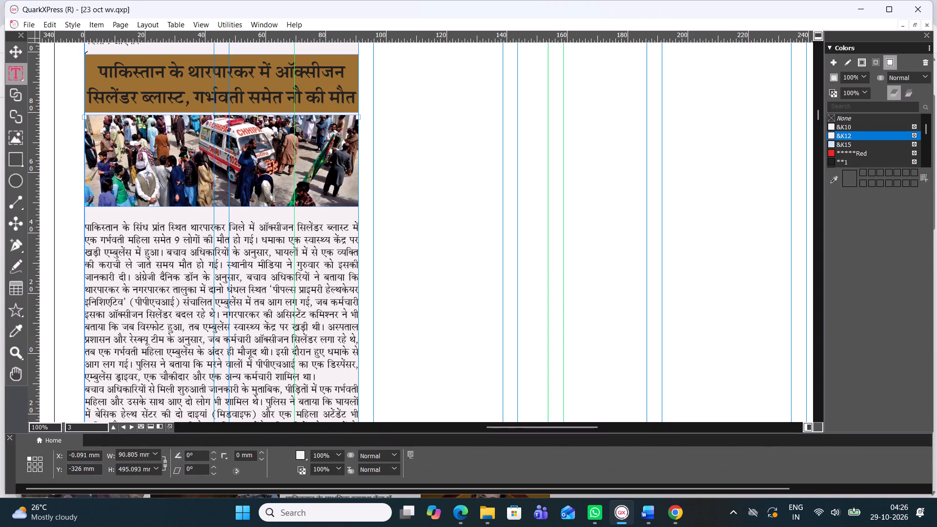
left_click(139, 213)
key("BackSpace")
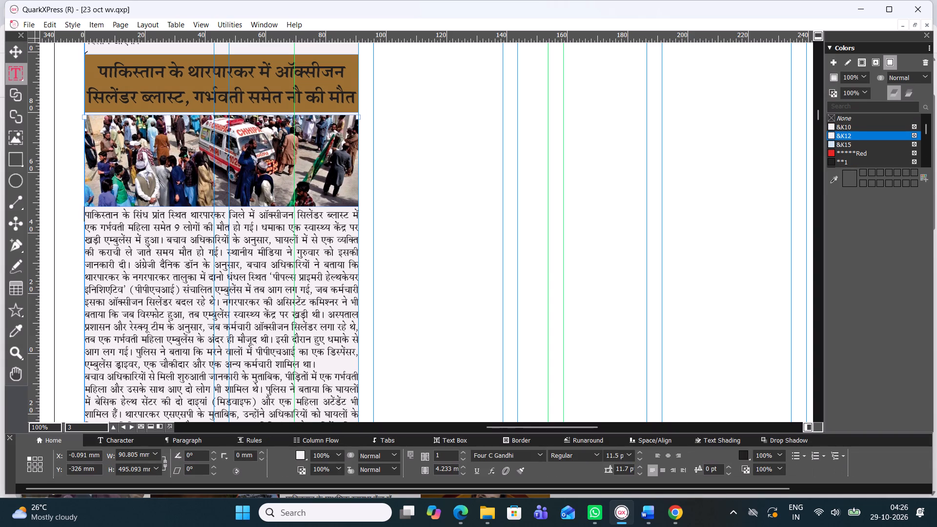
Pull the story box's bottom edge up to just below the last line, इस्तेमाल किया है, clear of the horizontal rule.
scroll(161, 243, "down", 3)
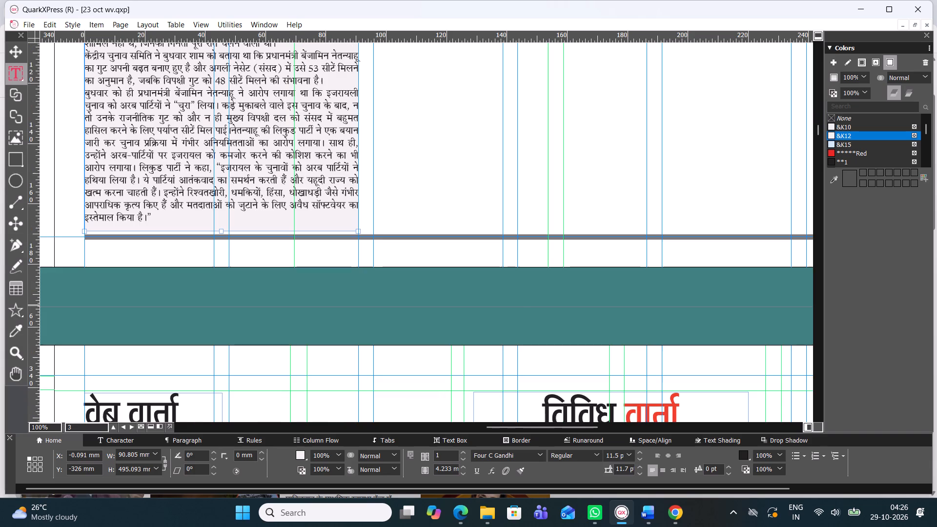
left_click(18, 51)
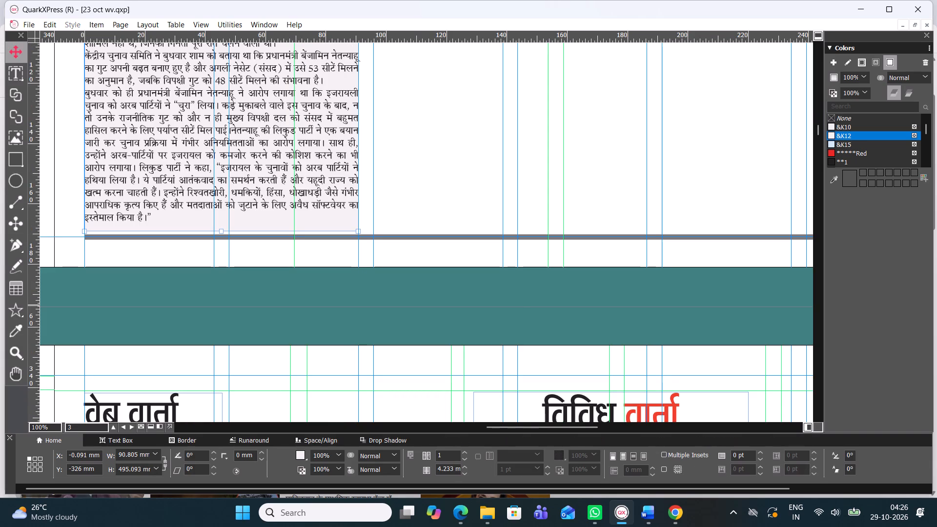
left_click_drag(221, 233, 219, 226)
left_click(224, 270)
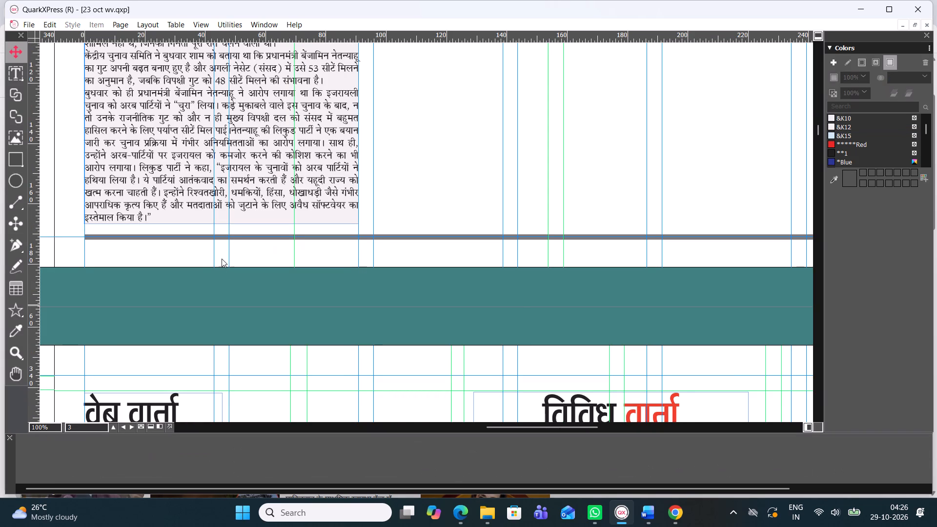
Examine the end of the story column above the rule and the area around the थारपारकर headline up close.
scroll(222, 259, "down", 1, "ctrl")
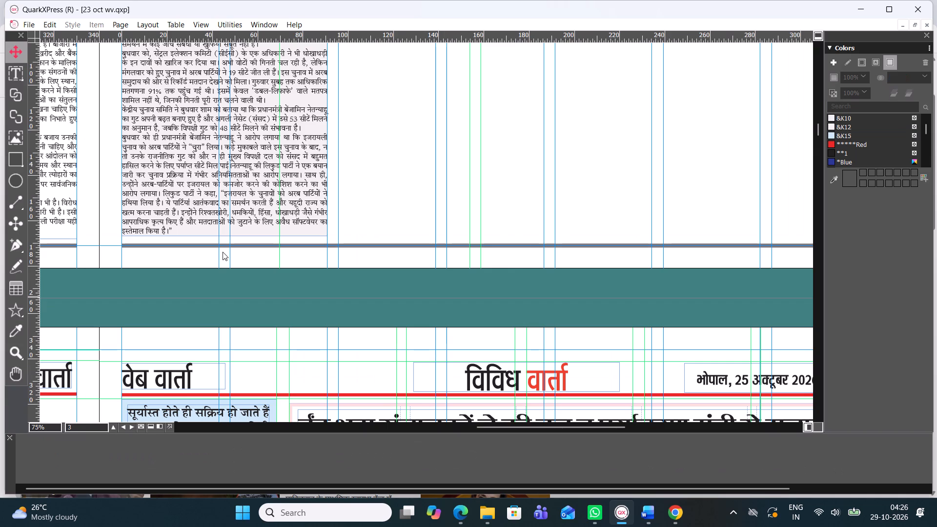
scroll(223, 252, "down", 1, "ctrl")
scroll(223, 252, "up", 1, "ctrl")
scroll(223, 252, "down", 1, "ctrl")
scroll(223, 252, "up", 4, "ctrl")
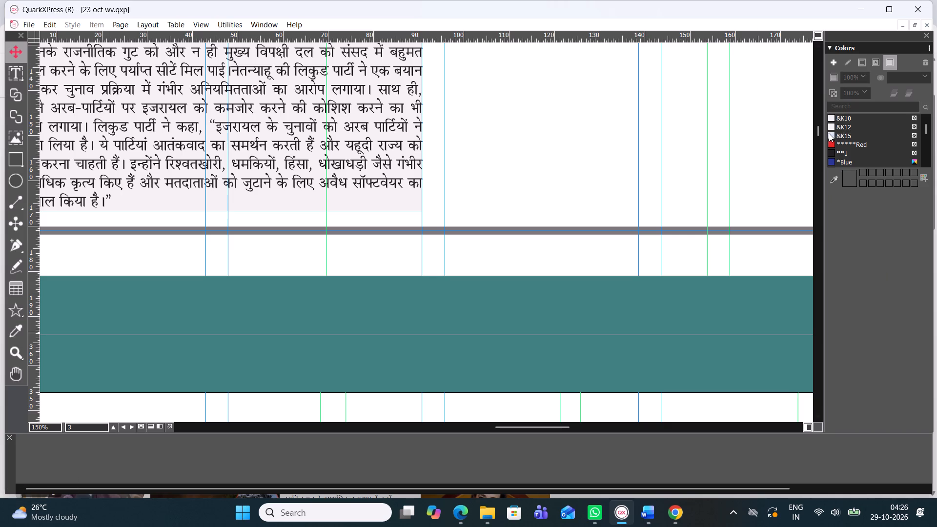
left_click_drag(819, 127, 811, 104)
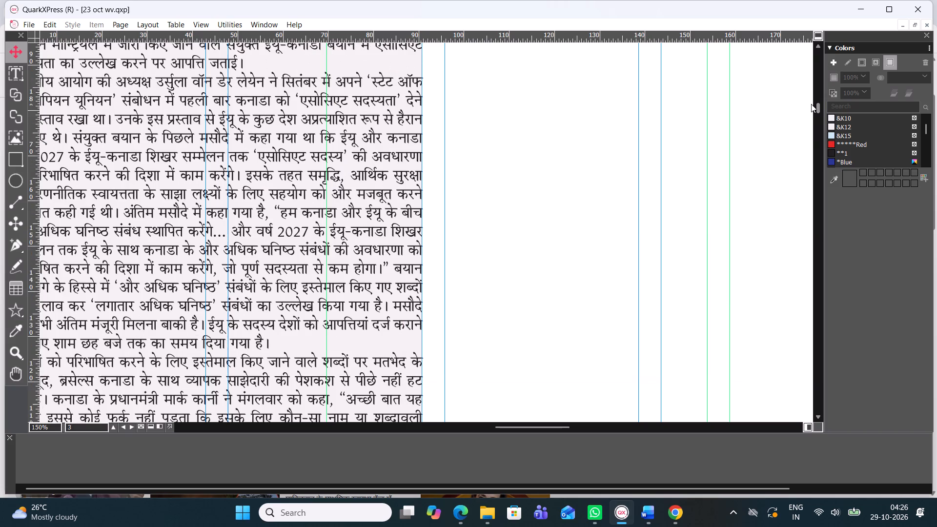
left_click_drag(811, 104, 809, 107)
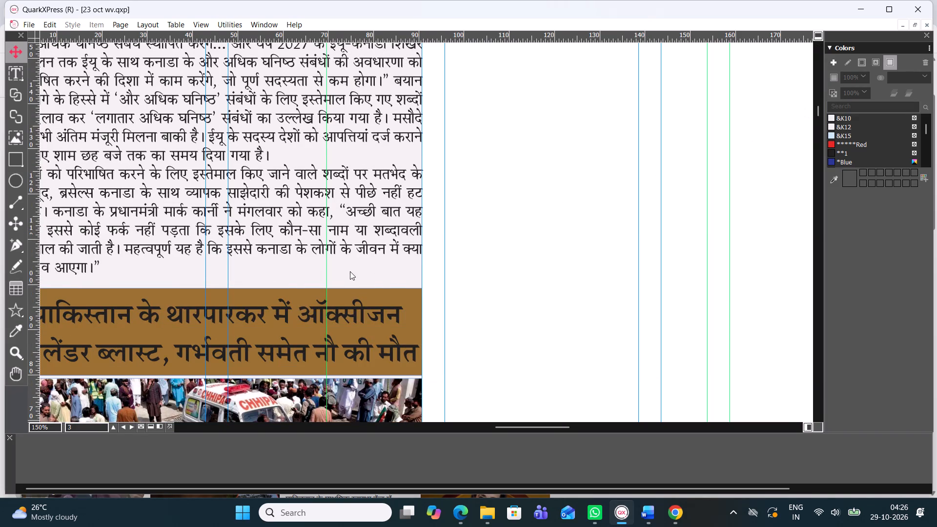
scroll(330, 295, "up", 1, "ctrl")
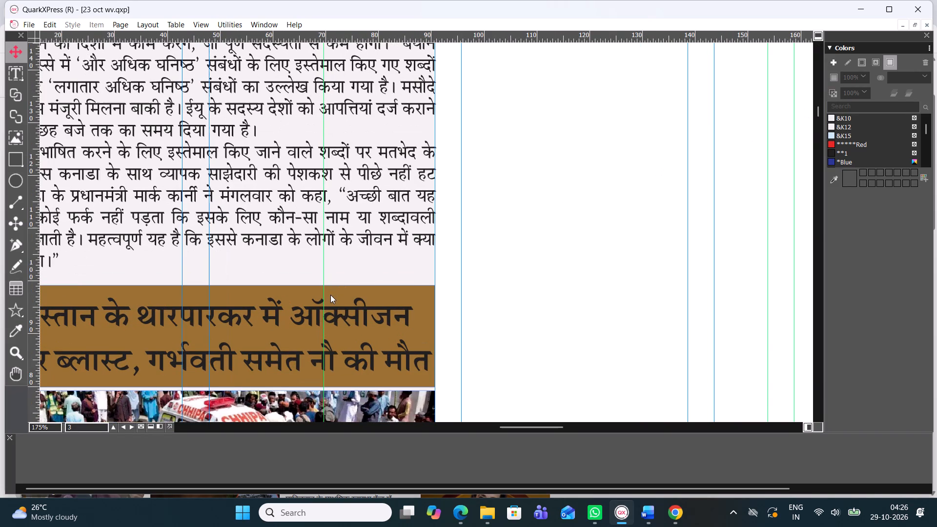
Nudge the थारपारकर headline box up about 1.4 mm, closer to the last line of the Canada story.
scroll(330, 295, "down", 2, "ctrl")
left_click(326, 316)
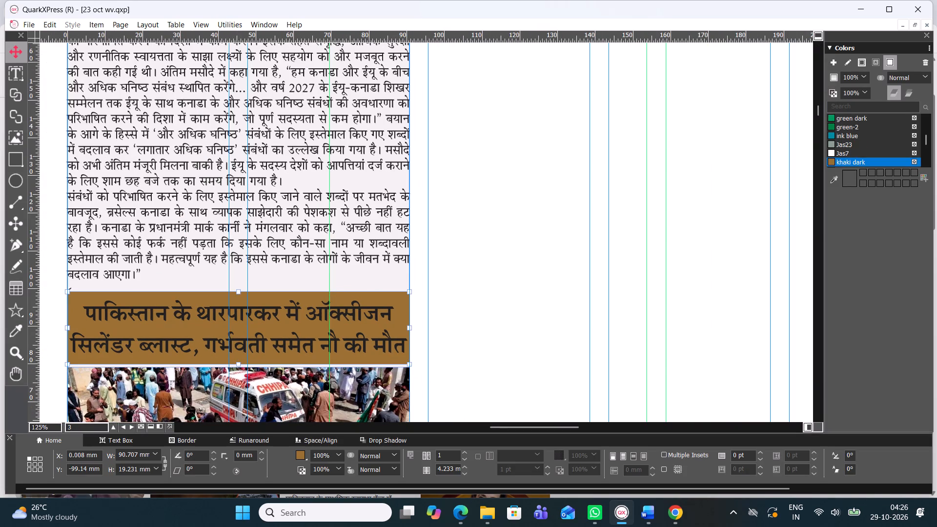
key("Up")
key("Up")
key("Up")
key("Up")
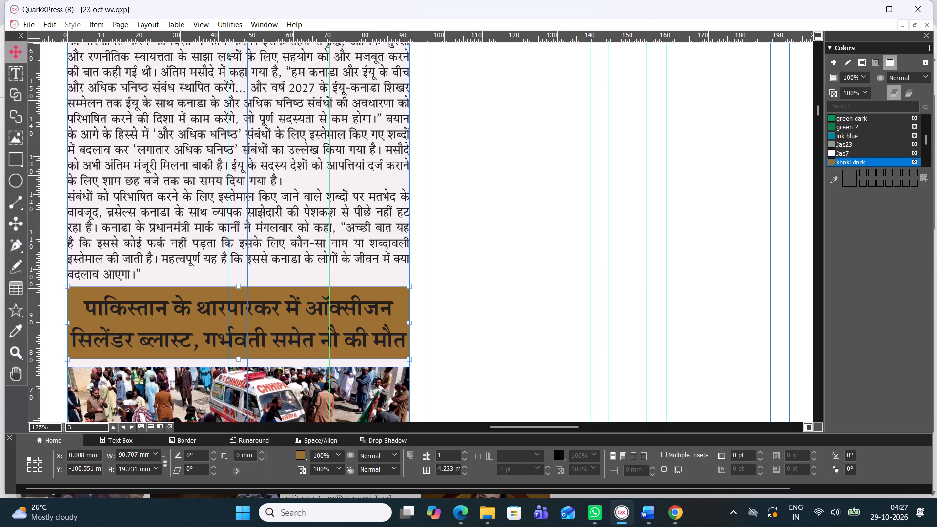
left_click(467, 323)
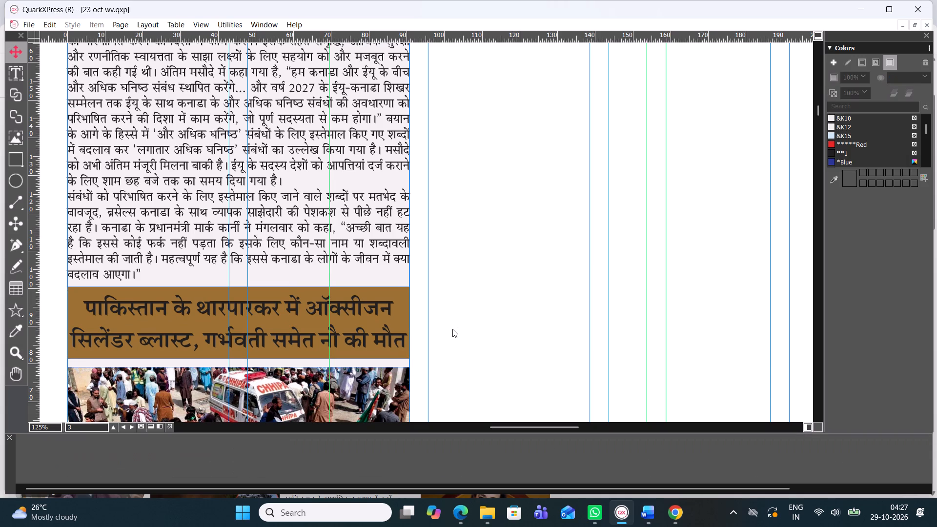
Set the background colour of the थारपारकर headline box to None.
left_click(377, 327)
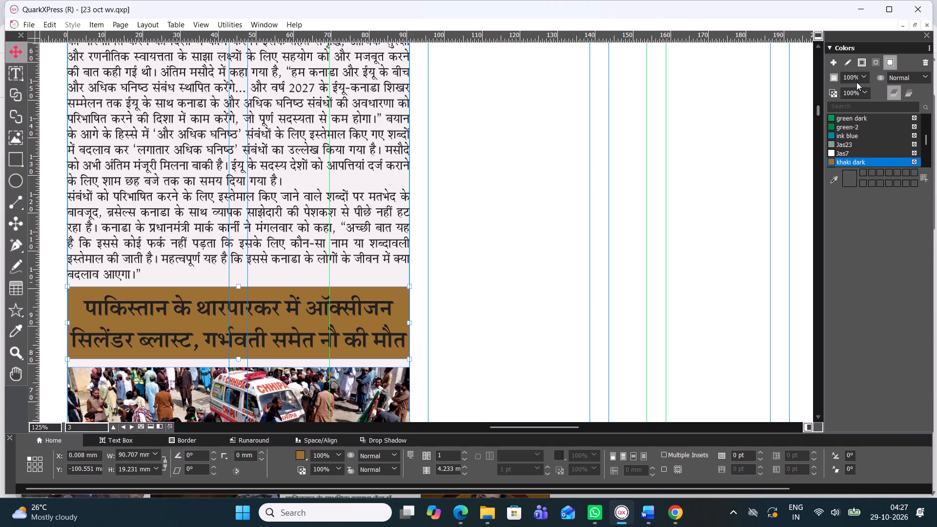
scroll(848, 125, "up", 4)
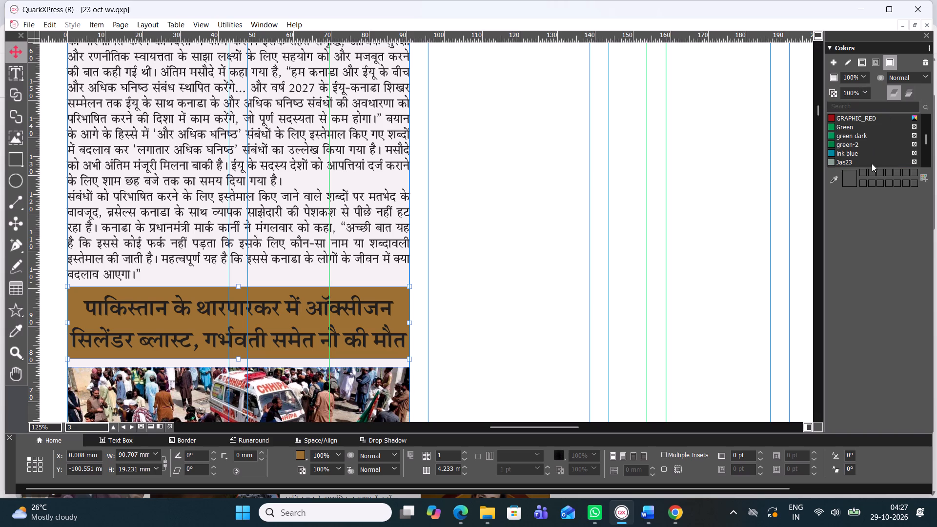
scroll(873, 164, "up", 5)
scroll(878, 156, "down", 1)
scroll(879, 141, "up", 3)
scroll(879, 141, "down", 1)
scroll(879, 141, "up", 2)
scroll(879, 137, "down", 1)
scroll(879, 137, "up", 5)
scroll(878, 130, "down", 1)
scroll(878, 125, "up", 5)
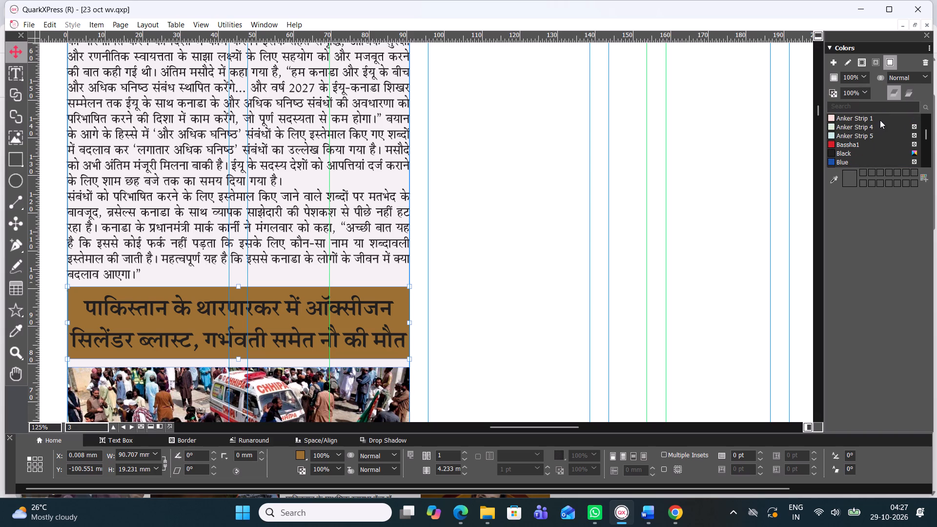
scroll(880, 120, "up", 9)
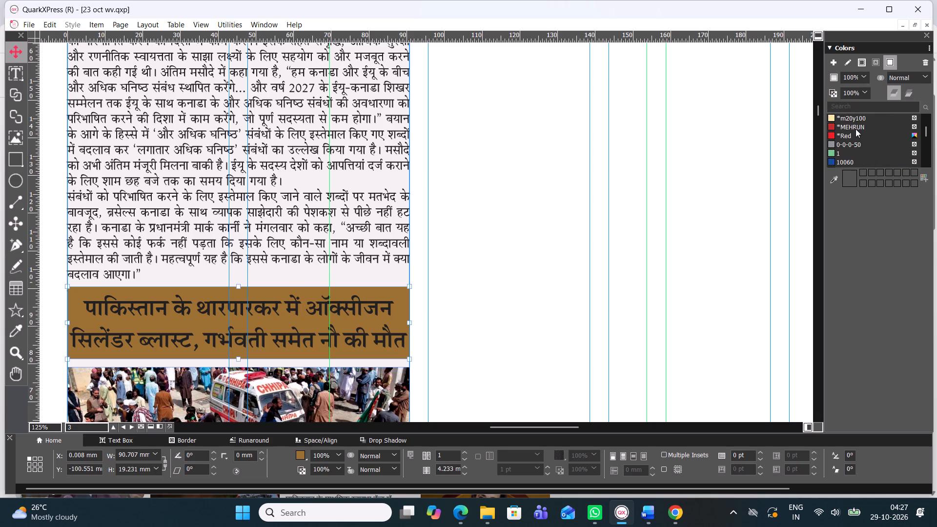
scroll(856, 129, "up", 11)
left_click(856, 121)
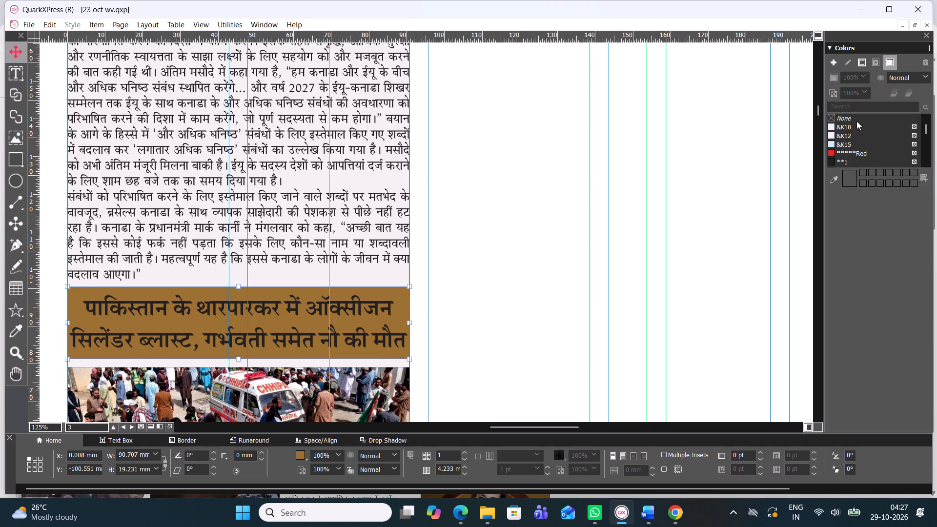
left_click(719, 188)
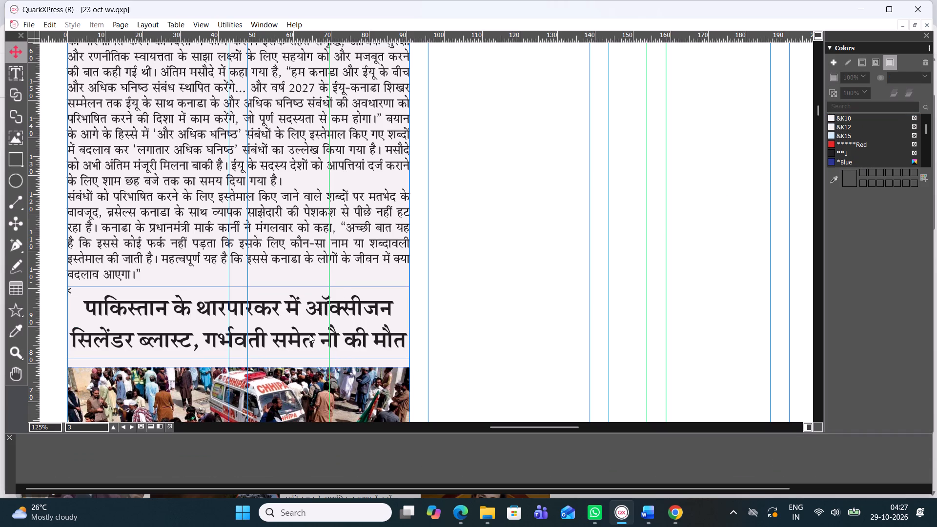
Clear the थारपारकर headline text from its box to get at the stray < character beside it.
left_click(73, 293)
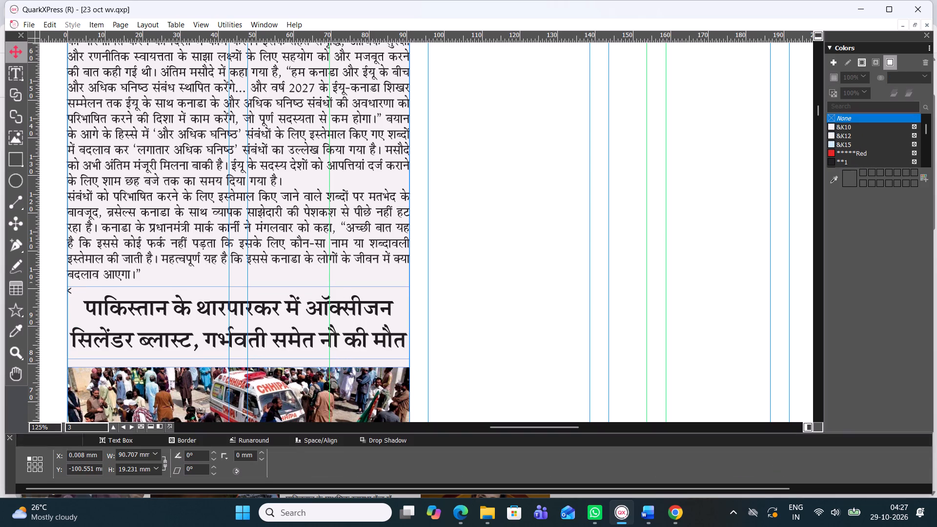
left_click(73, 293)
left_click(73, 293)
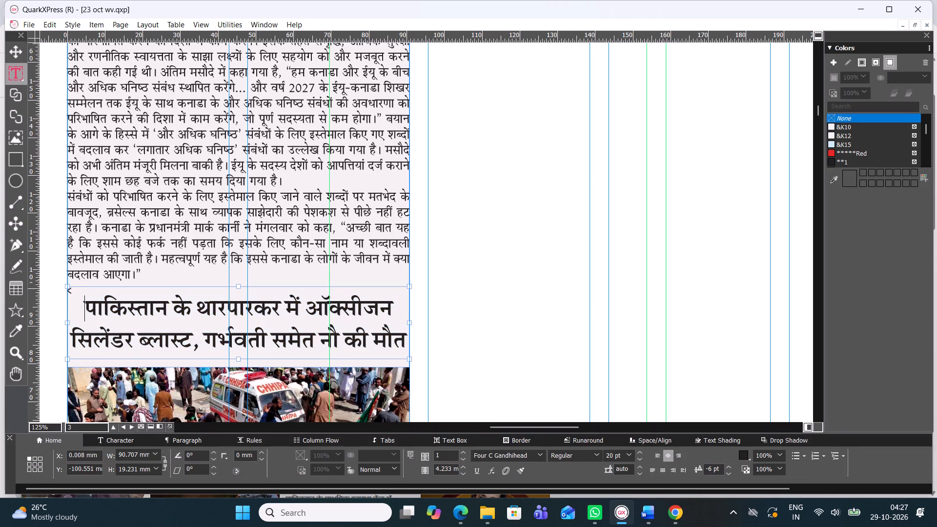
key("BackSpace")
key("BackSpace")
key("BackSpace")
key("BackSpace")
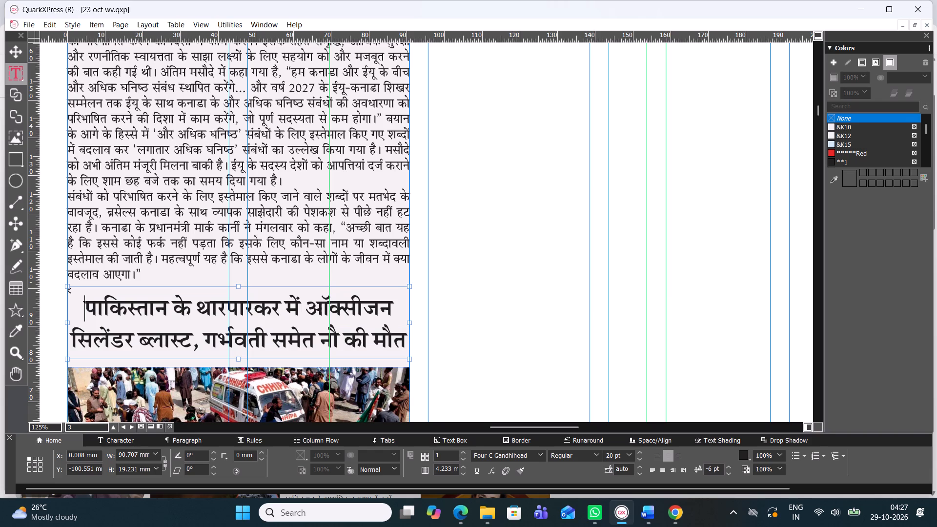
left_click(73, 293)
left_click_drag(74, 292, 48, 291)
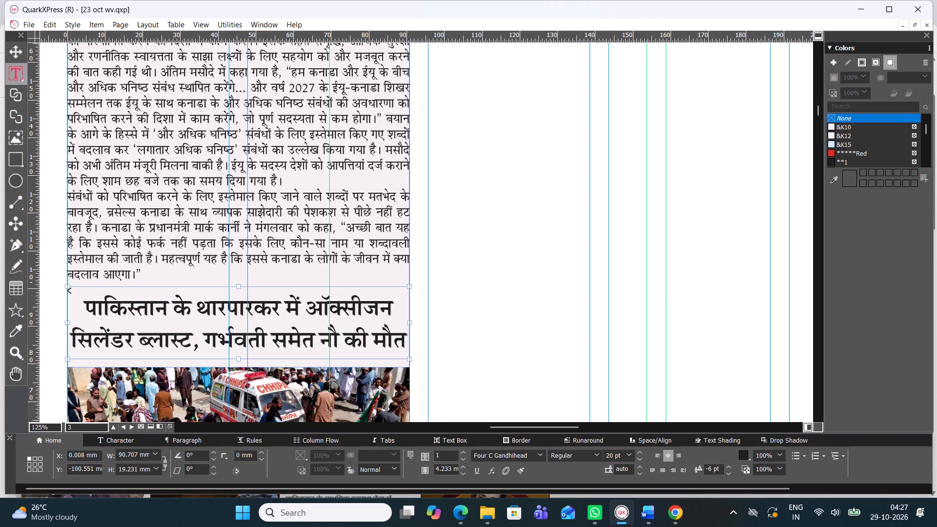
left_click_drag(74, 292, 63, 290)
double_click(72, 290)
left_click_drag(72, 290, 54, 288)
left_click(67, 290)
left_click(67, 290)
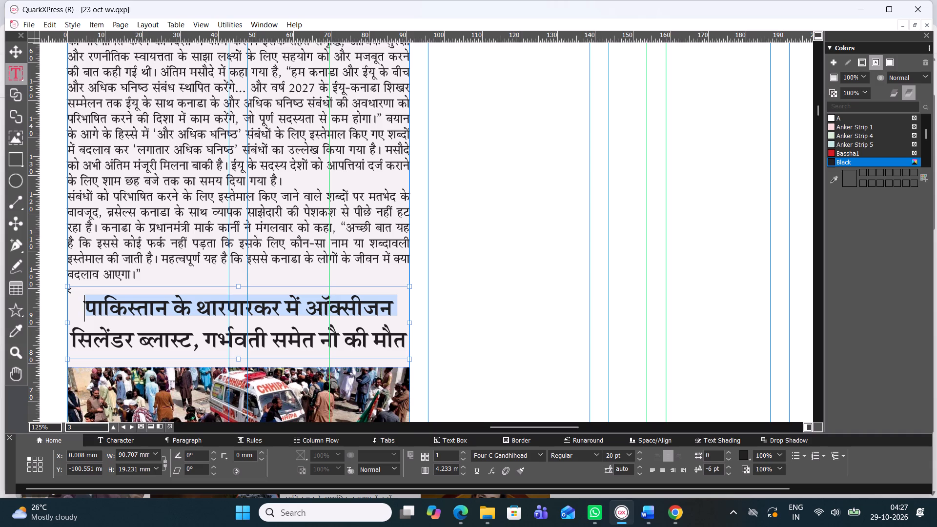
left_click(72, 298)
left_click_drag(72, 291, 64, 287)
triple_click(72, 290)
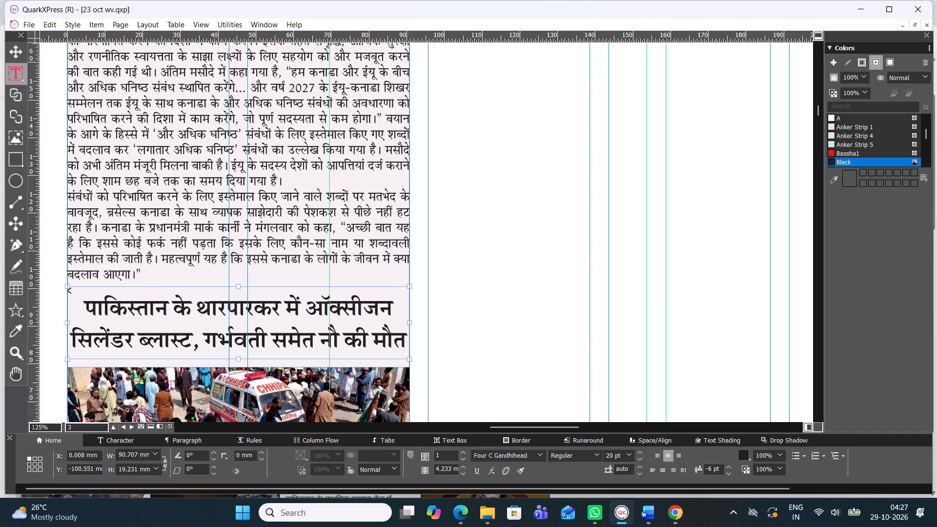
triple_click(72, 290)
left_click(72, 290)
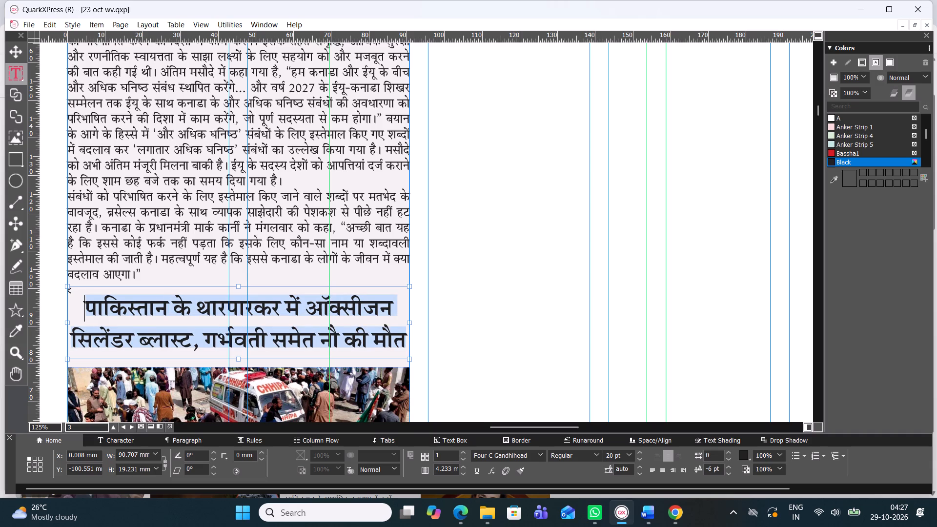
key("BackSpace")
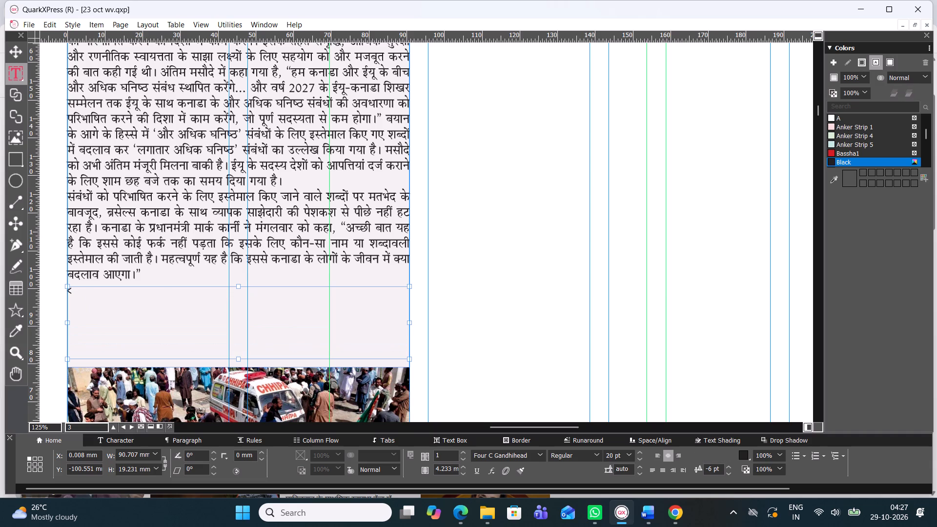
Delete the stray < character on the line below बदलाव आएगा in the story box.
left_click(80, 289)
left_click_drag(80, 289, 57, 288)
left_click(81, 285)
double_click(76, 290)
left_click(76, 290)
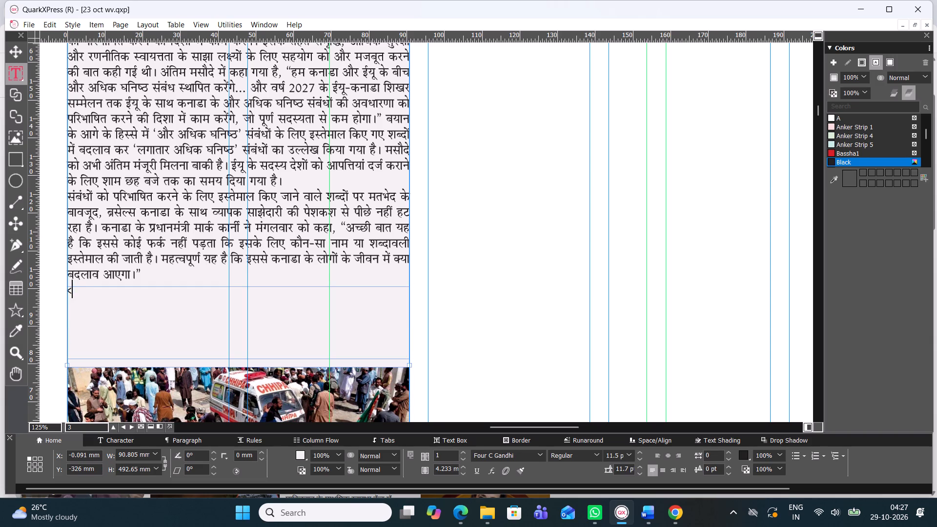
key("BackSpace")
left_click(108, 320)
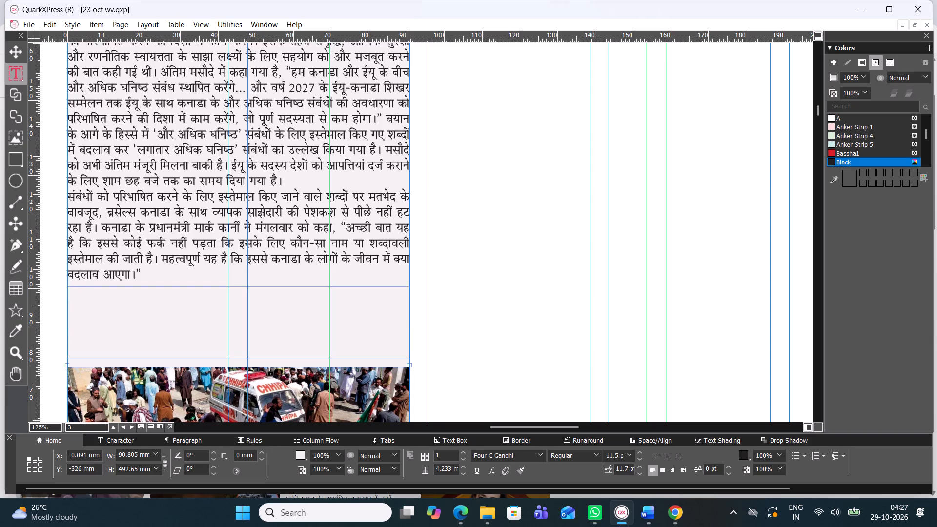
Switch to the 29 Oct International document in Word and look through the stories before इंटरनेशनल 02 for the थारपारकर headline.
left_click(652, 524)
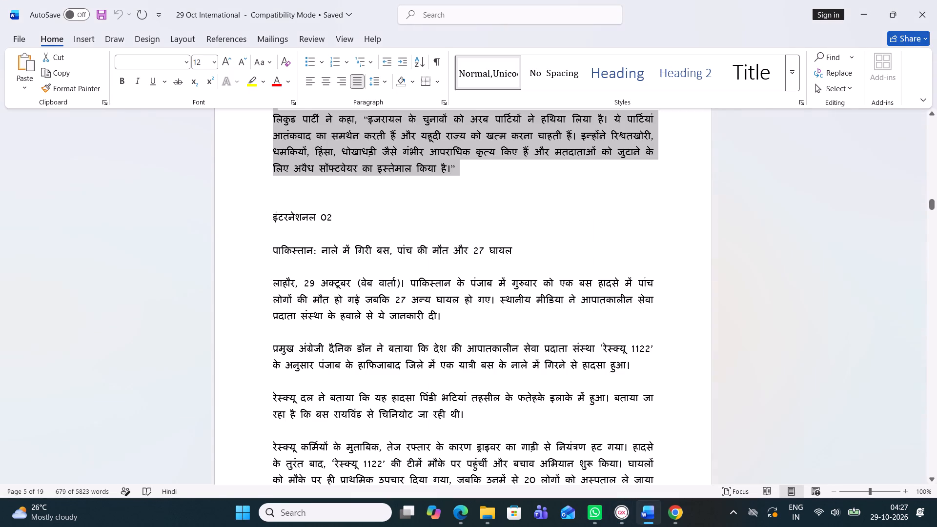
scroll(459, 354, "up", 1)
scroll(459, 354, "down", 1)
scroll(459, 354, "up", 1)
scroll(442, 332, "down", 1)
scroll(442, 330, "up", 3)
scroll(442, 330, "down", 1)
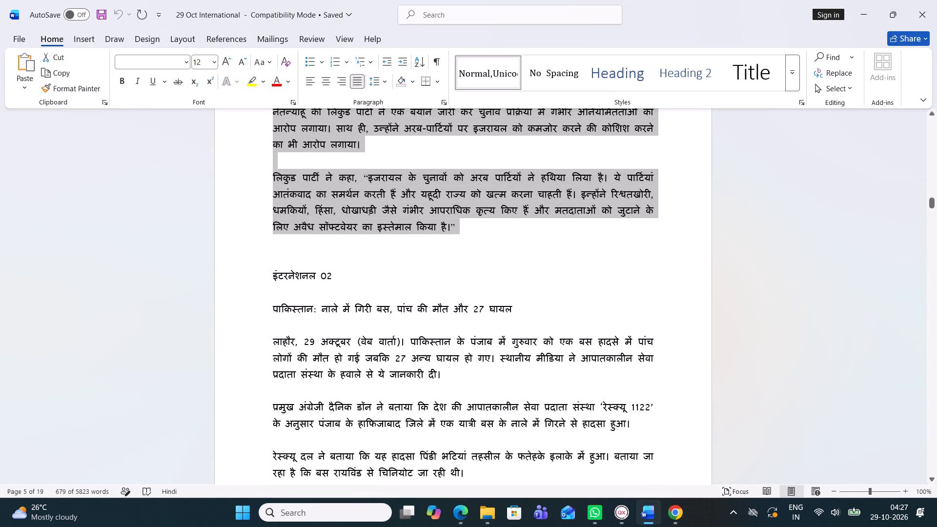
left_click_drag(270, 306, 518, 297)
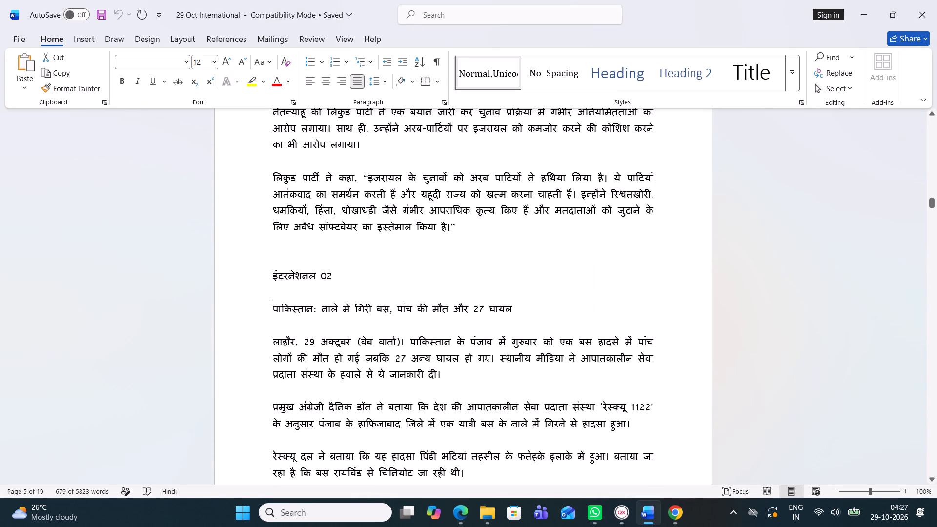
left_click_drag(518, 297, 518, 298)
scroll(431, 278, "up", 1)
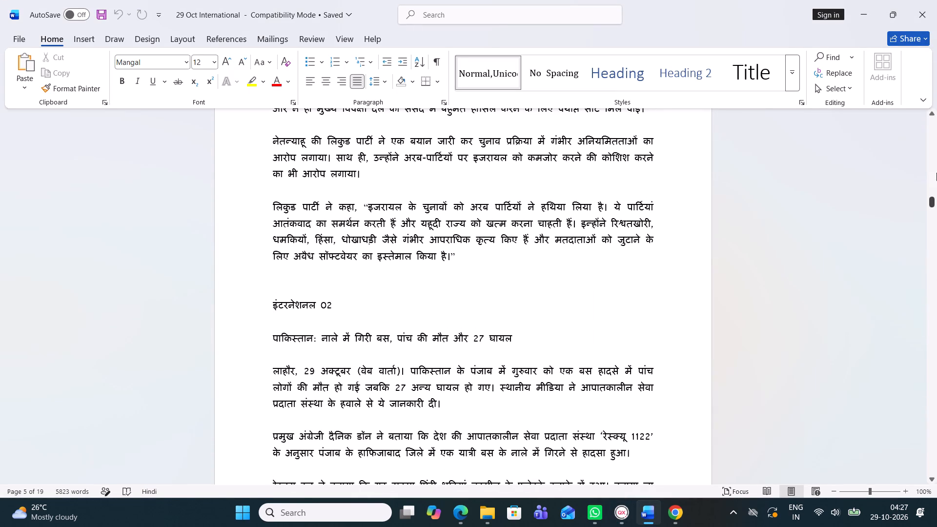
left_click_drag(929, 202, 921, 185)
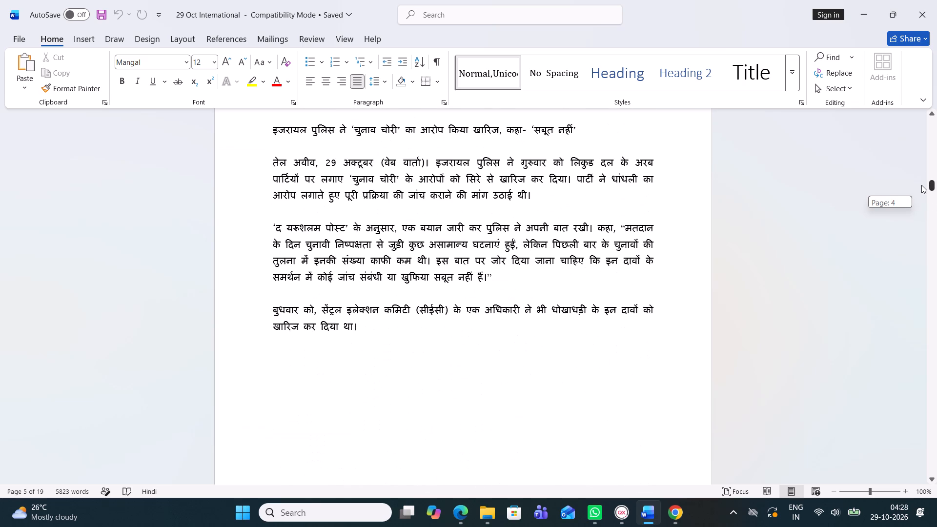
left_click_drag(921, 185, 921, 187)
scroll(428, 303, "up", 7)
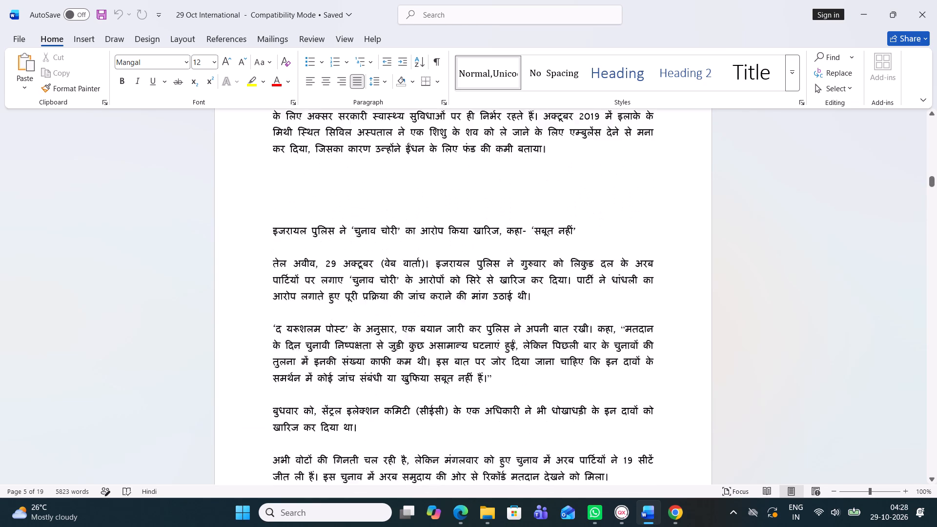
scroll(417, 282, "down", 1)
scroll(417, 282, "up", 1)
scroll(413, 282, "down", 8)
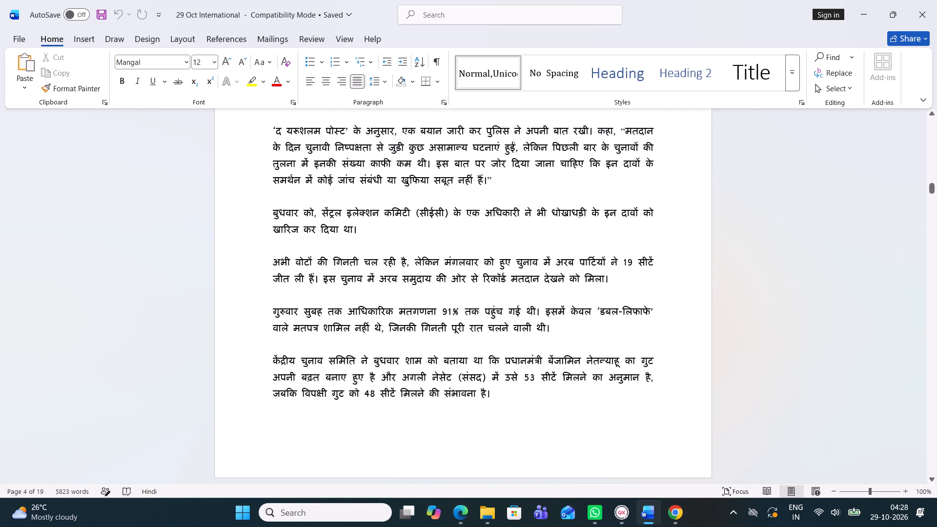
scroll(412, 282, "down", 1)
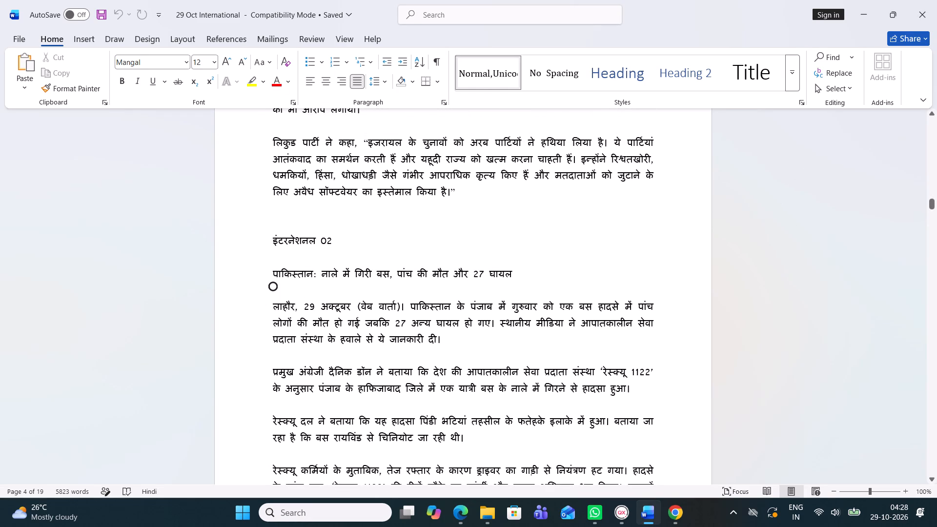
scroll(460, 259, "down", 1)
scroll(461, 259, "up", 4)
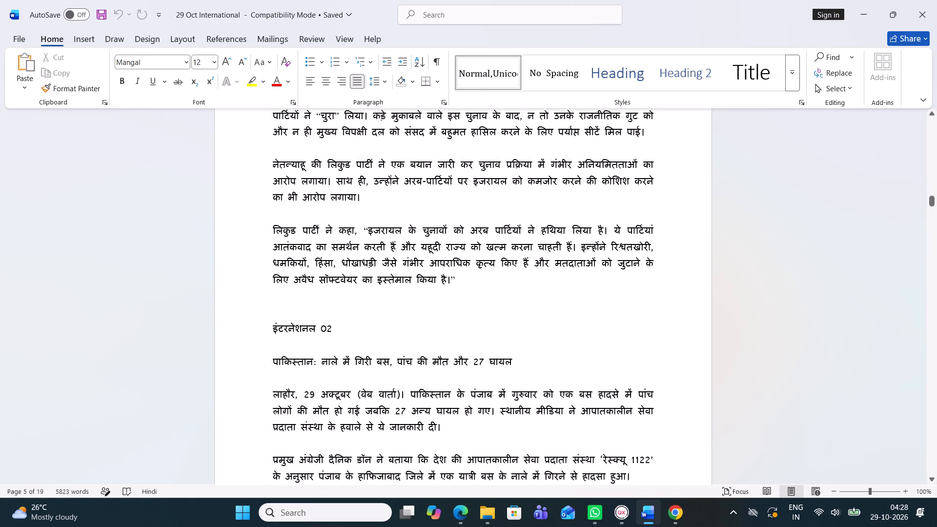
Return to QuarkXPress and review the page 3 story column around the emptied headline box and ambulance photo.
left_click(625, 518)
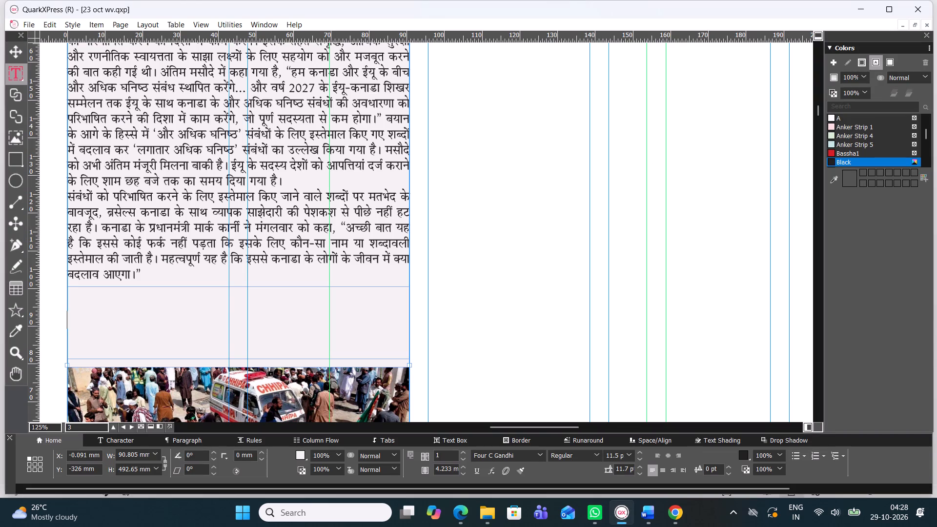
scroll(381, 329, "up", 5)
scroll(381, 326, "down", 1)
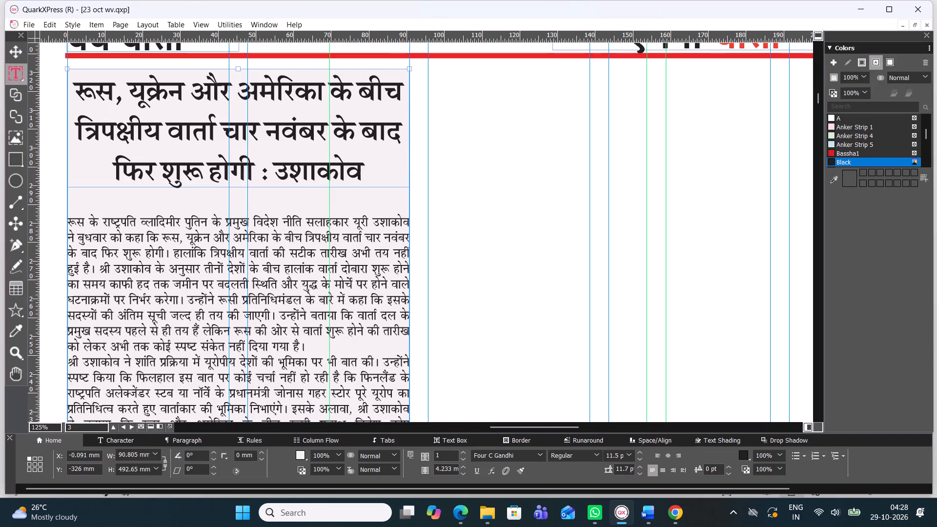
scroll(381, 325, "down", 6)
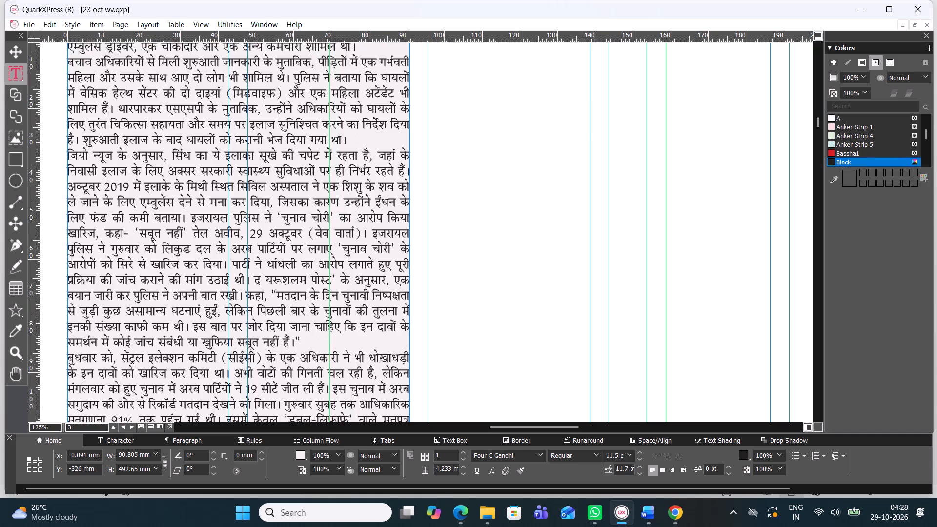
scroll(381, 325, "down", 1)
scroll(381, 325, "up", 3)
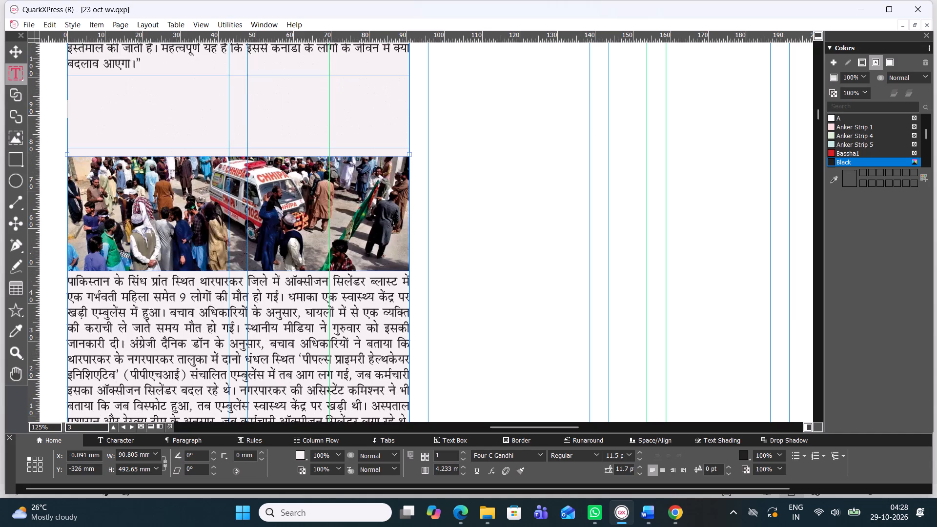
Look back through the 29 Oct International document in Word to its opening रूस, यूक्रेन और अमेरिका story, and return to QuarkXPress.
left_click(637, 518)
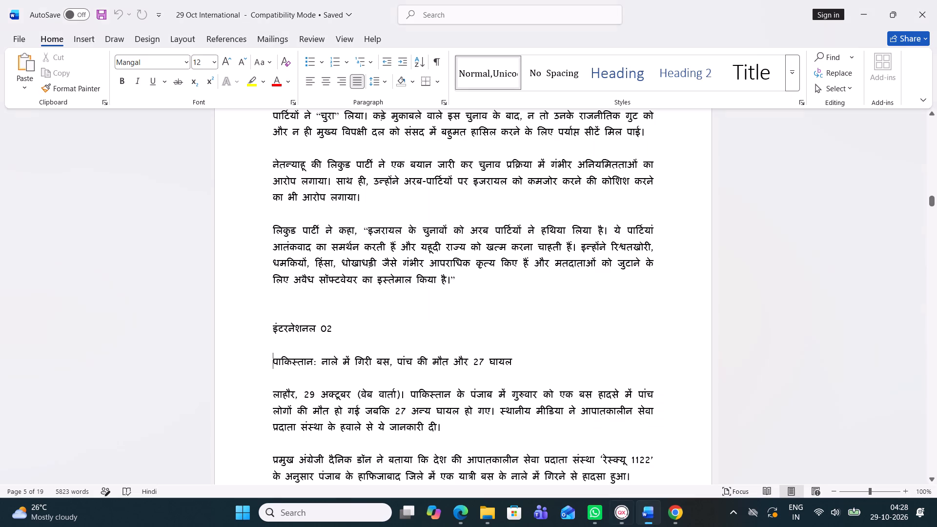
scroll(339, 401, "up", 3)
scroll(340, 400, "down", 1)
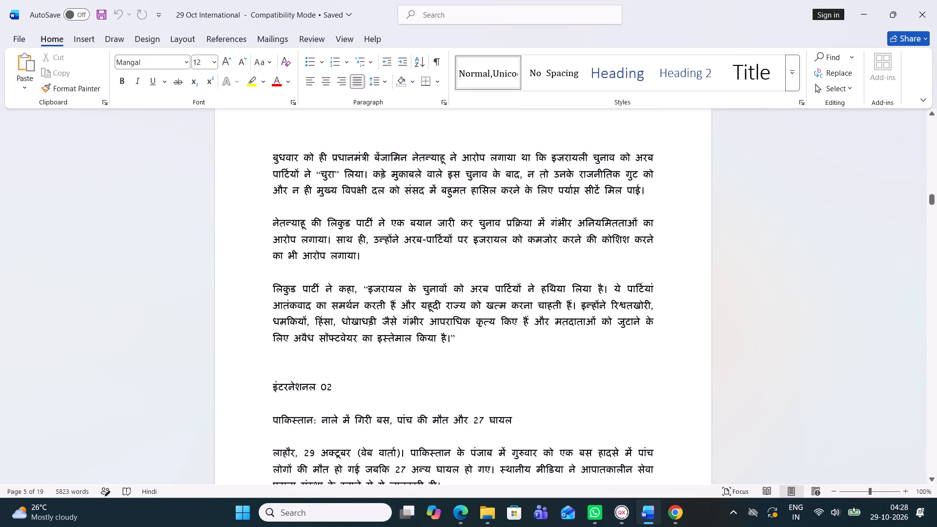
scroll(357, 396, "up", 3)
scroll(359, 392, "down", 1)
scroll(359, 392, "up", 1)
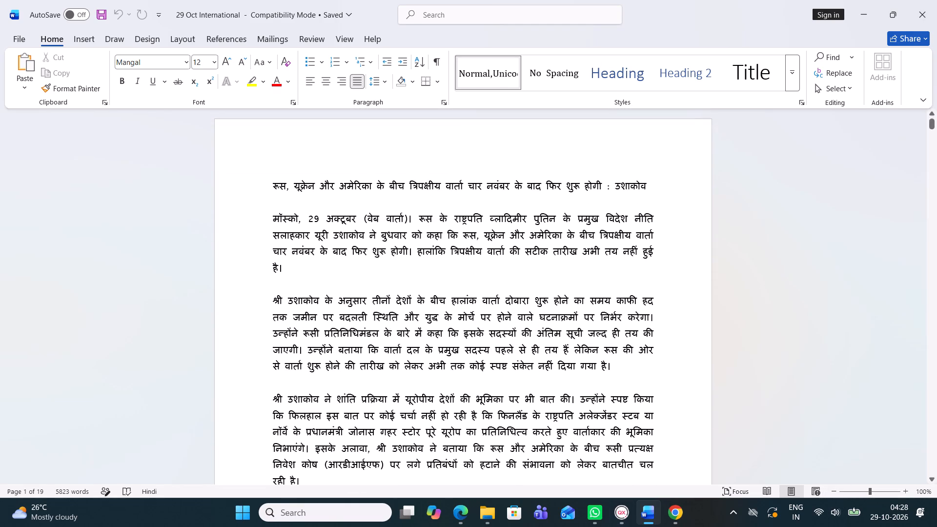
left_click(624, 520)
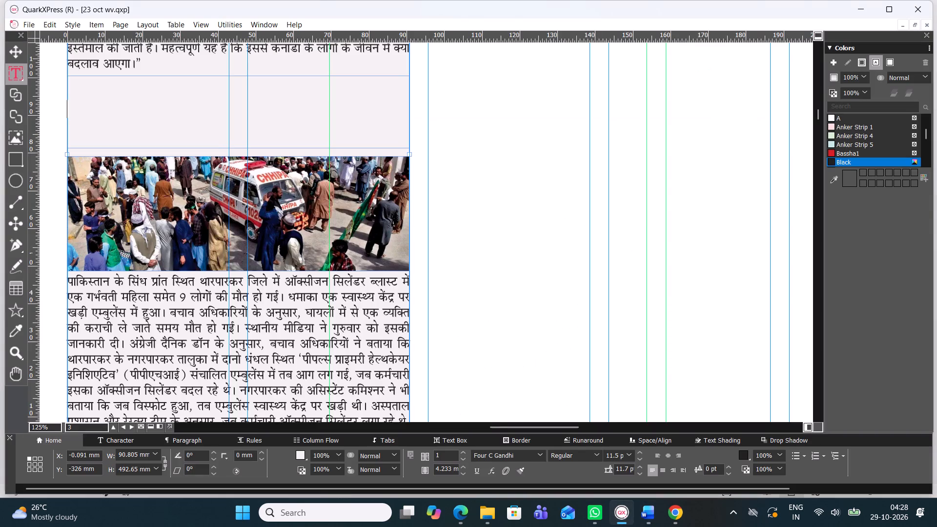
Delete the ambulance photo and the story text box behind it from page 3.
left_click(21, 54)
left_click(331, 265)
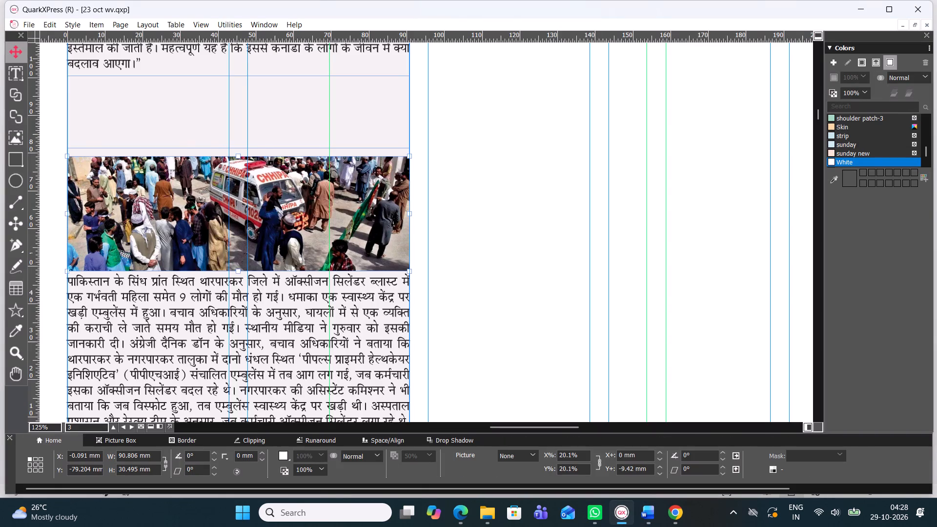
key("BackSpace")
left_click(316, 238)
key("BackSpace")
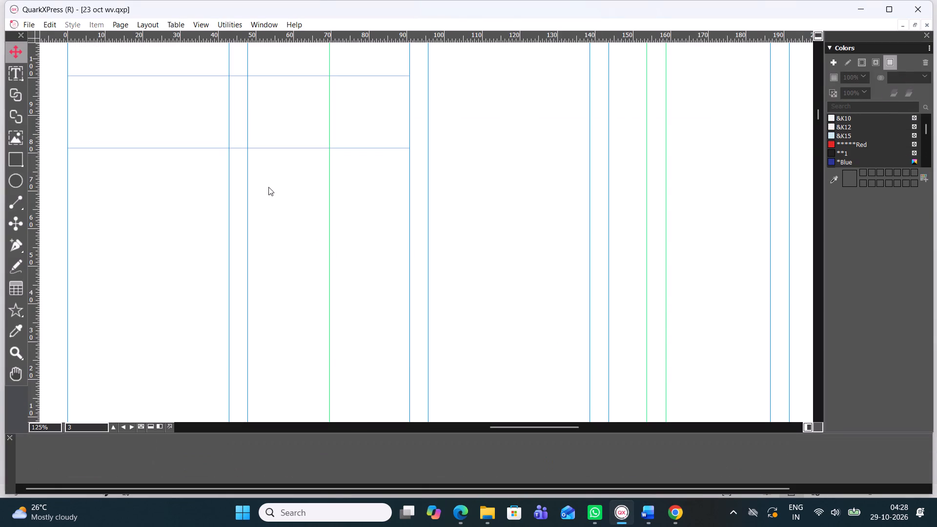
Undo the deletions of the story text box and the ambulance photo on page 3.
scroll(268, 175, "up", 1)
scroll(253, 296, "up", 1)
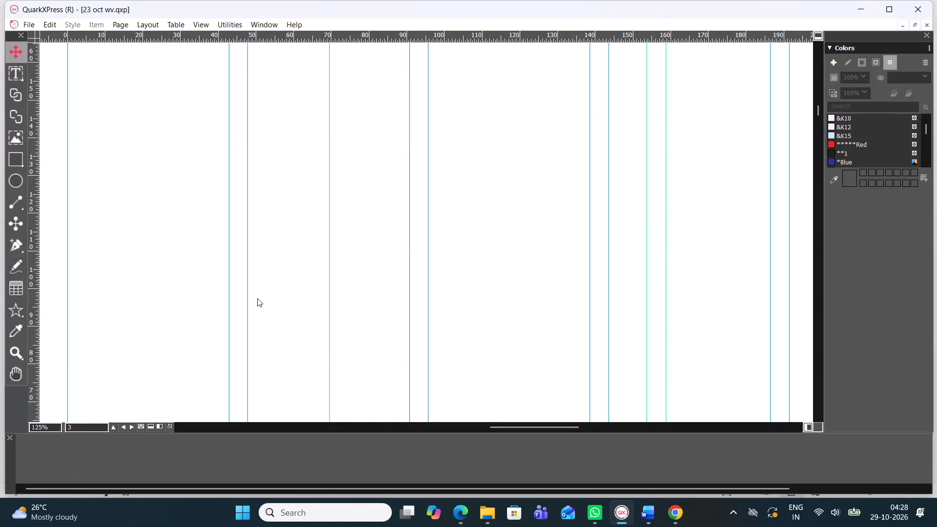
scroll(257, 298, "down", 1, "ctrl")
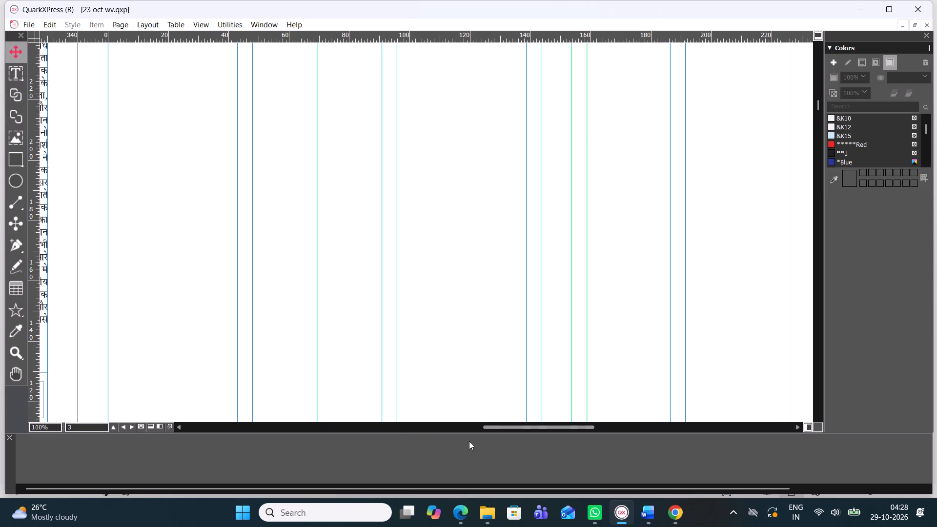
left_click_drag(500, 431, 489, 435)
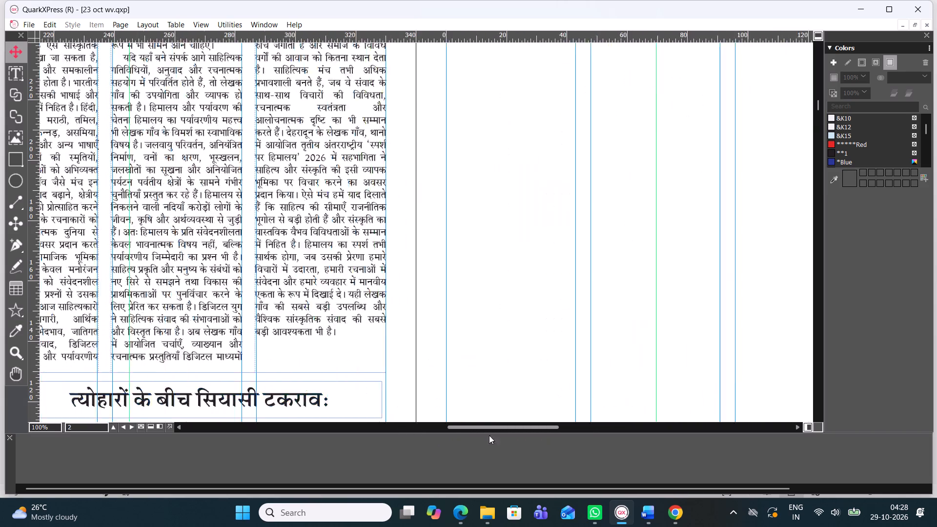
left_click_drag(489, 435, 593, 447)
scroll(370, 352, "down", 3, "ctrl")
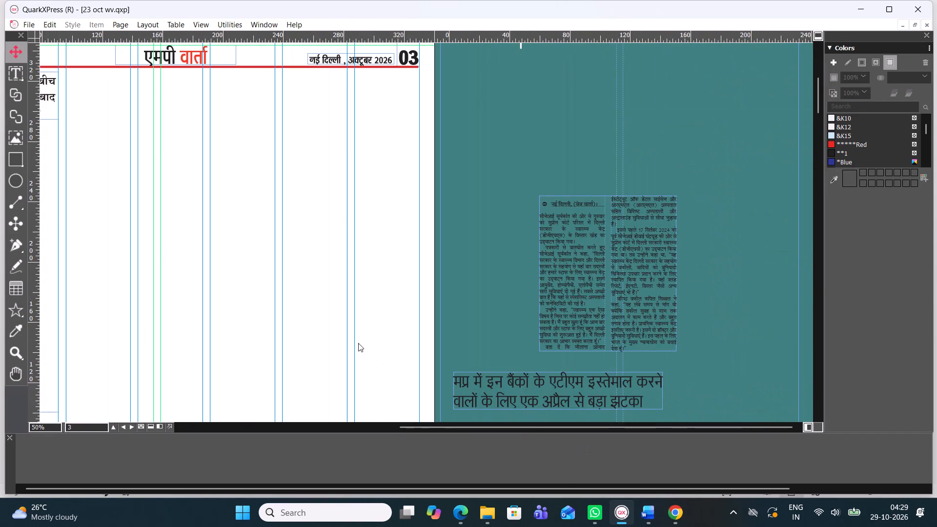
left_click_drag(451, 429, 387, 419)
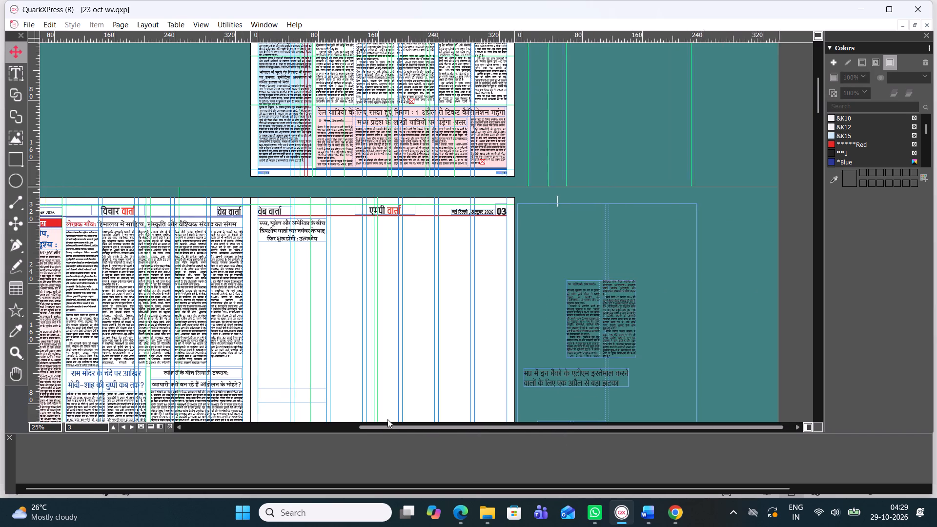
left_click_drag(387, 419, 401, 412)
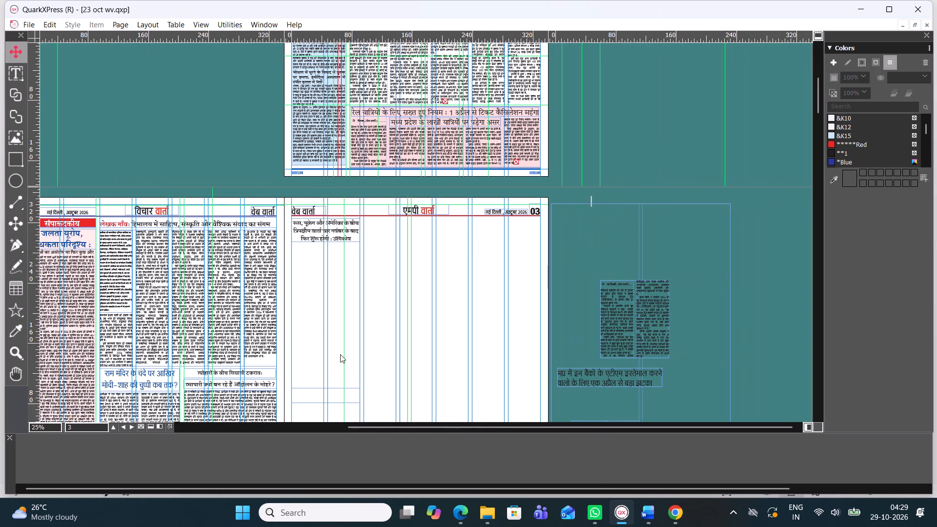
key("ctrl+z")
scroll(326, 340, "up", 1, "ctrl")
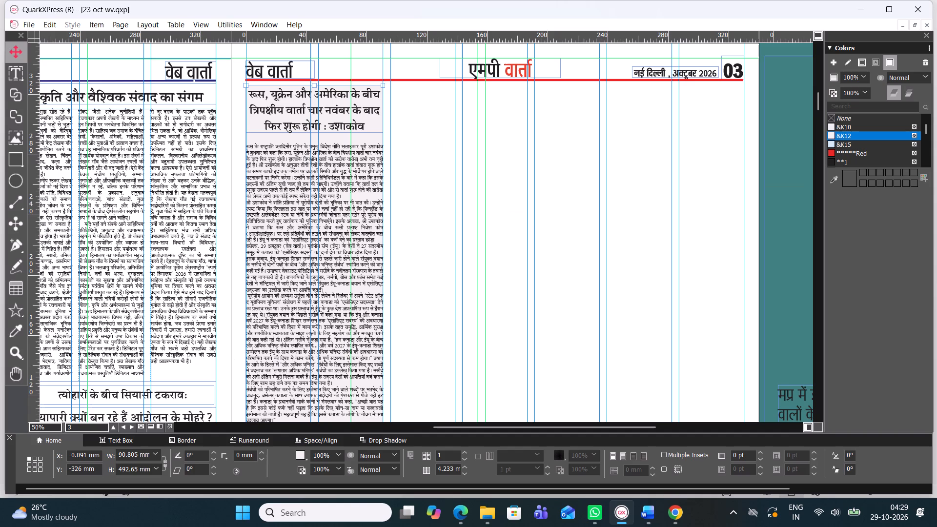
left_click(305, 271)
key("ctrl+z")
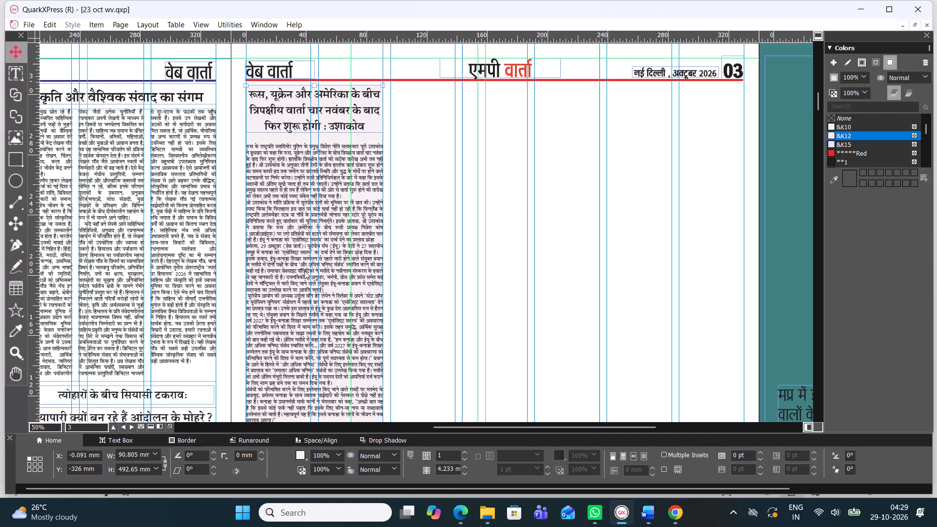
Clear all the text from the story box under the रूस, यूक्रेन और अमेरिका headline on page 3.
double_click(305, 271)
double_click(305, 271)
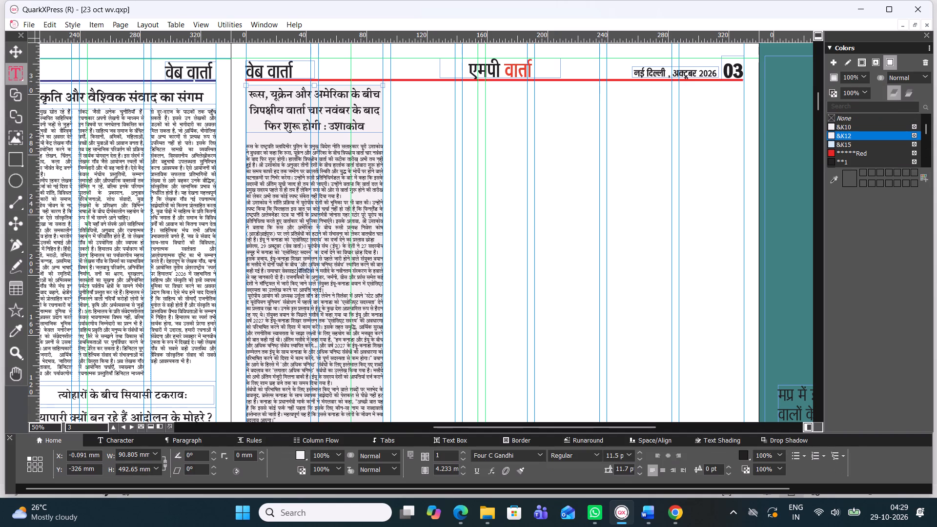
key("ctrl+a")
key("BackSpace")
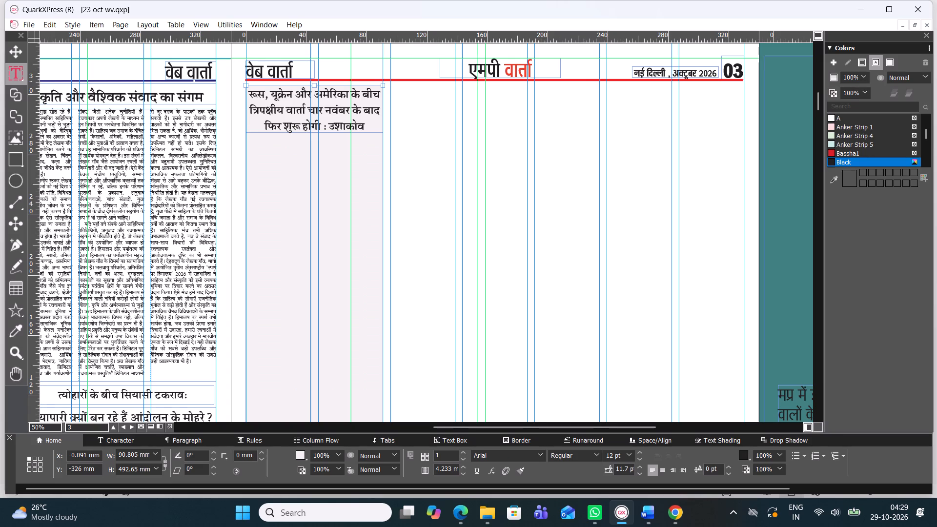
Delete the ambulance photo from the emptied story column on page 3.
scroll(303, 153, "up", 1)
scroll(303, 153, "down", 1)
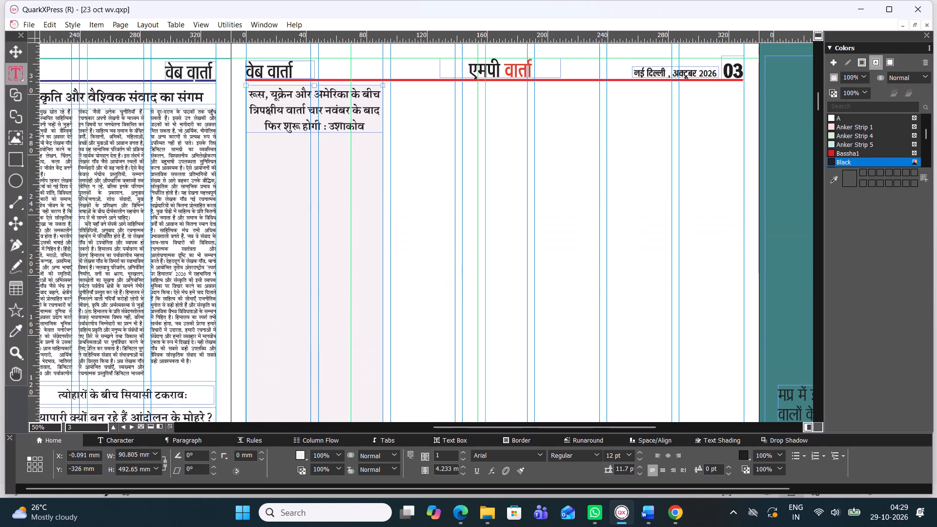
scroll(303, 153, "down", 1)
double_click(313, 279)
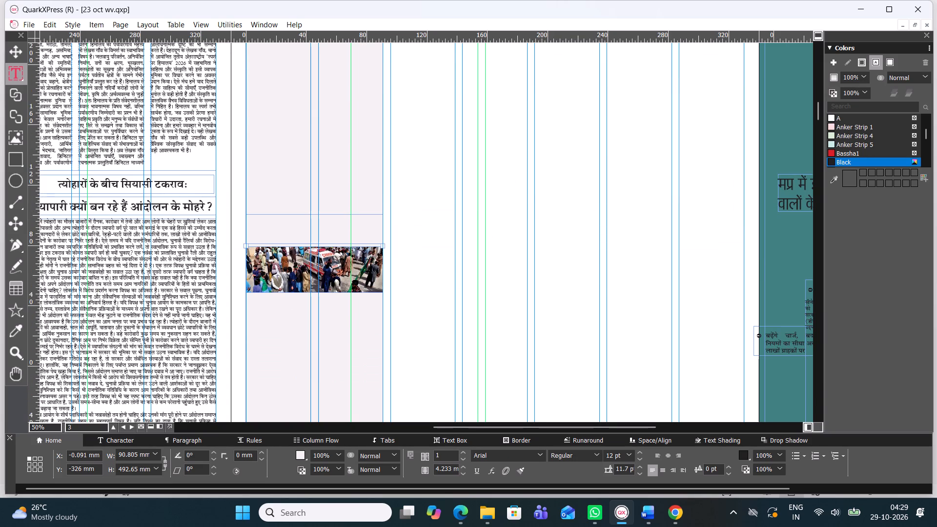
left_click(14, 55)
left_click(298, 261)
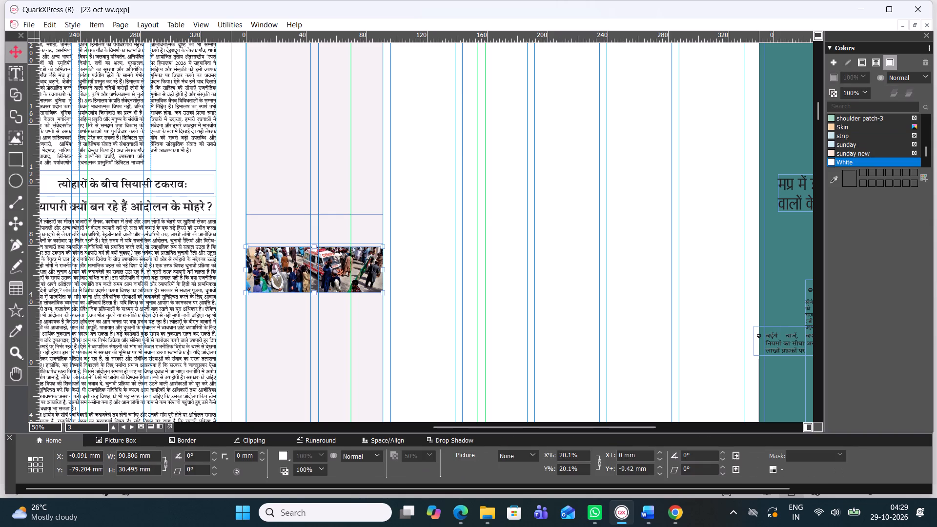
key("BackSpace")
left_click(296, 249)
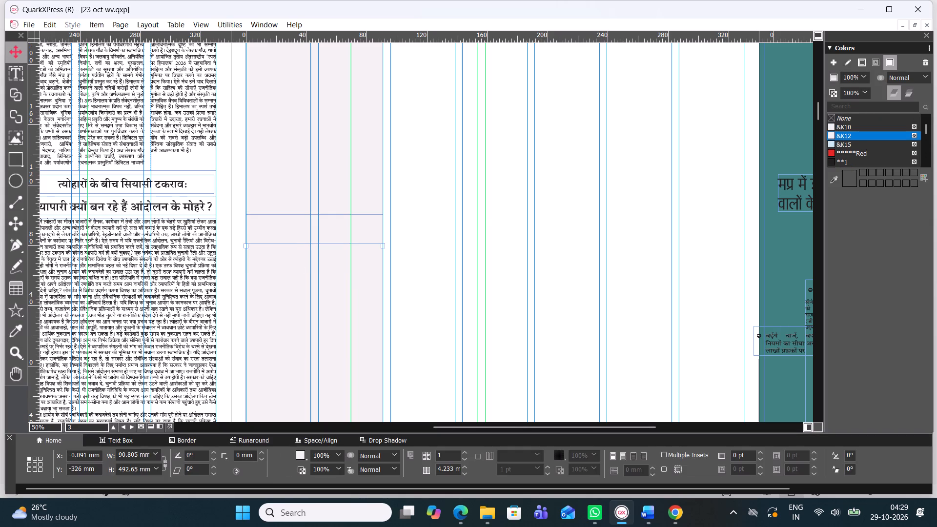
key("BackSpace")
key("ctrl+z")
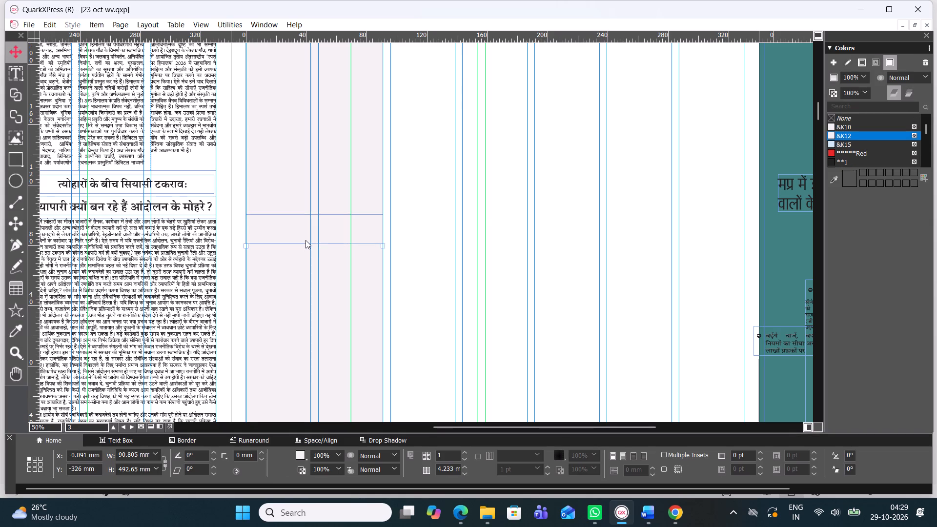
Delete the empty headline box lying above the former photo position in the page 3 story column.
left_click(306, 240)
key("BackSpace")
Copy the first story's body in 29 Oct International in Word, from just after its dateline through its last line रही है।.
scroll(309, 233, "up", 1)
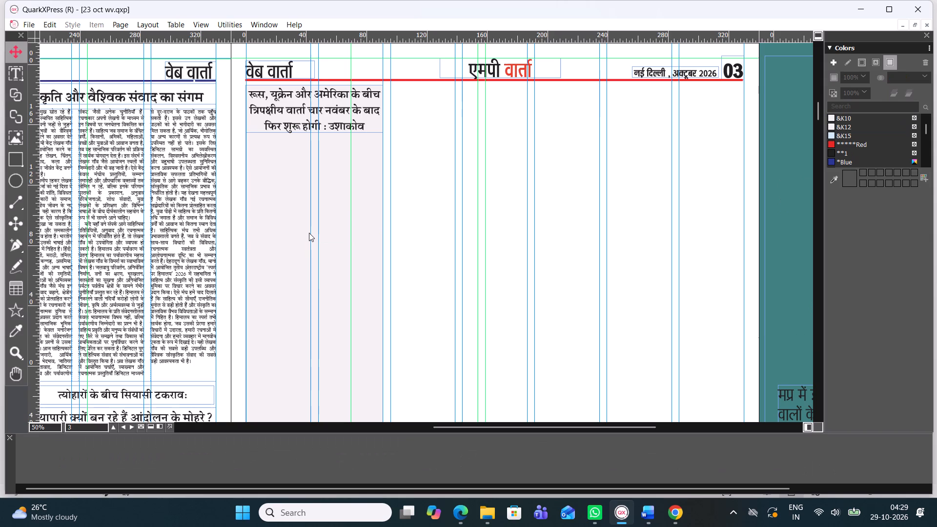
left_click(642, 518)
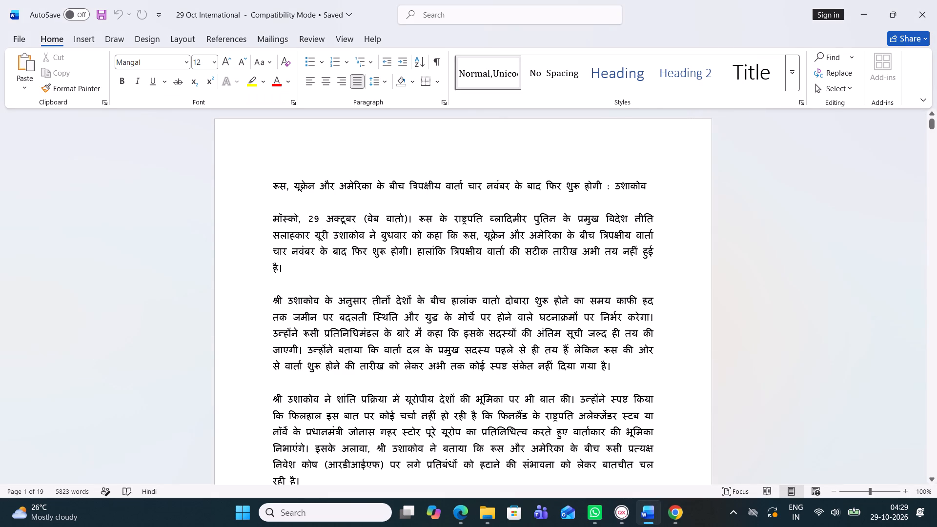
left_click_drag(413, 214, 590, 433)
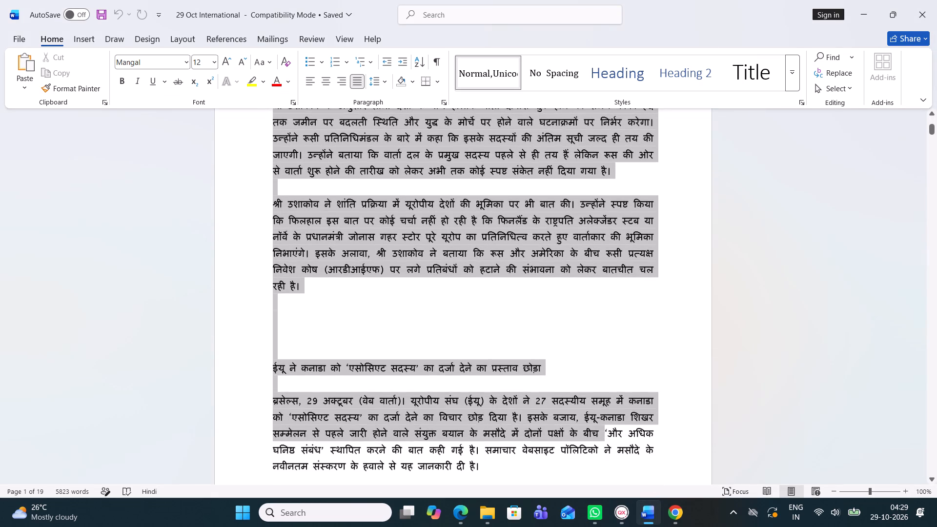
left_click_drag(590, 433, 324, 291)
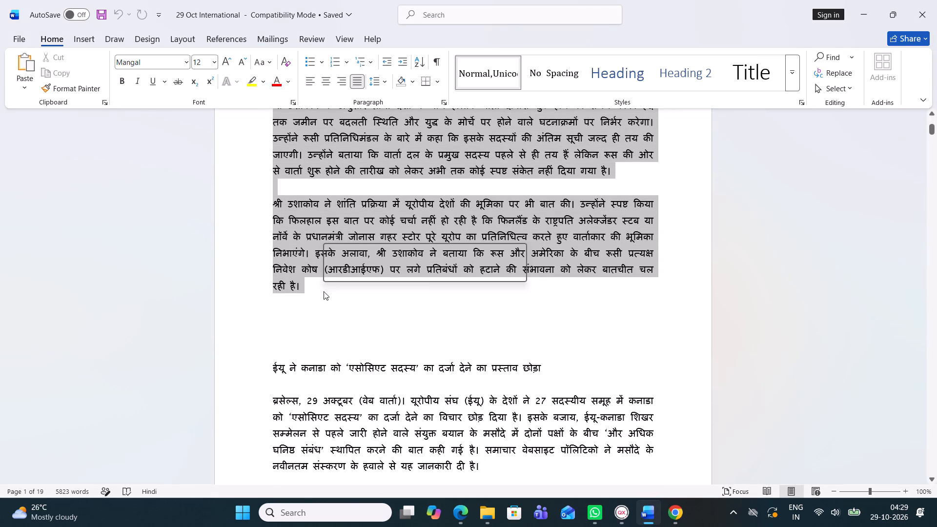
key("ctrl+c")
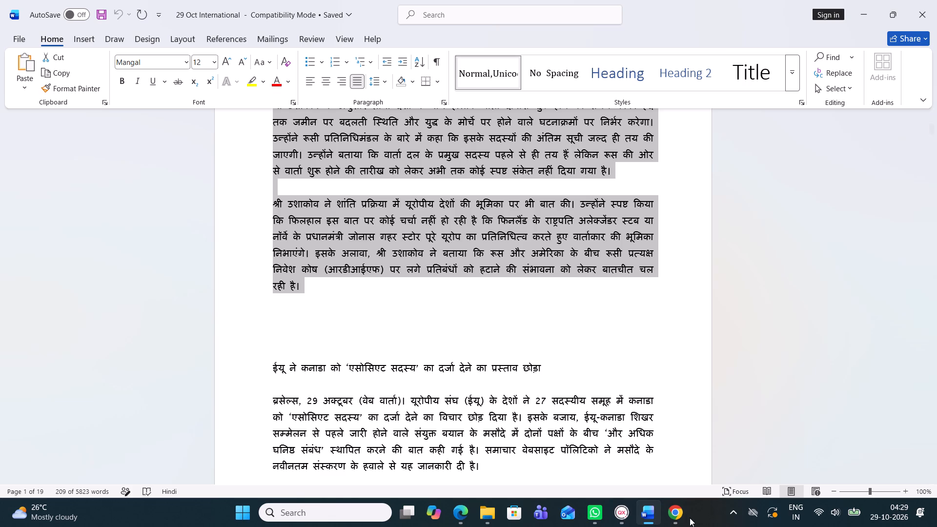
Insert nine blank lines in the empty page 3 story box in QuarkXPress and paste the copied story below the headline.
left_click(665, 515)
left_click(624, 511)
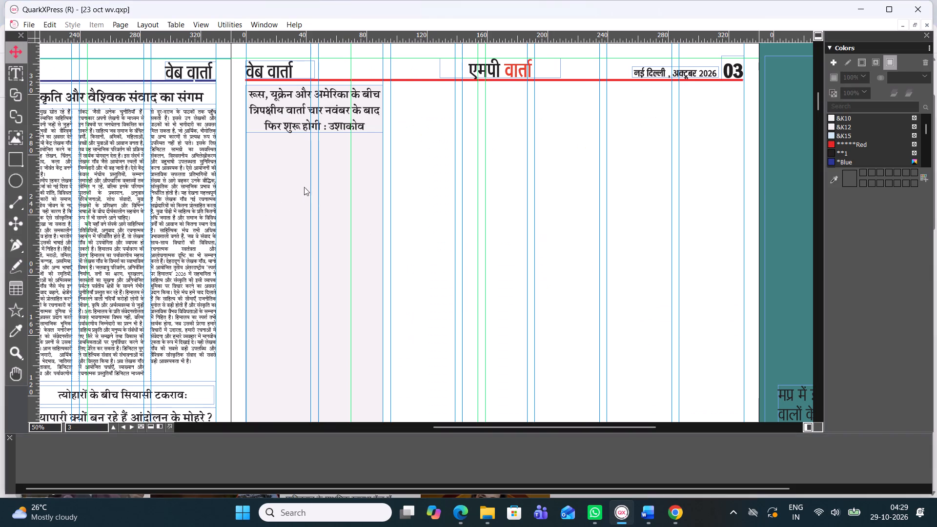
left_click(285, 143)
double_click(282, 143)
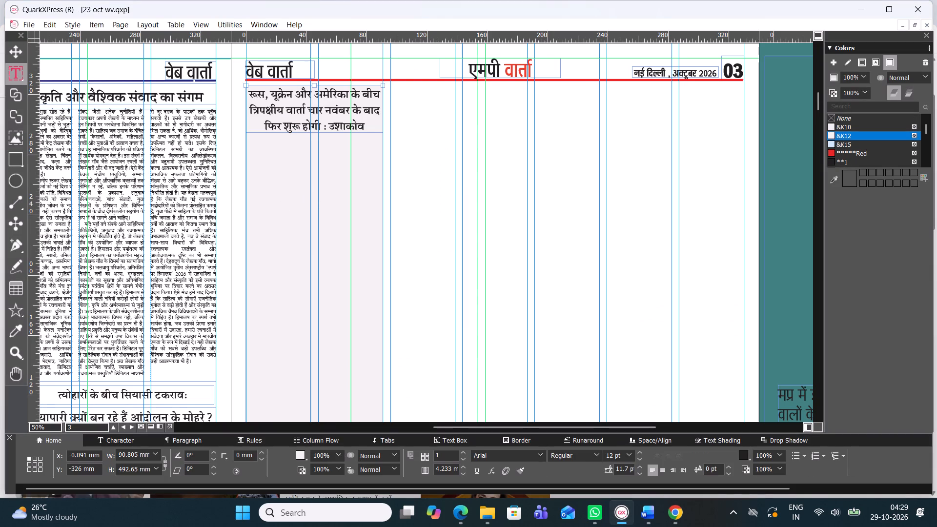
key("Return")
key("Return")
key("Return")
key("Return")
key("Return")
key("Return")
key("Return")
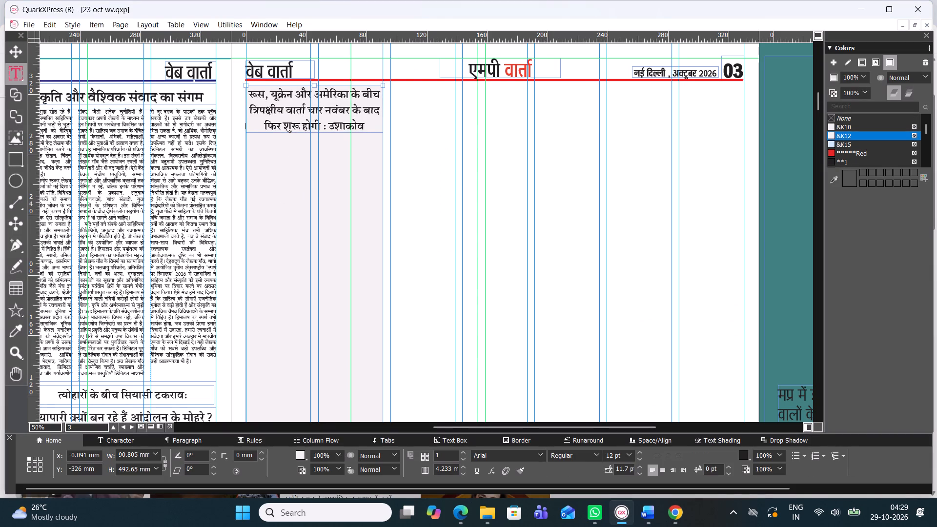
key("Return")
key("Return")
key("ctrl+v")
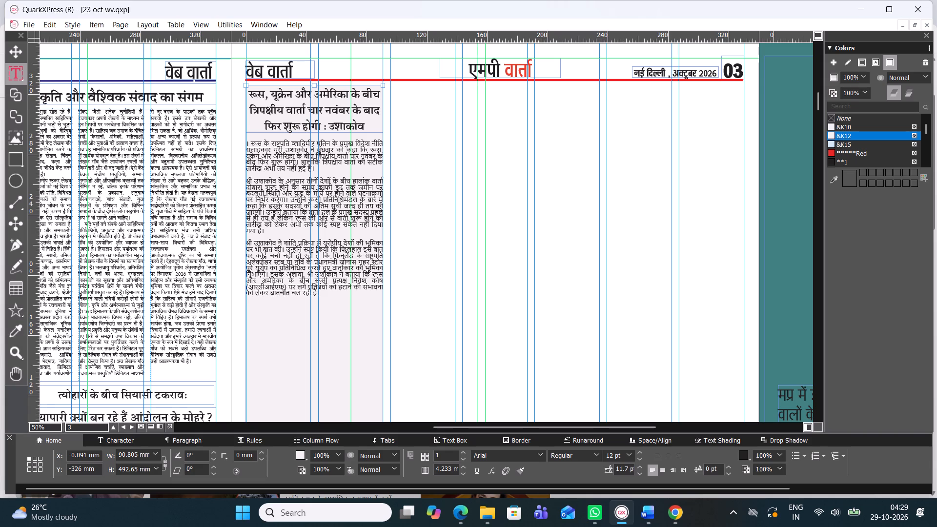
Set the pasted story text's font size to 11.5 pt.
left_click_drag(326, 301, 212, 140)
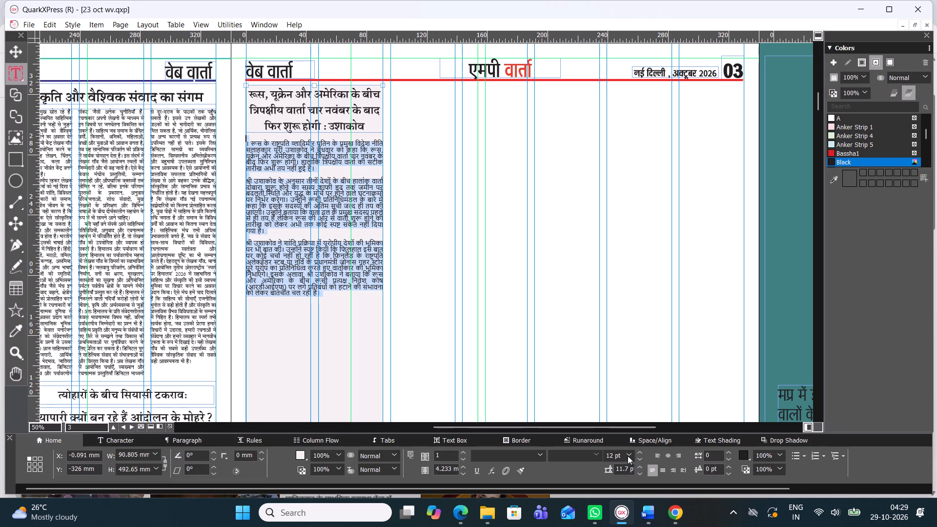
left_click_drag(621, 456, 574, 441)
key("1")
key("1")
key("period")
key("5")
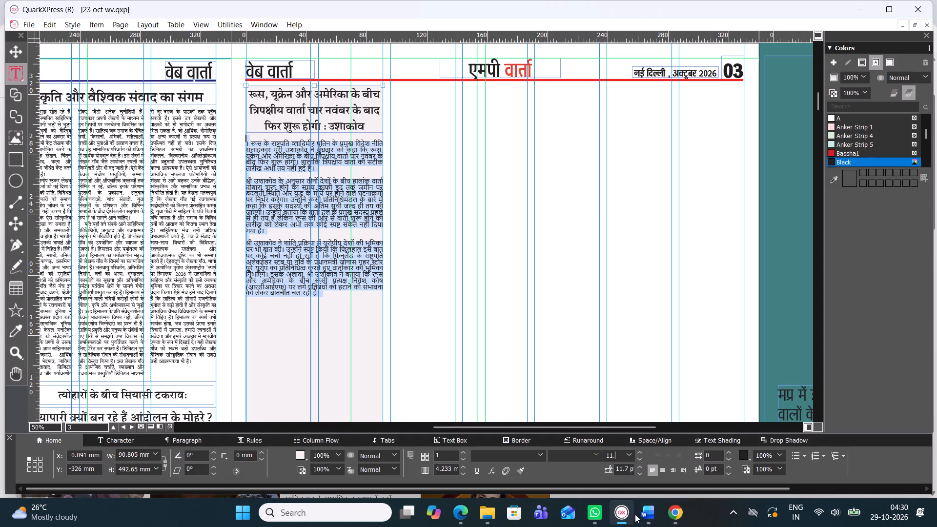
Change the pasted first story's body text to the Four C Gandhi font.
left_click(535, 451)
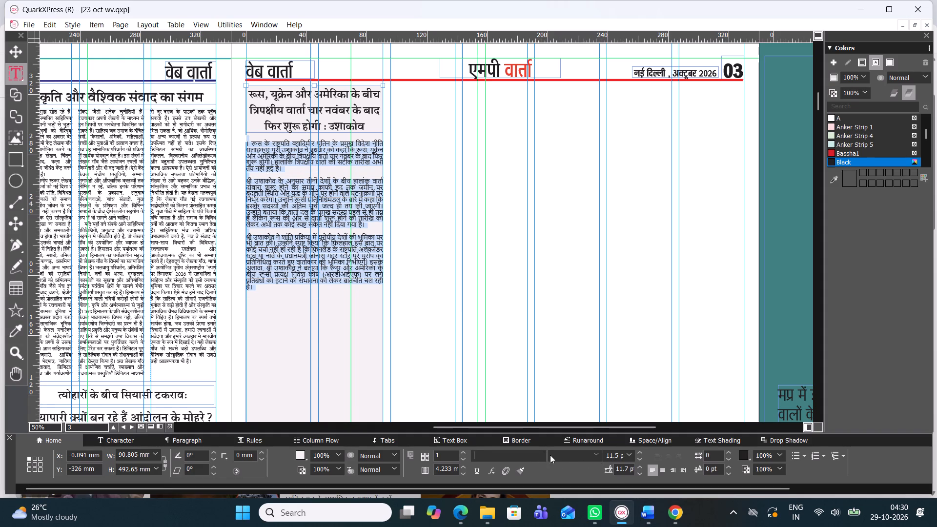
left_click(542, 453)
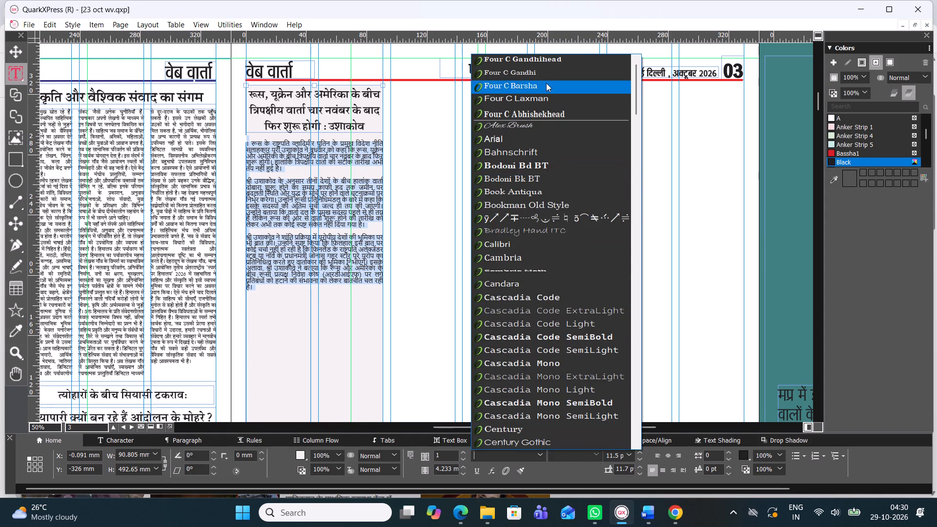
left_click(545, 80)
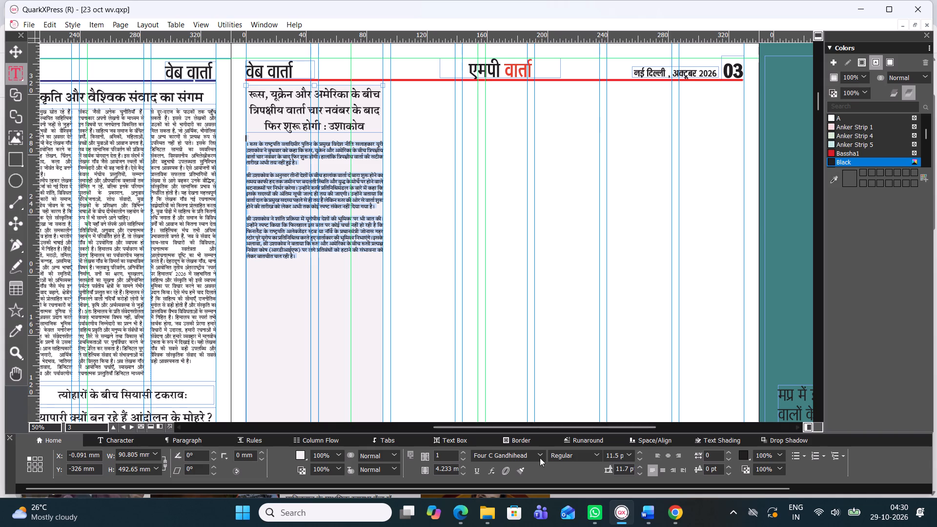
left_click(540, 458)
scroll(541, 74, "up", 1)
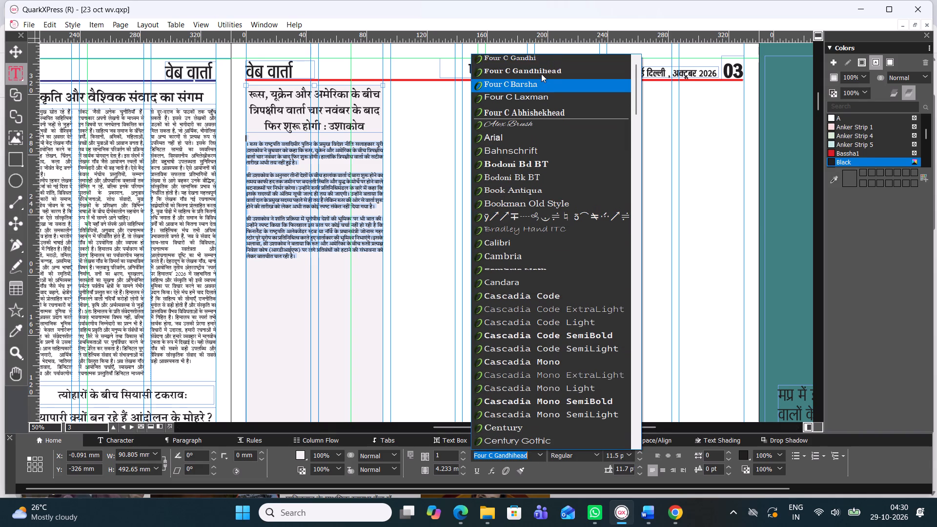
left_click(532, 66)
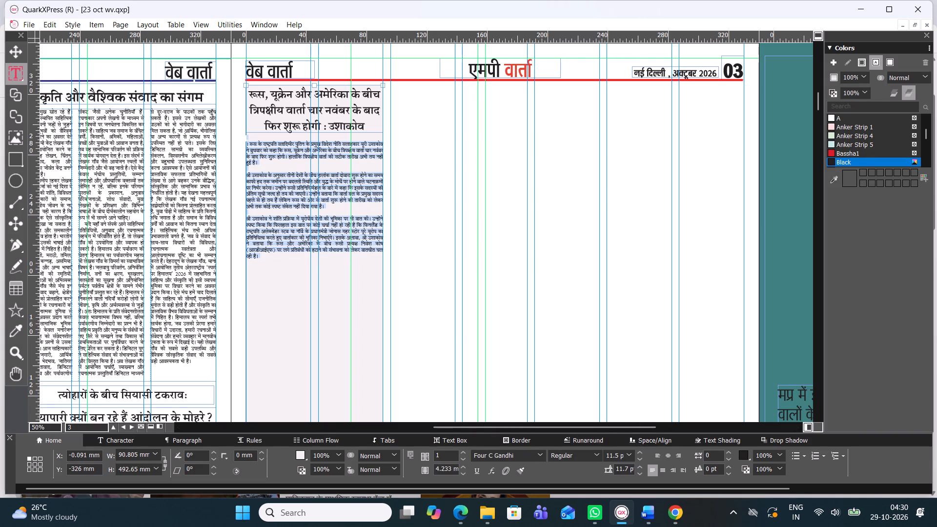
Delete the blank lines separating the three paragraphs of the first story's body.
left_click(319, 213)
key("BackSpace")
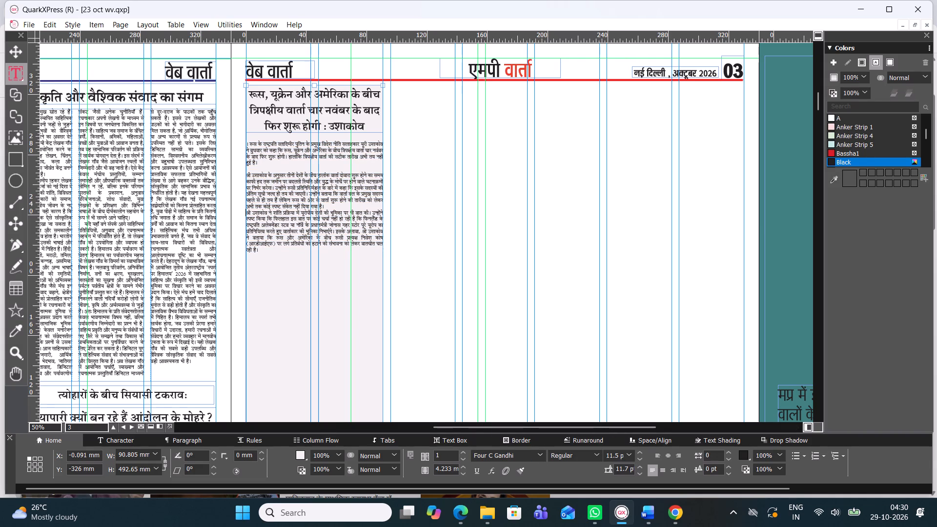
left_click(288, 167)
key("BackSpace")
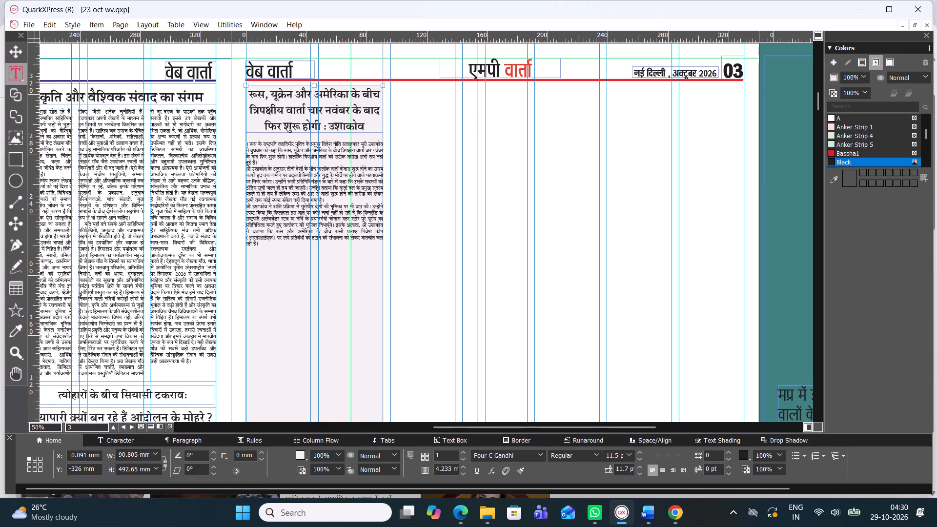
left_click(268, 249)
left_click(271, 239)
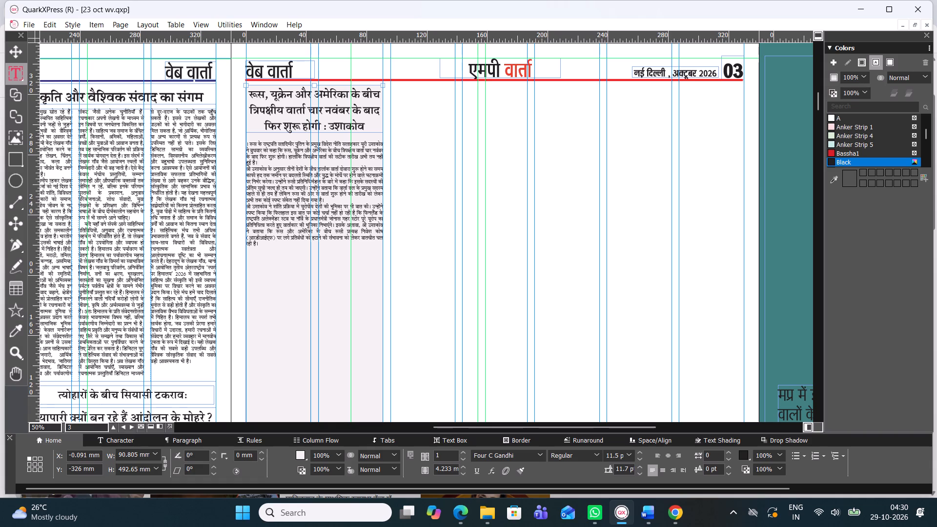
left_click(268, 240)
left_click(264, 242)
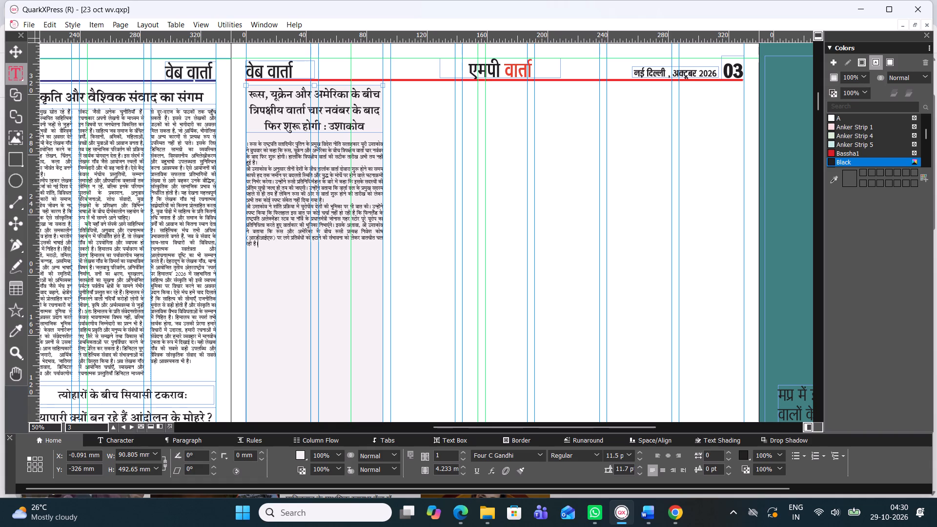
Delete the stray danda and space before रूस at the start of the first story's body.
left_click(249, 143)
key("BackSpace")
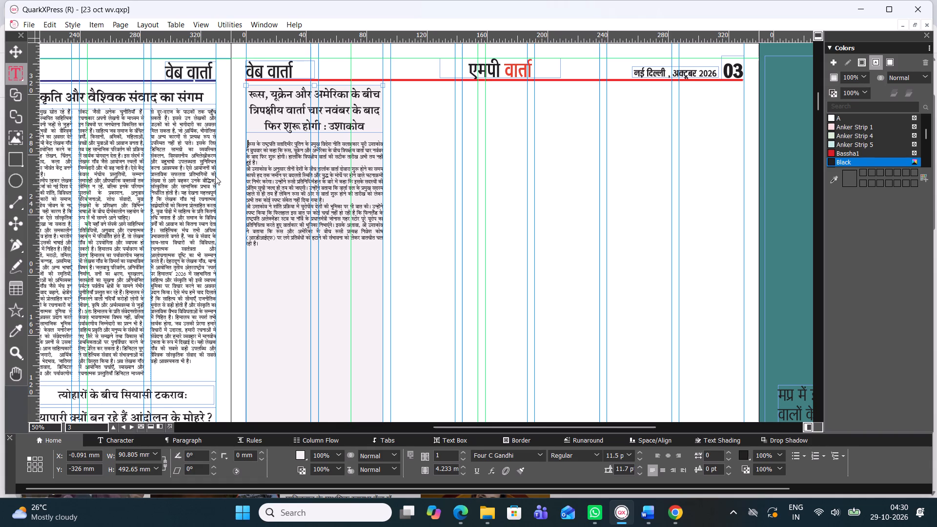
scroll(215, 176, "down", 1, "ctrl")
scroll(215, 176, "up", 2, "ctrl")
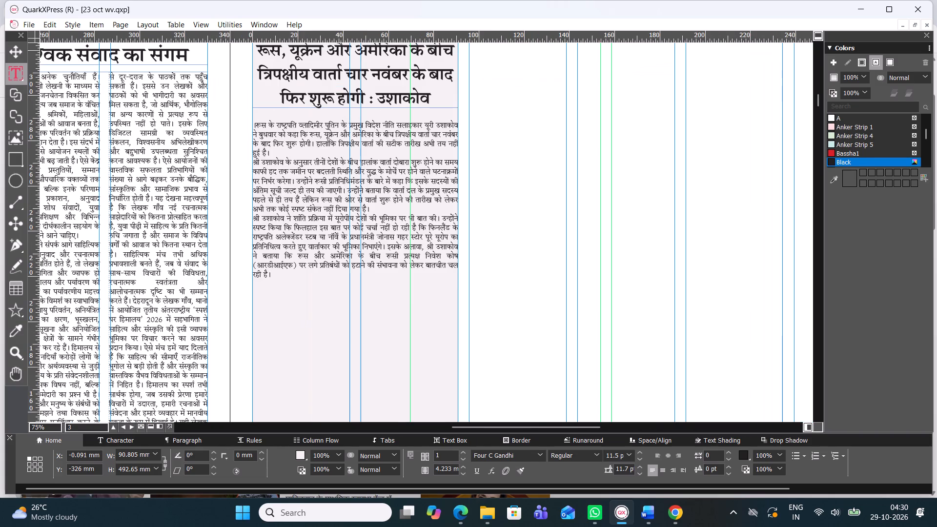
key("BackSpace")
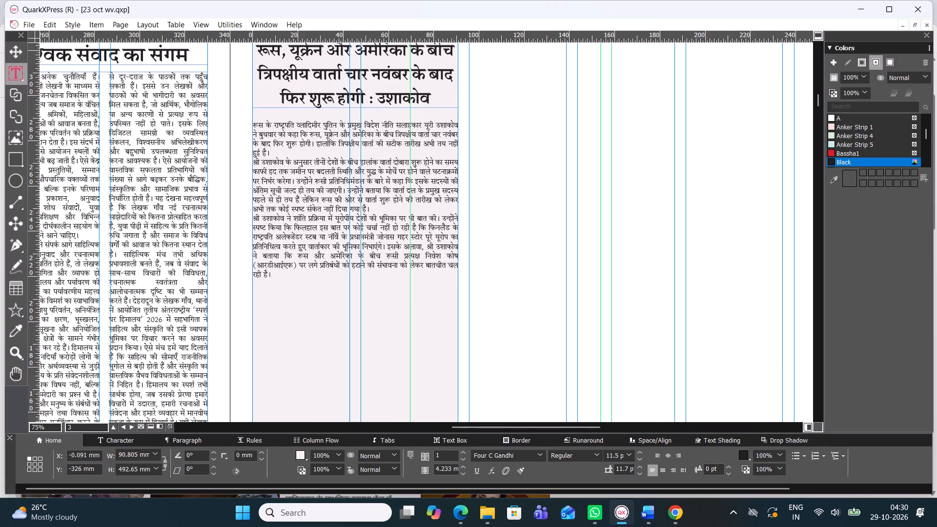
Start a new empty line after the first story's last line रही है।.
left_click(291, 279)
left_click(285, 274)
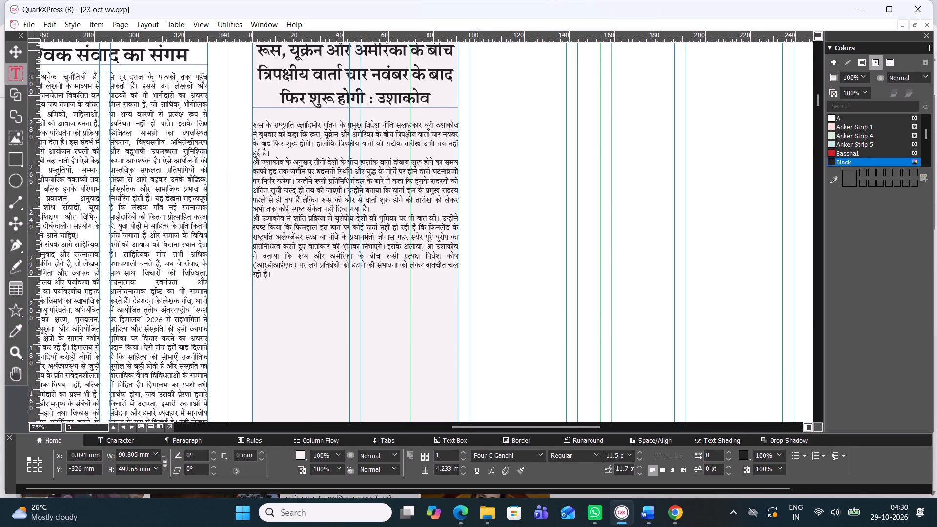
key("space")
key("Return")
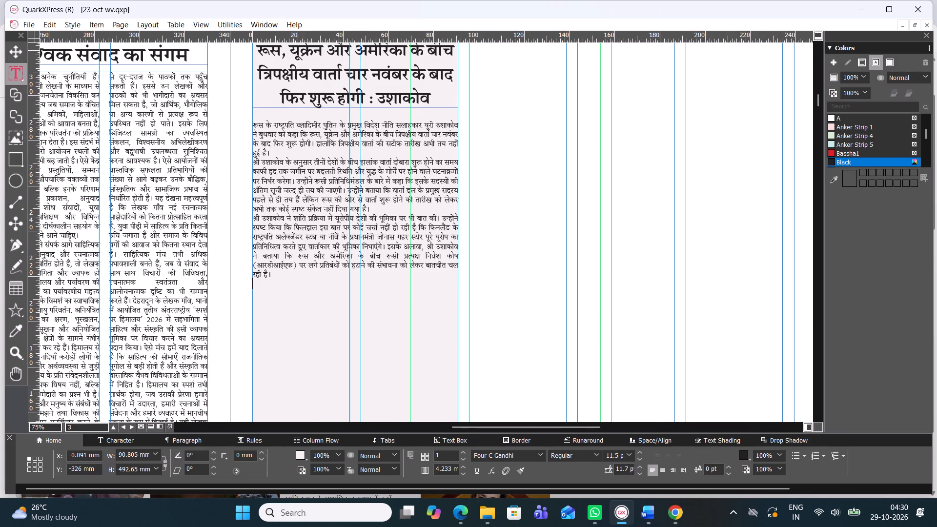
Find the next story in Word's 29 Oct International and draw its headline text box, about 90.8 by 18.6 mm, below the first story in QuarkXPress.
left_click(643, 519)
scroll(374, 347, "up", 1)
scroll(373, 347, "down", 1)
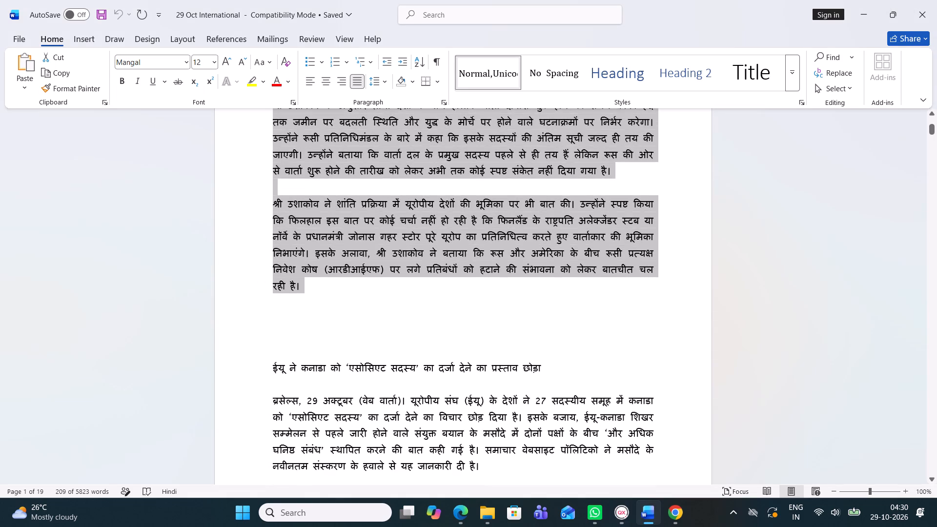
scroll(369, 366, "down", 3)
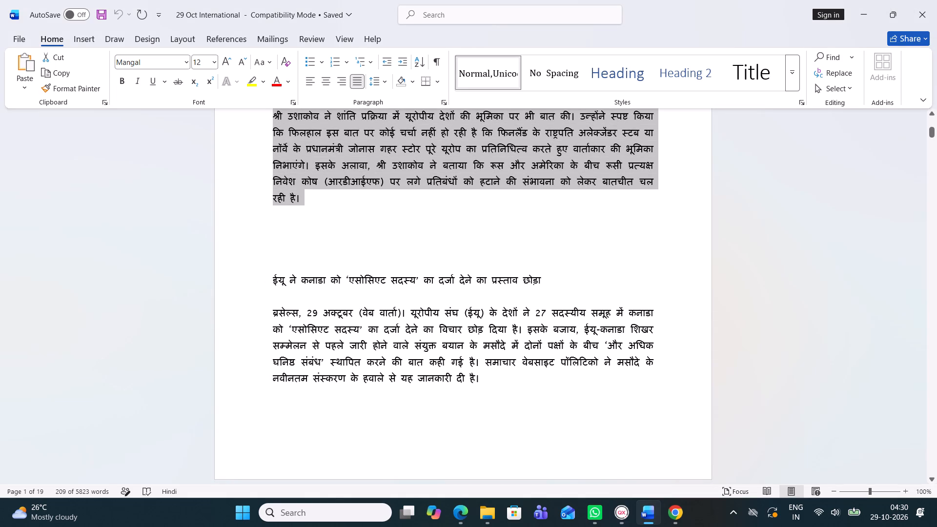
left_click(631, 513)
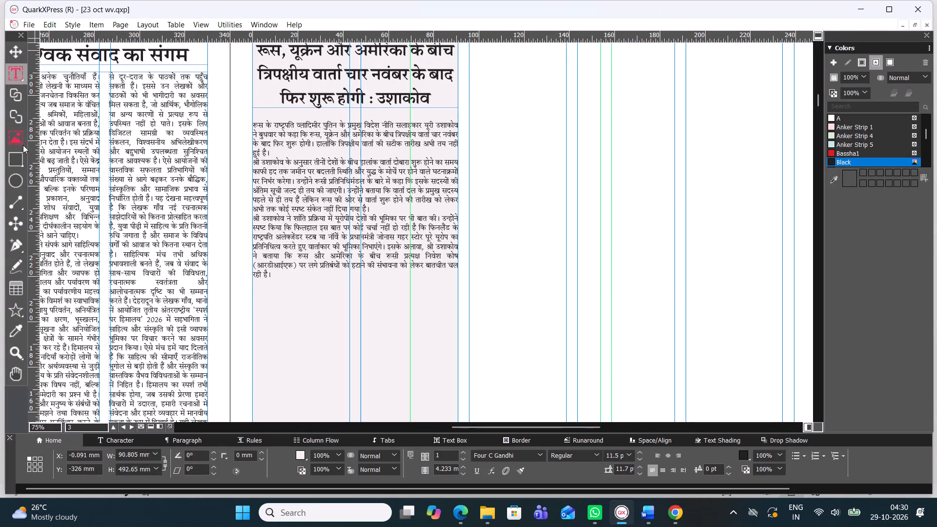
left_click(22, 156)
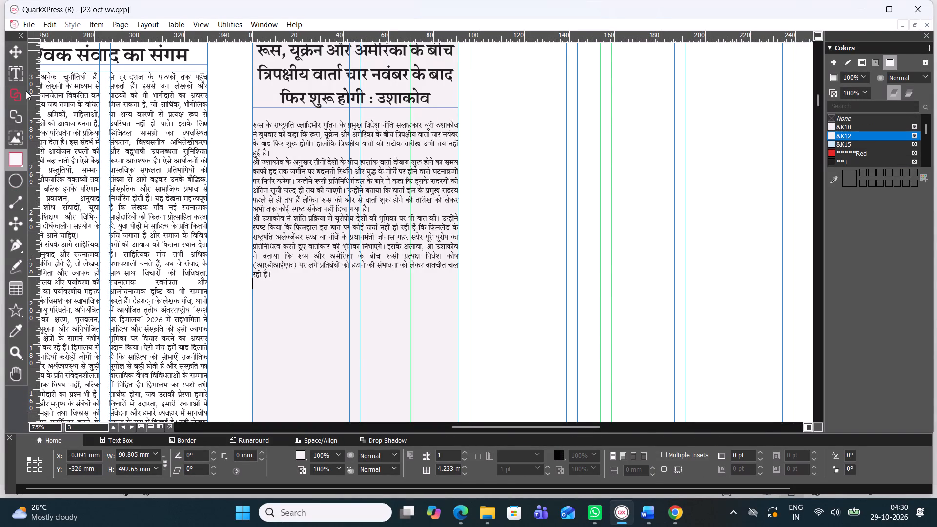
left_click(18, 73)
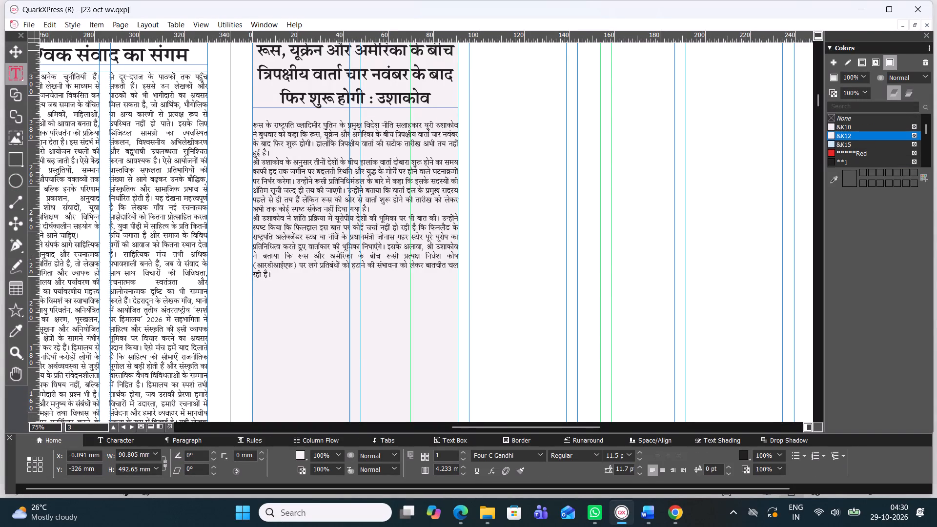
left_click(19, 56)
left_click(11, 74)
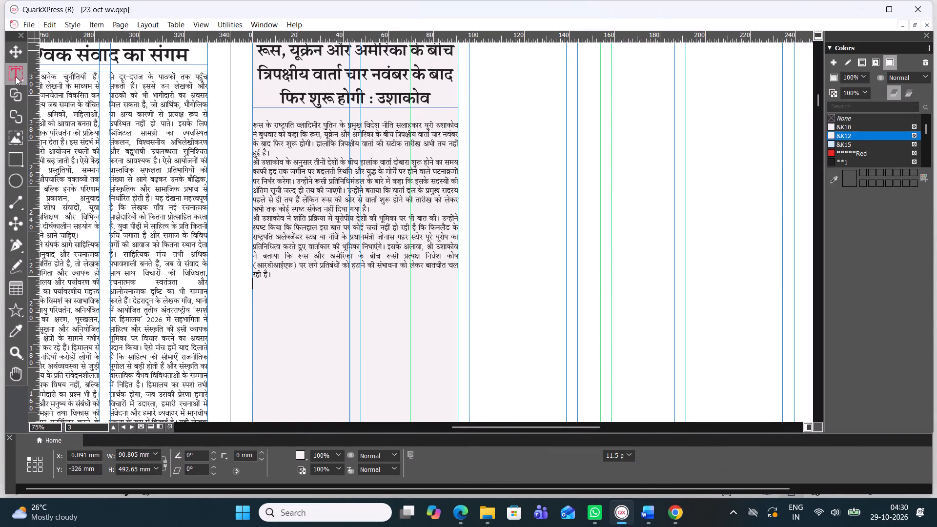
left_click_drag(252, 287, 460, 329)
Copy the headline ईयू ने कनाडा को ‘एसोसिएट सदस्य’ का दर्जा देने का प्रस्ताव छोड़ा from 29 Oct International in Word.
left_click(646, 511)
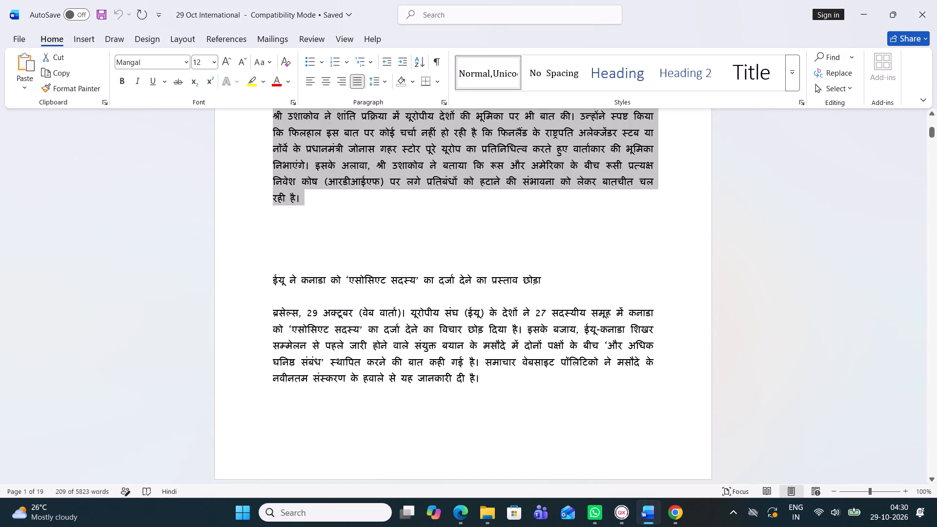
left_click_drag(270, 280, 575, 308)
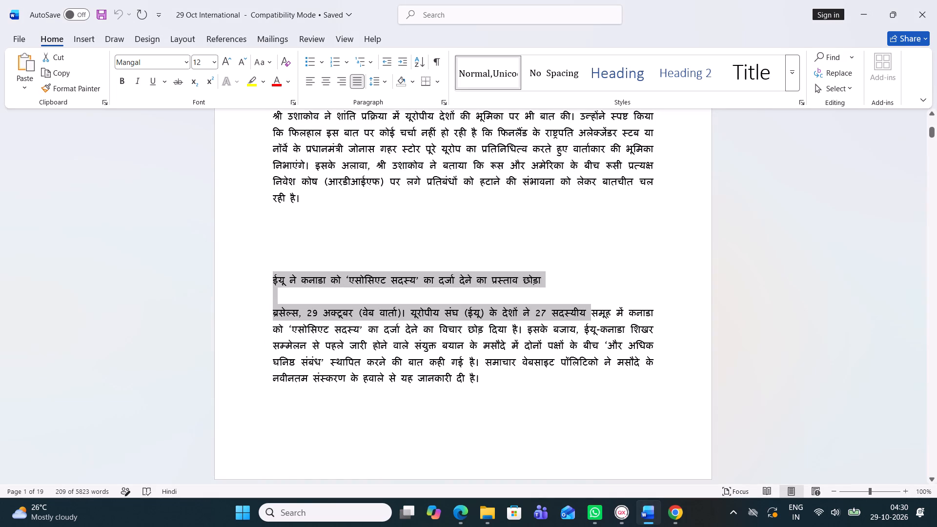
left_click_drag(575, 308, 551, 295)
key("ctrl+c")
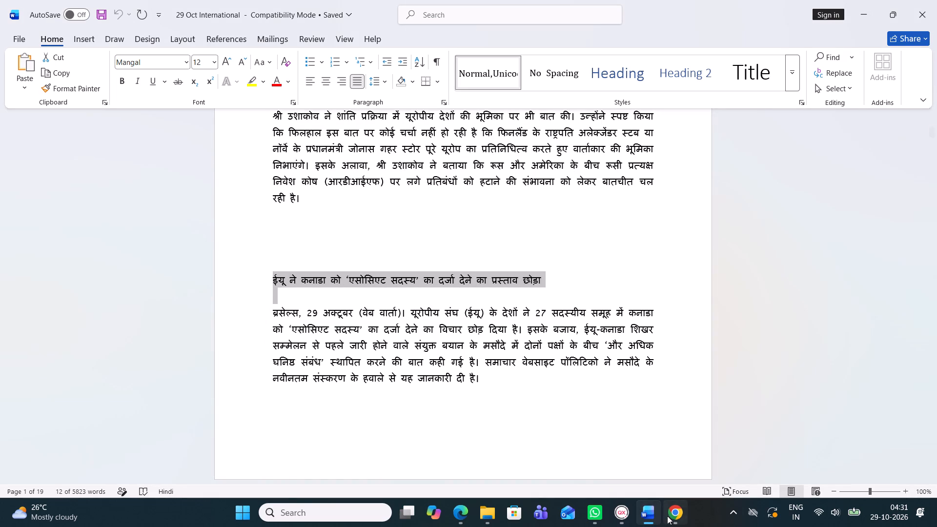
Paste the copied headline into the new text box in QuarkXPress and delete the empty line after it.
left_click(623, 518)
key("ctrl+v")
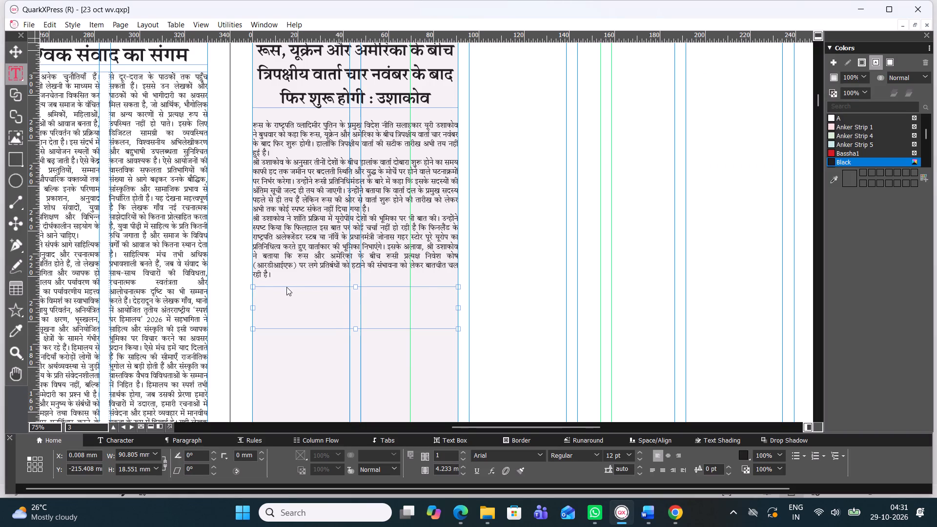
key("ctrl+a")
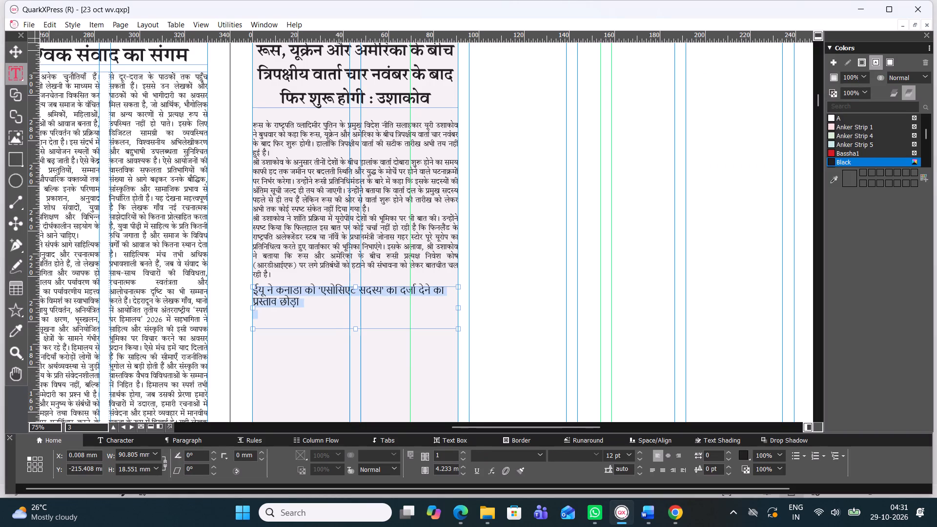
left_click(282, 312)
key("backslash")
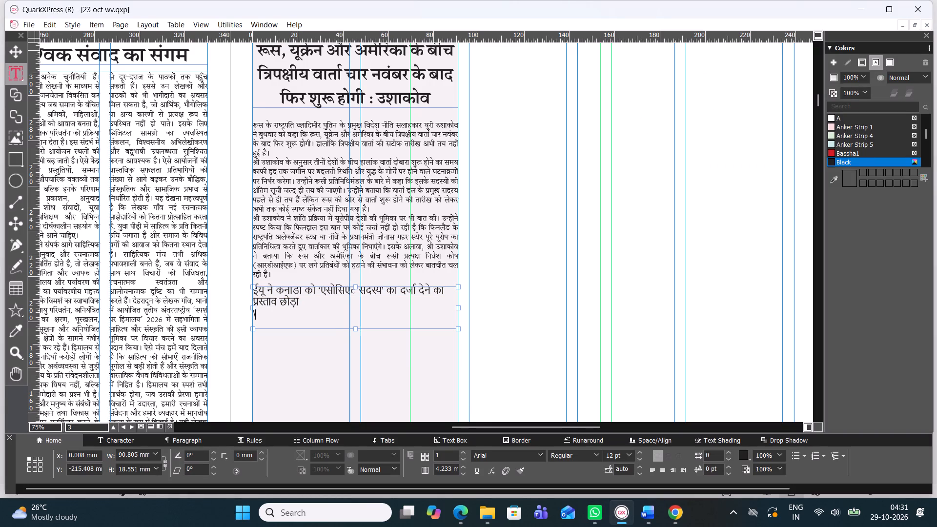
key("BackSpace")
key("BackSpace")
Change the entire second story headline to the Four C Gandhihead font.
key("ctrl+a")
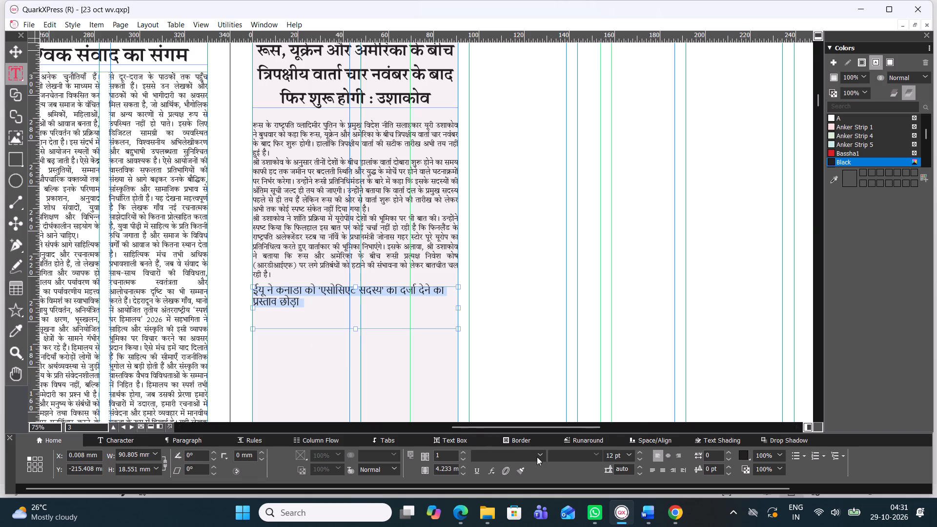
left_click(537, 456)
left_click(534, 80)
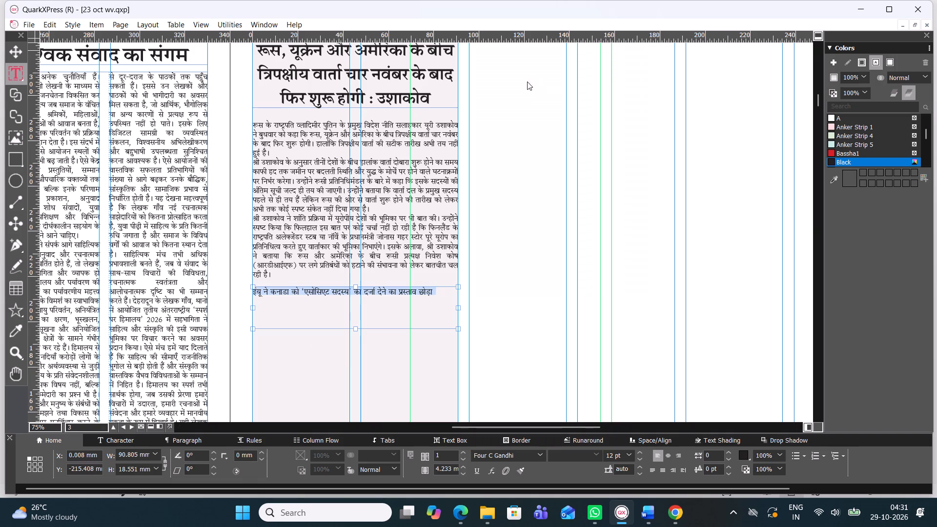
left_click(546, 456)
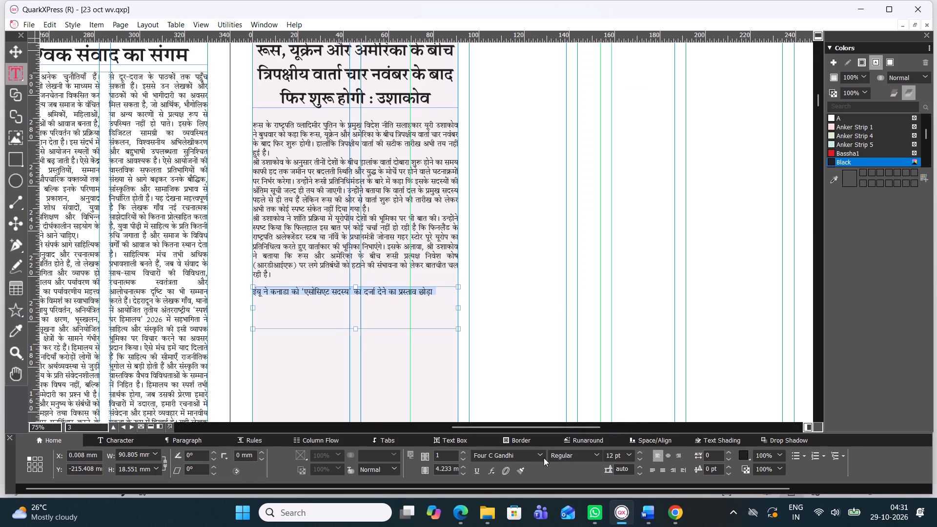
left_click(544, 458)
left_click(540, 65)
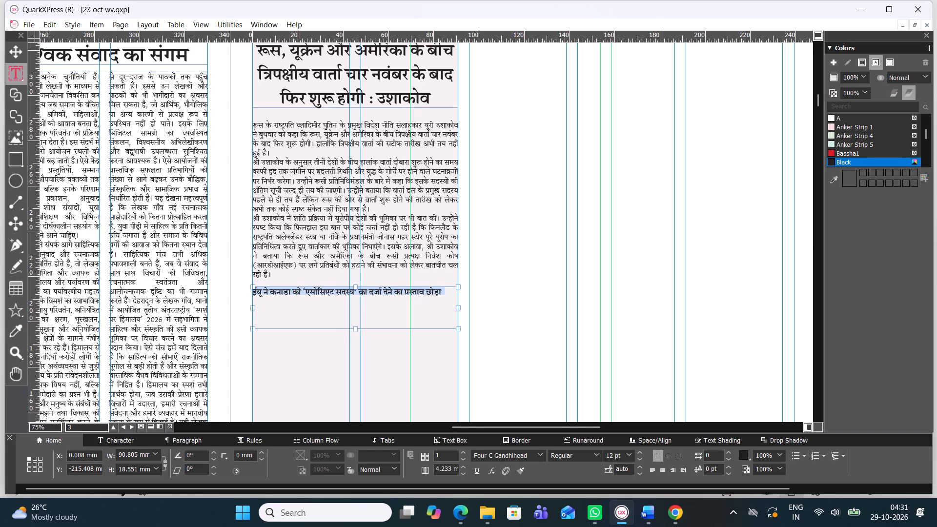
Enlarge the second story headline to 24 pt.
key("ctrl+alt+shift+period")
key("ctrl+alt+shift+period")
key("ctrl+alt+shift+period")
key("ctrl+alt+shift+period")
key("ctrl+alt+shift+period")
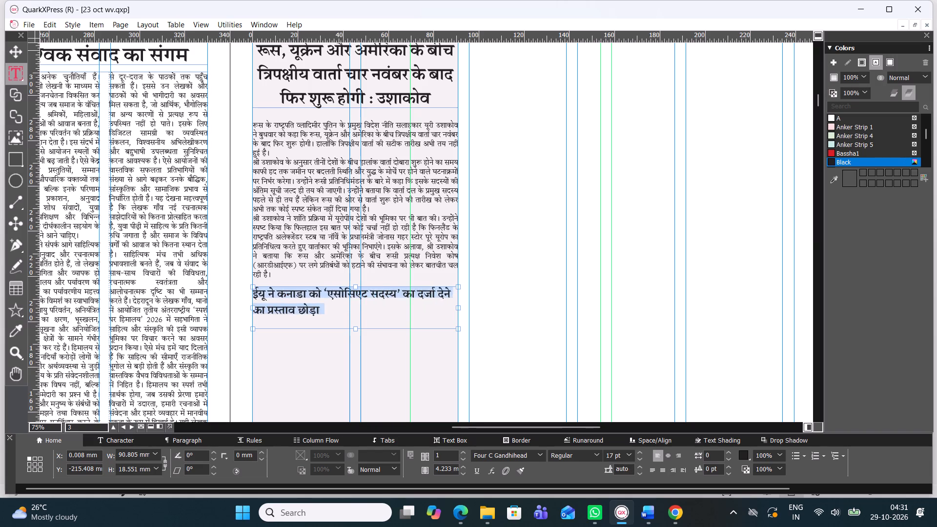
key("ctrl+alt+shift+period")
key("ctrl+alt+shift+period")
key("ctrl+alt+shift+period")
key("ctrl+alt+shift+period")
key("ctrl+alt+shift+period")
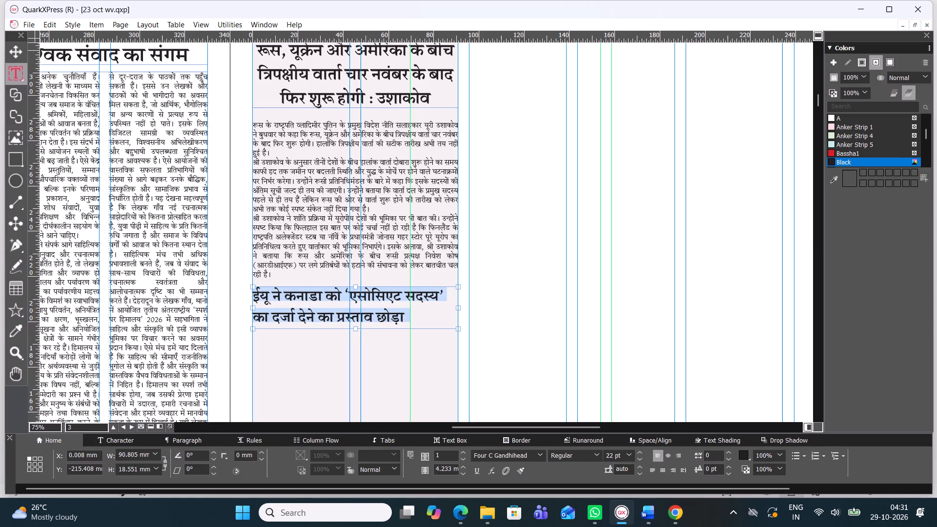
key("ctrl+alt+shift+period")
key("ctrl+alt+shift+period")
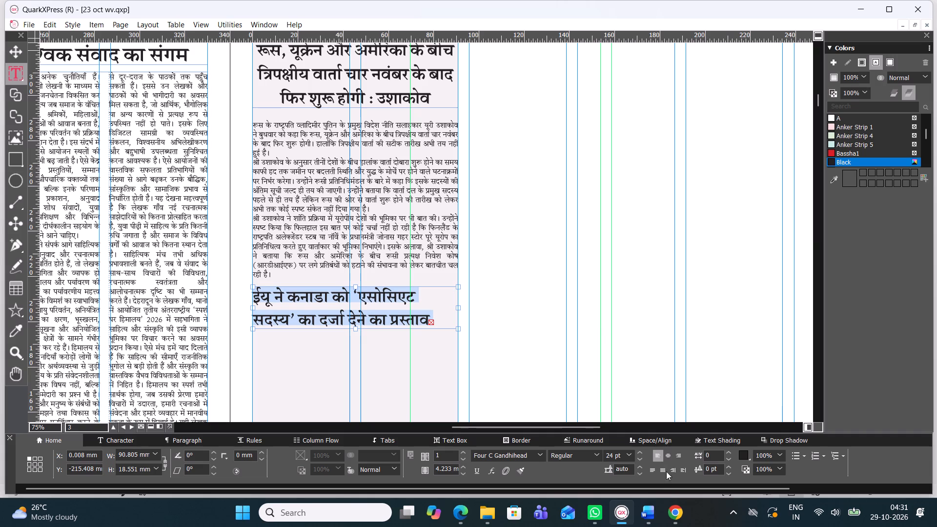
Centre the second story headline and reduce it to 23 pt so it fits on two lines.
left_click(668, 454)
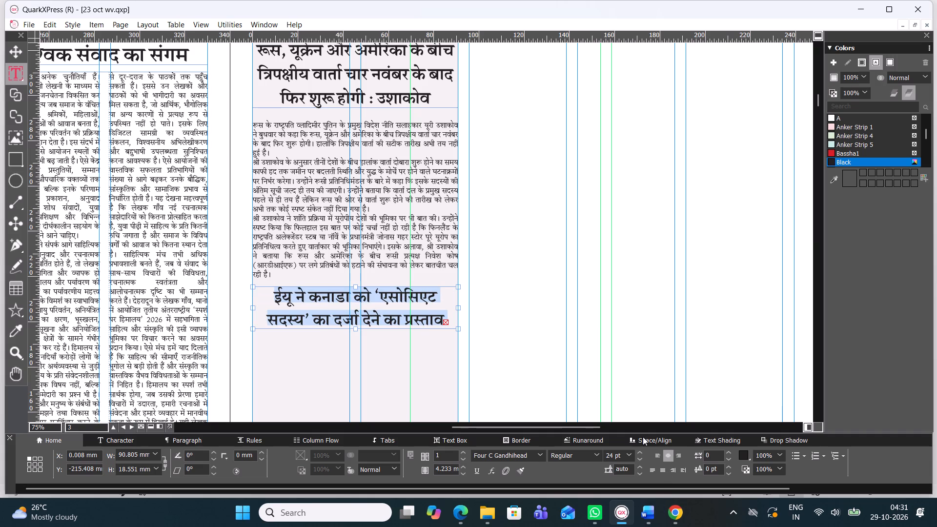
key("ctrl+alt+shift+comma")
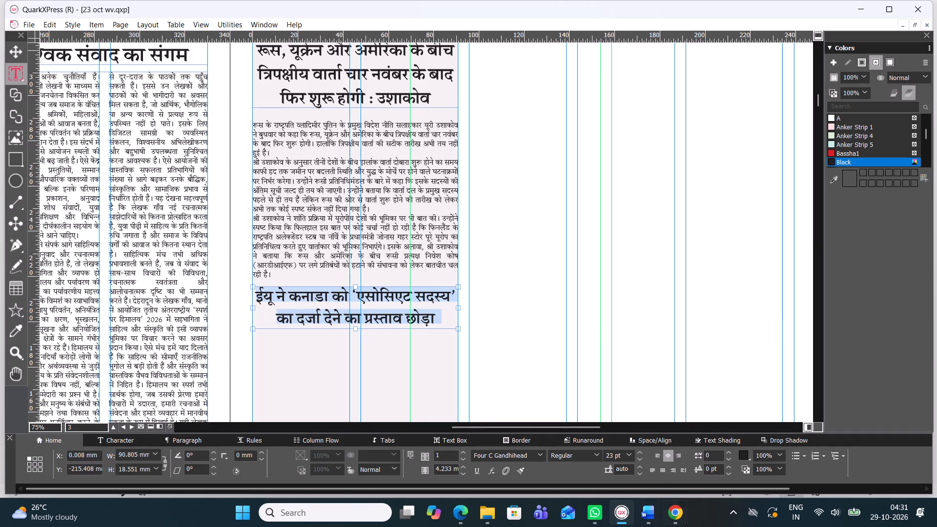
Set the second story headline's baseline shift to -3 pt.
double_click(727, 473)
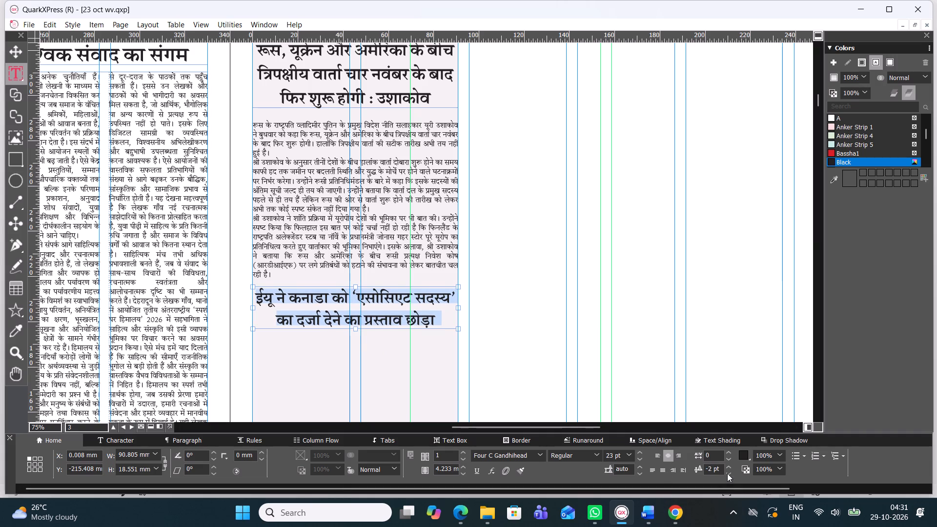
left_click(727, 473)
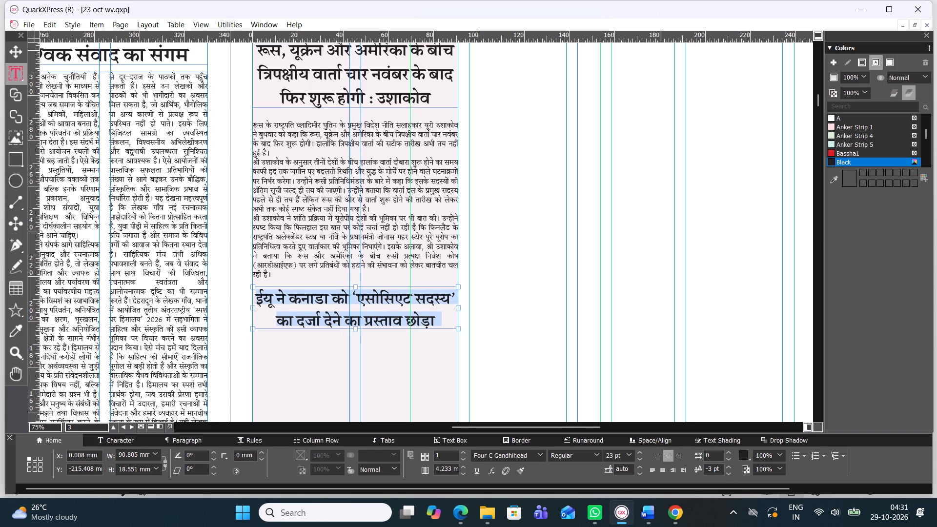
Nudge the second story headline box slightly down the column to a Y position of about -214 mm.
left_click(18, 53)
key("Down")
key("Down")
key("Down")
key("Down")
key("Down")
key("Down")
key("Down")
key("Down")
key("Down")
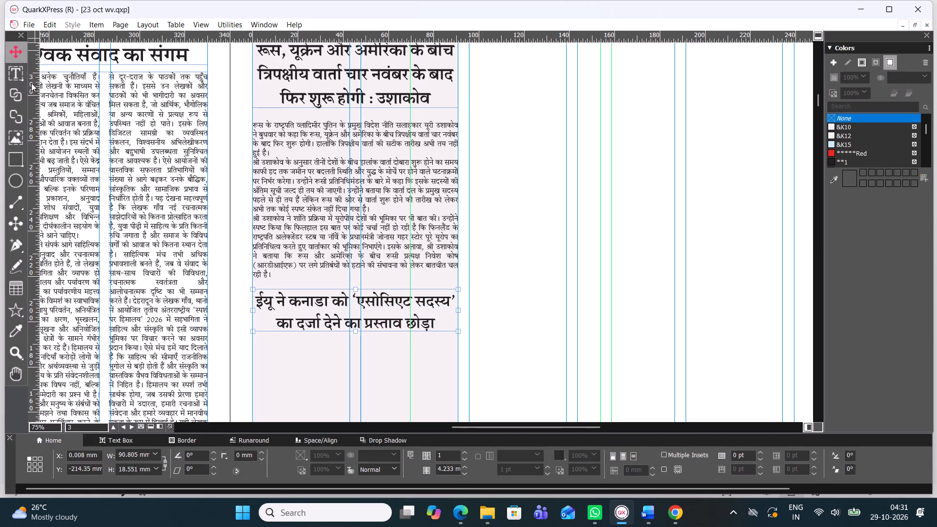
key("Up")
key("Up")
key("Up")
key("Up")
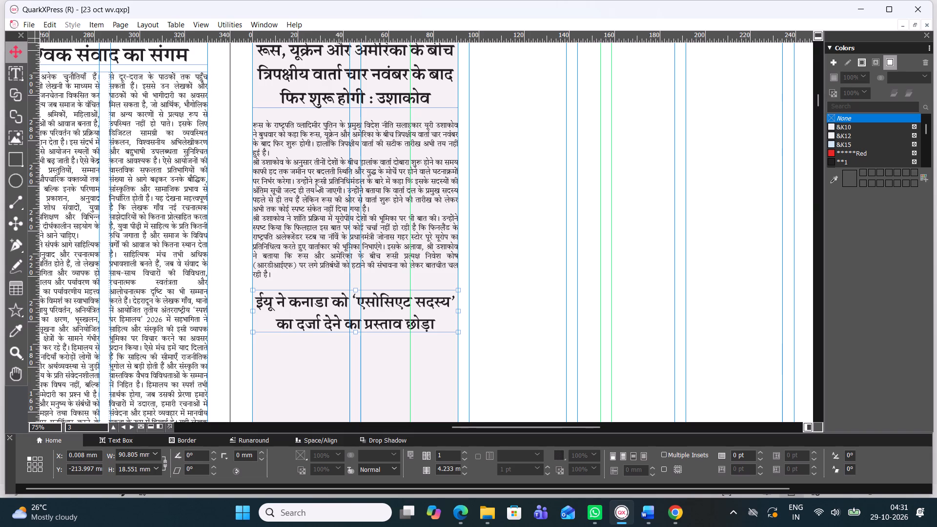
left_click(11, 50)
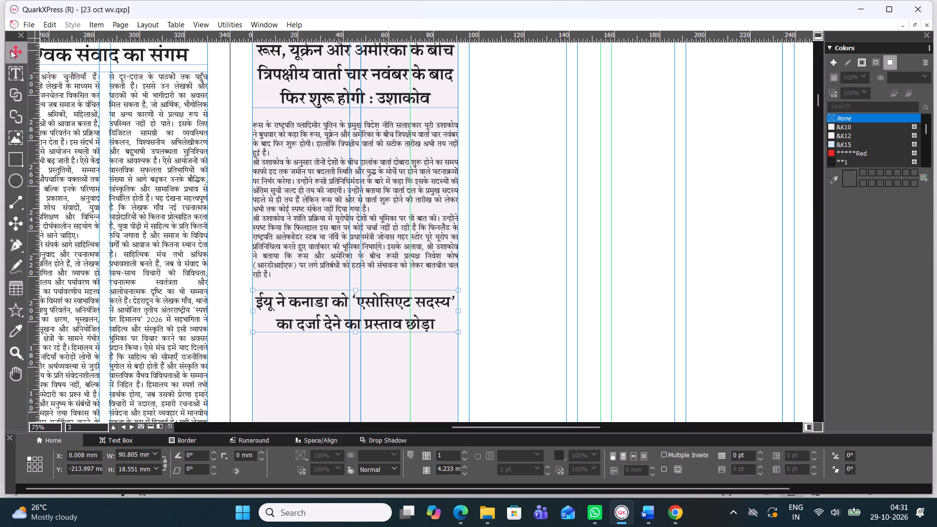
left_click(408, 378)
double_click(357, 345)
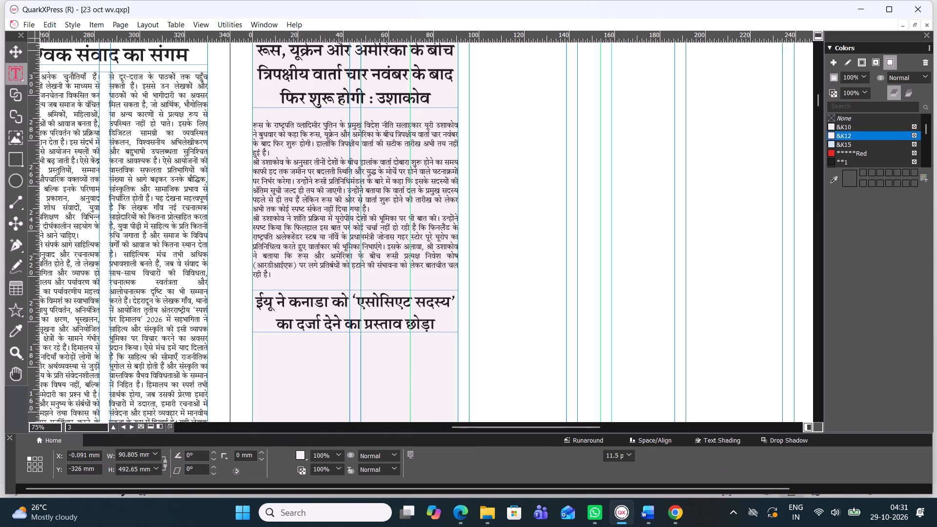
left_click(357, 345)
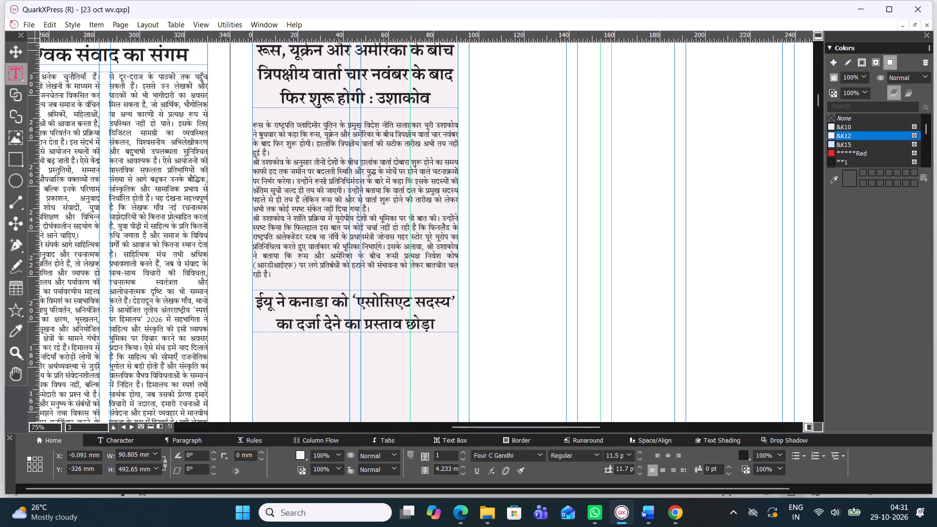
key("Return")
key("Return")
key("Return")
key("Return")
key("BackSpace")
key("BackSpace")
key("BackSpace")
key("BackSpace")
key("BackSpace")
Add empty lines after the first story in the column text until the insertion point sits just below the second headline.
left_click(436, 324)
double_click(436, 324)
left_click(432, 340)
triple_click(259, 338)
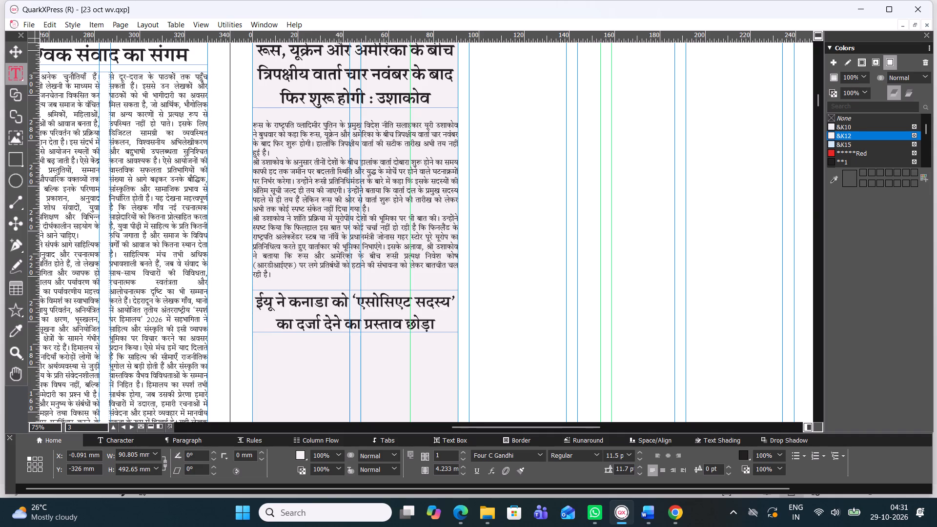
left_click(259, 338)
key("Return")
key("Return")
key("Return")
key("Return")
key("Return")
key("Return")
In Word's 29 Oct International, copy the ईयू-कनाडा story body from यूरोपीय संघ (ईयू) through the final आएगा।, leaving out the dateline.
left_click(651, 522)
scroll(287, 322, "down", 1)
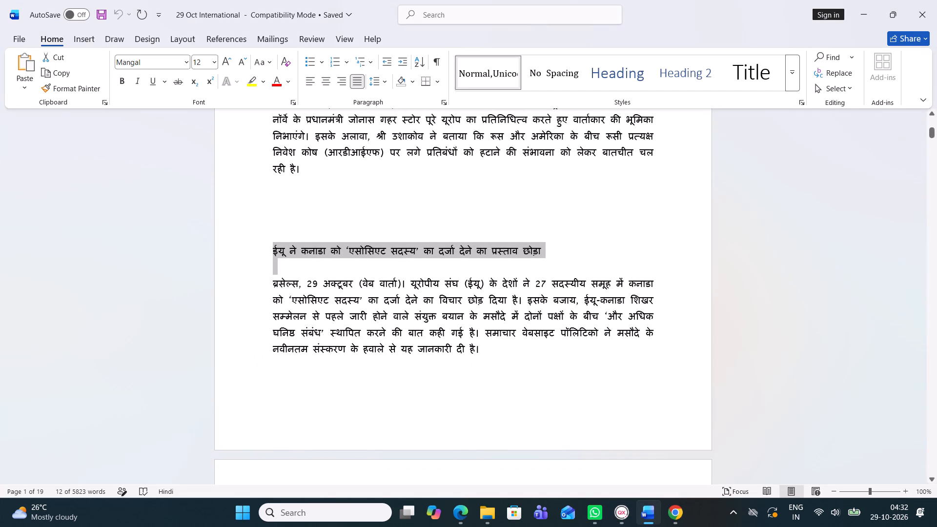
left_click_drag(409, 286, 556, 524)
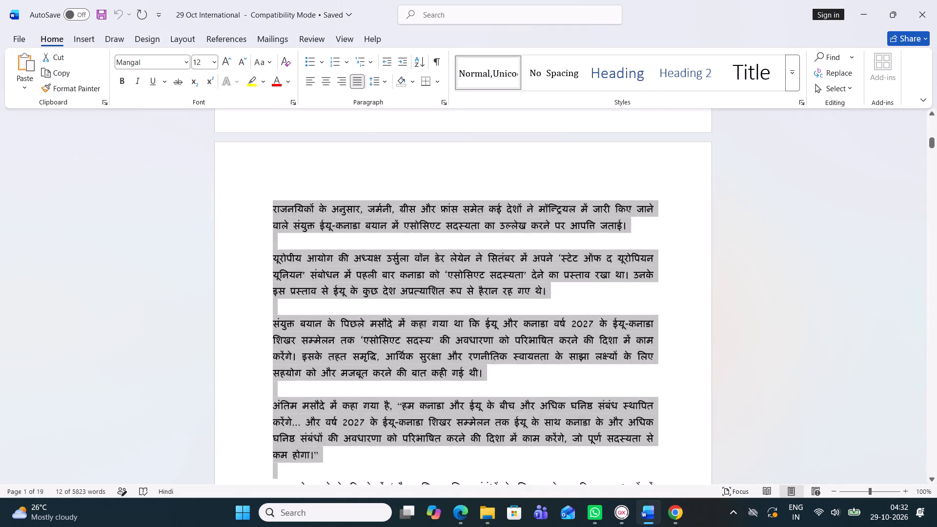
left_click_drag(556, 524, 420, 160)
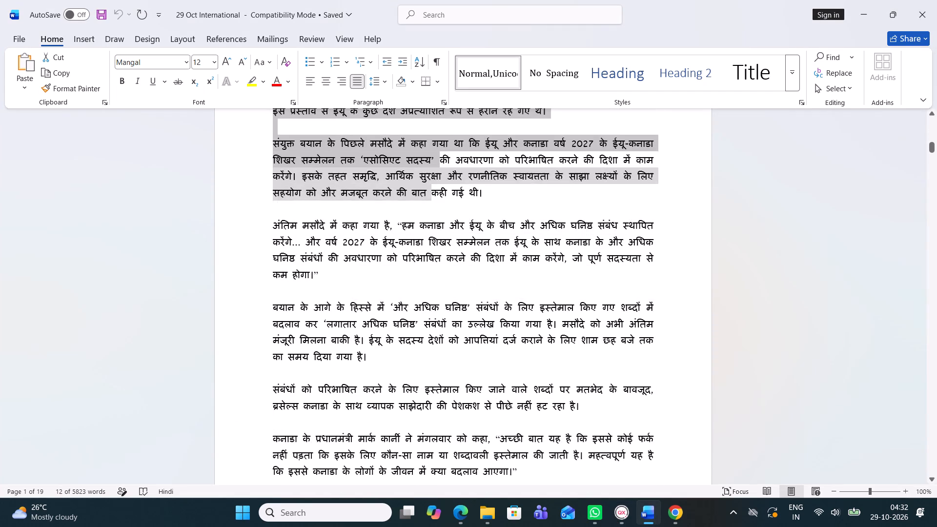
left_click_drag(420, 160, 599, 504)
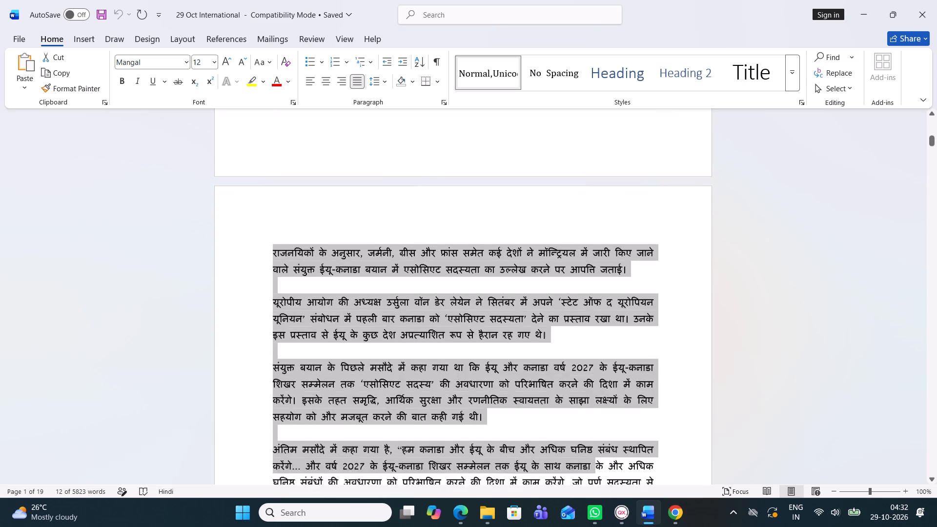
left_click_drag(599, 504, 609, 449)
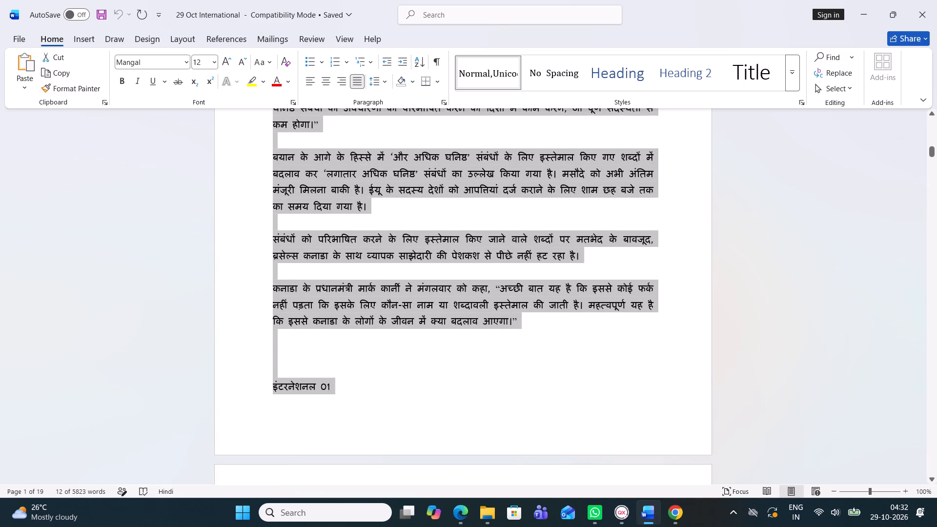
left_click_drag(609, 449, 515, 313)
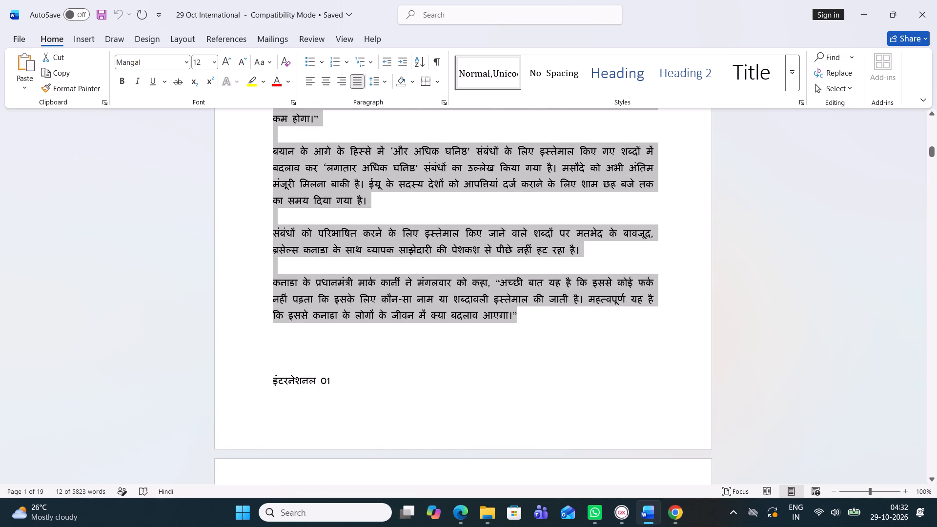
left_click_drag(515, 313, 511, 313)
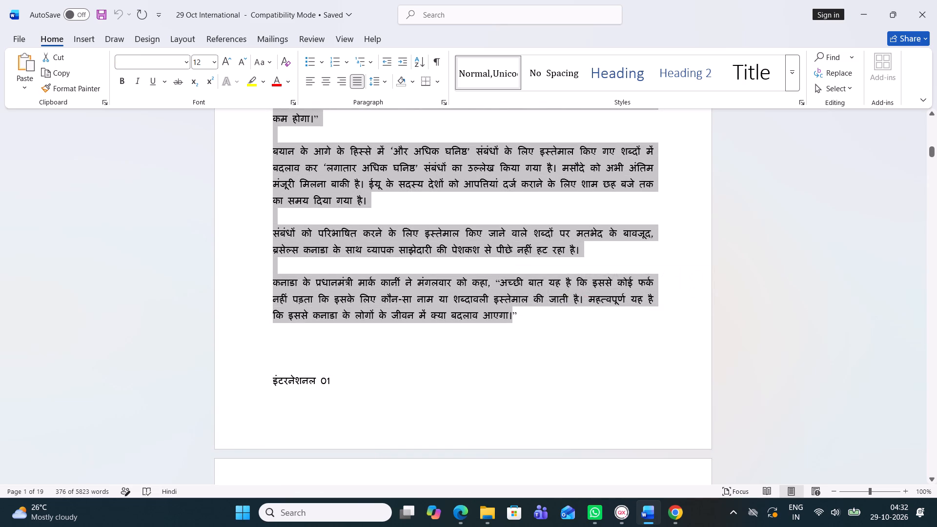
key("ctrl+c")
Paste the copied story body into the column below the second headline in QuarkXPress.
left_click(625, 517)
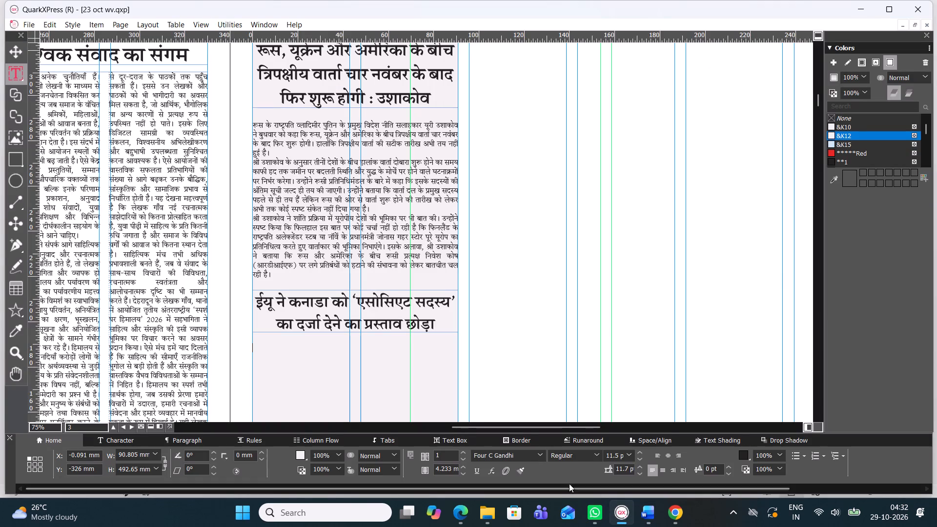
key("ctrl+v")
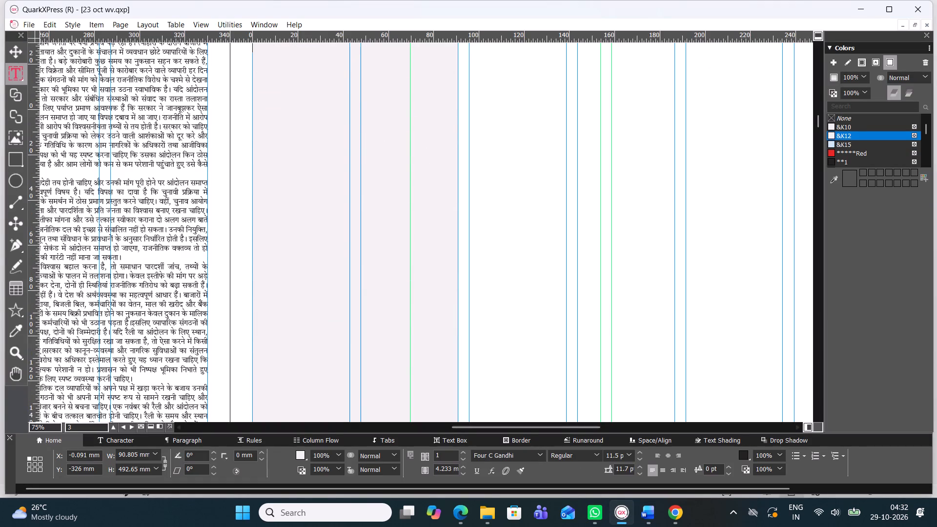
Delete the empty lines between the first seven paragraphs of the pasted story, keeping the danda that ends the first one.
scroll(413, 334, "up", 2)
left_click(306, 290)
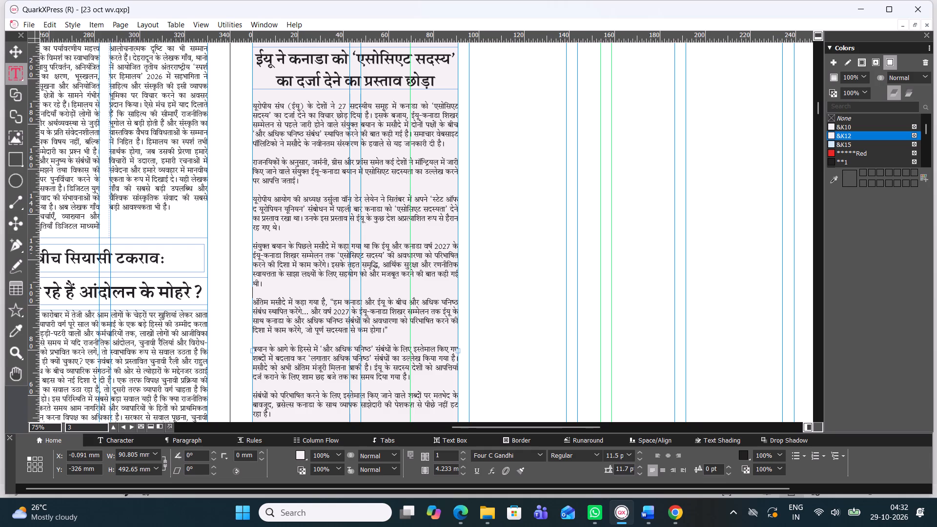
key("BackSpace")
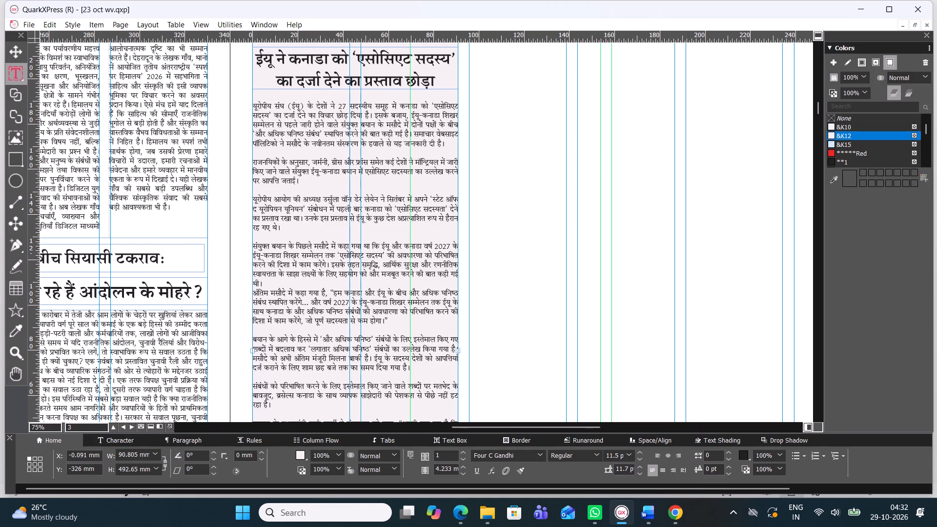
left_click(276, 192)
key("BackSpace")
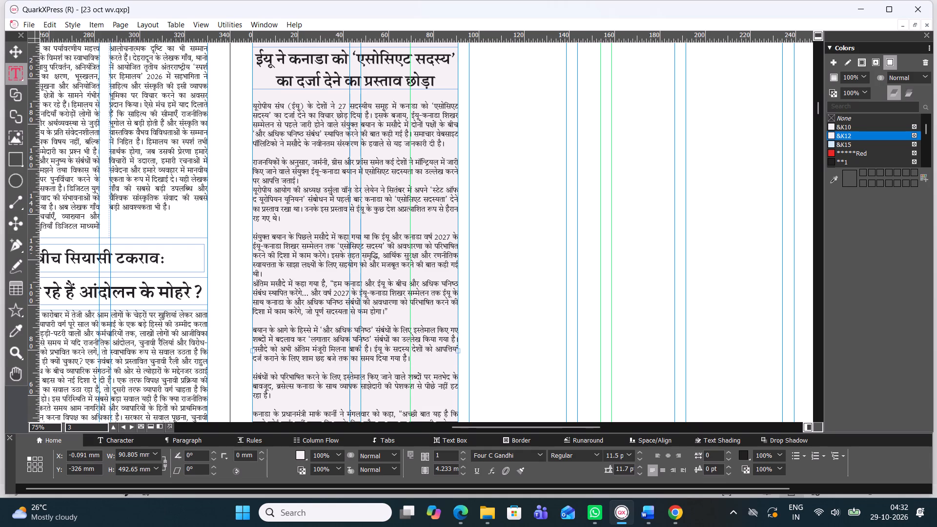
left_click(276, 147)
key("BackSpace")
left_click(286, 153)
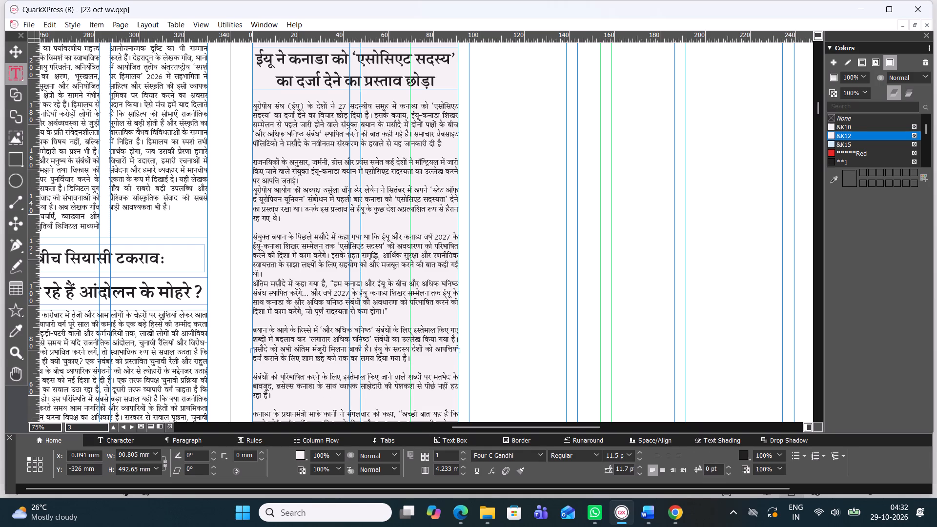
key("ctrl+z")
left_click(268, 154)
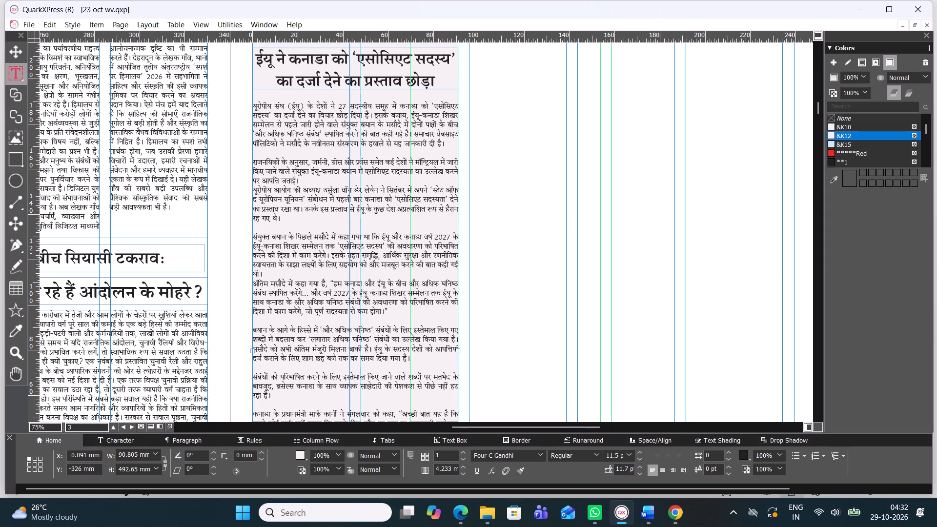
key("BackSpace")
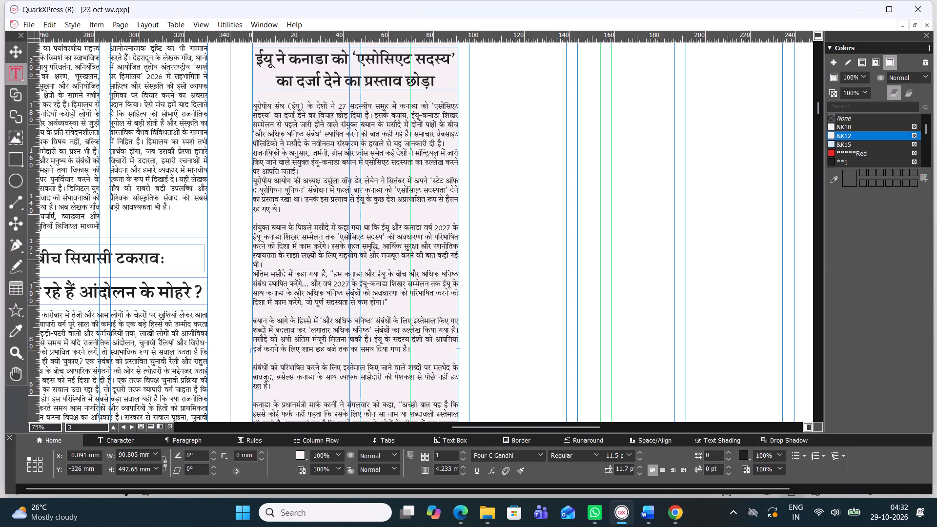
left_click(279, 218)
key("BackSpace")
left_click(280, 303)
key("BackSpace")
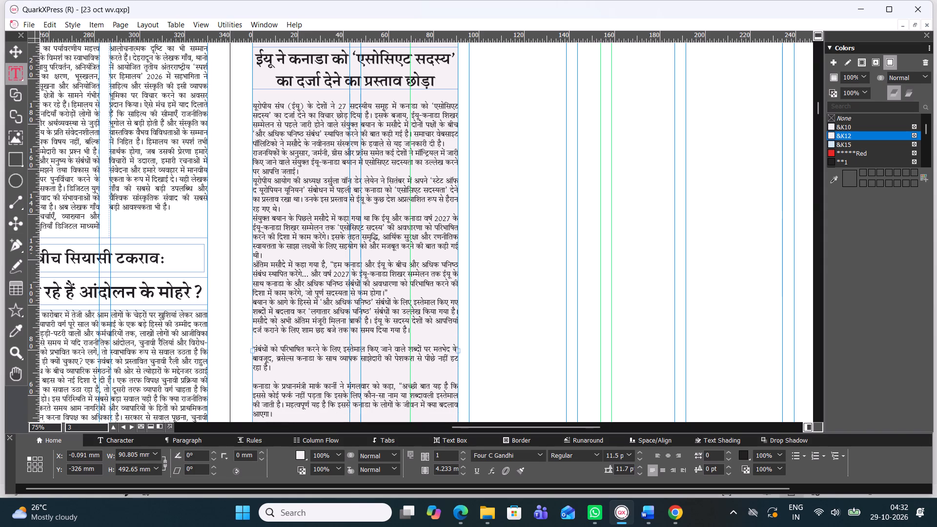
left_click(280, 340)
key("BackSpace")
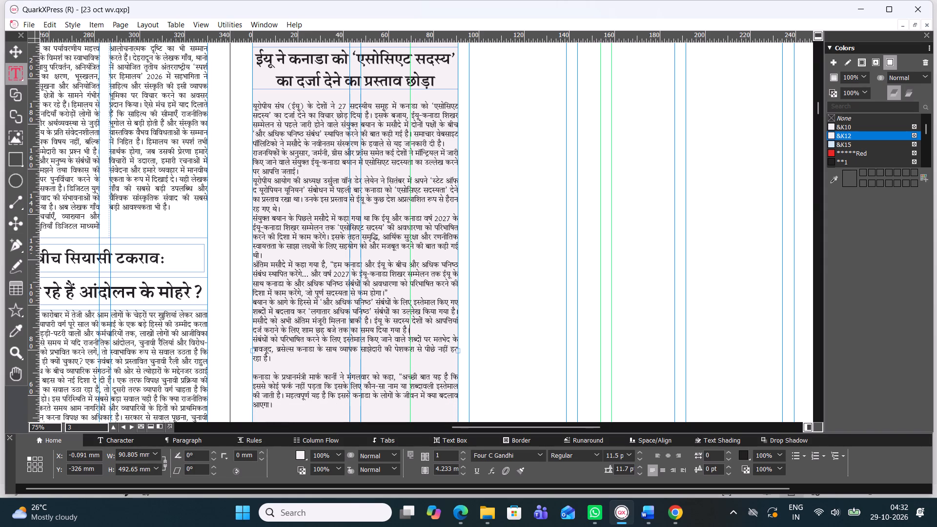
Join the यूरोपीय आयोग paragraph to the end of the preceding राजनयिकों paragraph, separated by a space.
left_click(254, 181)
key("BackSpace")
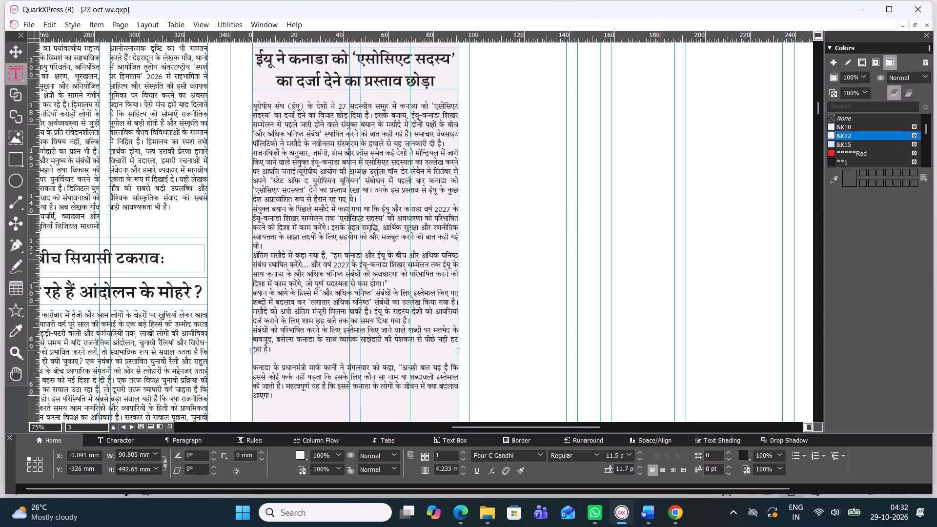
key("space")
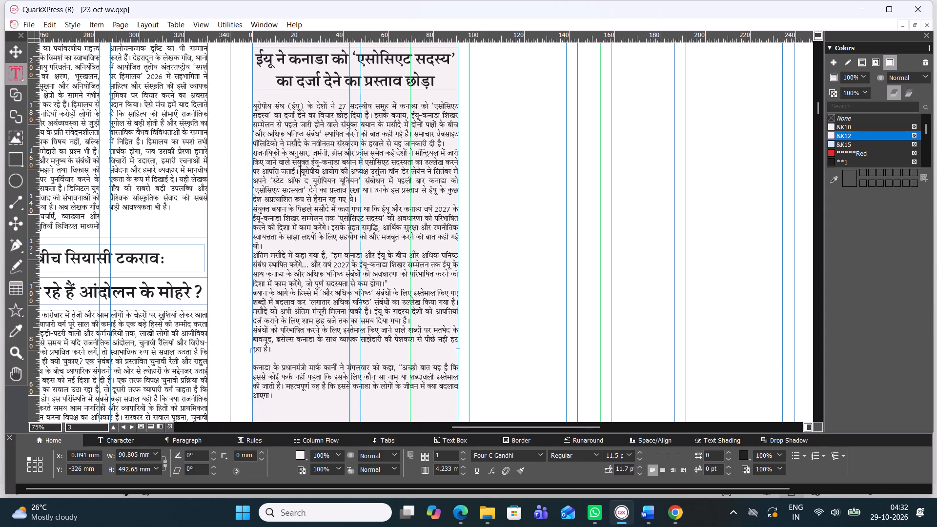
Join the संयुक्त बयान and कनाडा के प्रधानमंत्री paragraphs to the ends of their preceding paragraphs with a space, removing the empty line before the latter.
left_click(255, 207)
key("BackSpace")
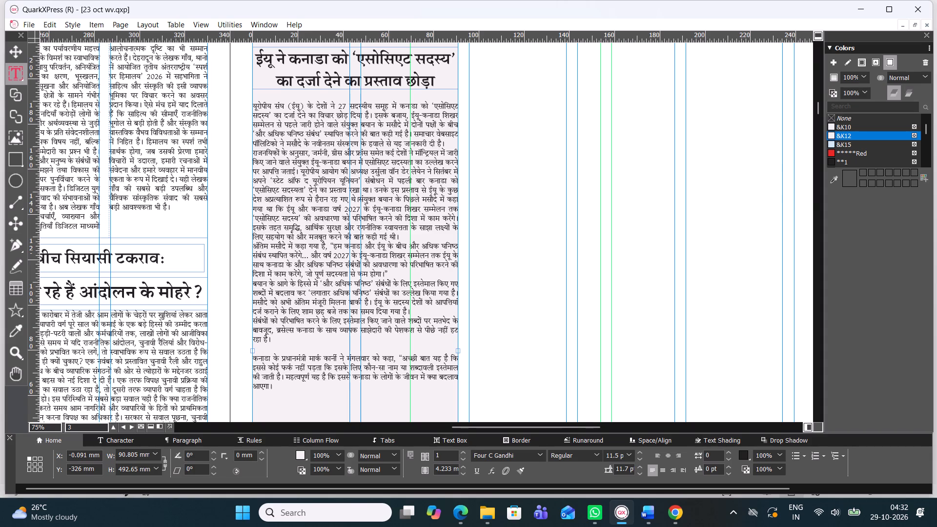
key("space")
left_click(278, 349)
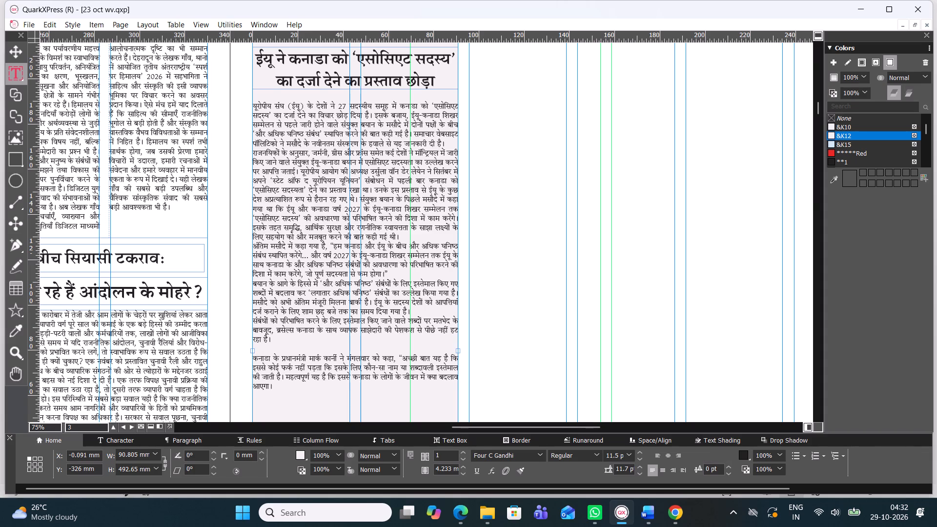
key("BackSpace")
left_click(256, 346)
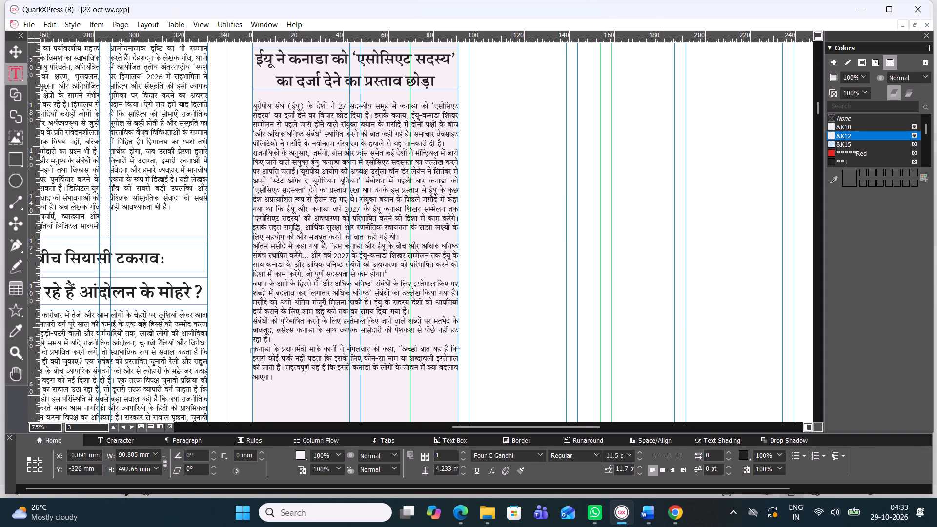
key("Left")
key("BackSpace")
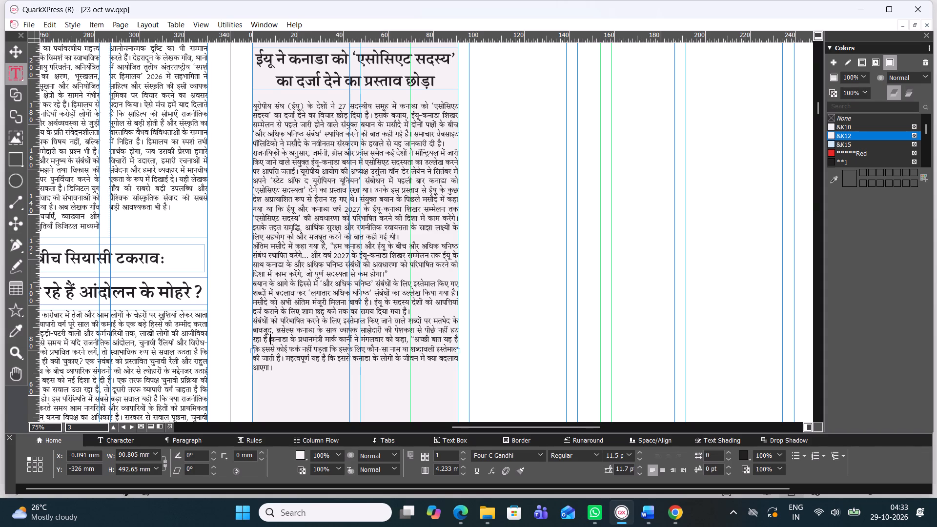
key("space")
scroll(291, 346, "down", 1)
scroll(297, 296, "up", 1)
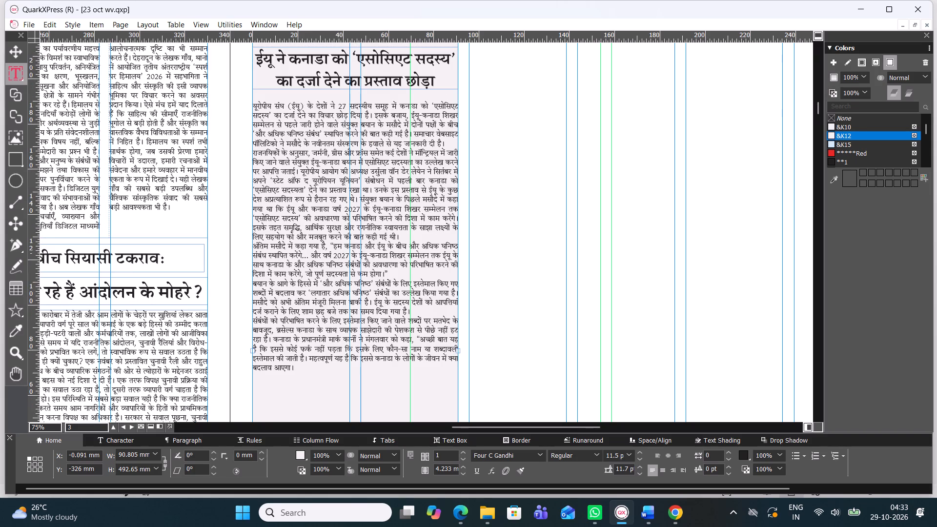
Insert line breaks after the first paragraph, before संयुक्त बयान के पिछले, before ईयू के सदस्य देशों and after the final आएगा।.
left_click(451, 142)
key("Return")
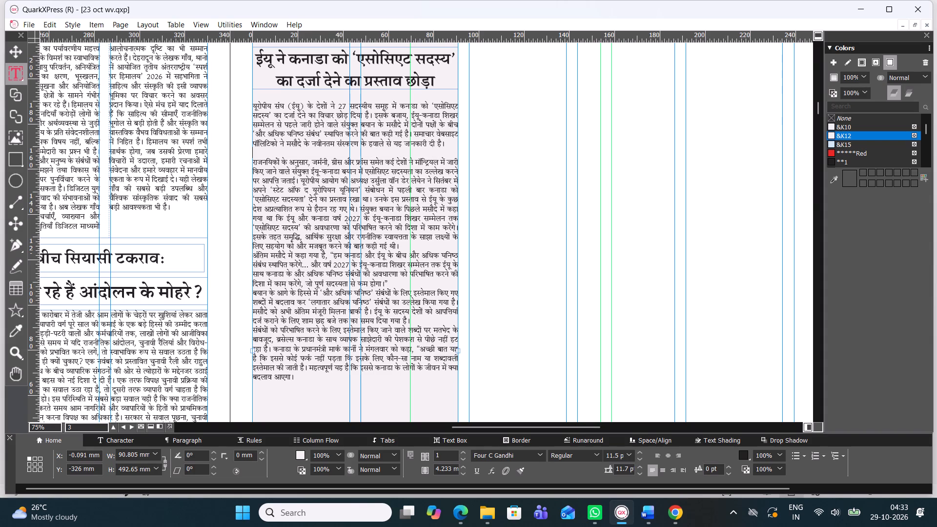
left_click(357, 207)
key("Return")
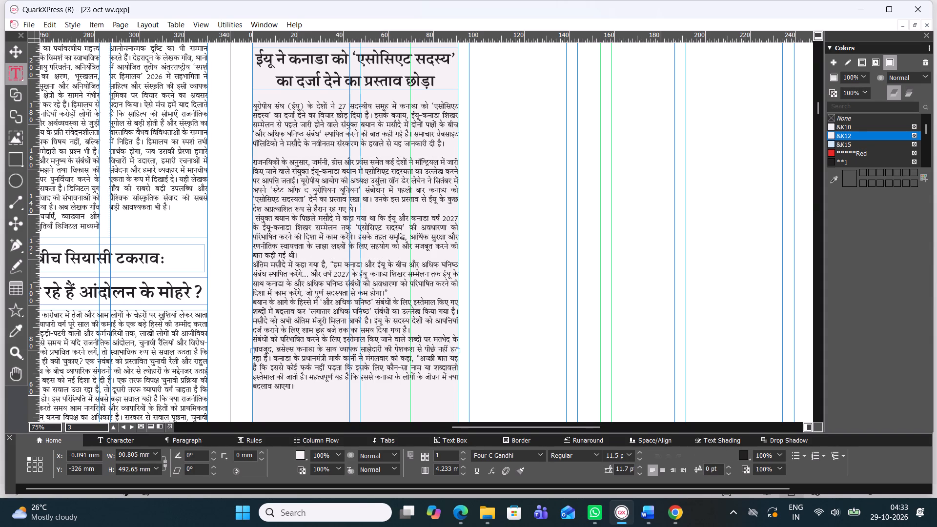
left_click(371, 319)
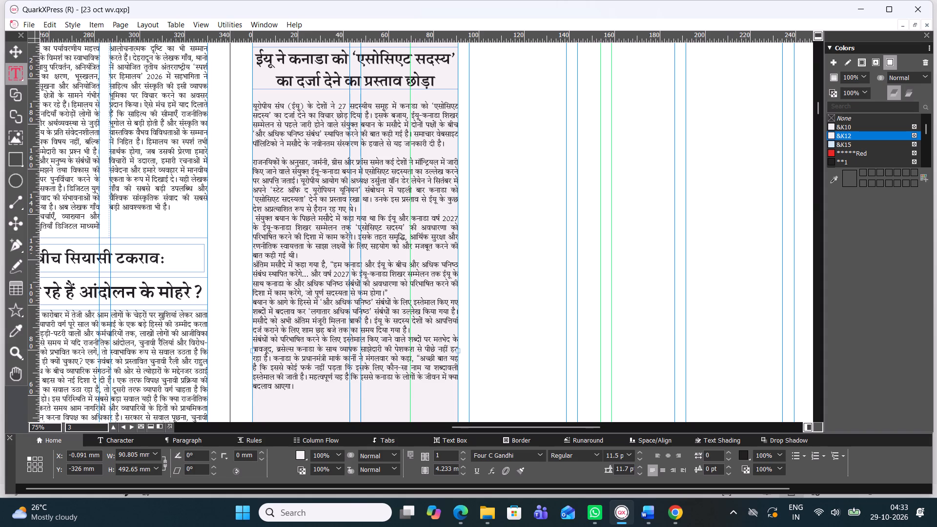
key("Return")
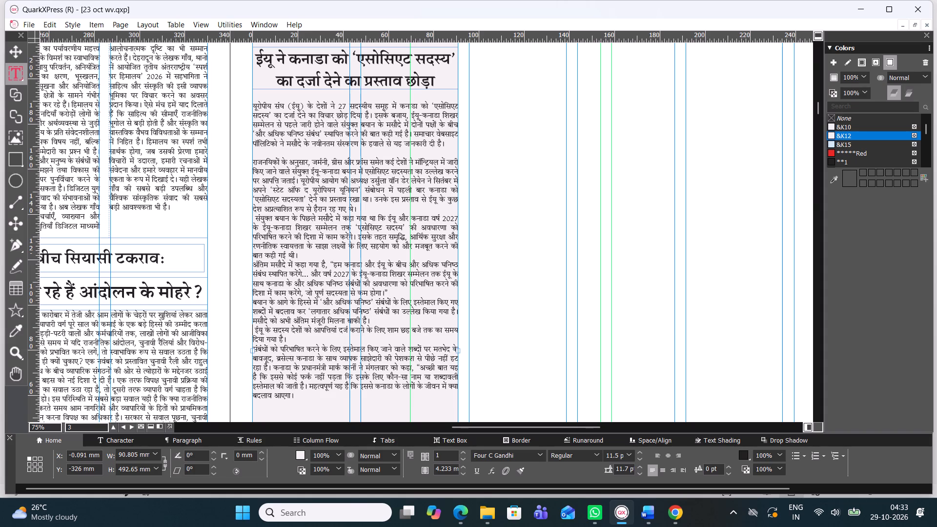
scroll(369, 319, "down", 1)
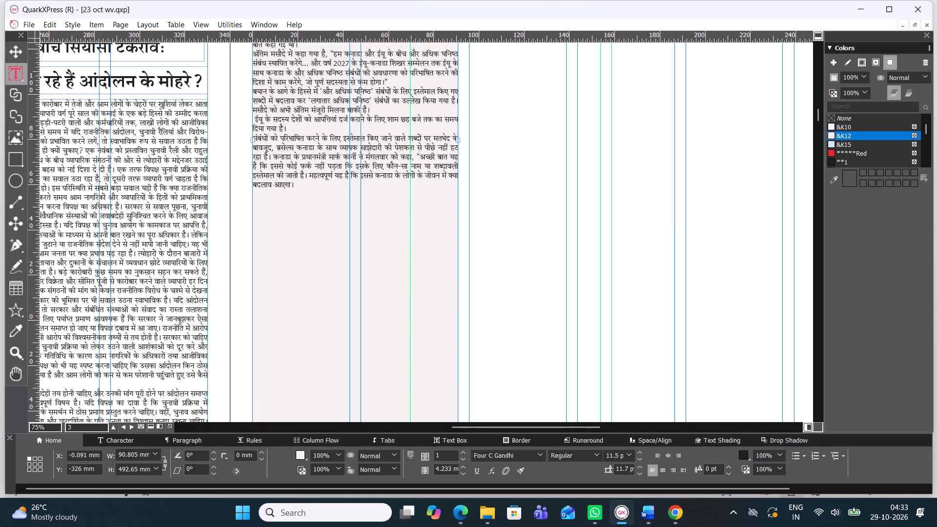
left_click(297, 185)
key("Return")
In Word's 29 Oct International, look past the ईयू-कनाडा story to the पाकिस्तान के थारपारकर oxygen cylinder blast story.
left_click(643, 507)
scroll(372, 343, "down", 1)
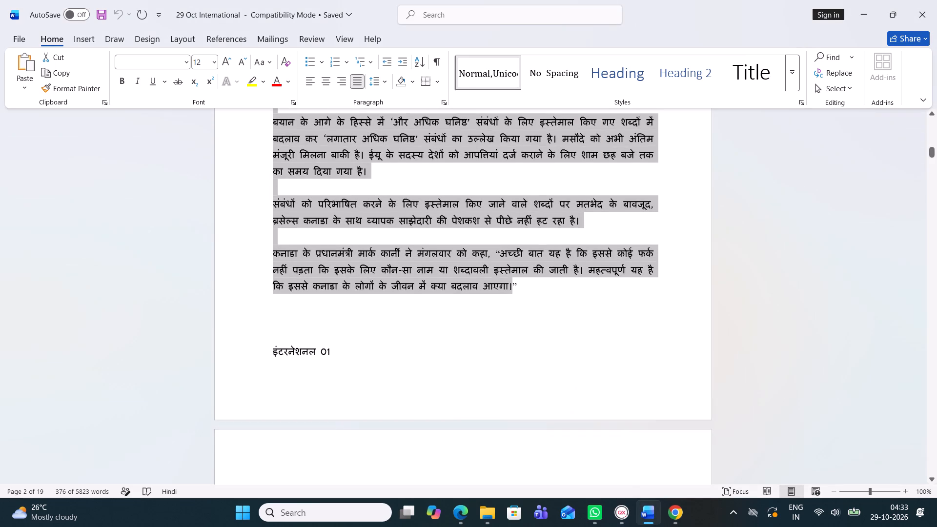
scroll(367, 353, "up", 1)
scroll(357, 358, "down", 5)
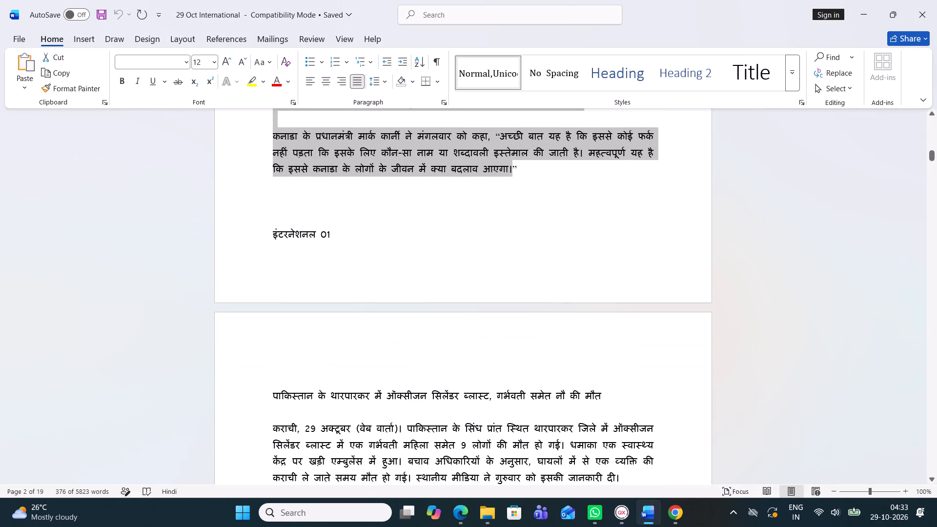
scroll(319, 361, "down", 5)
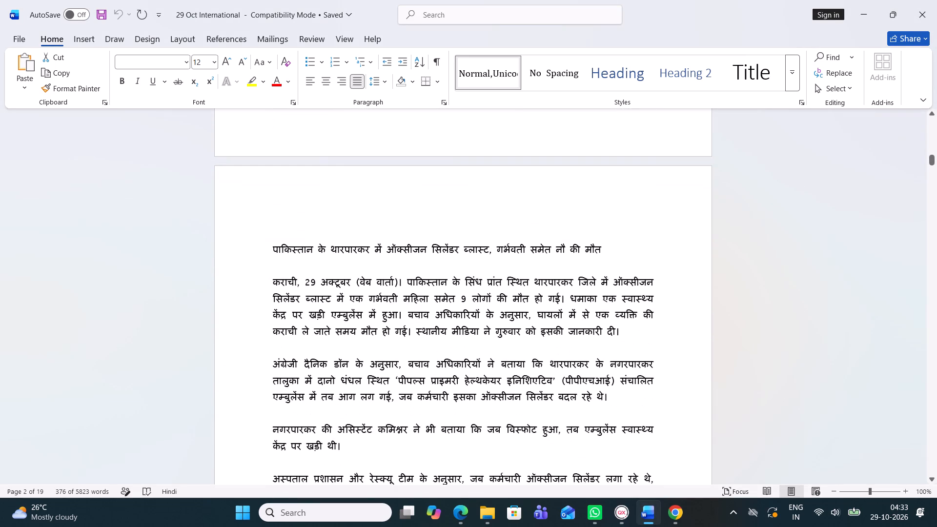
scroll(319, 361, "up", 3)
scroll(319, 361, "down", 1)
scroll(319, 361, "up", 1)
scroll(319, 361, "down", 1)
scroll(319, 361, "up", 1)
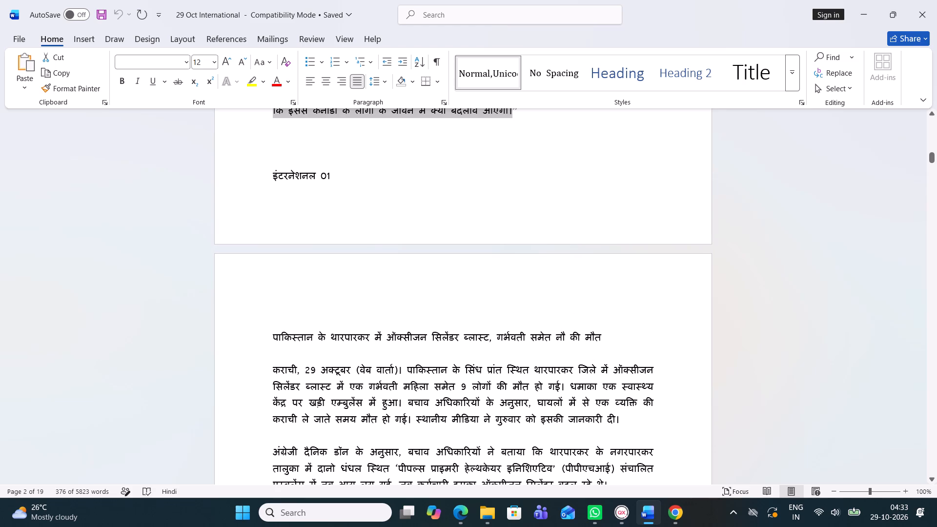
scroll(420, 271, "down", 4)
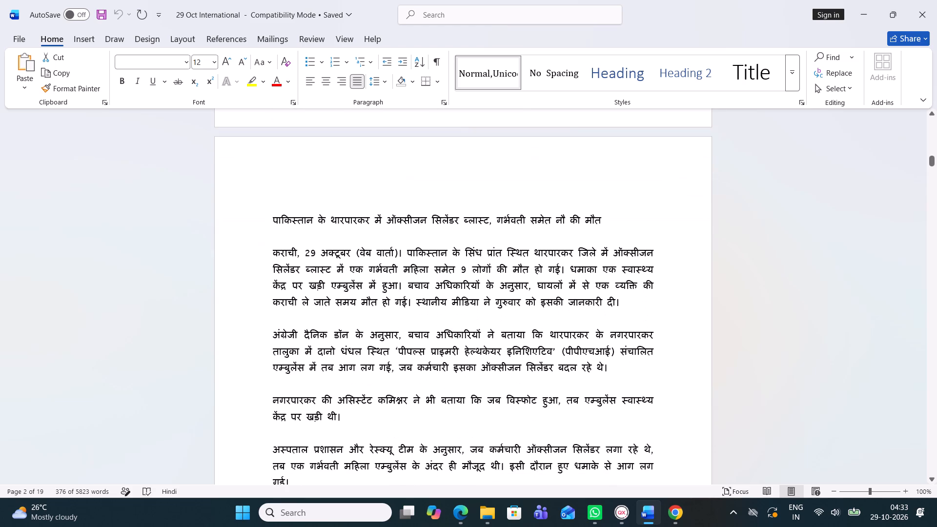
Back in QuarkXPress, copy the whole रूस, यूक्रेन और अमेरिका headline at the top of page 3's first column.
left_click(631, 515)
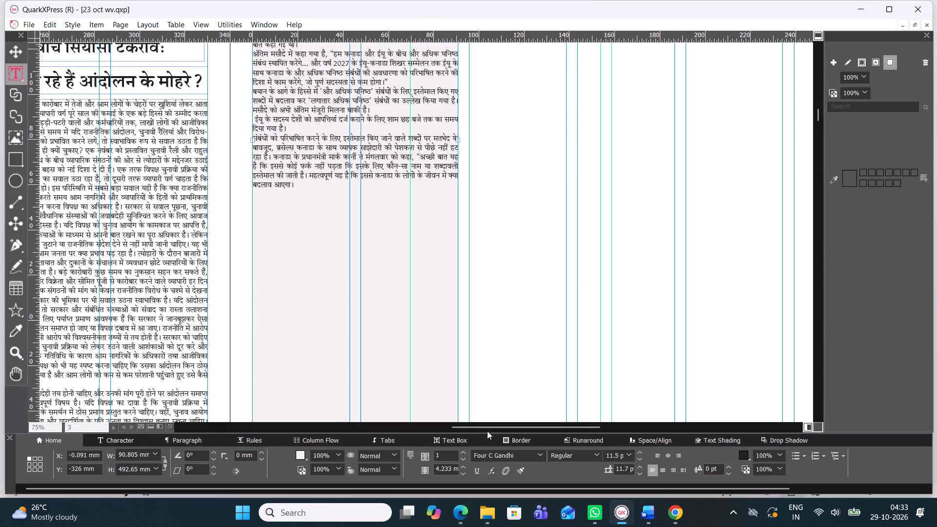
scroll(425, 300, "down", 2)
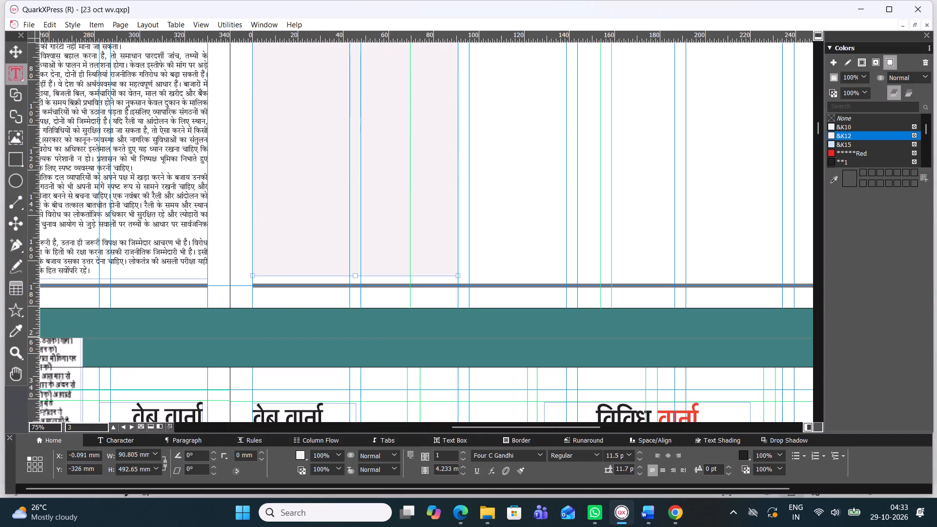
scroll(399, 304, "up", 5)
scroll(399, 304, "down", 1)
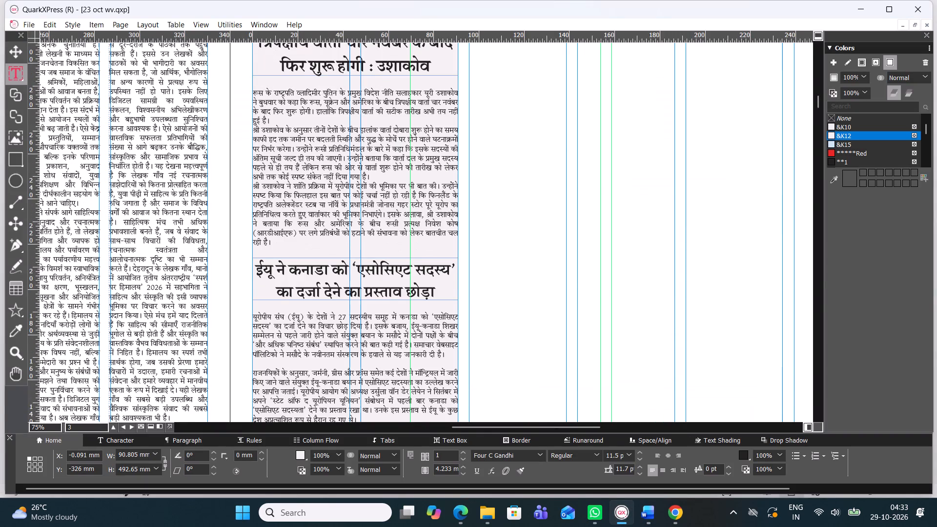
left_click(27, 47)
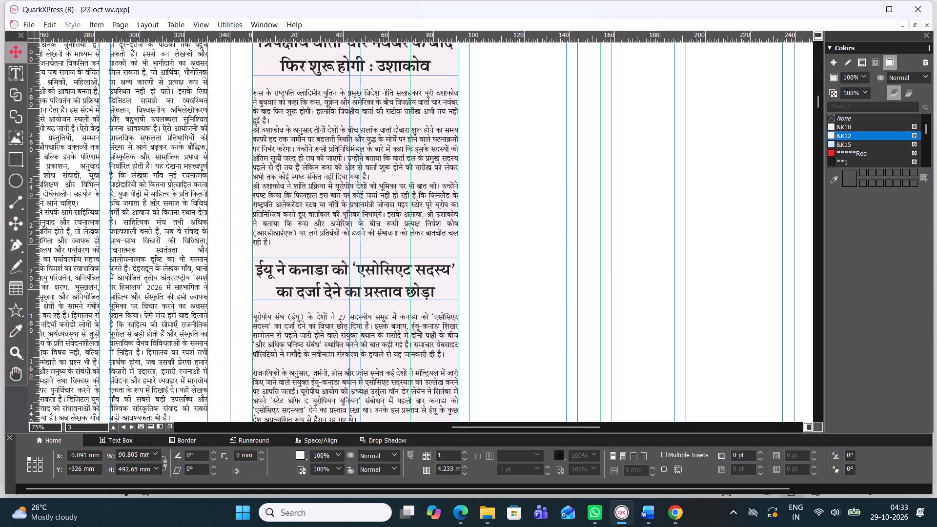
double_click(372, 62)
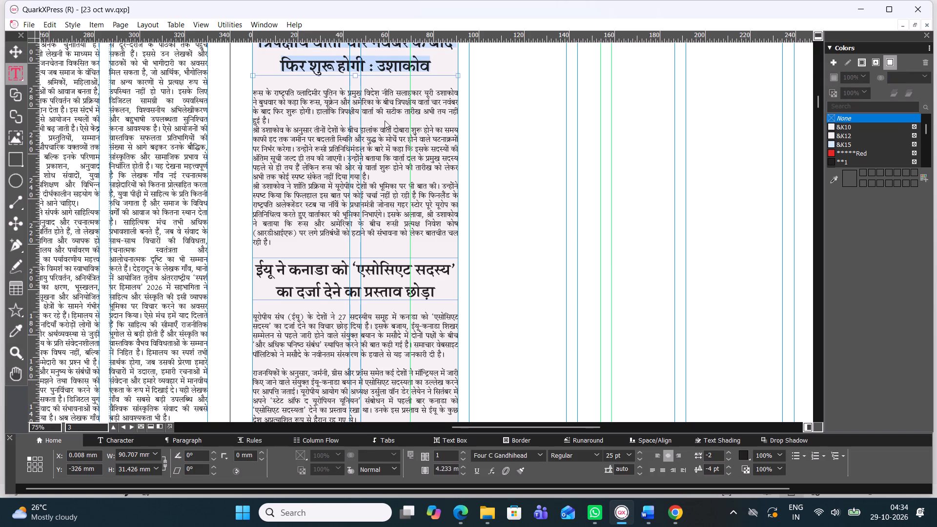
key("ctrl+c")
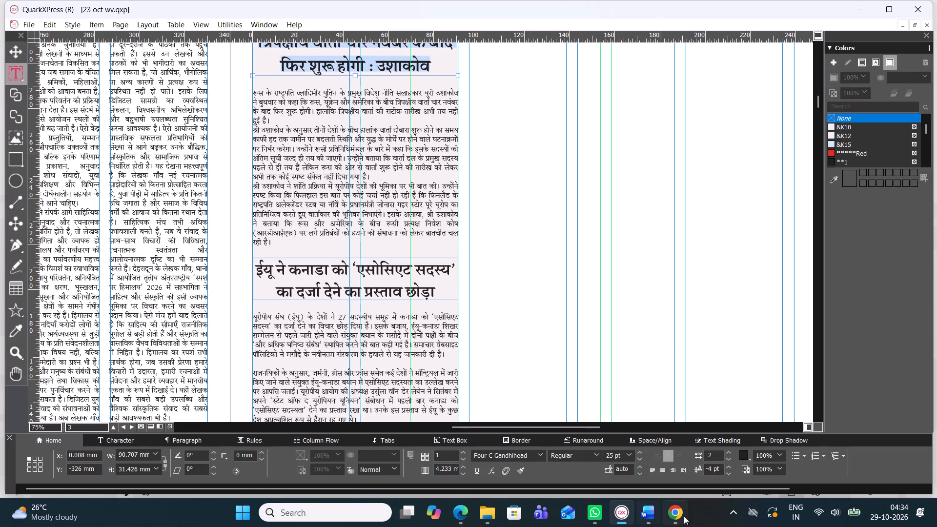
In Chrome, search Google Images for the copied रूस, यूक्रेन और अमेरिका headline.
left_click(684, 516)
left_click(541, 77)
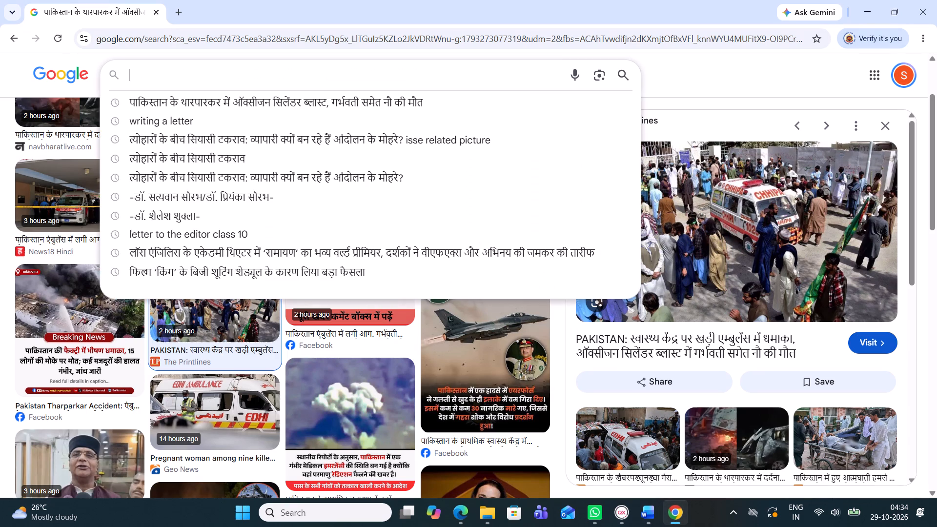
key("ctrl+v")
key("Return")
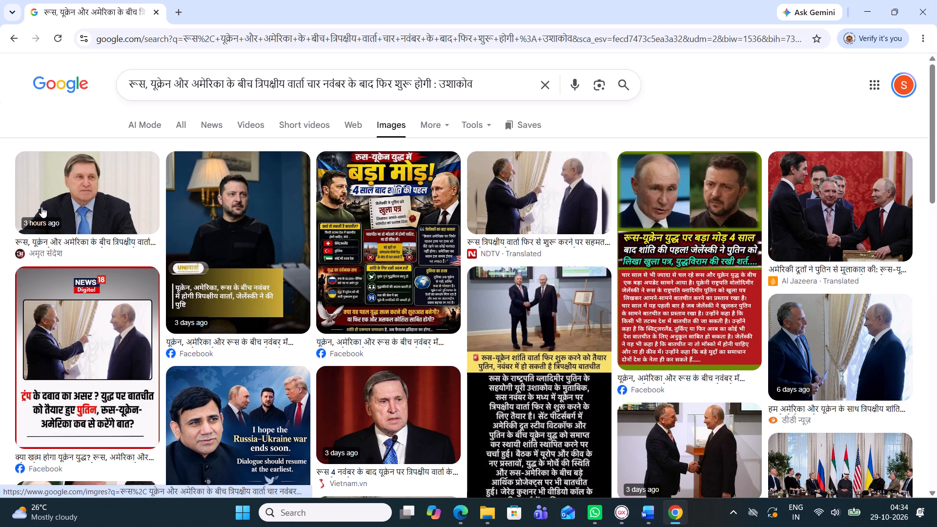
Preview photos for the story and copy the Vietnam.vn image of two men shaking hands.
left_click(102, 196)
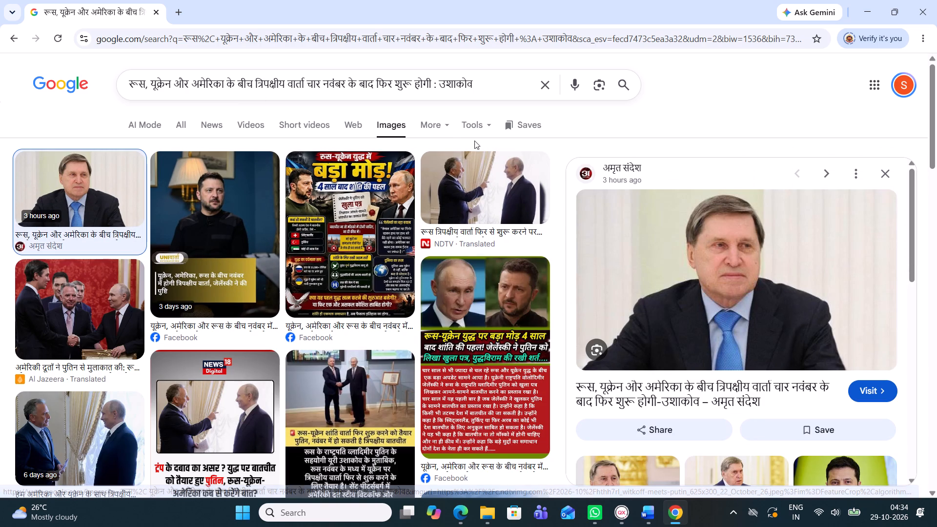
scroll(355, 301, "down", 4)
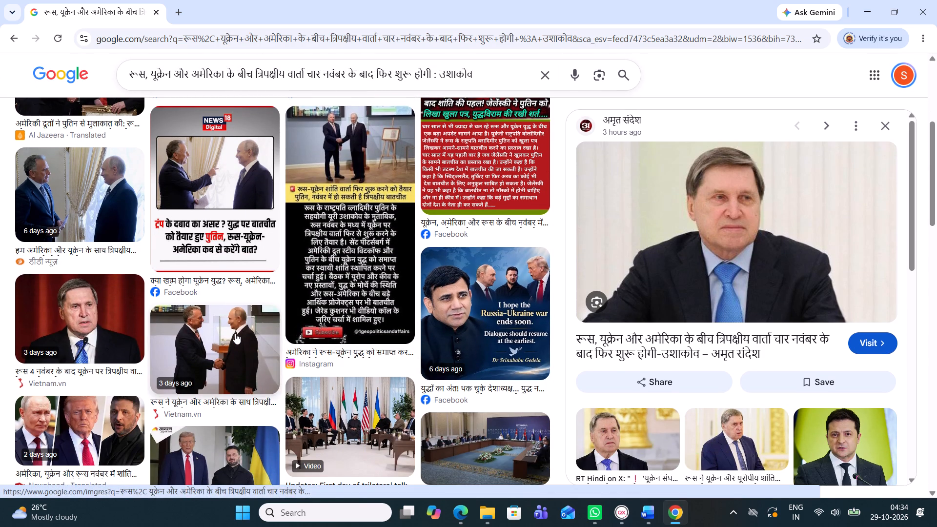
left_click(235, 333)
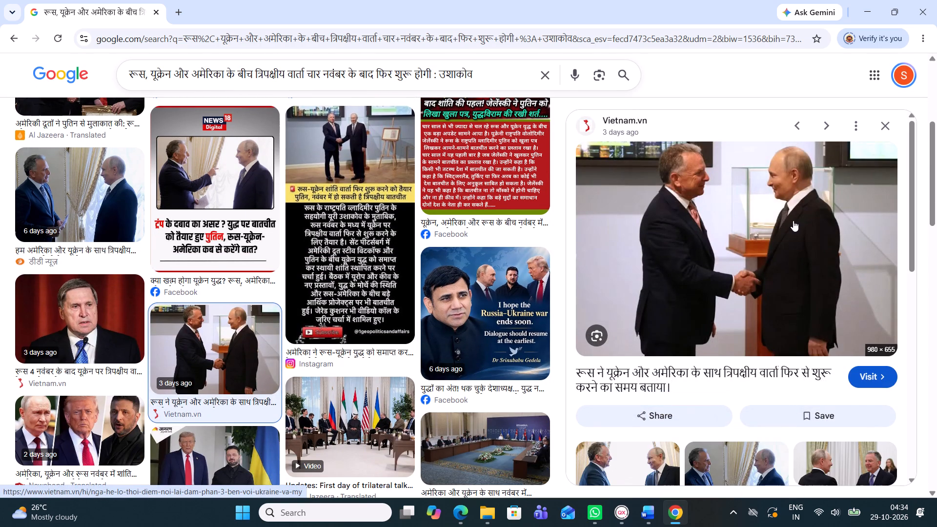
right_click(793, 221)
left_click(683, 413)
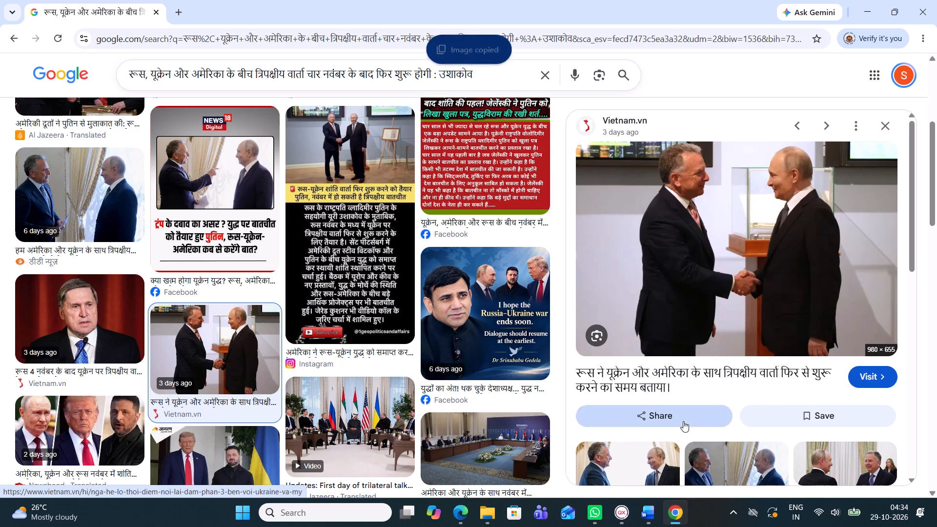
In QuarkXPress, draw a column-wide picture box about 90.7 mm wide and 38 mm high between the first headline and its story text.
left_click(647, 516)
left_click(628, 514)
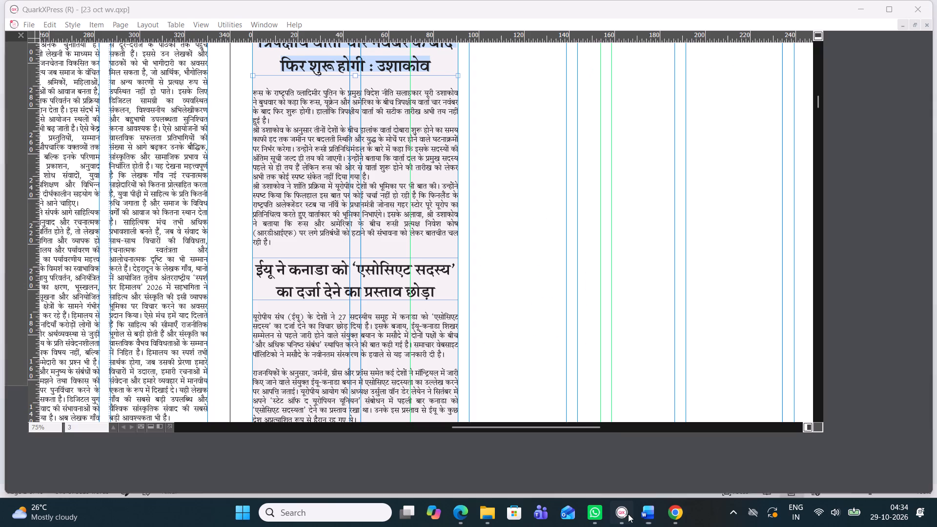
scroll(410, 181, "up", 1)
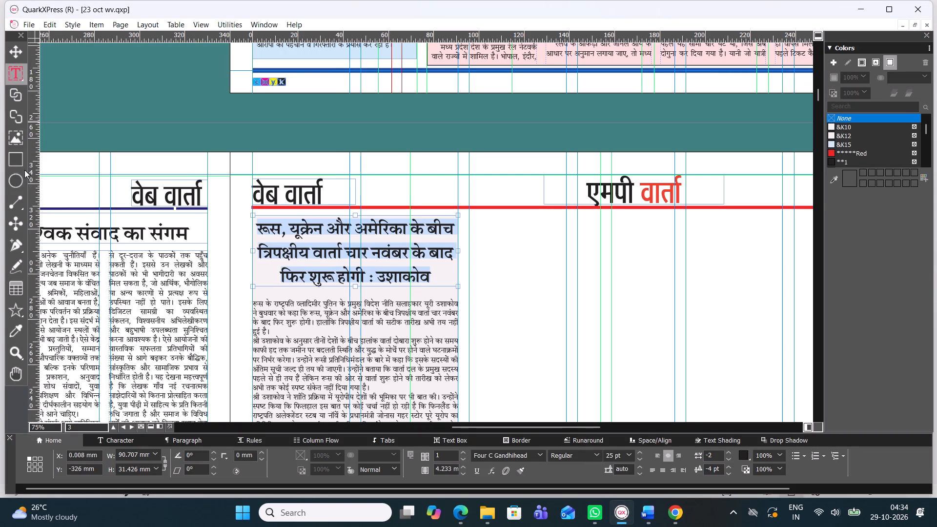
left_click(9, 138)
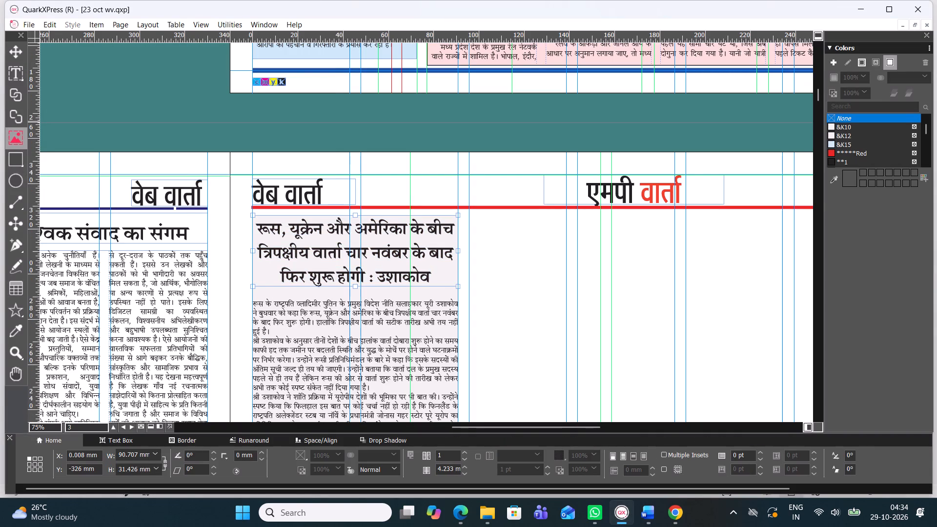
left_click_drag(254, 295, 372, 356)
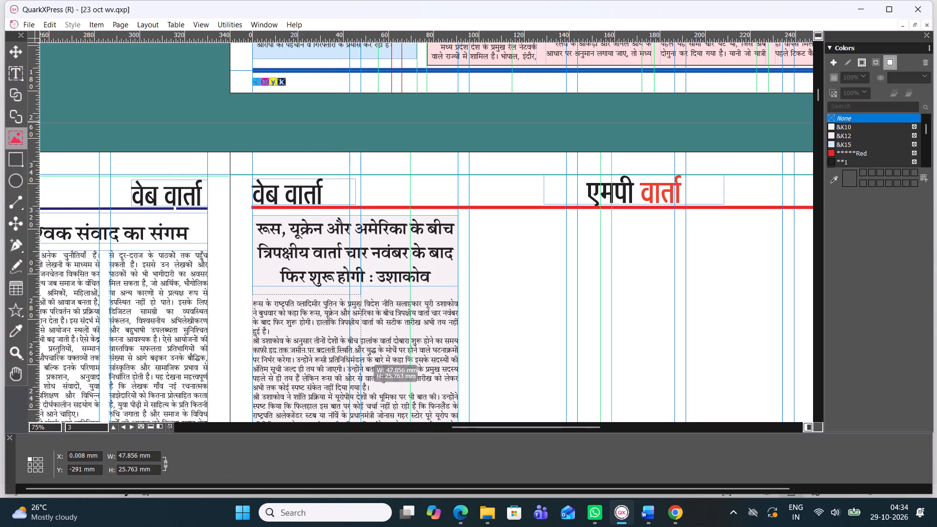
left_click_drag(372, 356, 457, 380)
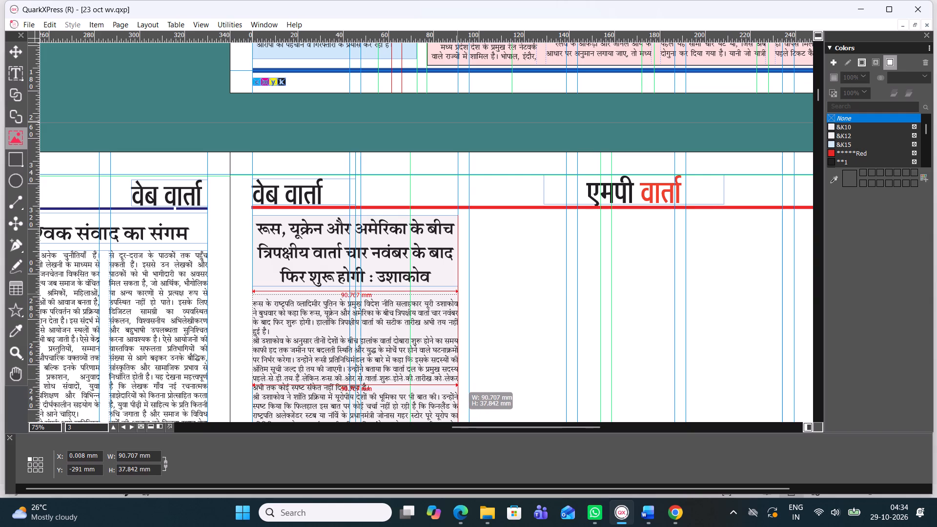
left_click_drag(457, 380, 457, 381)
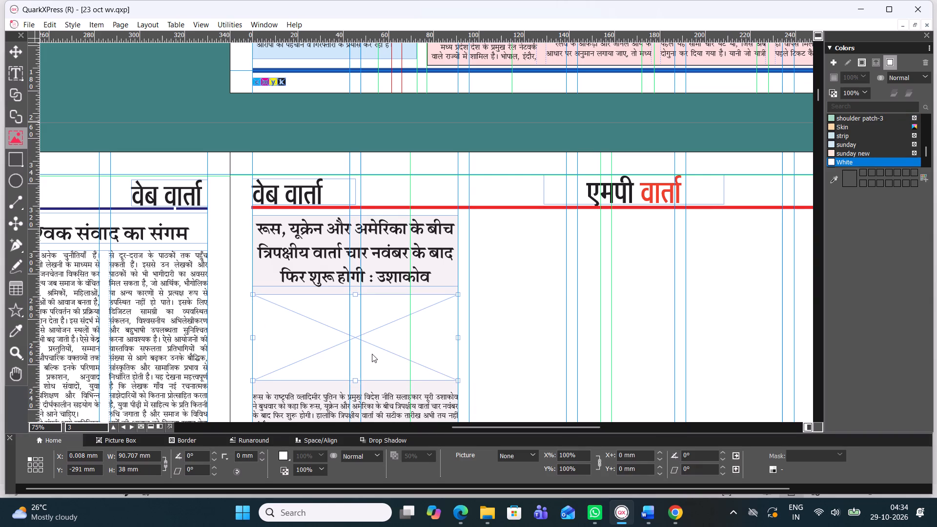
Paste the copied handshake photo into the new picture box below the first headline and scale the picture to fit the box.
right_click(372, 354)
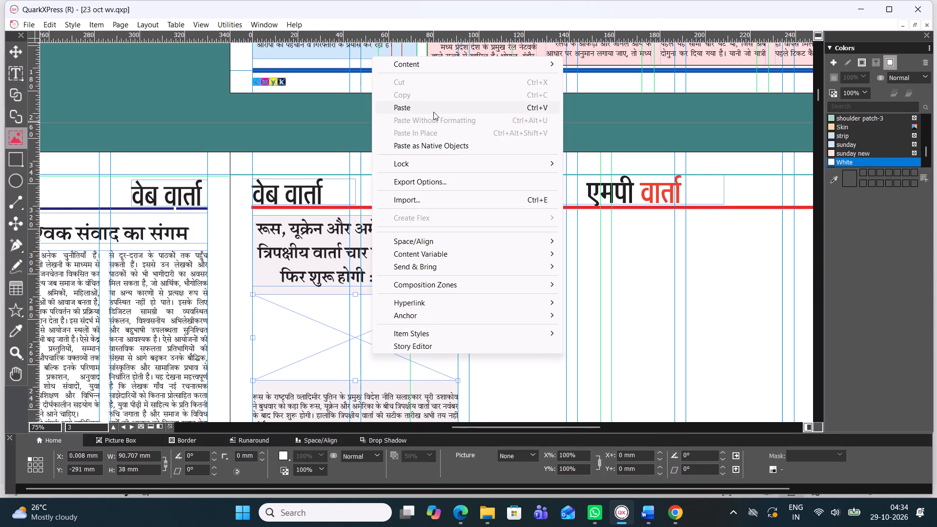
left_click(433, 112)
right_click(401, 337)
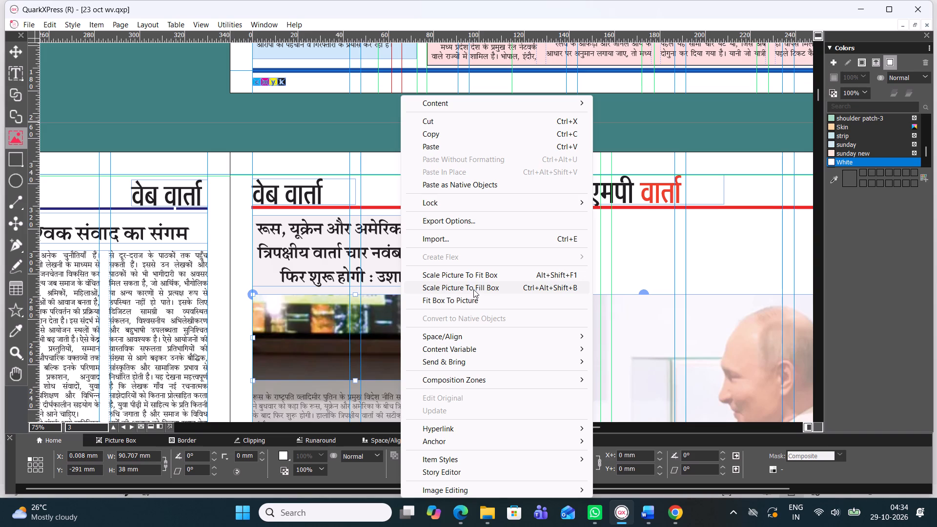
left_click(488, 276)
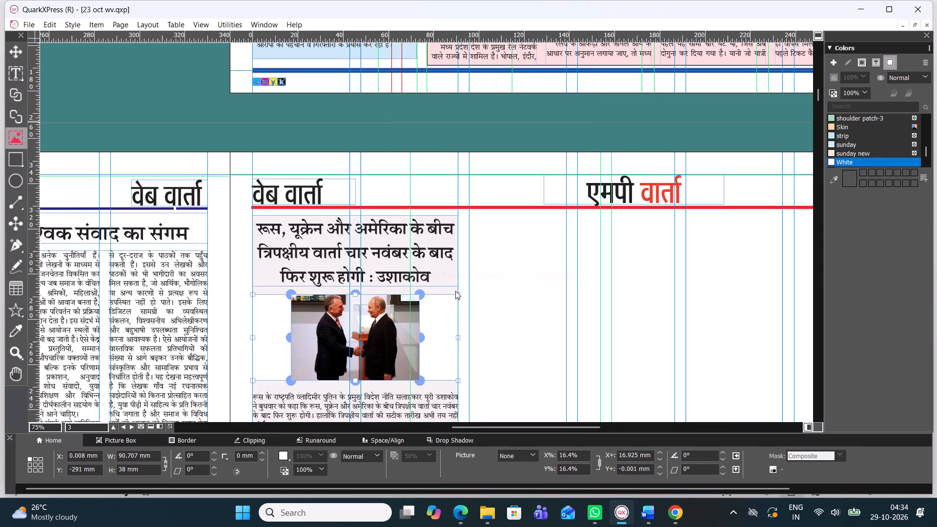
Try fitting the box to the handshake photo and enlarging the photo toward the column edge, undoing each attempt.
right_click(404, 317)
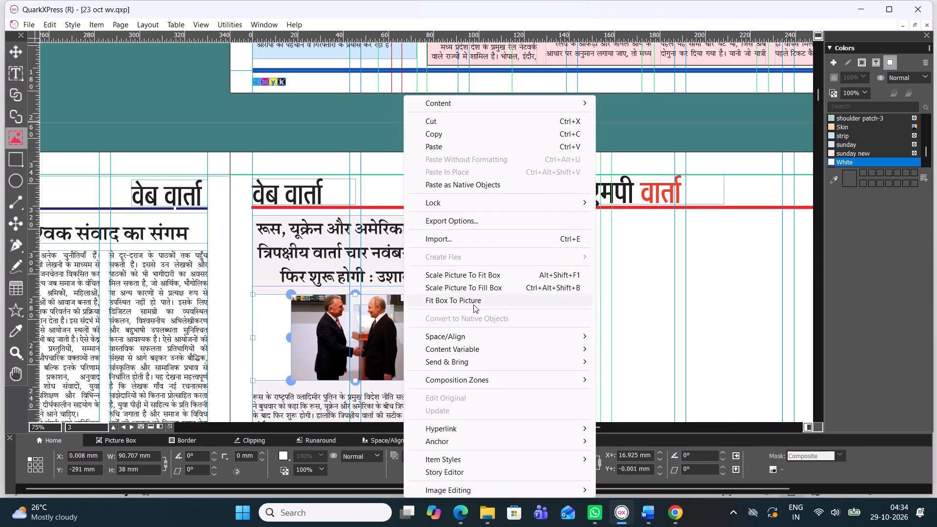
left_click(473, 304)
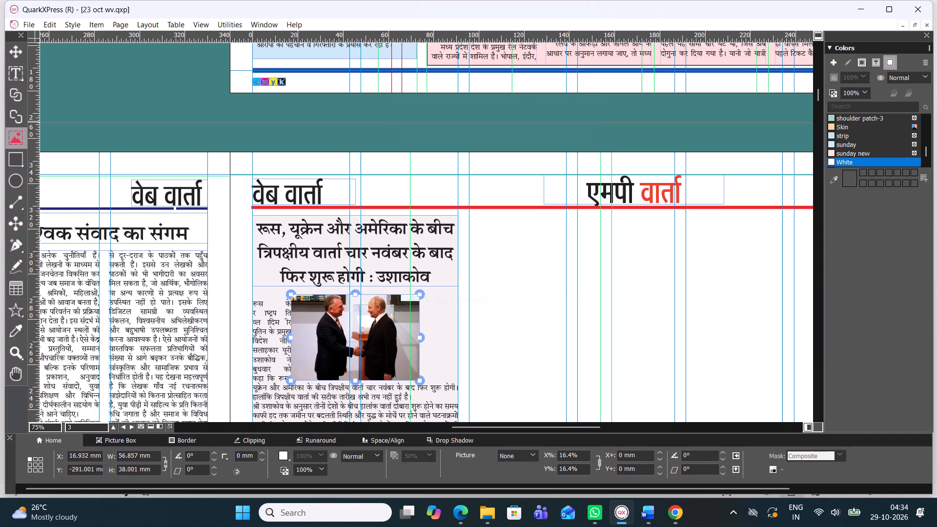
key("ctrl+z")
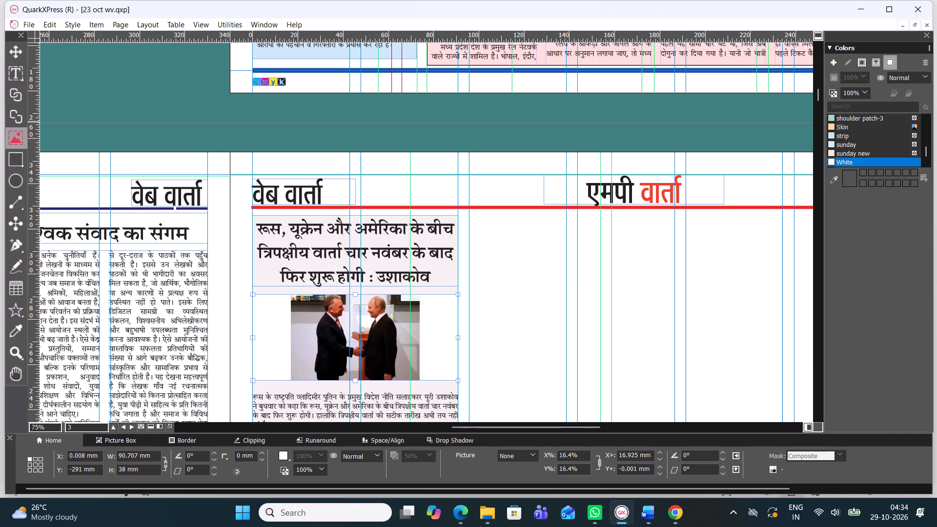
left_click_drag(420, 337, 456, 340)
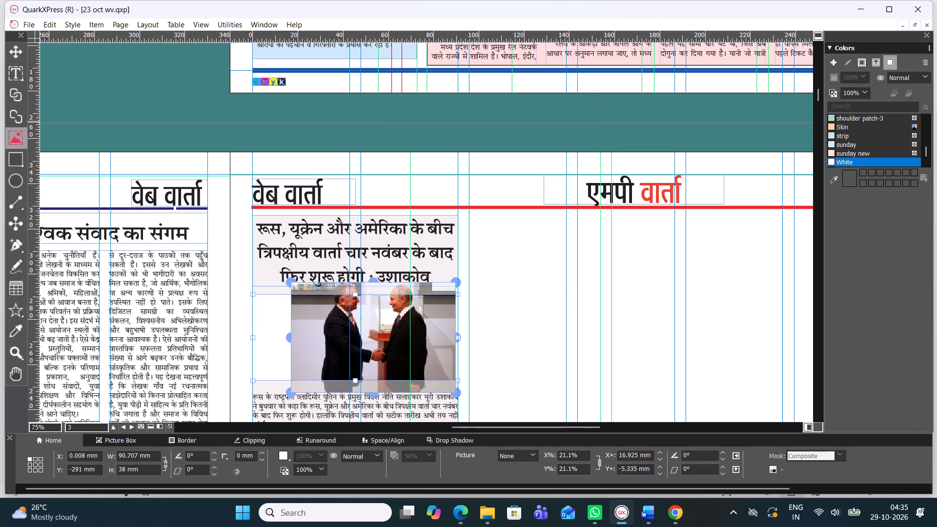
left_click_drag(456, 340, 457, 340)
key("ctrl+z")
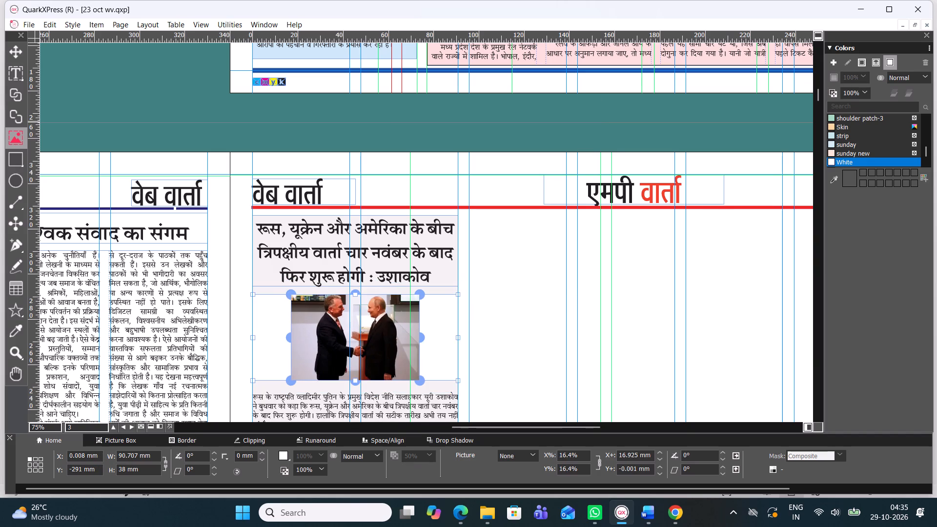
Scale the handshake photo to fill its box, adjusting it to about 26.1% so it spans the column with both heads inside the frame.
right_click(427, 346)
left_click(506, 290)
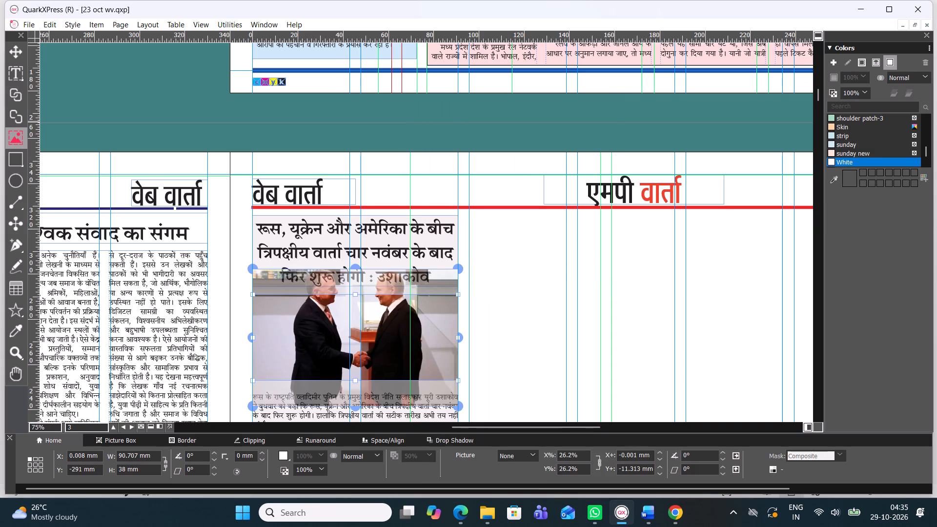
left_click_drag(355, 264, 353, 291)
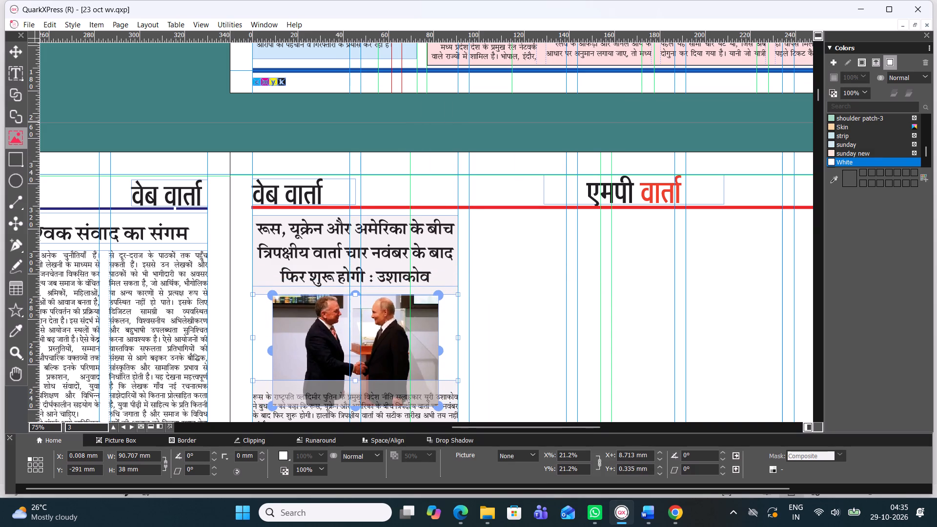
left_click_drag(274, 352, 259, 353)
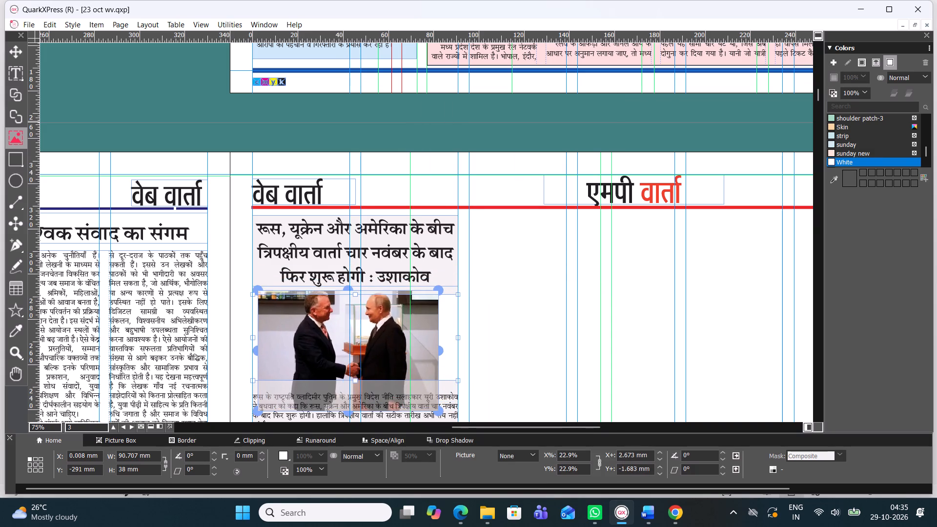
left_click_drag(259, 353, 255, 354)
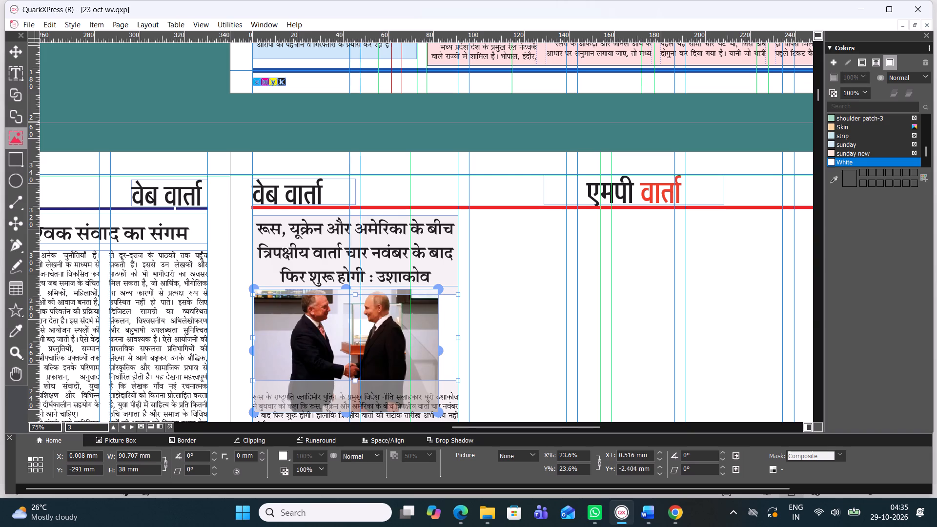
left_click_drag(435, 349, 454, 349)
left_click_drag(383, 338, 379, 347)
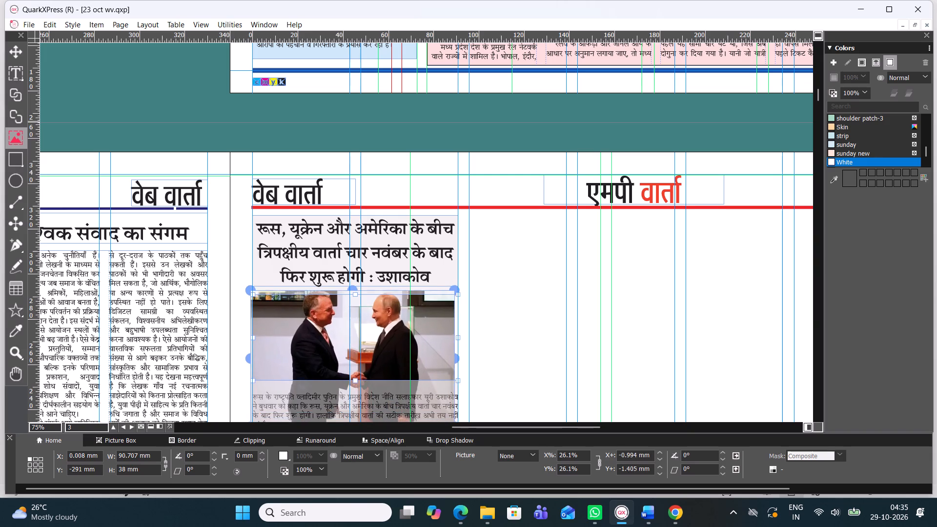
left_click_drag(379, 347, 383, 350)
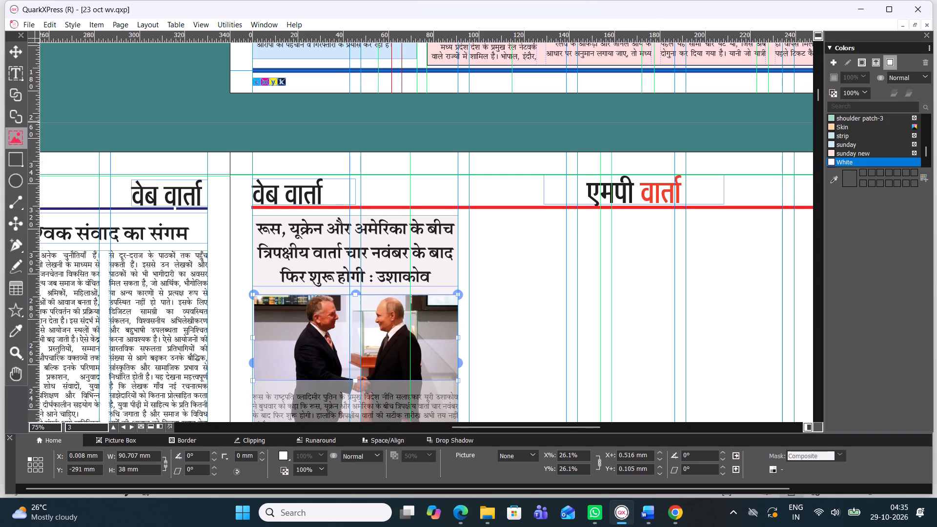
Extend the handshake picture box downward to a height of about 48 mm, and deselect it.
left_click_drag(357, 382, 354, 398)
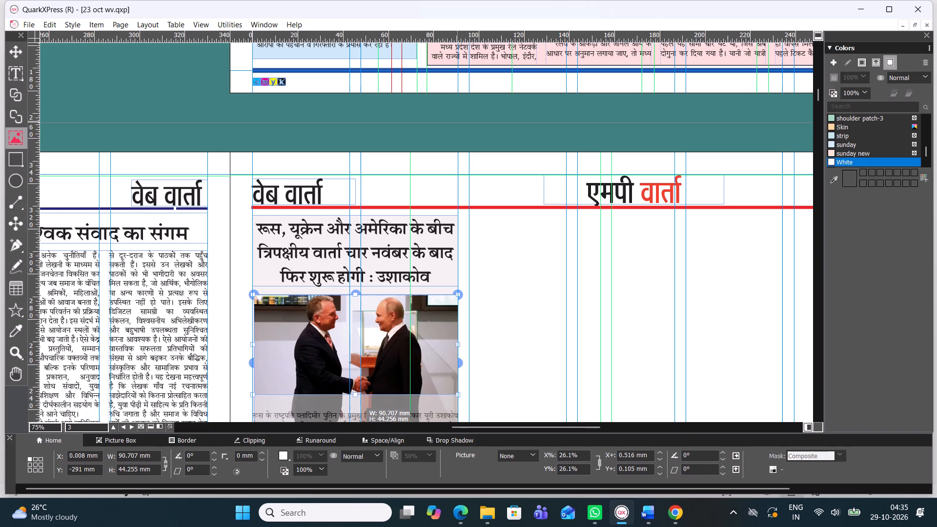
left_click_drag(354, 398, 354, 405)
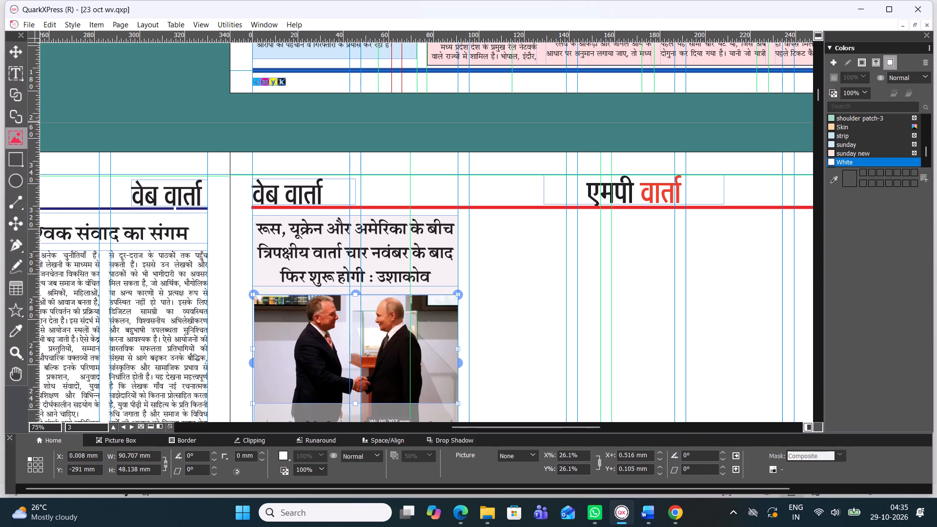
left_click(22, 55)
left_click(175, 64)
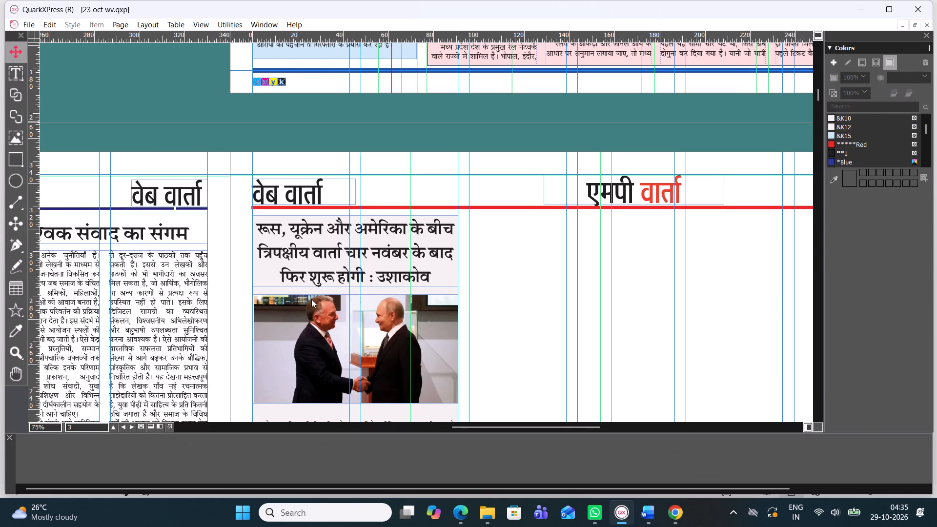
Move the ईयू ने कनाडा को headline box into the gap between the first and second stories, aligned with the column edges.
scroll(311, 299, "down", 1)
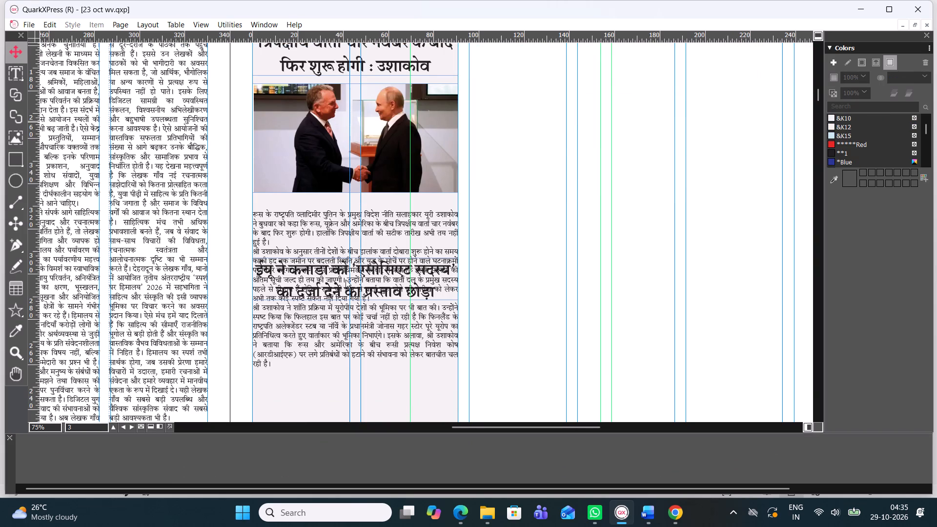
left_click_drag(329, 271, 321, 342)
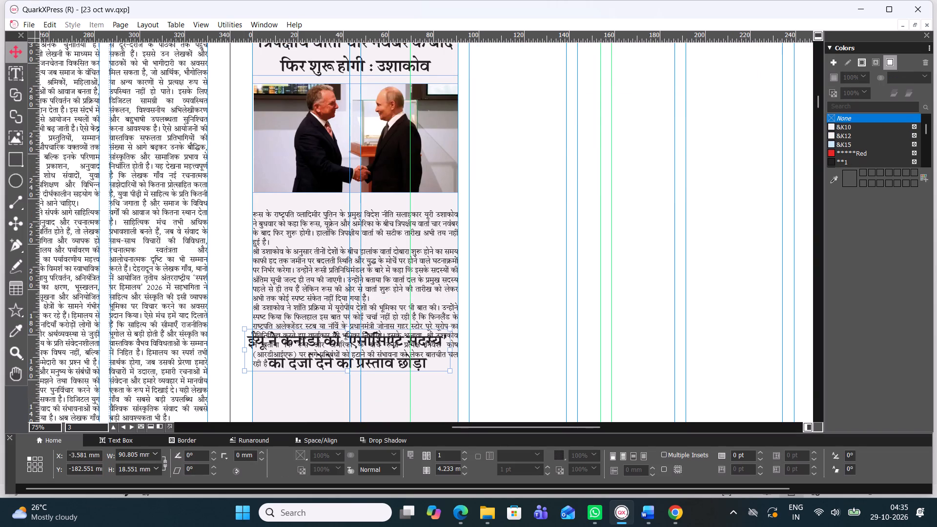
left_click_drag(346, 349, 566, 298)
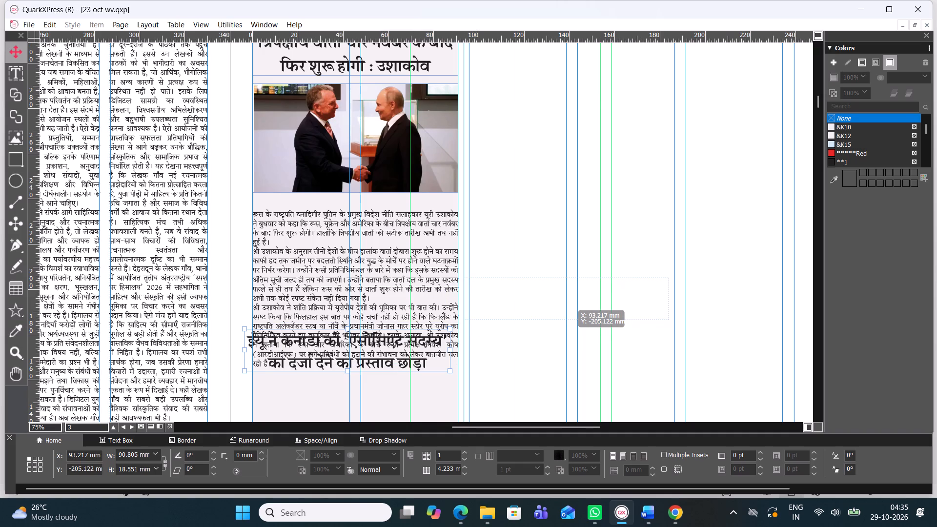
scroll(492, 289, "down", 1)
left_click_drag(504, 95, 478, 107)
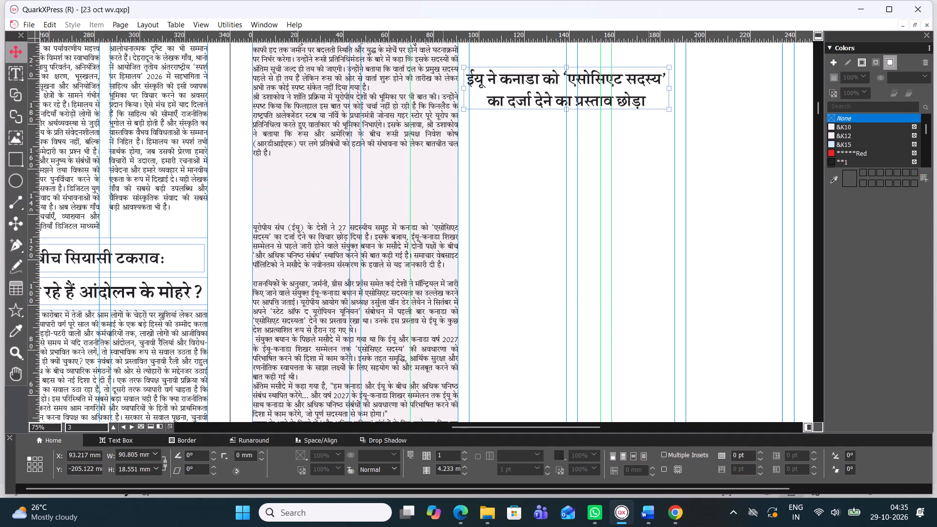
left_click_drag(478, 107, 291, 194)
left_click(524, 224)
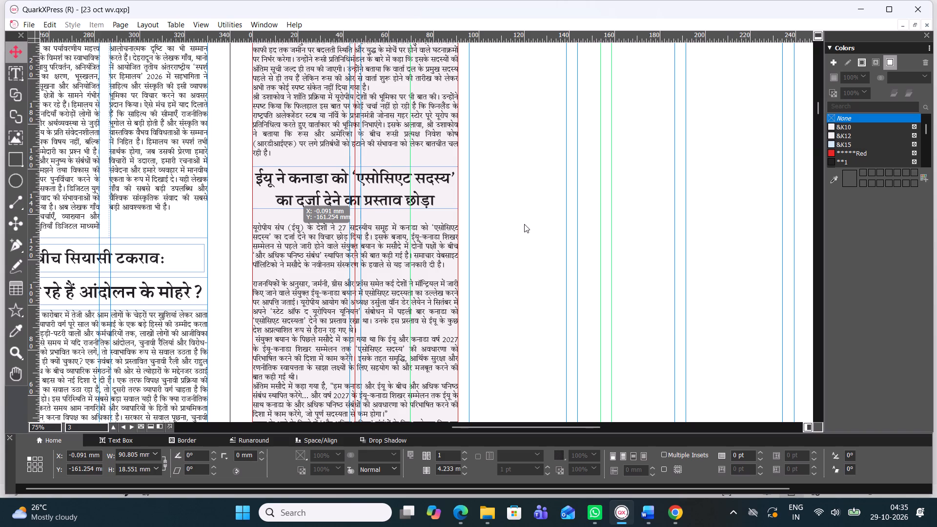
Review page 3's first column from the first story down past the end of the second story.
scroll(491, 207, "up", 1)
scroll(491, 207, "down", 2)
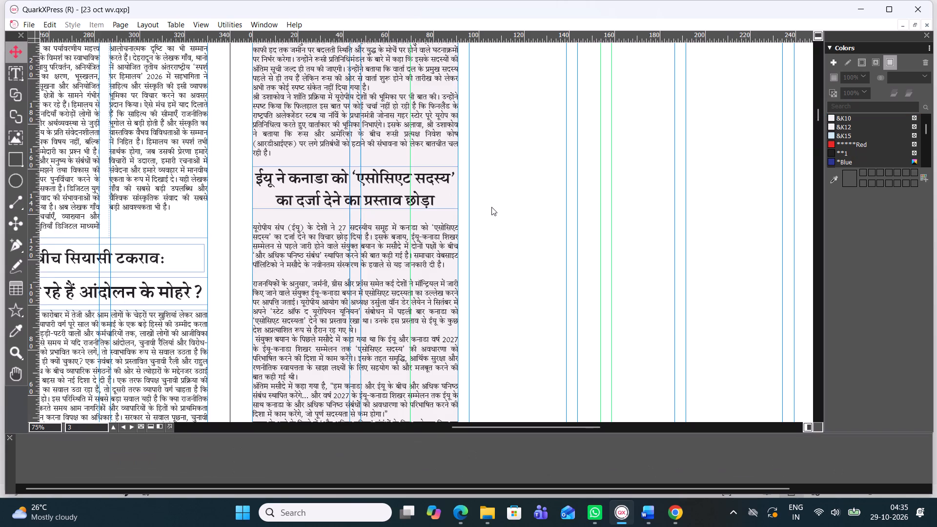
scroll(491, 207, "up", 4)
scroll(491, 207, "down", 5)
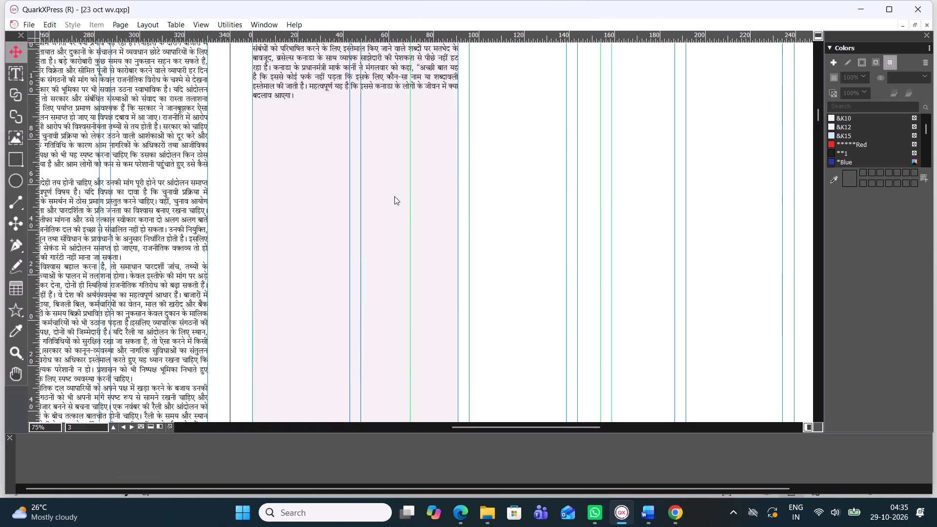
scroll(394, 196, "down", 2)
scroll(394, 196, "up", 3)
scroll(326, 150, "up", 1)
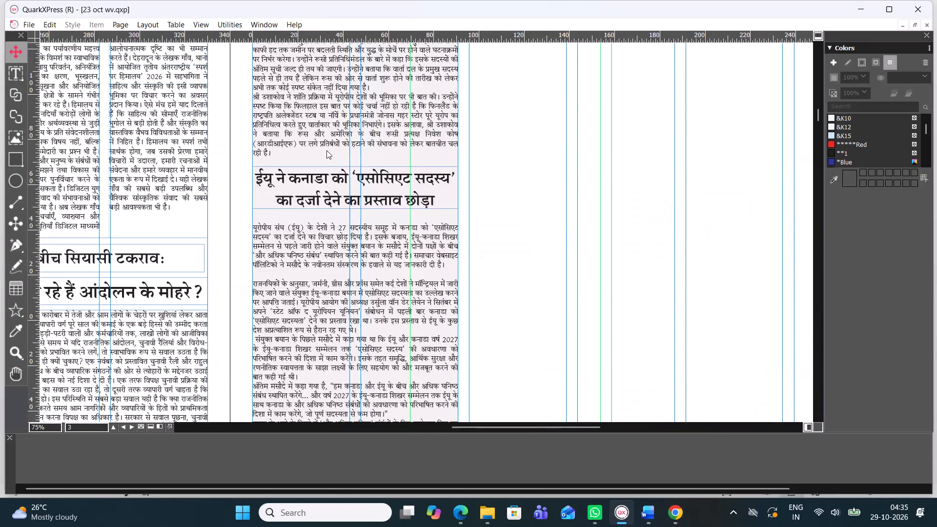
Add a new line after the last sentence of the second story, at the end of page 3's first-column text.
scroll(376, 222, "down", 1, "ctrl")
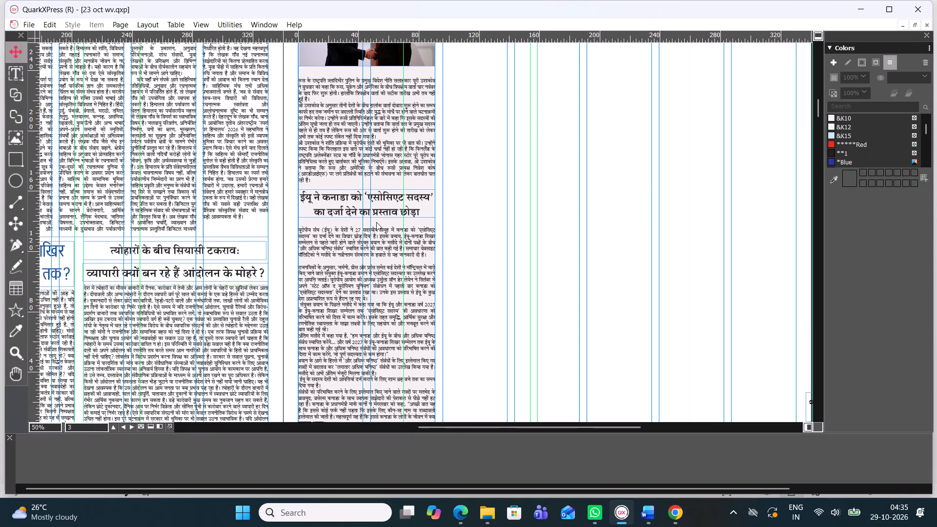
scroll(376, 222, "down", 1, "ctrl")
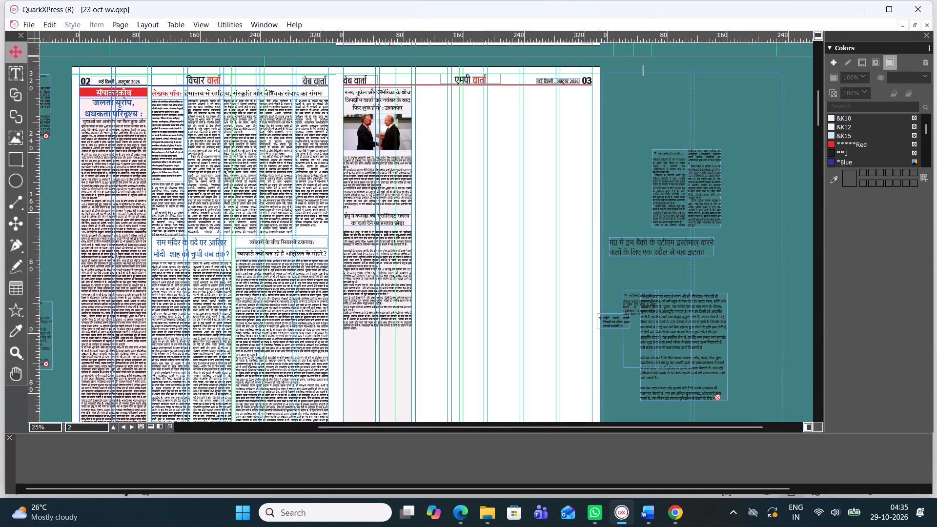
left_click(387, 305)
left_click(376, 331)
scroll(371, 325, "up", 1, "ctrl")
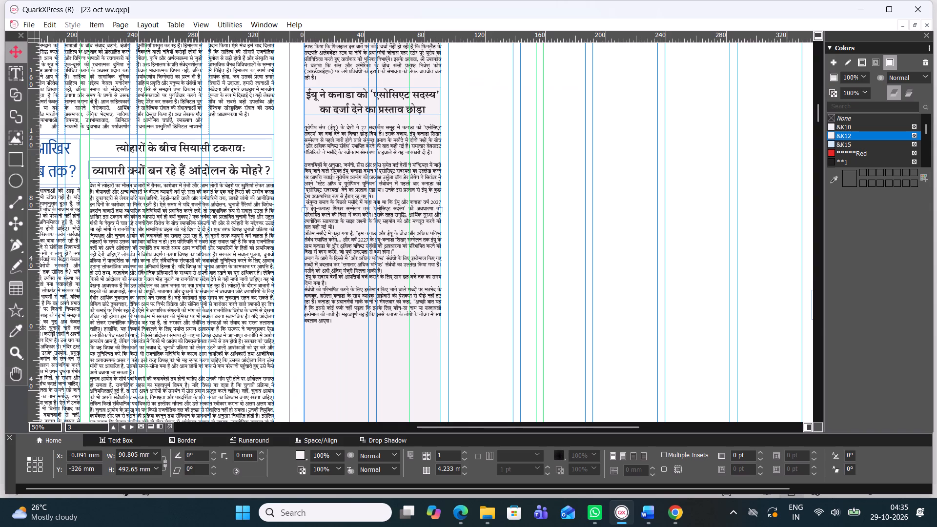
double_click(365, 326)
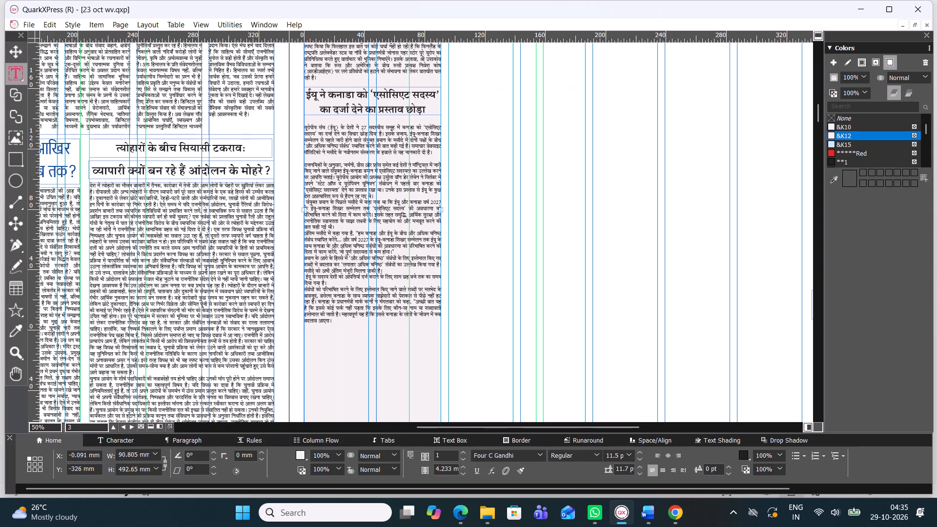
key("Return")
Copy the full two-line text of the ईयू ने कनाडा को headline in page 3's first column.
scroll(314, 386, "up", 2, "ctrl")
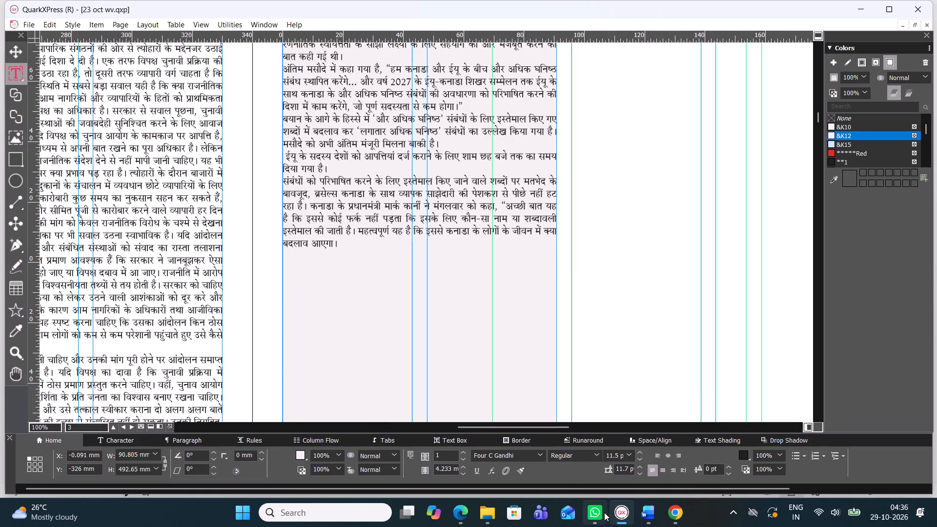
scroll(322, 257, "up", 2)
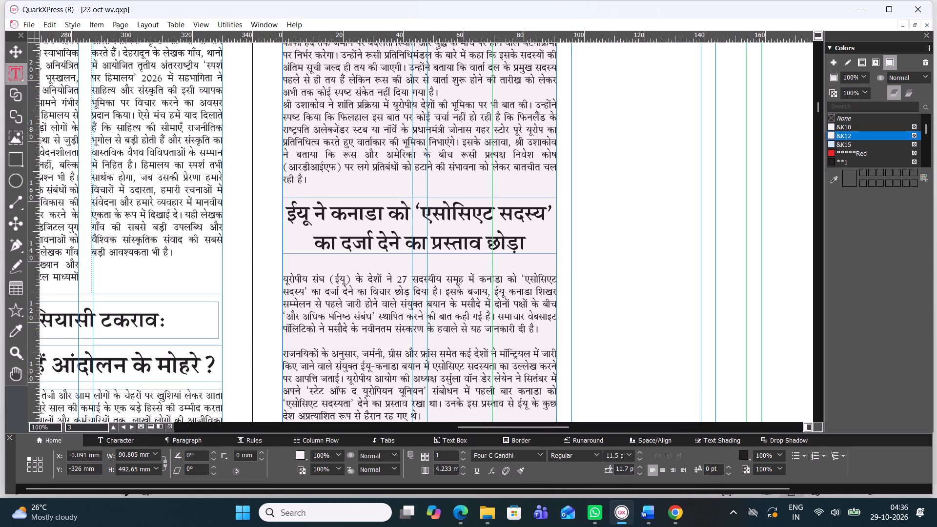
triple_click(310, 219)
double_click(310, 218)
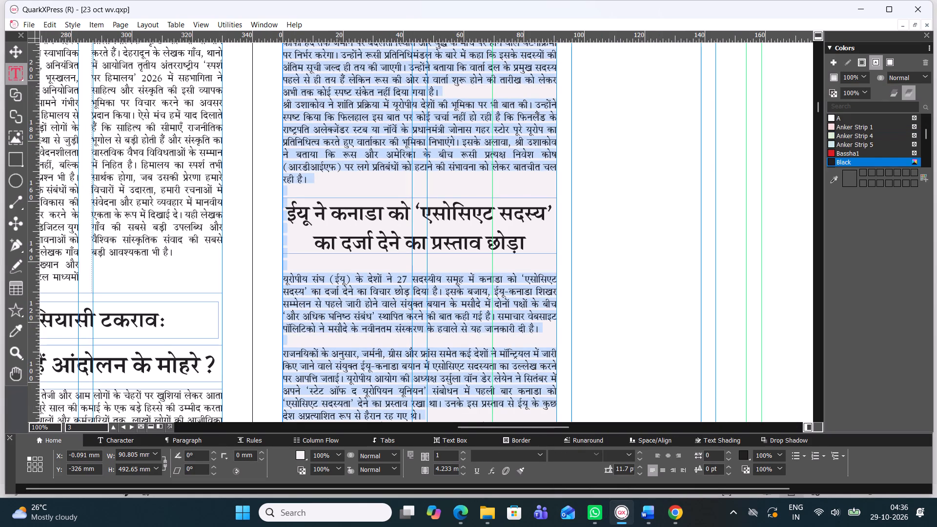
left_click_drag(526, 239, 331, 208)
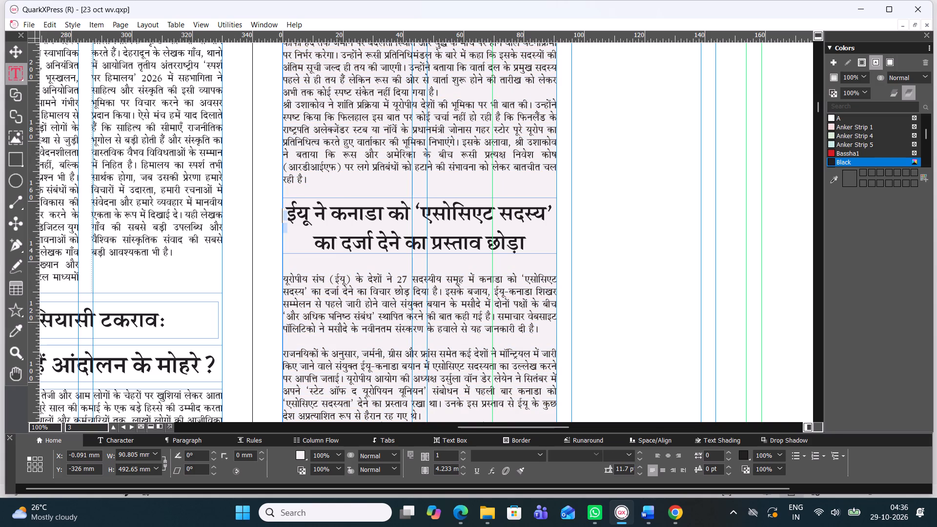
left_click_drag(517, 246, 474, 228)
left_click(484, 227)
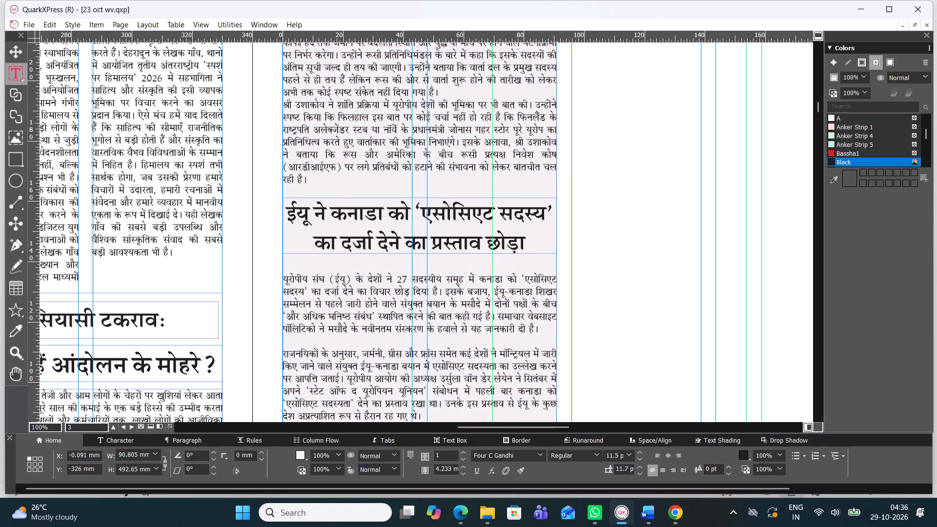
left_click(450, 263)
left_click(466, 245)
left_click(26, 50)
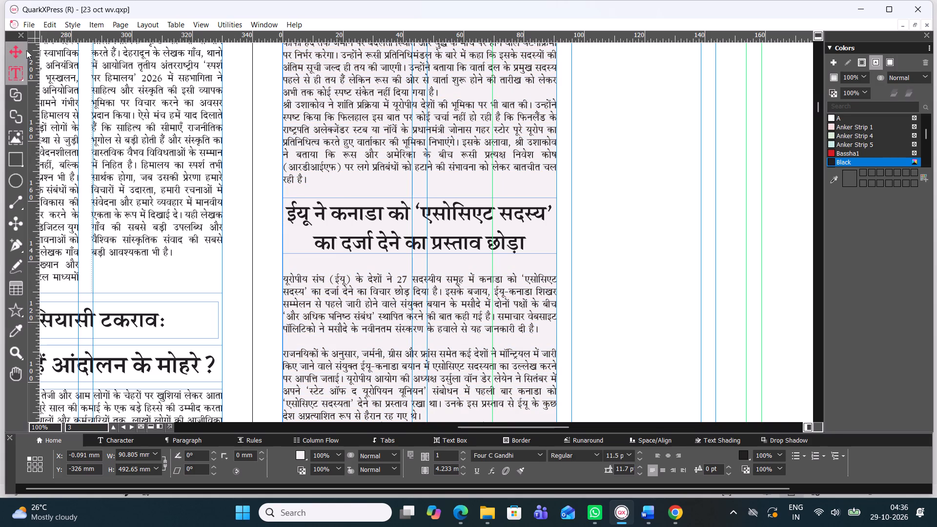
left_click(414, 218)
double_click(427, 233)
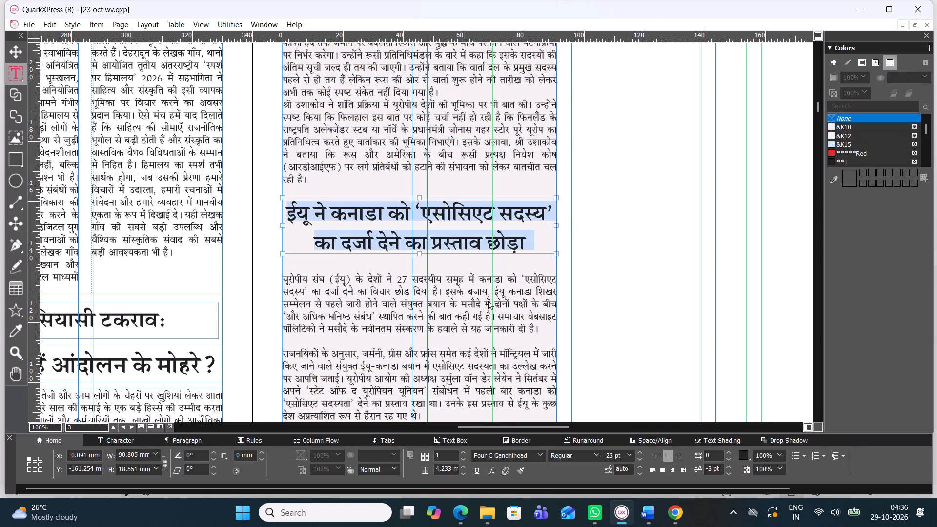
key("ctrl+c")
Switch to Chrome and run a Google image search for ईयू ने कनाडा को ‘एसोसिएट सदस्य’ का दर्जा देने का प्रस्ताव छोड़ा.
left_click(686, 507)
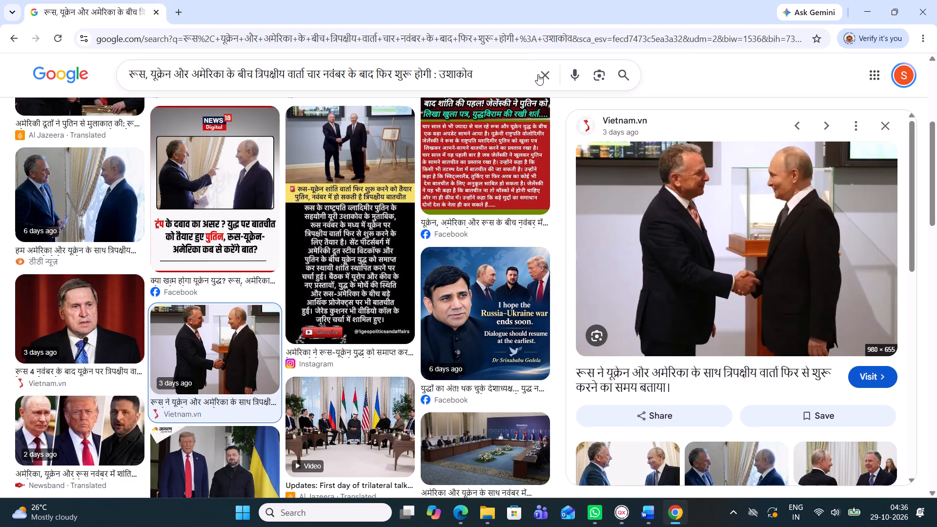
left_click(538, 74)
key("ctrl+v")
key("Return")
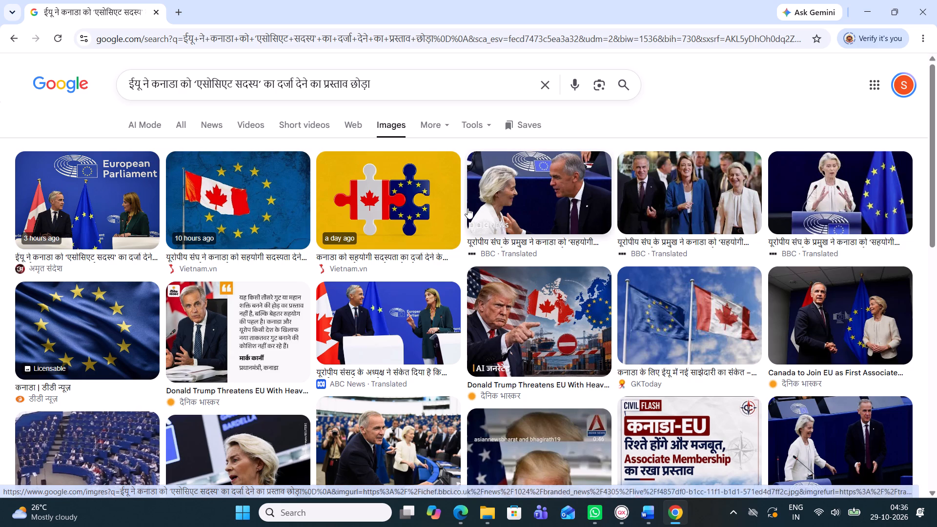
Open the अमृत संदेश European Parliament photo from the image results and copy the image.
left_click(73, 212)
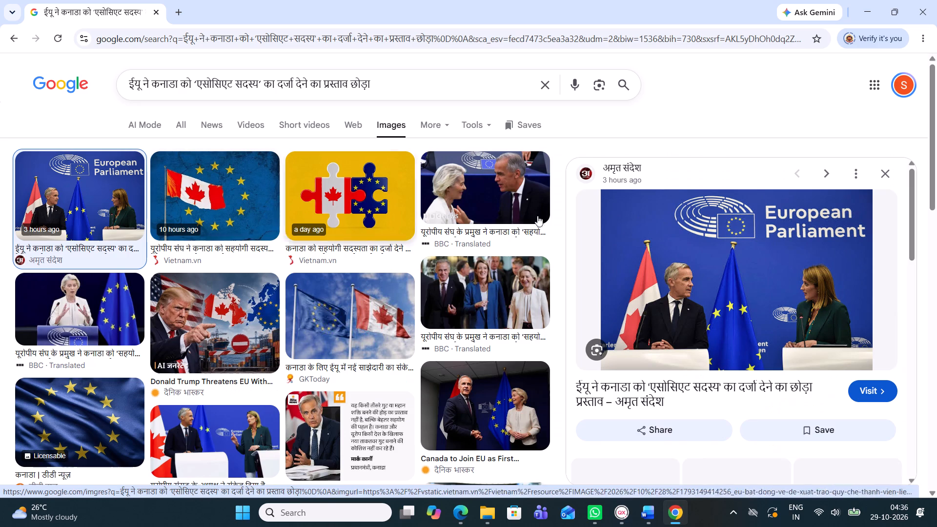
right_click(819, 223)
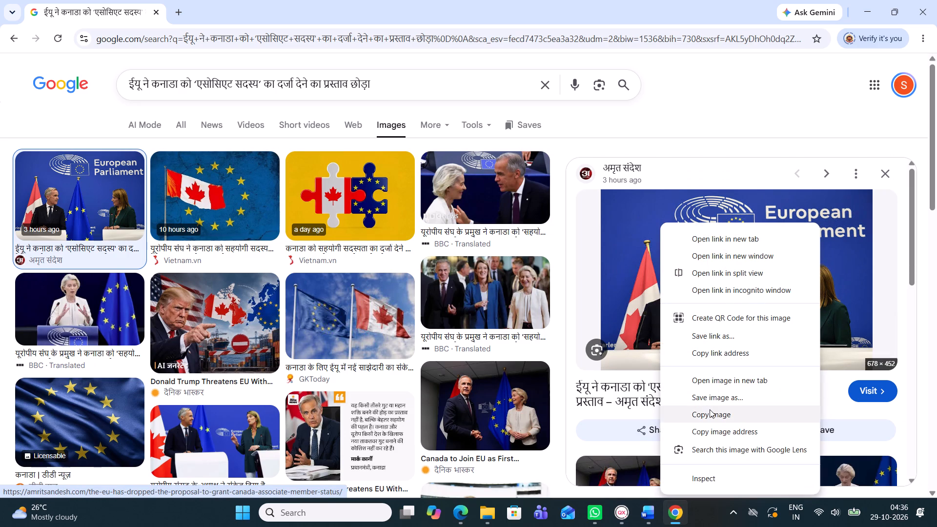
left_click(712, 409)
scroll(708, 393, "down", 2)
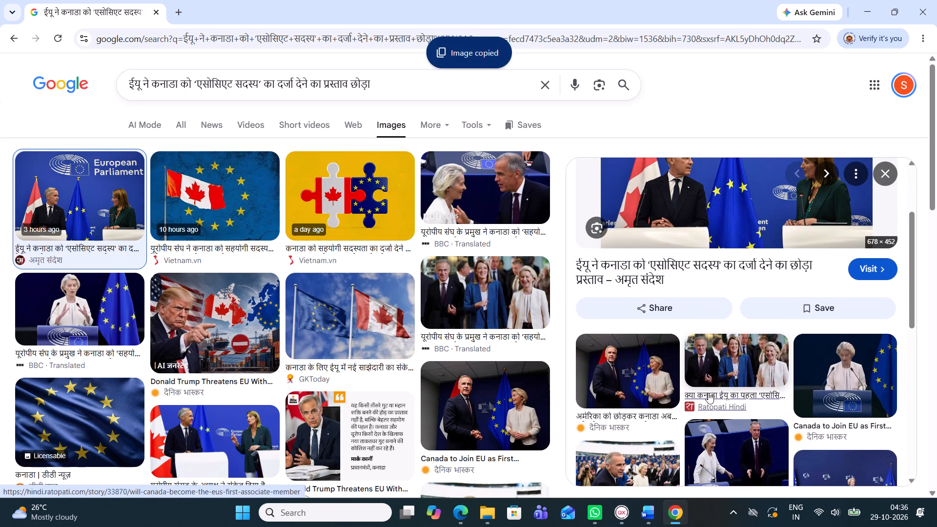
scroll(652, 368, "up", 1)
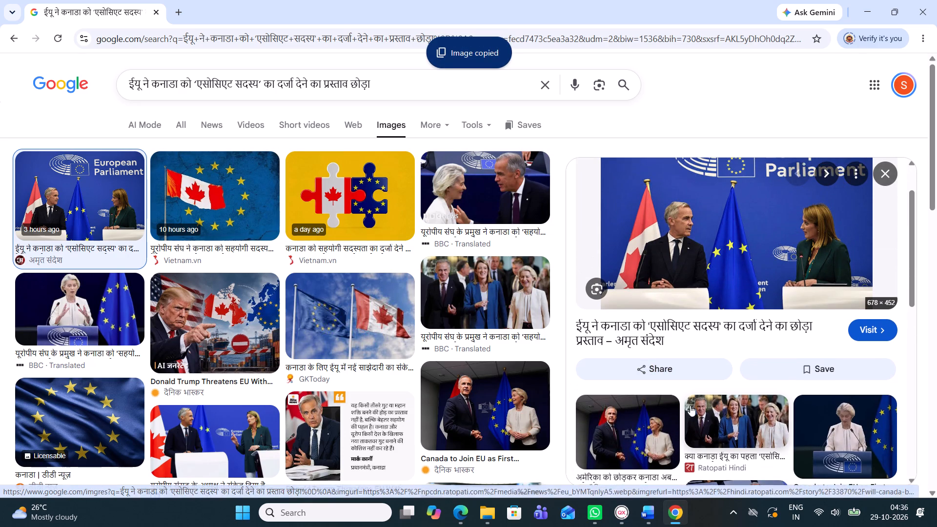
Switch back to QuarkXPress and draw a column-wide picture box, about 91 by 45 mm, just below the ईयू ने कनाडा को headline.
left_click(624, 520)
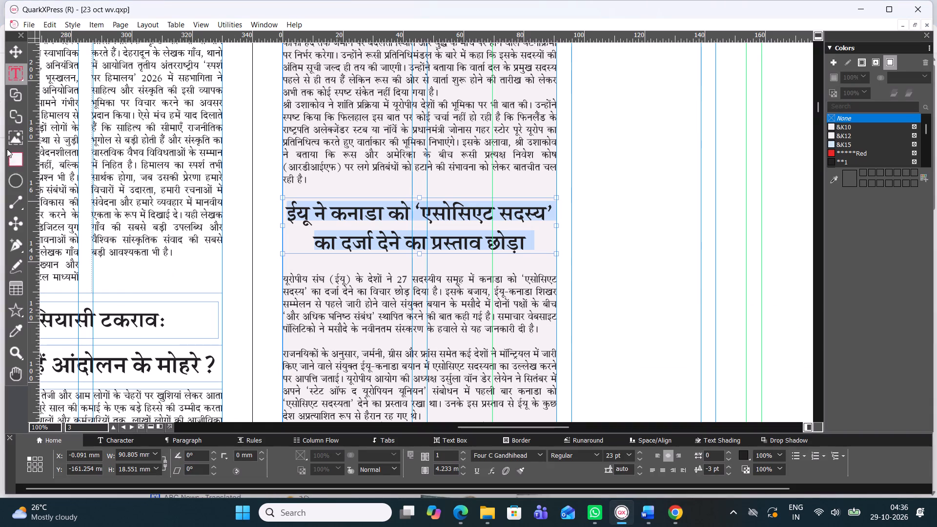
left_click(9, 142)
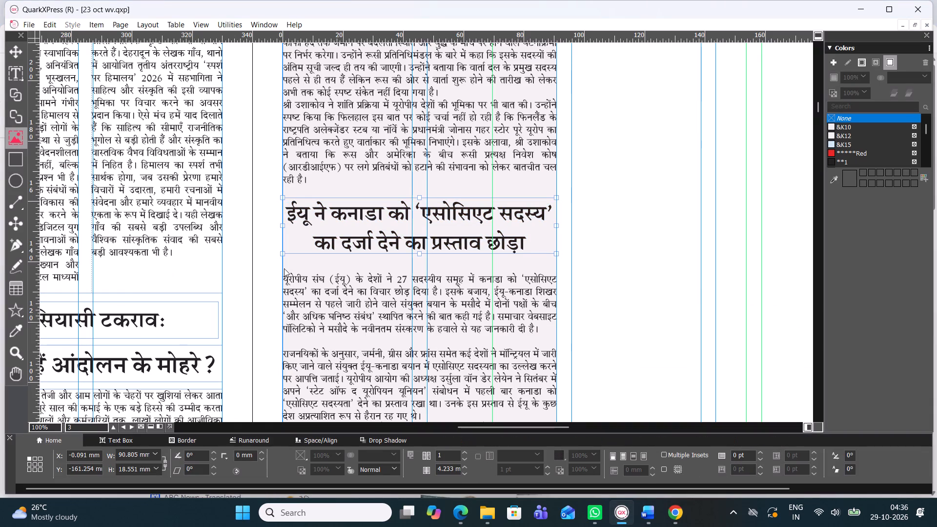
left_click(284, 268)
left_click_drag(283, 266, 293, 280)
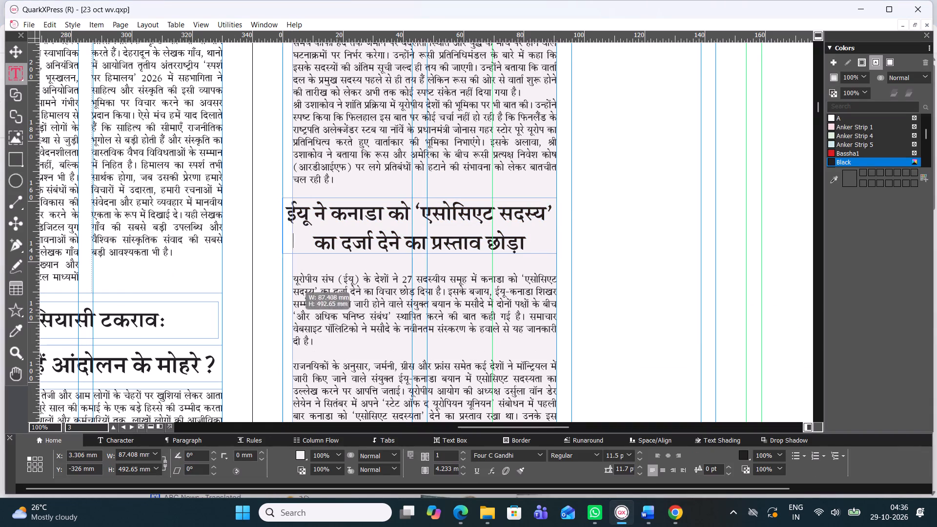
key("ctrl+z")
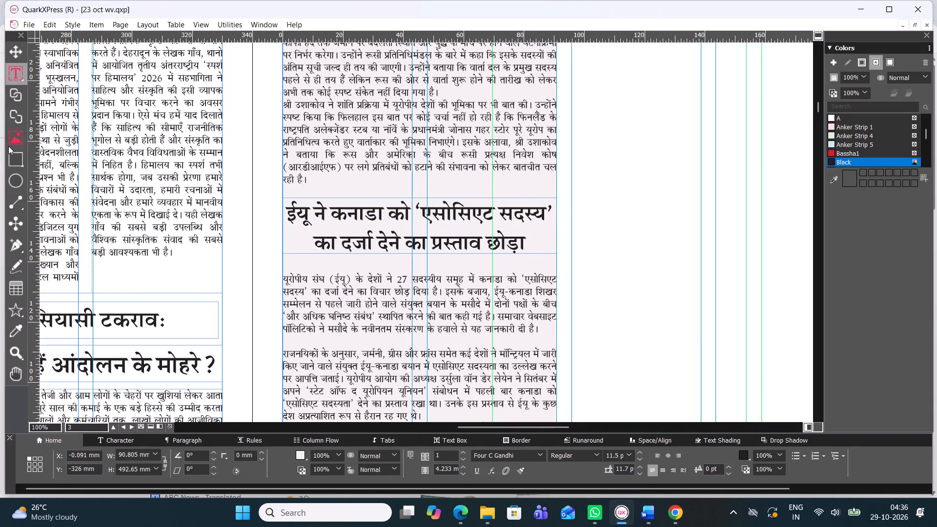
left_click(11, 144)
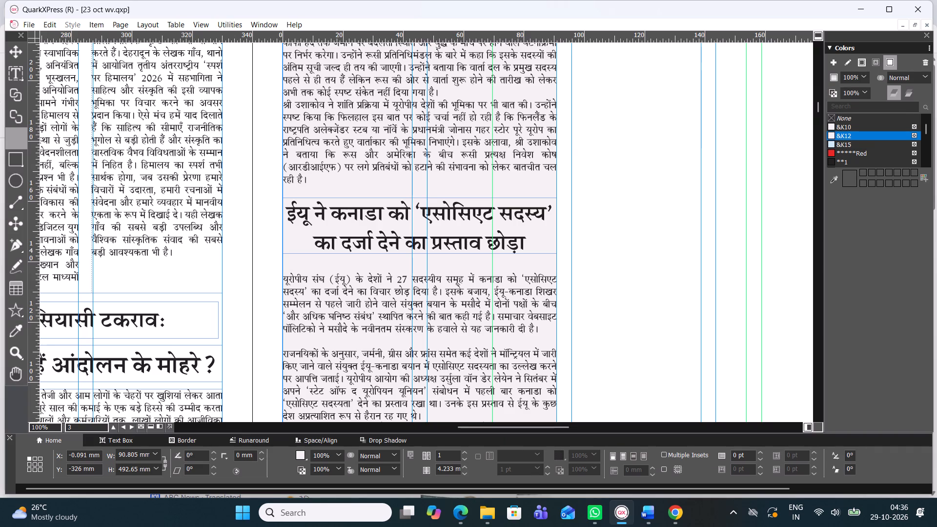
left_click_drag(284, 270, 562, 397)
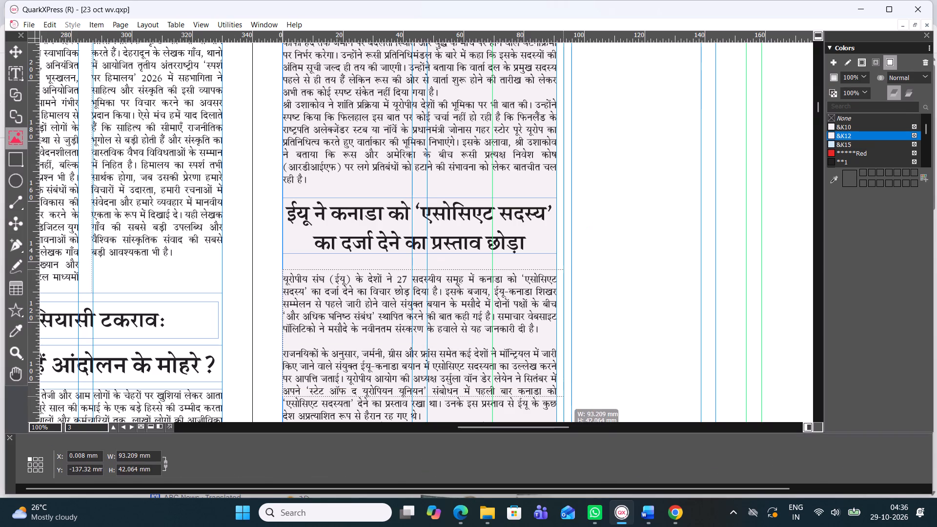
left_click_drag(562, 397, 558, 407)
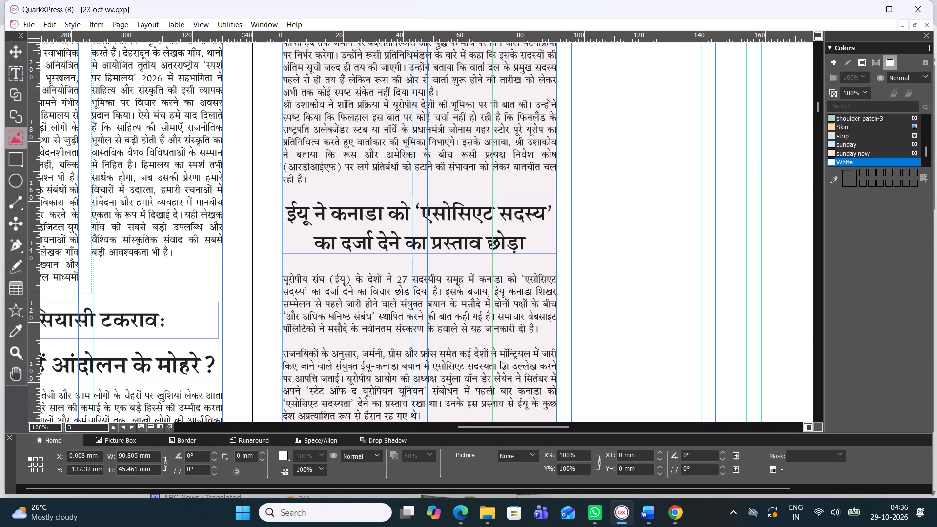
Paste the copied European Parliament photo into the new picture box and scale the picture to fit the box.
right_click(448, 329)
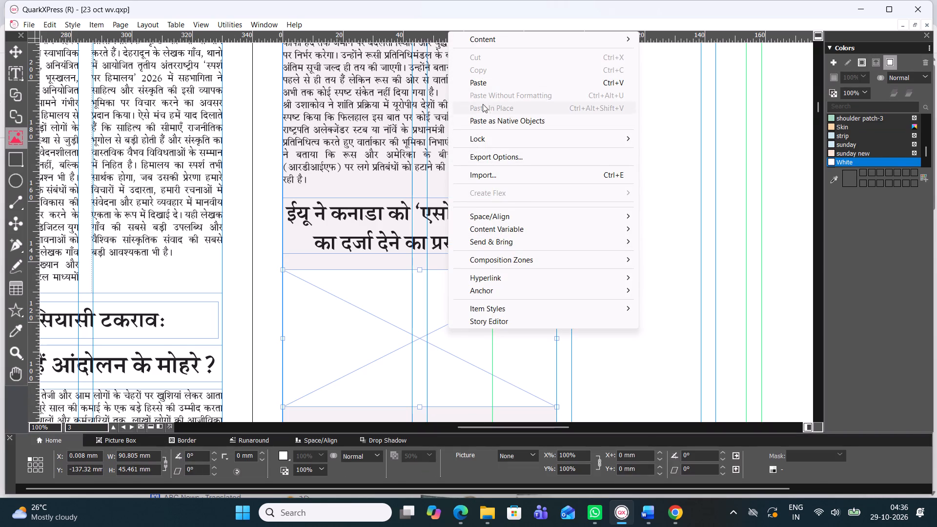
left_click(489, 88)
right_click(348, 344)
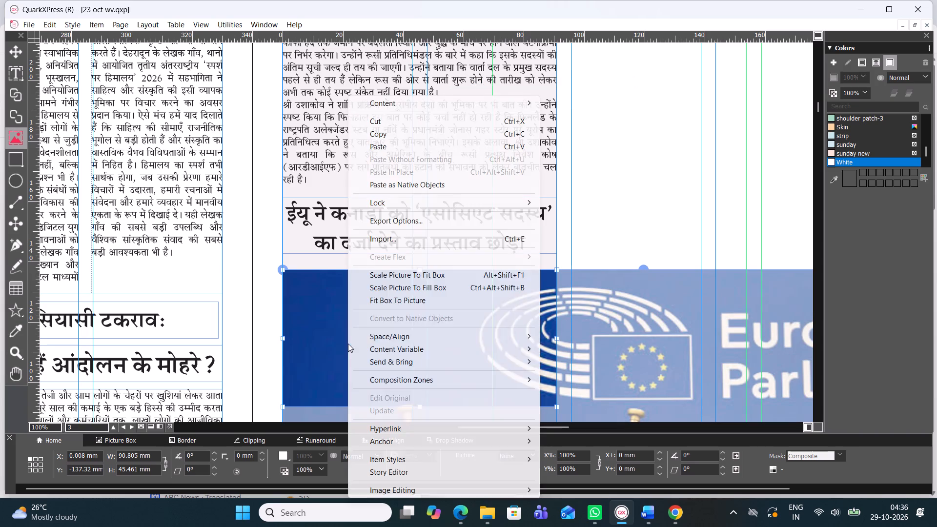
left_click(435, 276)
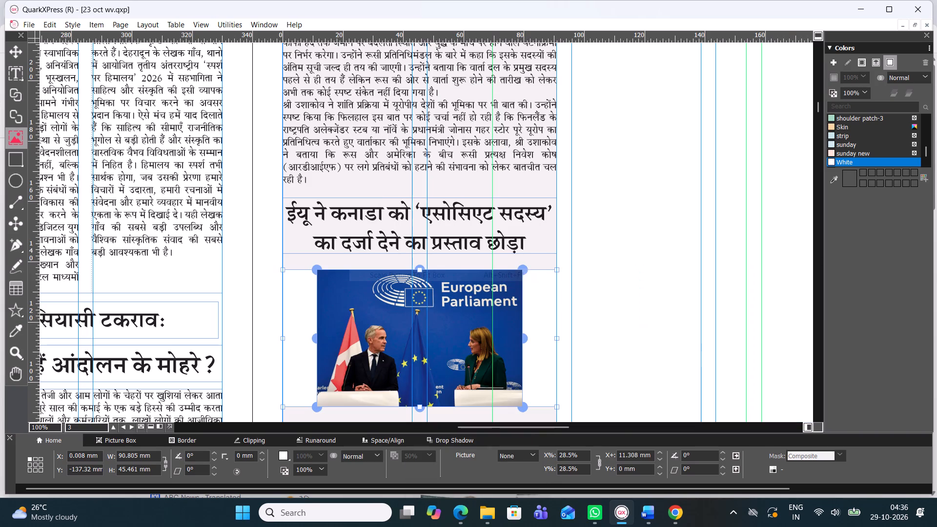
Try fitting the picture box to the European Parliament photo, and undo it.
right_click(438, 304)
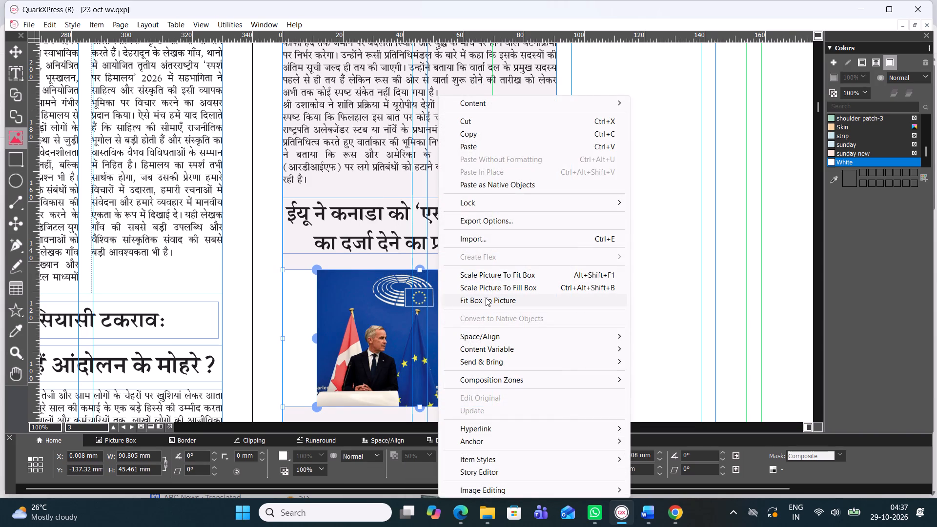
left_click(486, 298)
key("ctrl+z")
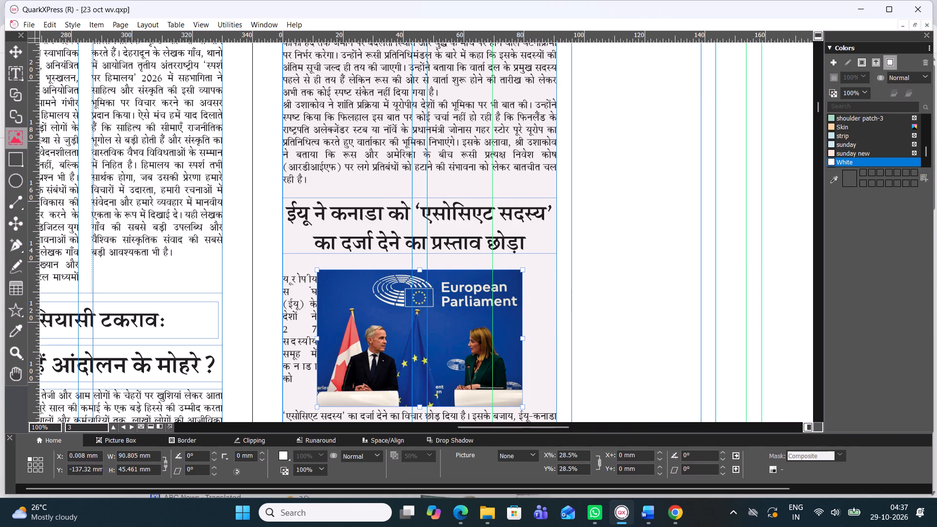
Scale the European Parliament photo to fill its picture box.
right_click(459, 335)
left_click(516, 285)
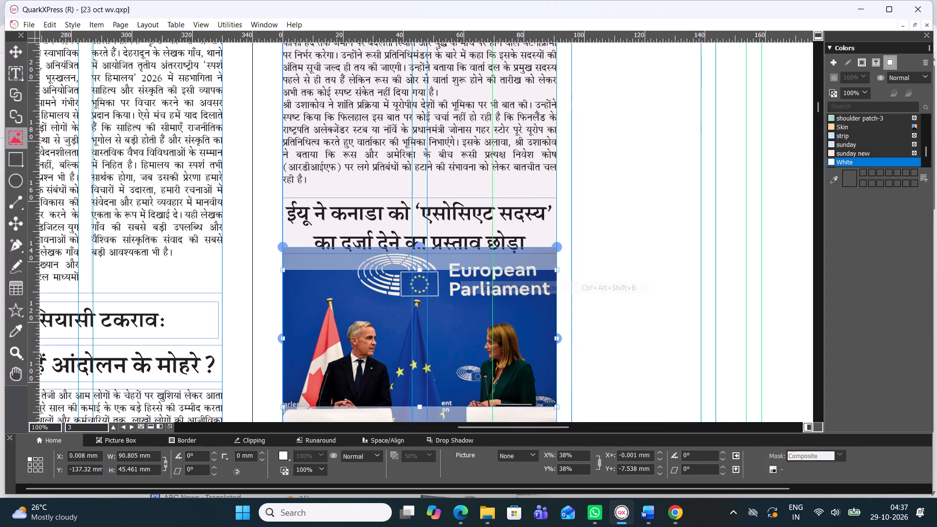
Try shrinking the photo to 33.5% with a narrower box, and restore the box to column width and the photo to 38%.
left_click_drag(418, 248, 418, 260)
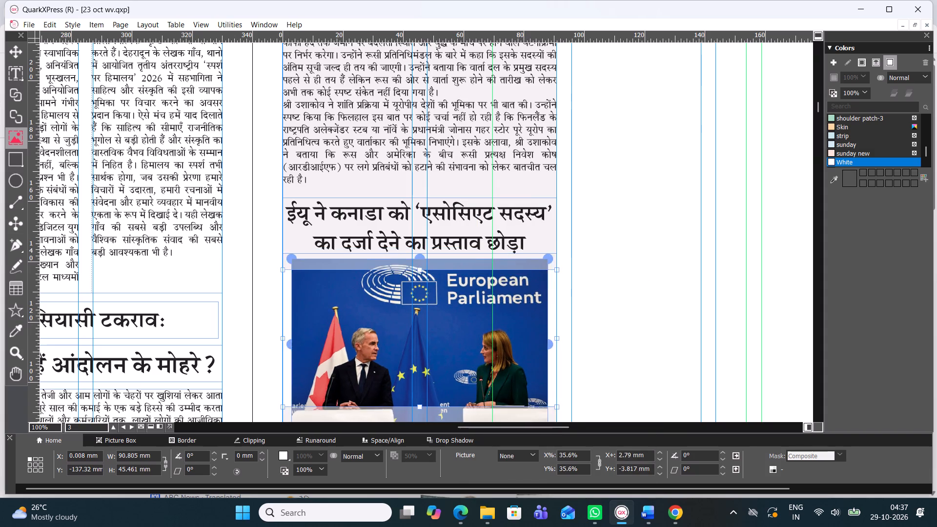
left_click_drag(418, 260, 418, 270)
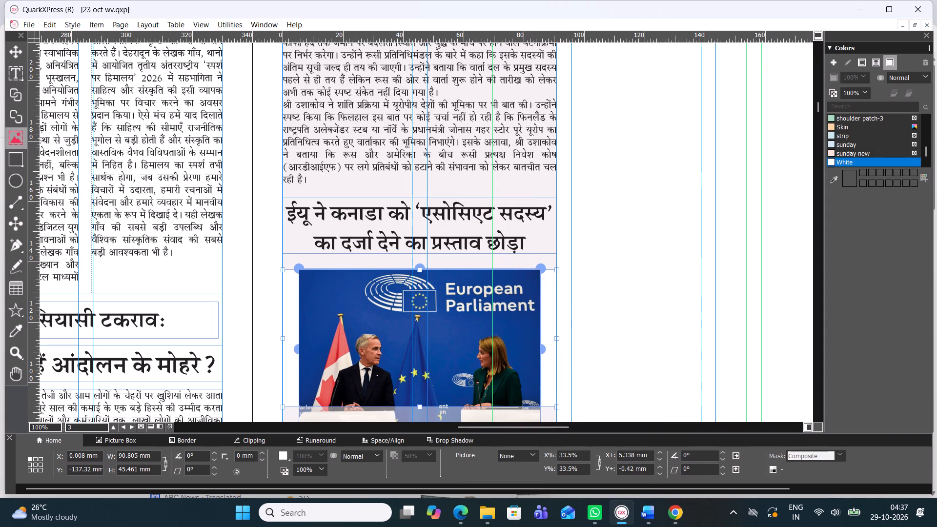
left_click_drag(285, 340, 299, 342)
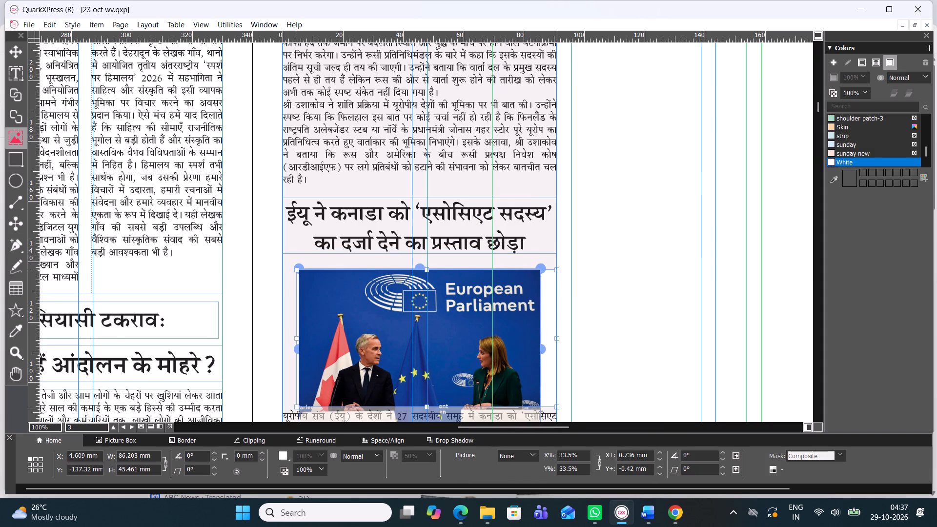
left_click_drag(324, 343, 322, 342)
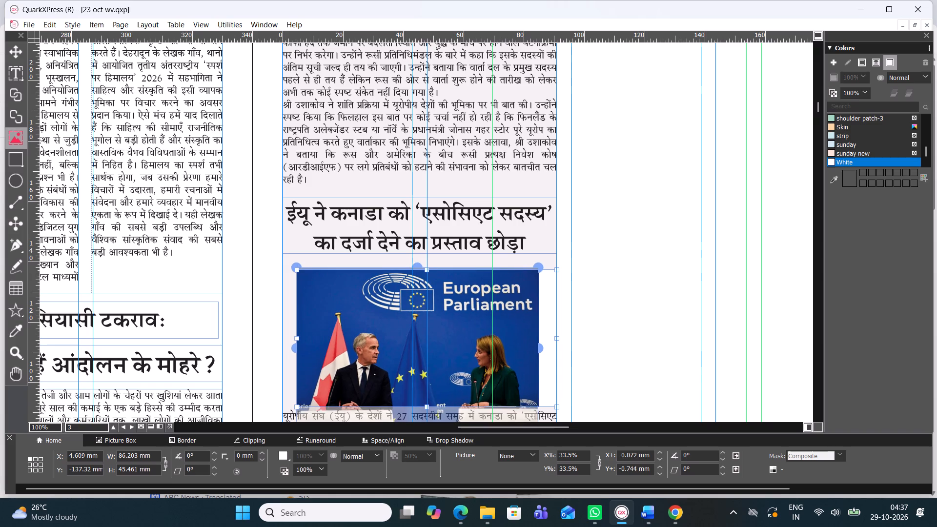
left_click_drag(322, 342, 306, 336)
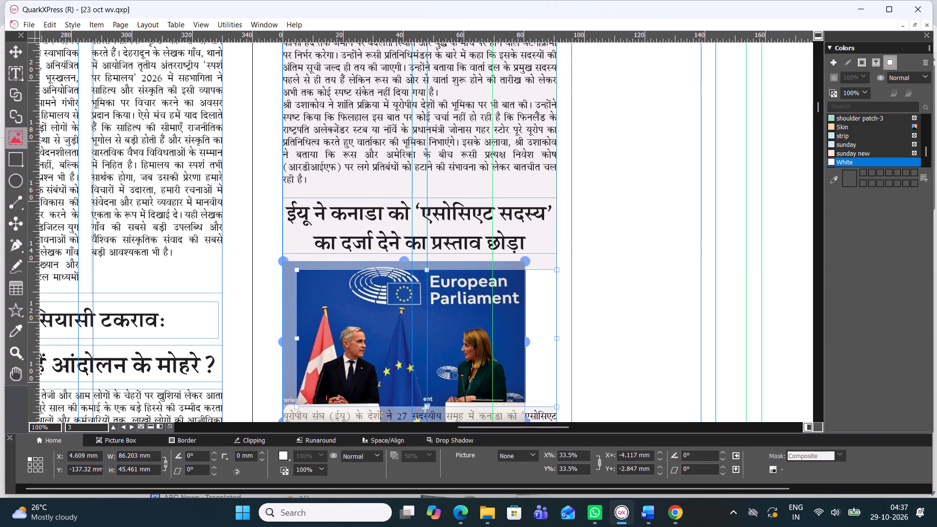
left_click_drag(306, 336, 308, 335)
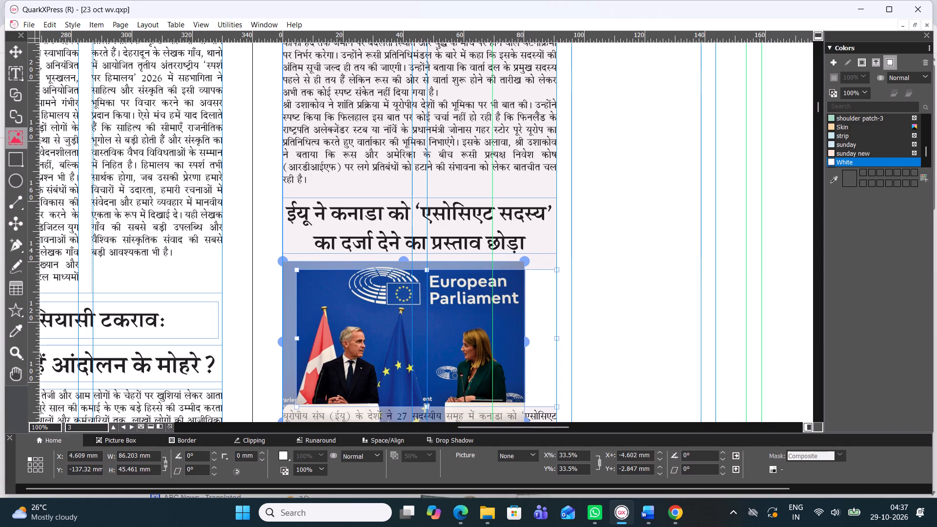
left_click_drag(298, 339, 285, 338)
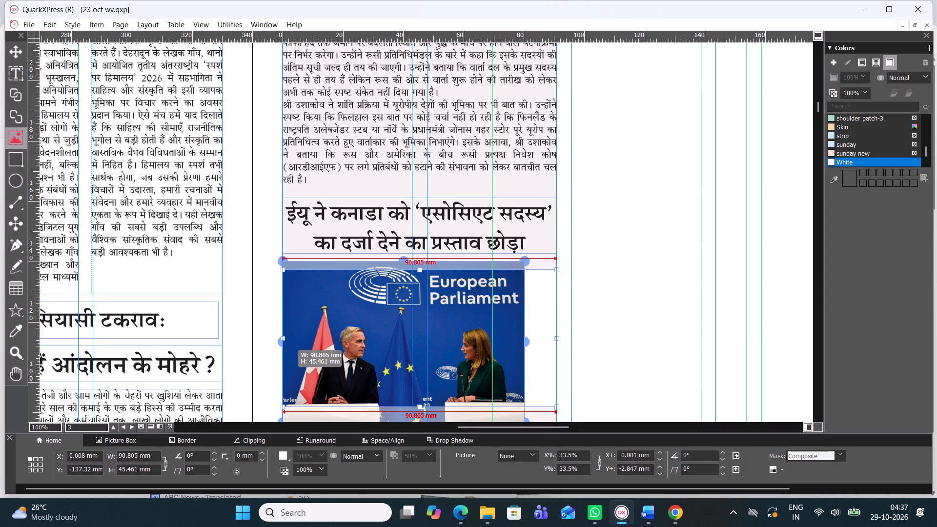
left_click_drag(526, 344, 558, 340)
Shift the photo up within its box and enlarge it to about 39.3%, bringing its lower edge near the box's bottom edge.
left_click_drag(435, 324, 436, 309)
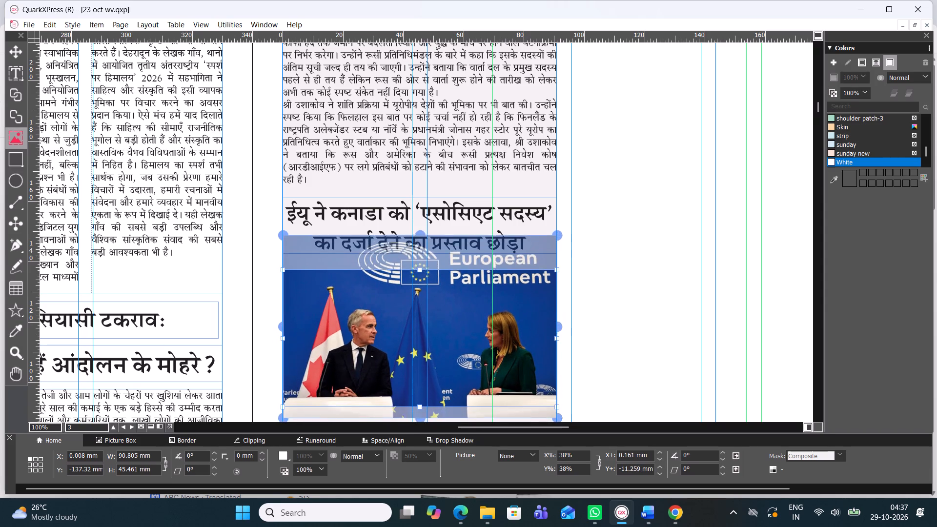
left_click_drag(436, 309, 435, 289)
left_click_drag(422, 397, 423, 404)
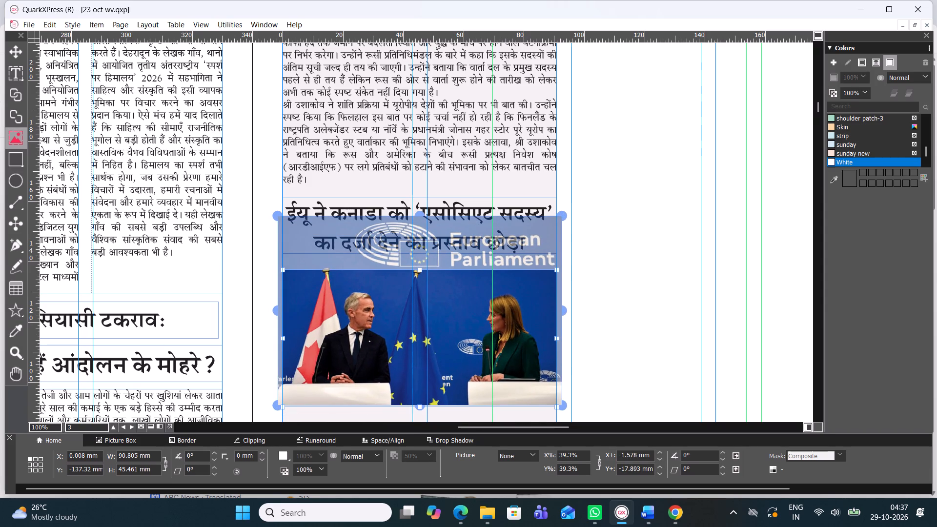
Enlarge the European Parliament photo within its box to 40%.
left_click_drag(423, 404, 425, 406)
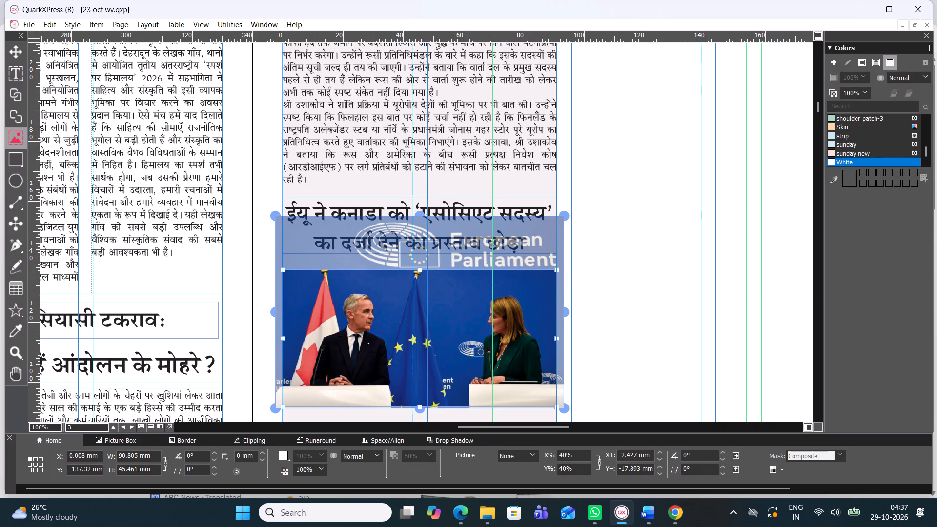
left_click(11, 48)
Start a new line after the last line of the EU–Canada story in page 3's first column.
scroll(580, 223, "down", 1)
scroll(510, 204, "down", 2)
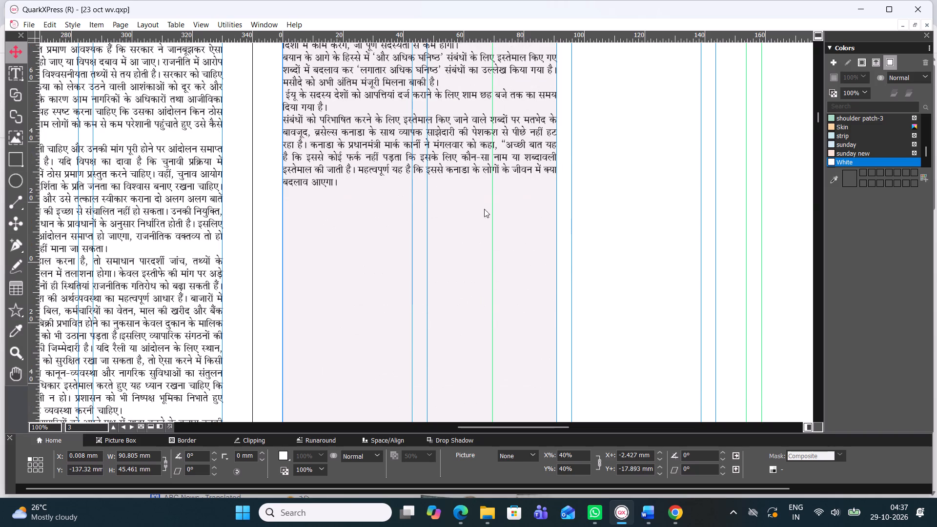
scroll(467, 209, "down", 2)
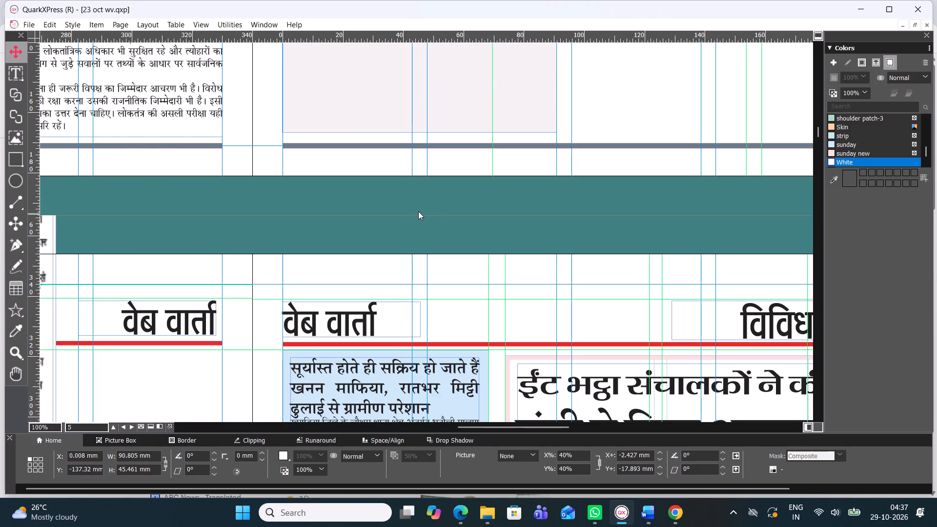
scroll(418, 211, "up", 2)
double_click(386, 190)
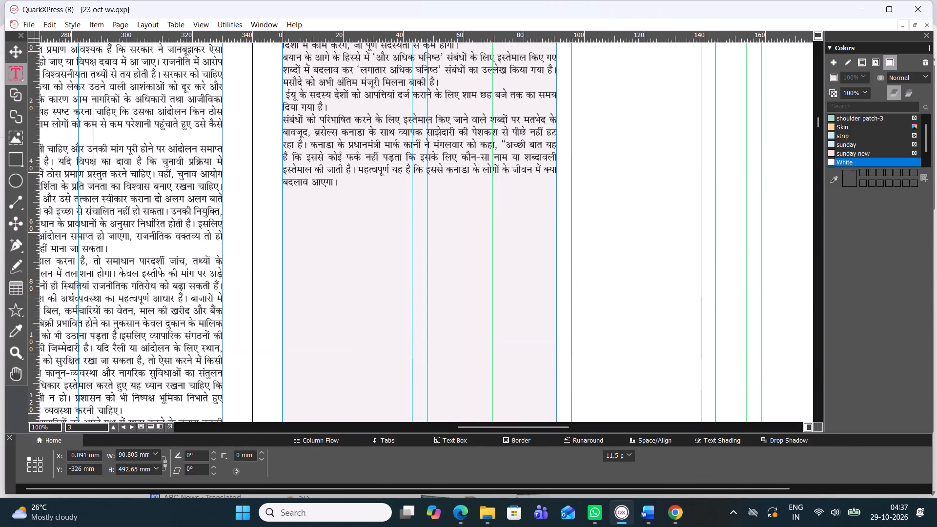
left_click(354, 181)
key("Return")
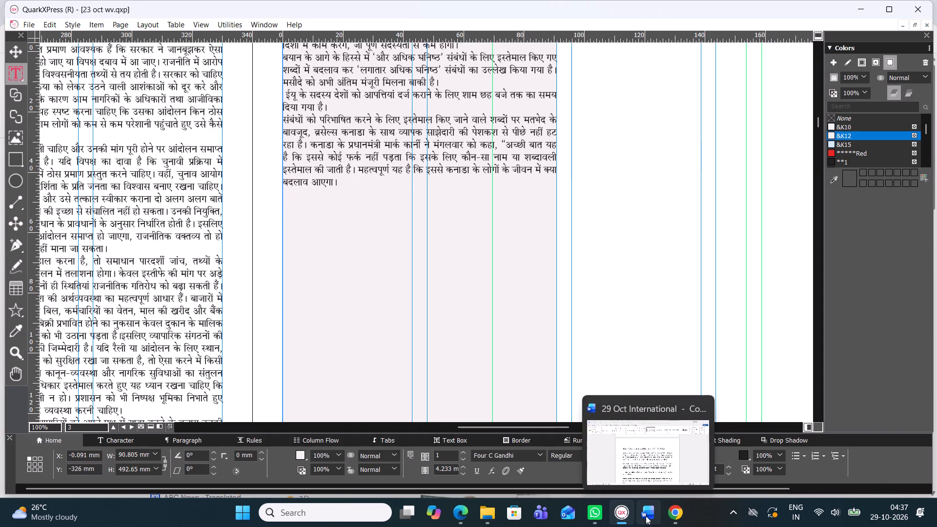
In 29 Oct International in Word, copy the headline "पाकिस्तान के थारपारकर में ऑक्सीजन सिलेंडर ब्लास्ट, गर्भवती समेत नौ की मौत".
left_click(676, 511)
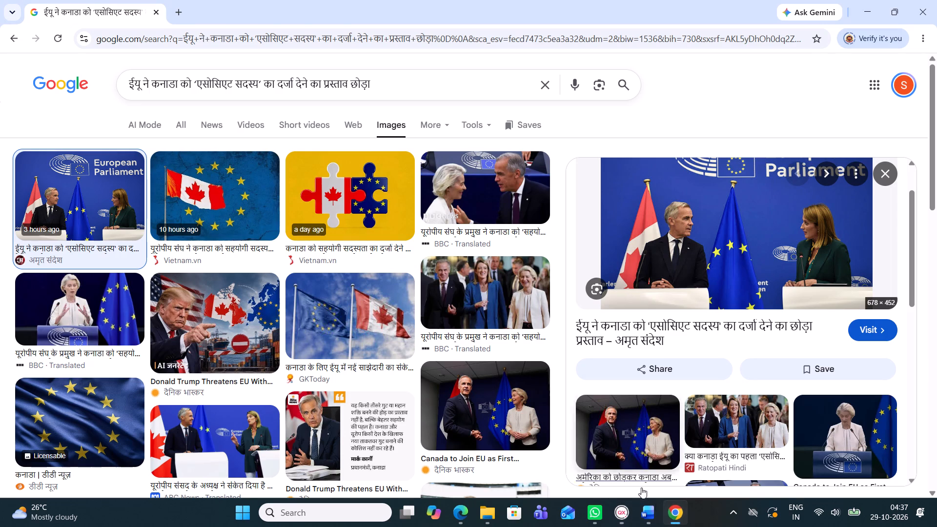
left_click(644, 516)
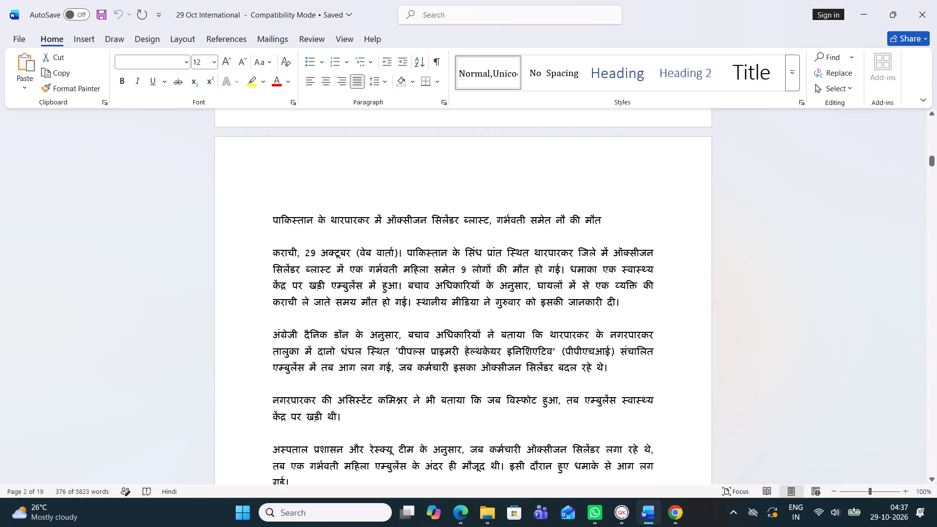
left_click_drag(272, 222, 479, 210)
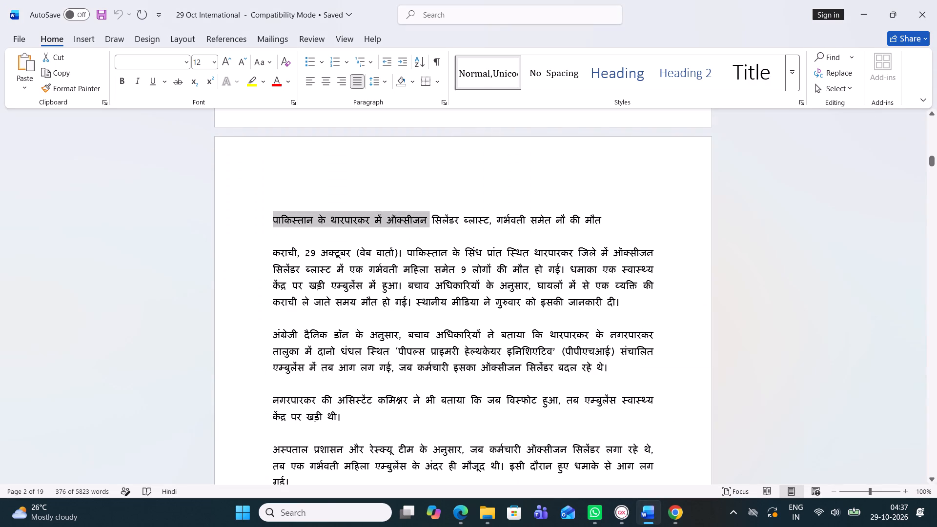
left_click_drag(479, 210, 605, 220)
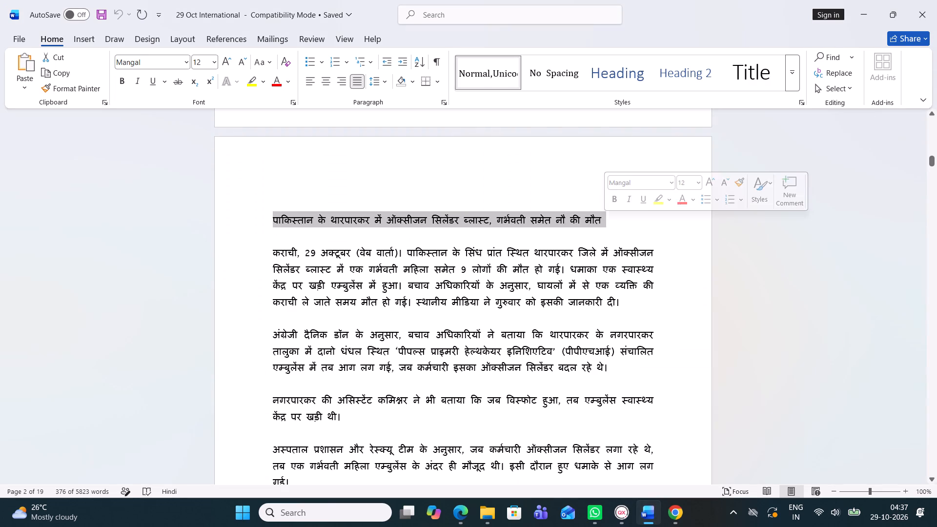
key("ctrl+c")
left_click(624, 510)
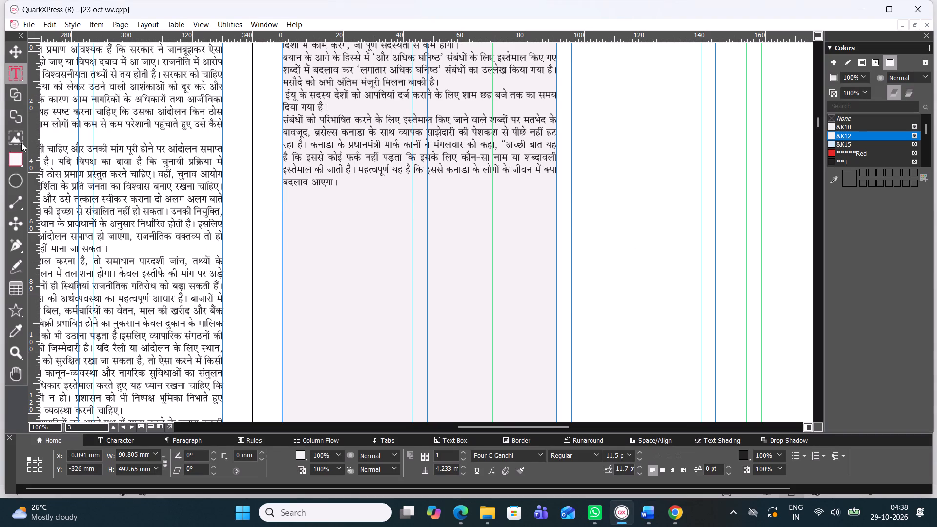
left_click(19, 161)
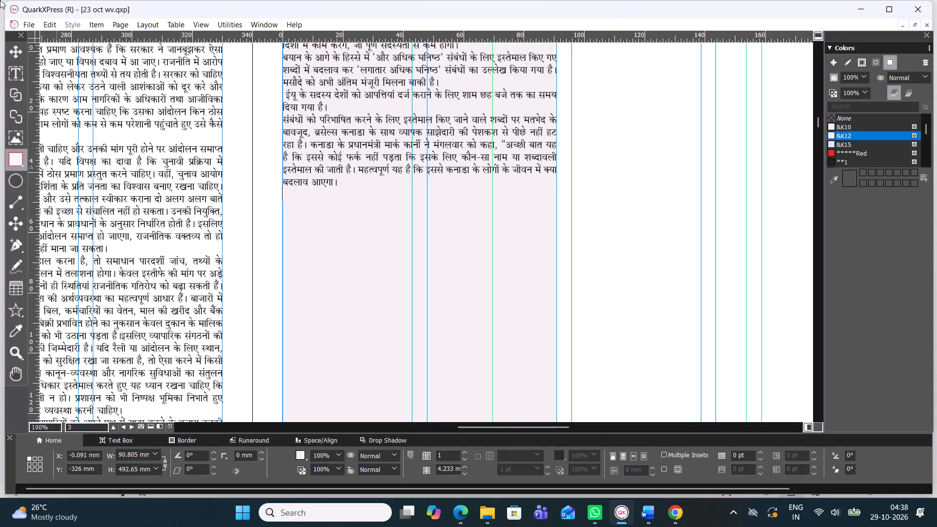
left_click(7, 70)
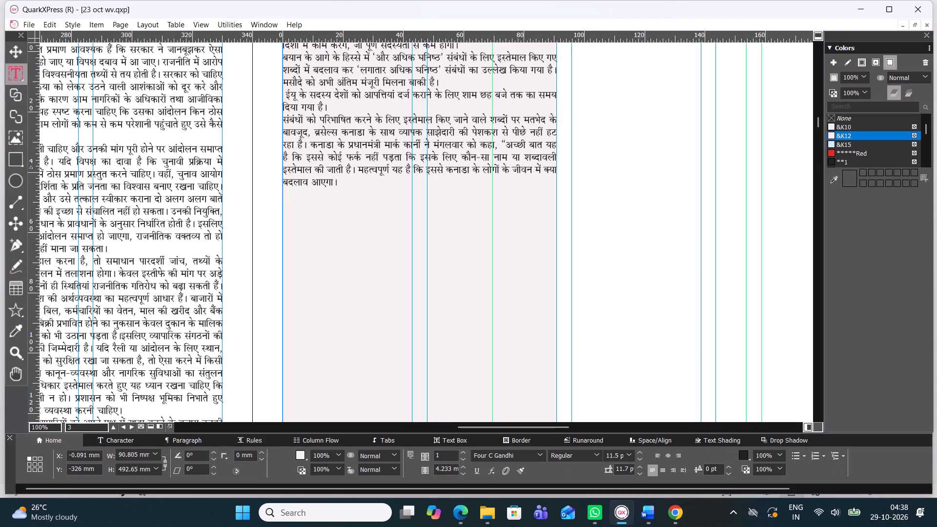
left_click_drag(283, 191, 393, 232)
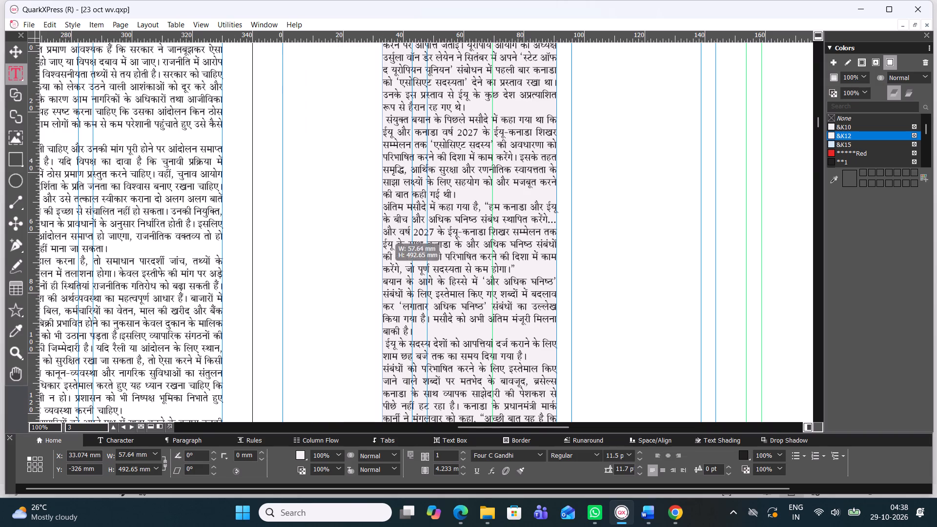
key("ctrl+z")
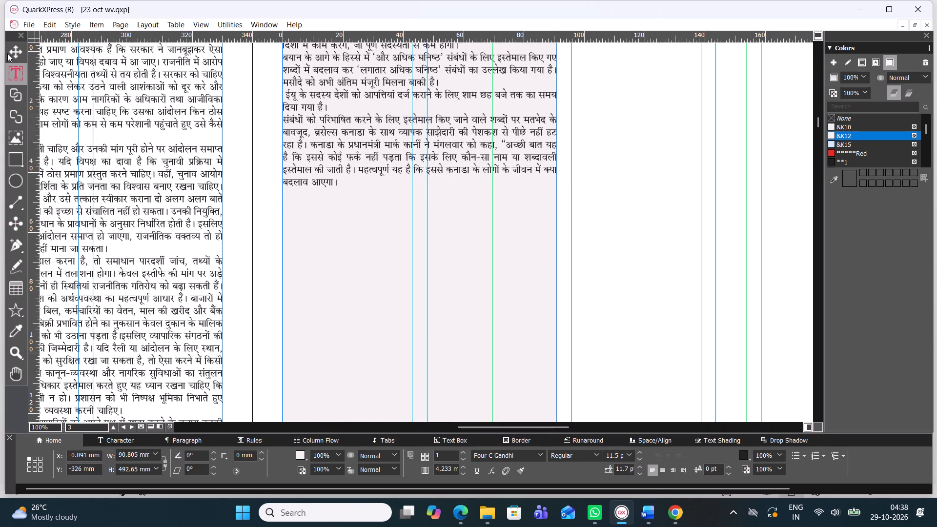
Draw a text box about 90.8 × 10.8 mm below the EU–Canada story and align it with the column at about Y 47.9 mm.
left_click(13, 51)
left_click(13, 71)
left_click_drag(275, 193, 542, 226)
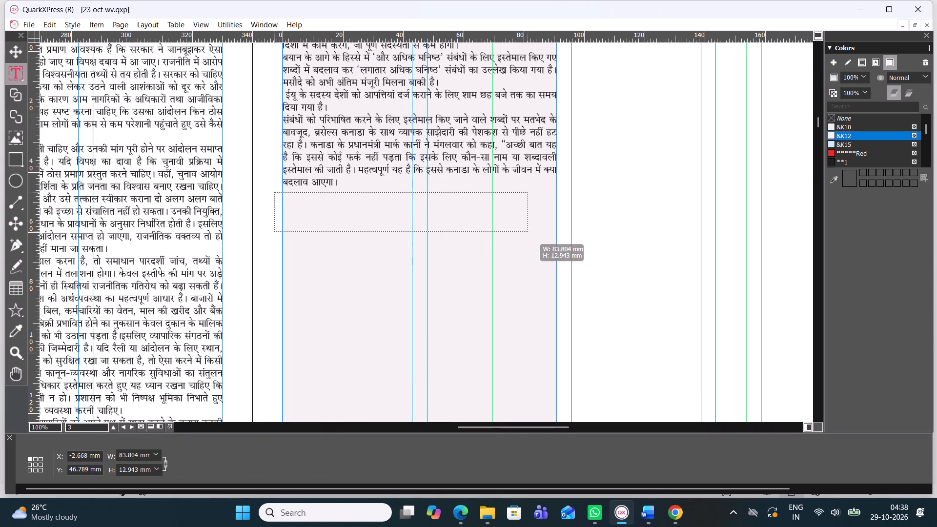
left_click_drag(542, 226, 553, 224)
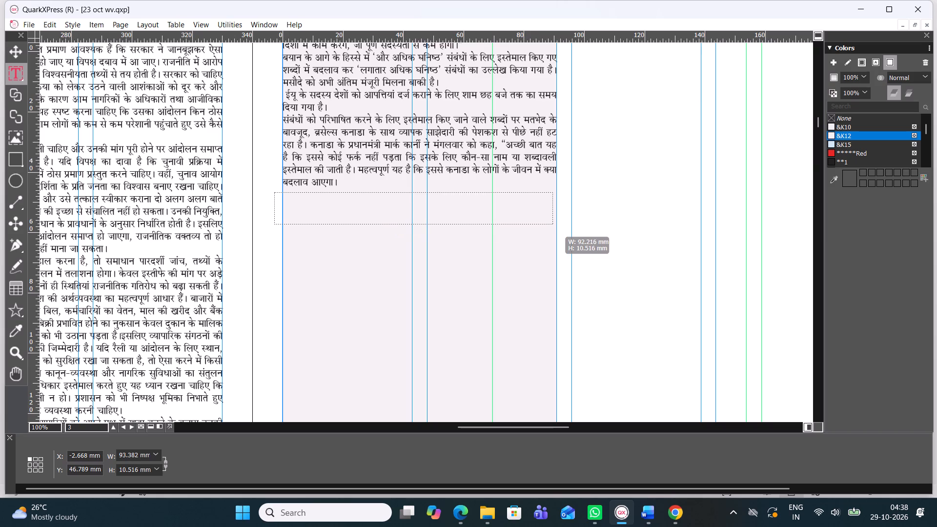
left_click_drag(553, 224, 551, 225)
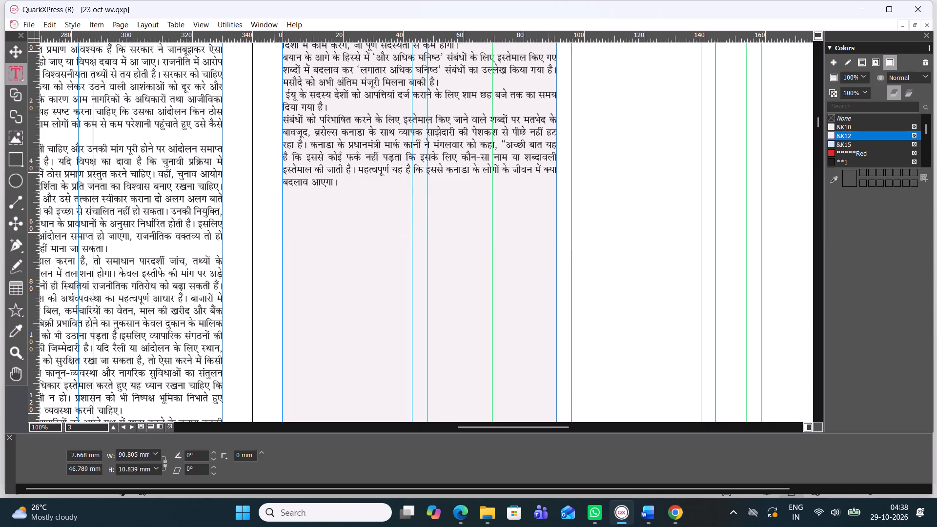
left_click(8, 48)
left_click_drag(353, 203, 364, 199)
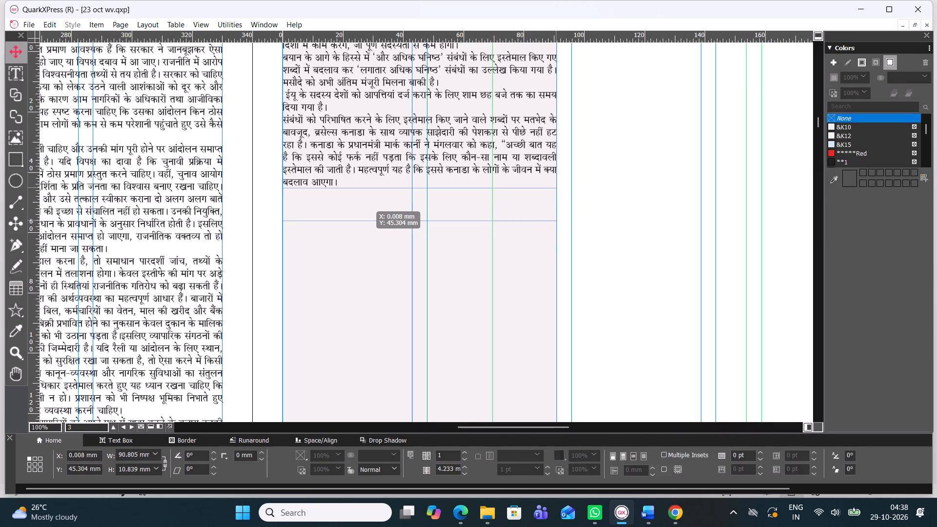
left_click_drag(364, 199, 367, 205)
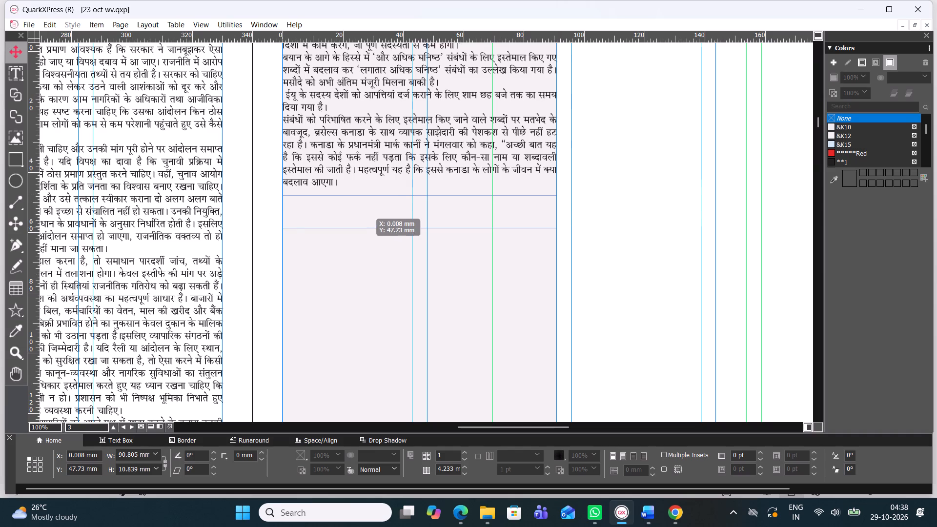
left_click_drag(367, 205, 369, 205)
left_click_drag(371, 213, 355, 218)
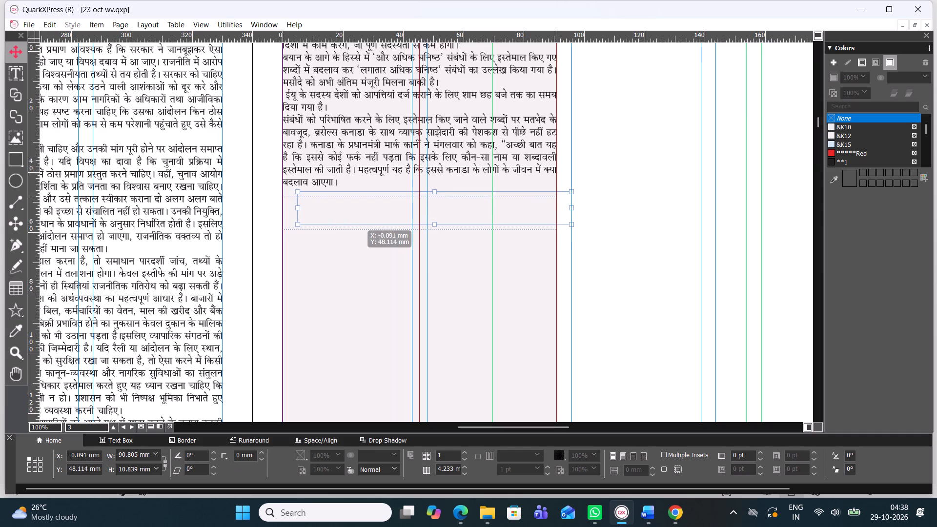
left_click_drag(355, 218, 355, 218)
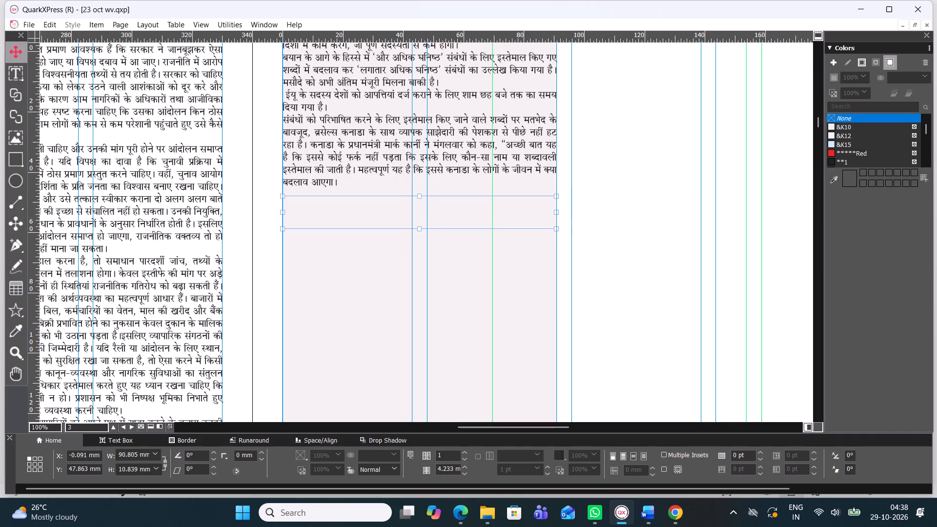
Paste the copied Tharparkar headline into the new text box and set it in the Four C Gandhihead font.
double_click(329, 205)
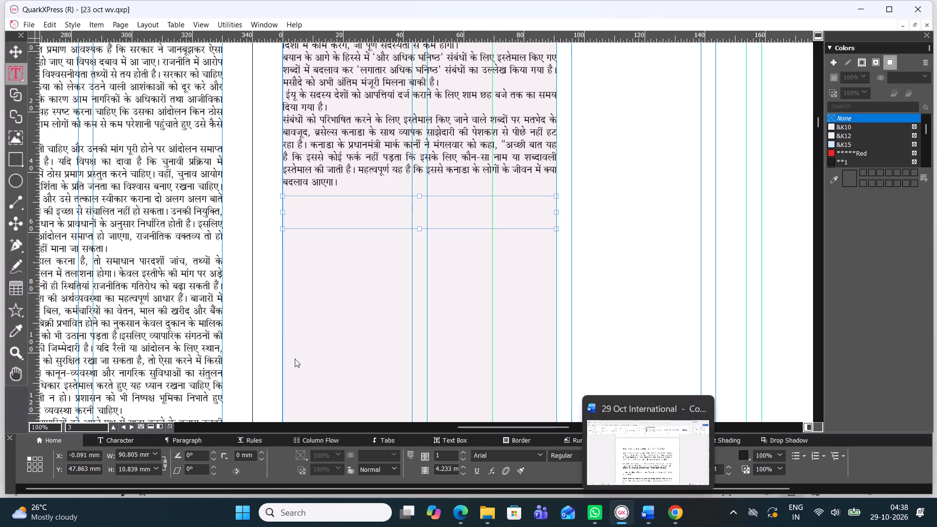
key("ctrl+v")
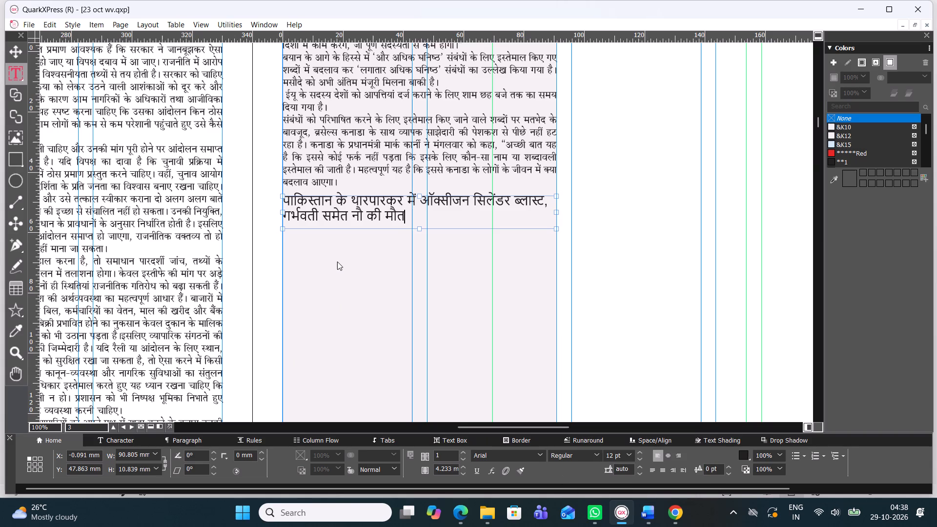
key("ctrl+a")
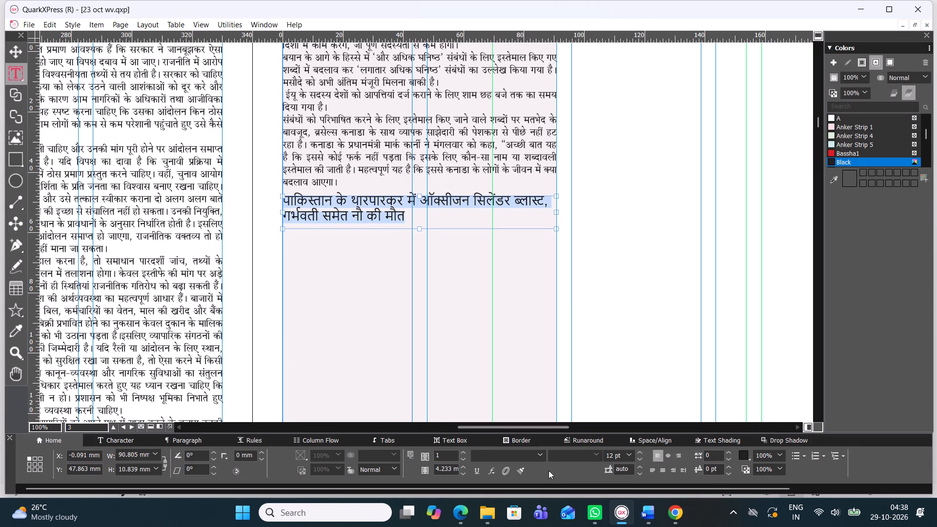
left_click(538, 455)
left_click(570, 63)
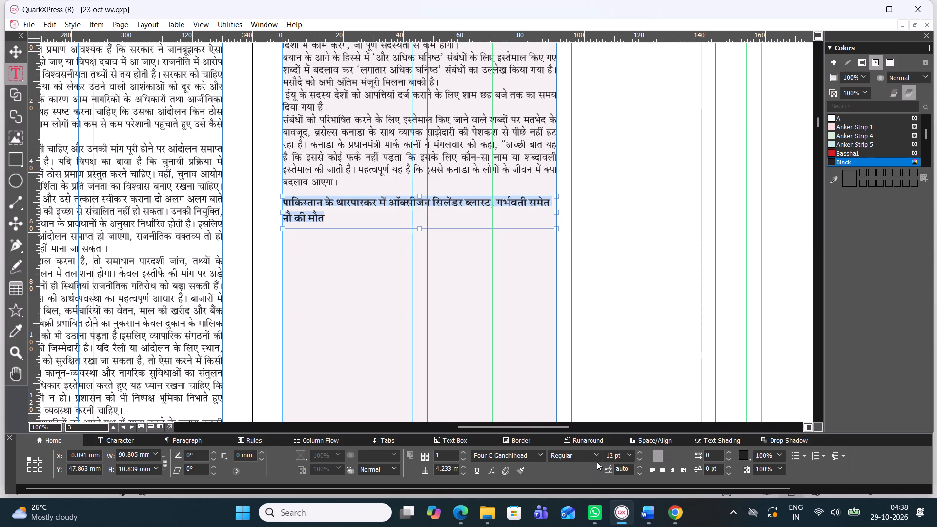
Enlarge the Tharparkar headline to 19 pt, extend its box to about 14.9 mm high, and centre the text.
key("ctrl+alt+shift+period")
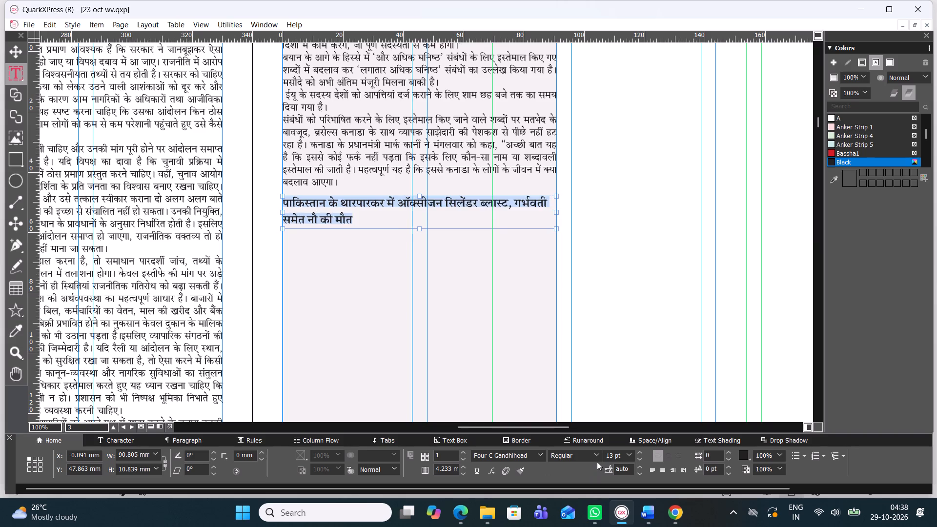
key("ctrl+alt+shift+period")
key("ctrl+alt+shift+period")
key("ctrl+alt+shift+period")
key("ctrl+alt+shift+period")
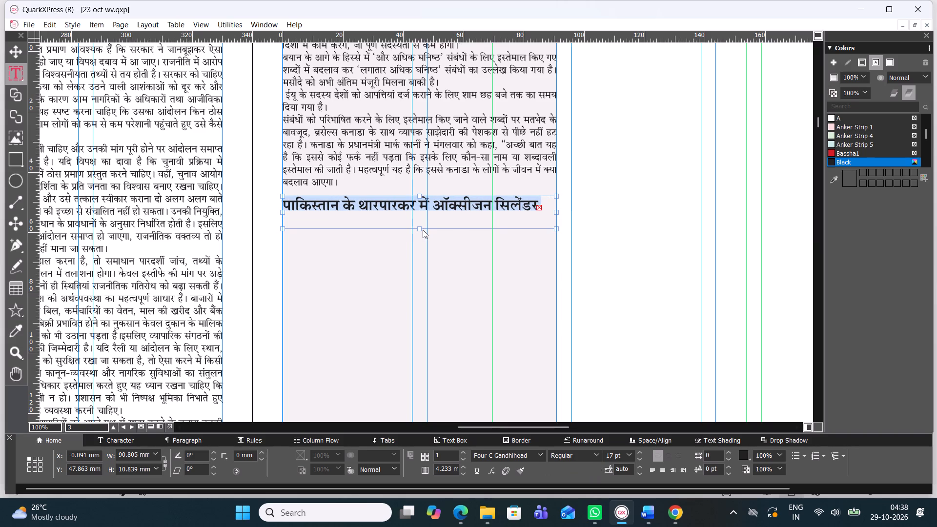
left_click_drag(421, 226, 420, 239)
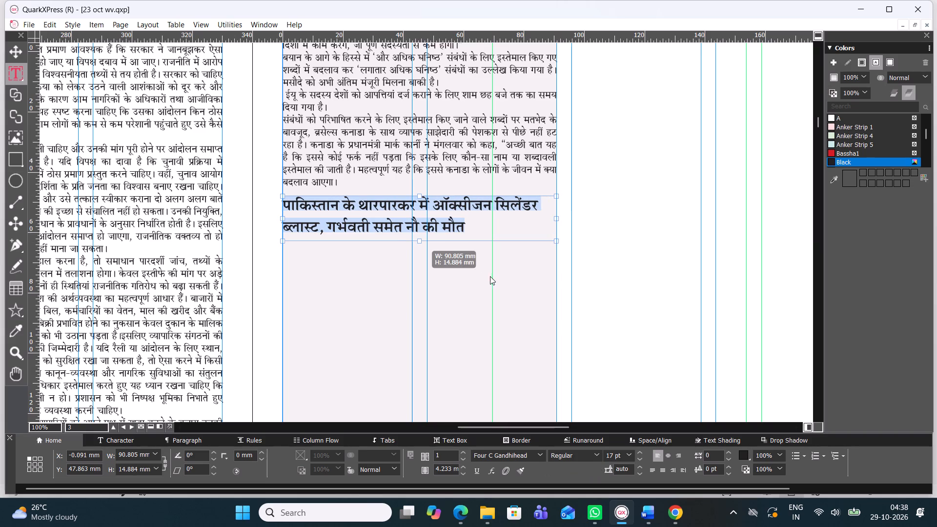
key("ctrl+alt+shift+period")
key("ctrl+alt+shift+period")
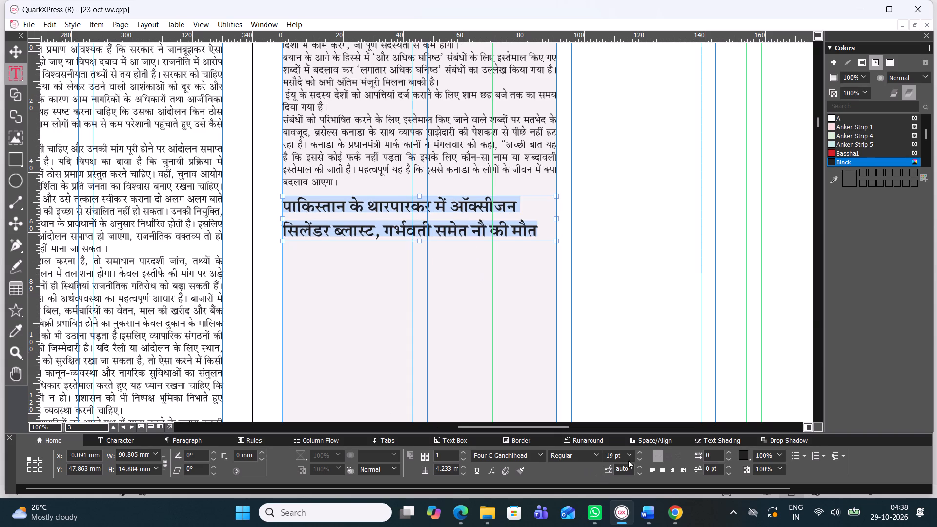
left_click(669, 454)
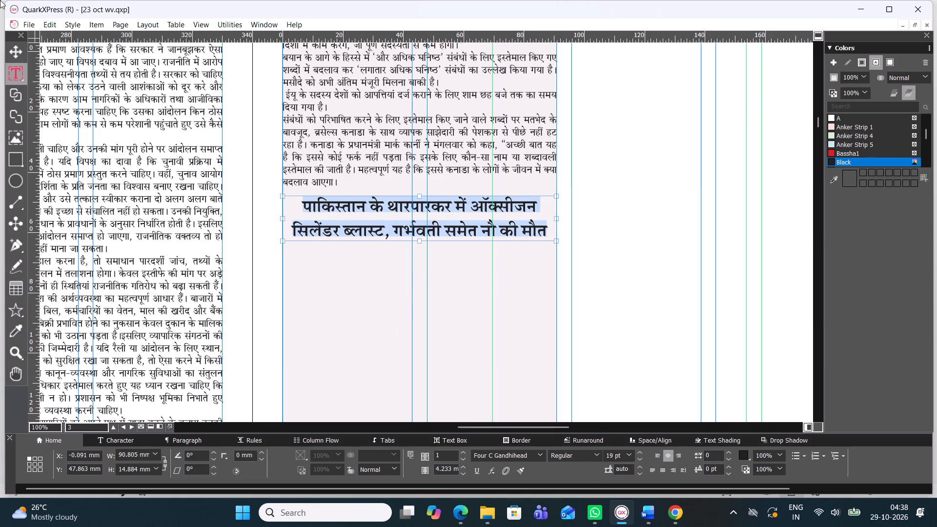
left_click(19, 53)
In 29 Oct International in Word, copy the Tharparkar story's body, from "पाकिस्तान के सिंध प्रांत" to "फंड की कमी बताया।".
left_click(428, 320)
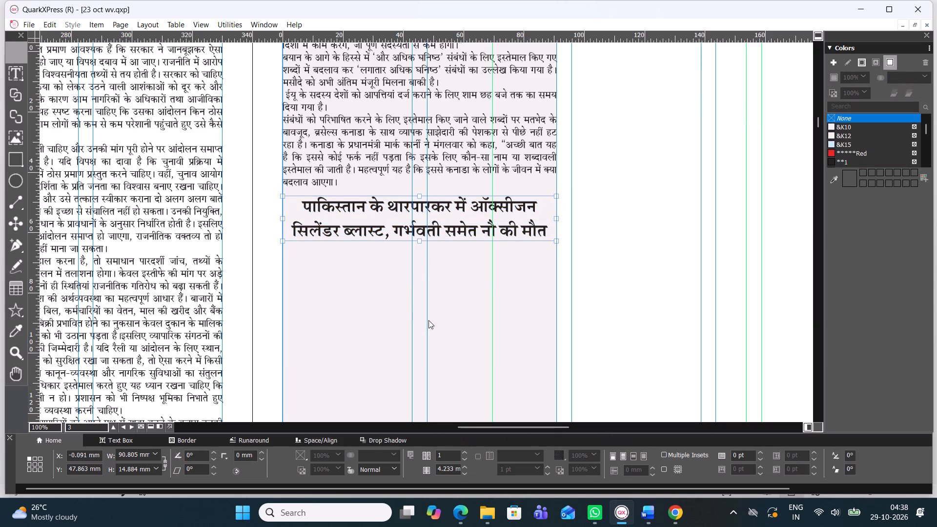
scroll(410, 298, "down", 1)
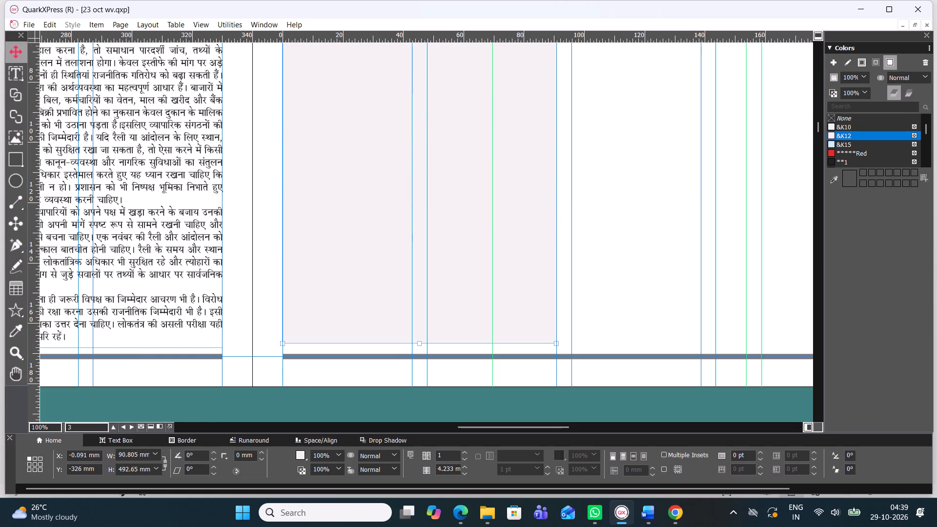
scroll(405, 252, "up", 1)
left_click(648, 512)
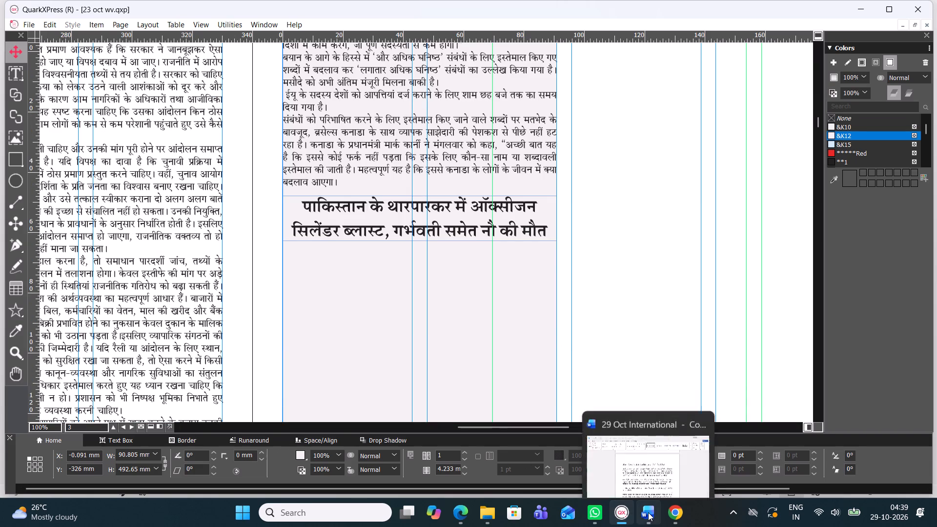
scroll(450, 330, "down", 1)
left_click_drag(407, 223, 603, 442)
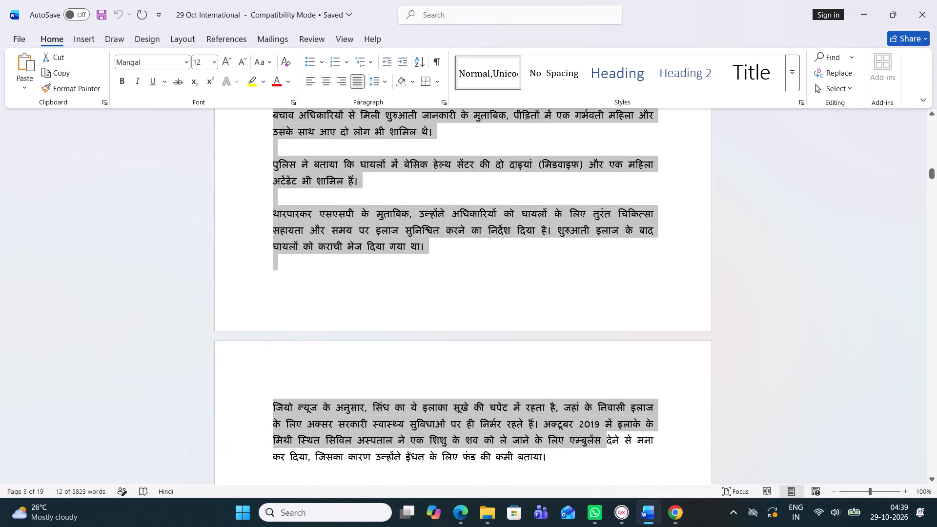
left_click_drag(603, 442, 581, 381)
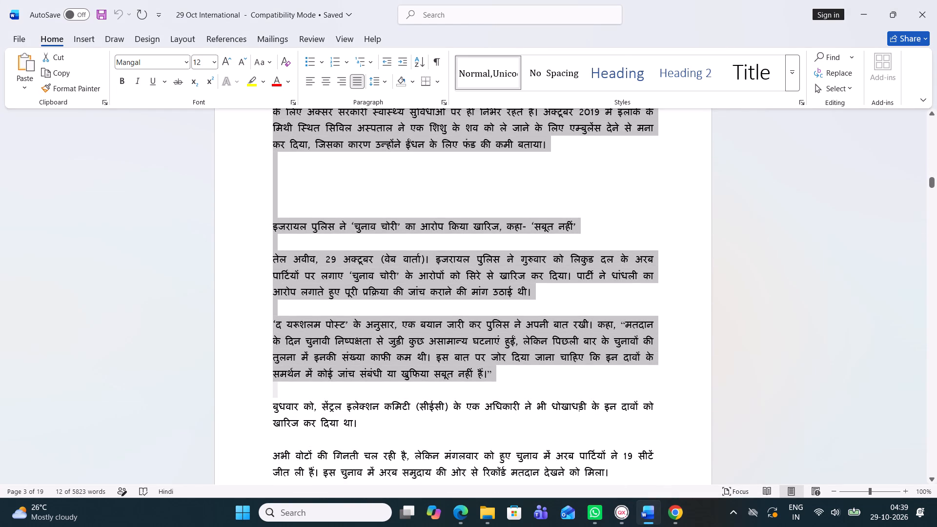
left_click_drag(581, 381, 565, 160)
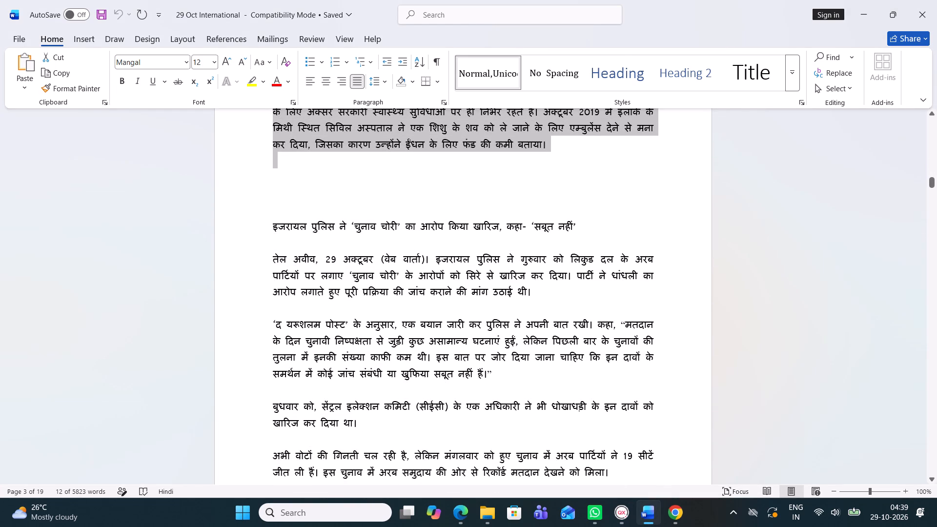
left_click_drag(565, 160, 562, 145)
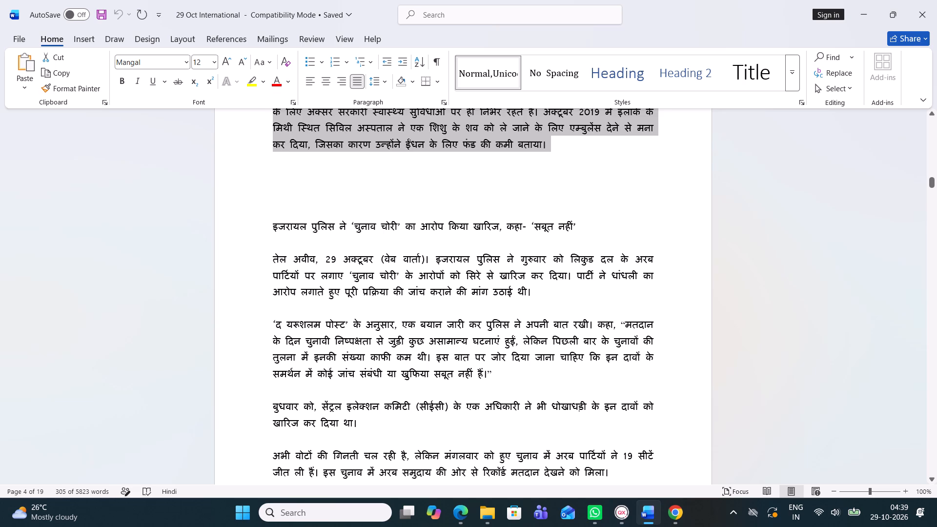
key("ctrl+c")
Back in QuarkXPress, add blank lines in page 3's first-column text box and paste the Tharparkar story below its headline.
left_click(629, 518)
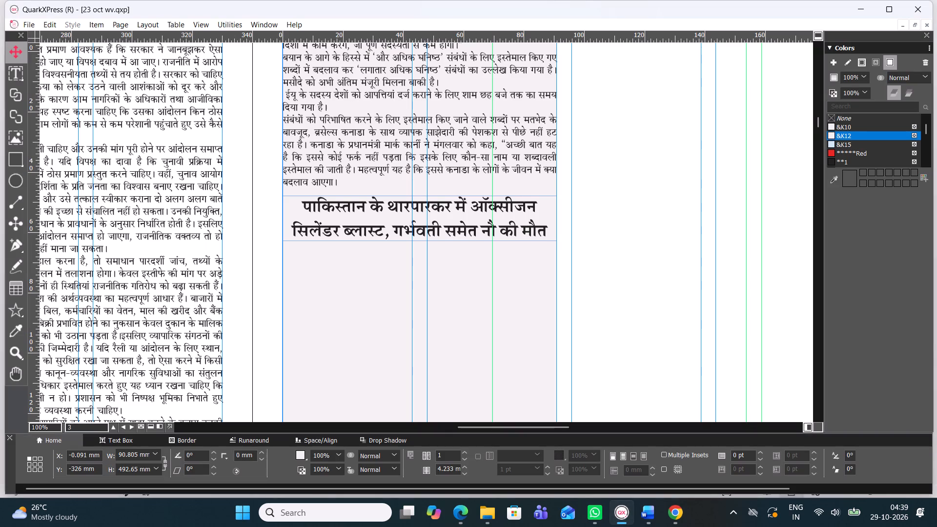
double_click(352, 262)
left_click(322, 255)
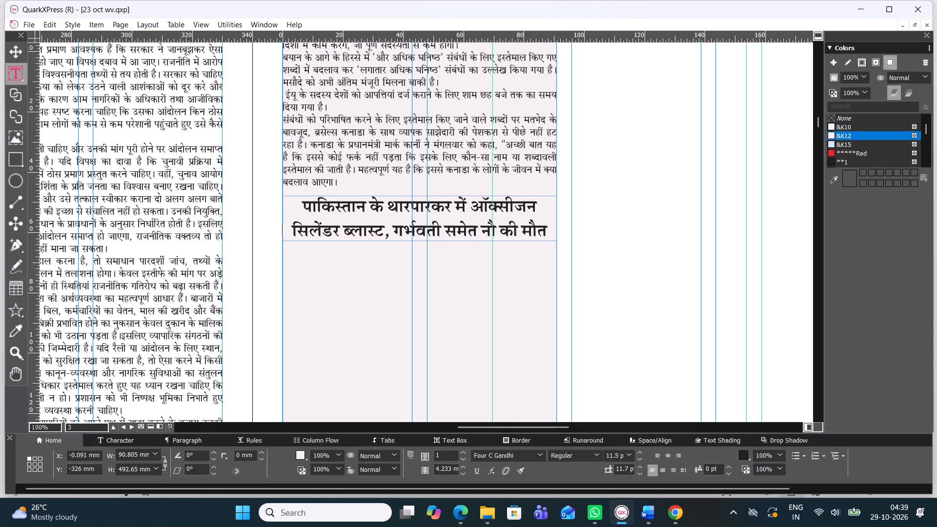
key("Return")
key("Return")
key("Return")
key("Return")
key("BackSpace")
key("ctrl+v")
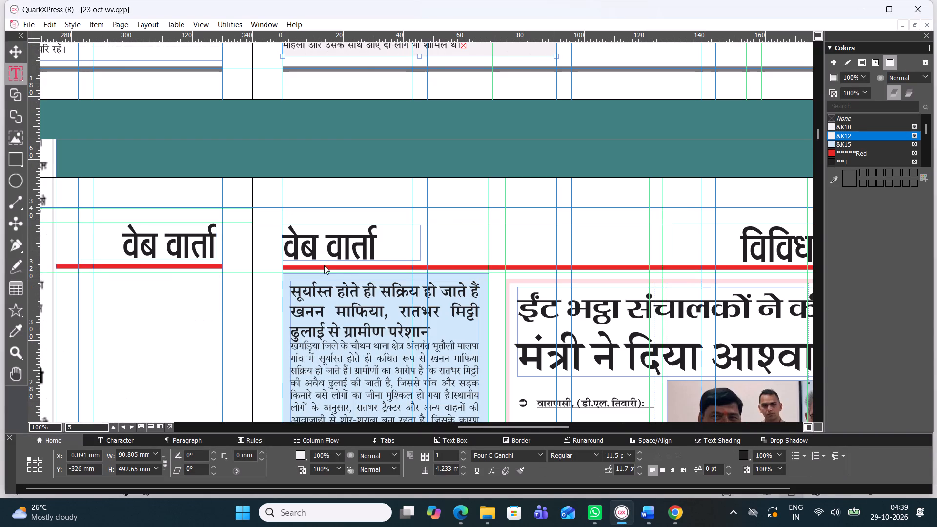
scroll(387, 291, "up", 1)
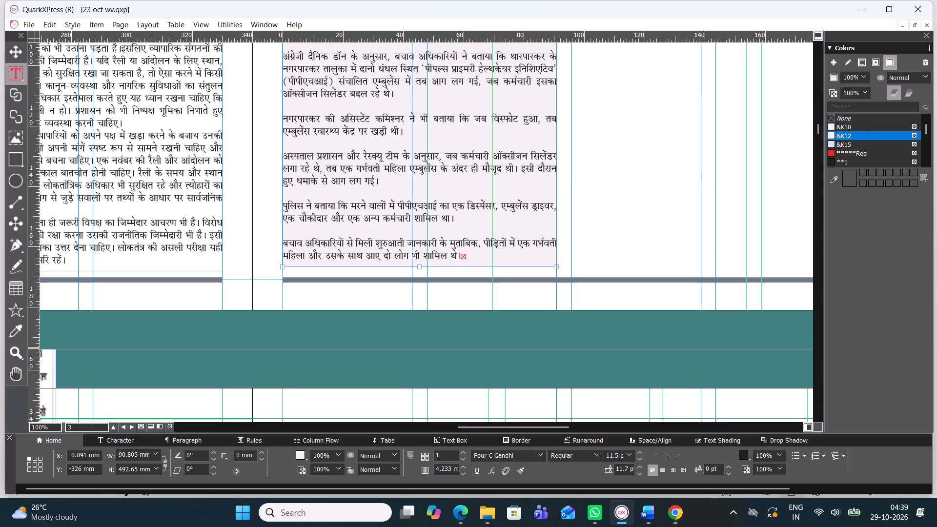
In Word, check the closing paragraphs of the Tharparkar story against the text pasted in the column.
left_click(643, 513)
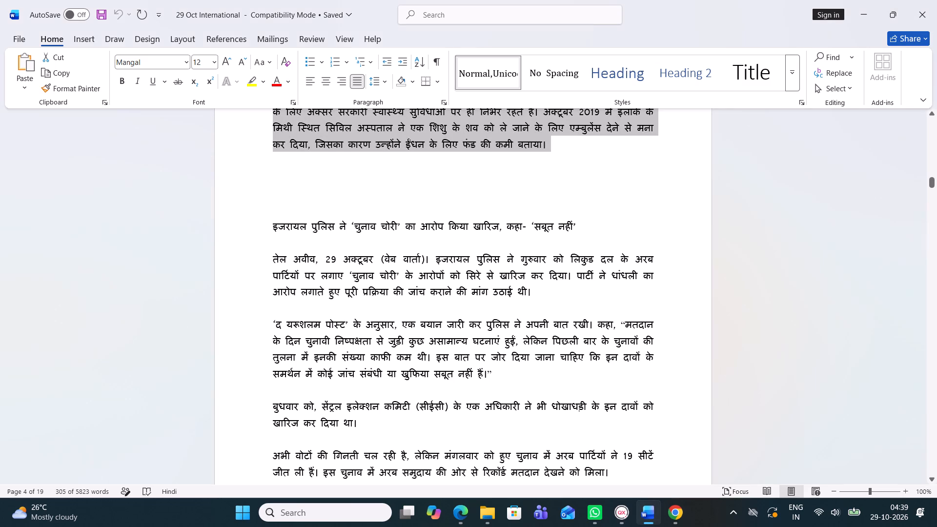
scroll(525, 358, "up", 3)
scroll(501, 313, "down", 2)
scroll(501, 313, "up", 3)
scroll(498, 301, "down", 1)
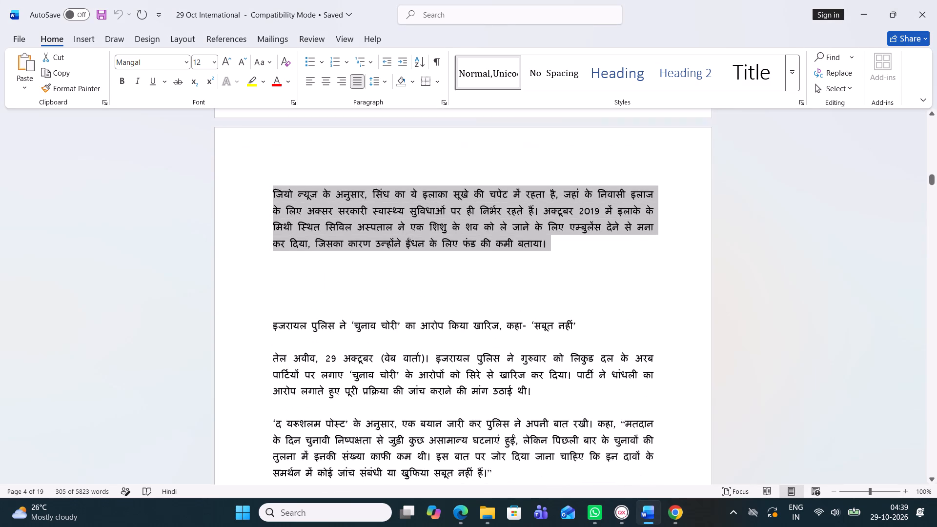
scroll(498, 301, "up", 4)
scroll(498, 301, "down", 1)
scroll(498, 301, "up", 2)
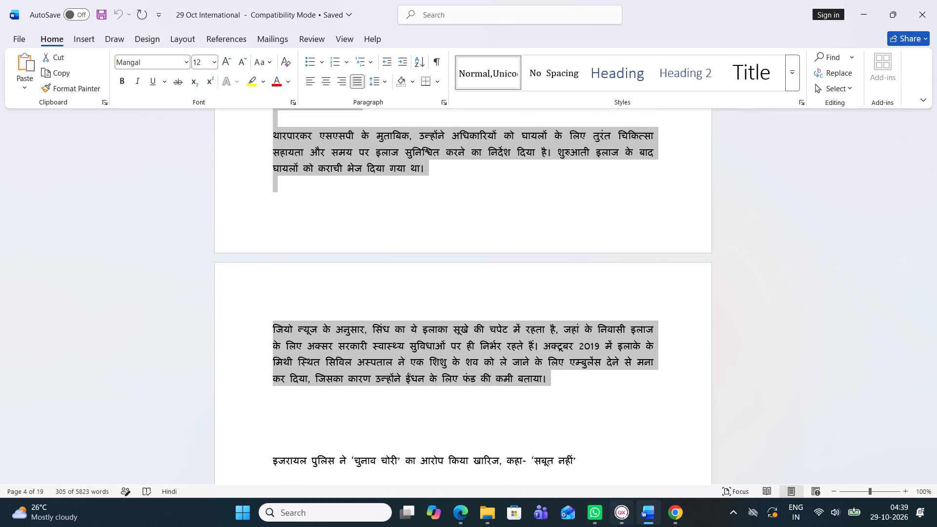
In QuarkXPress, extend the first-column text box past the page bottom to a height of about 519.7 mm.
left_click(619, 514)
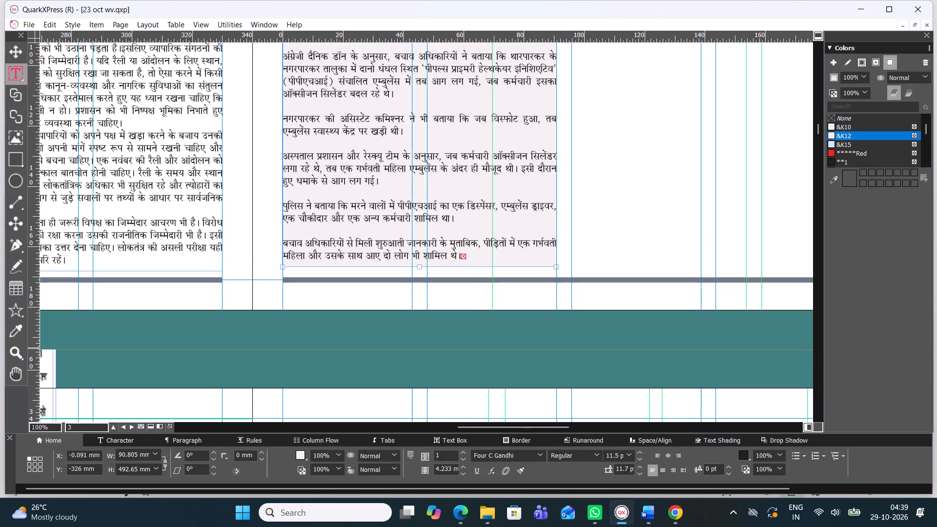
left_click_drag(422, 267, 426, 341)
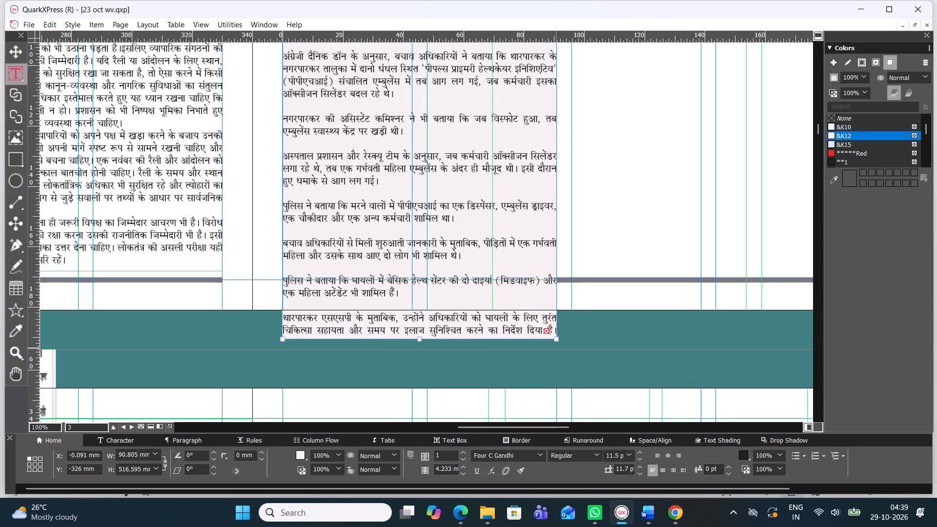
left_click_drag(426, 341, 432, 365)
left_click(615, 517)
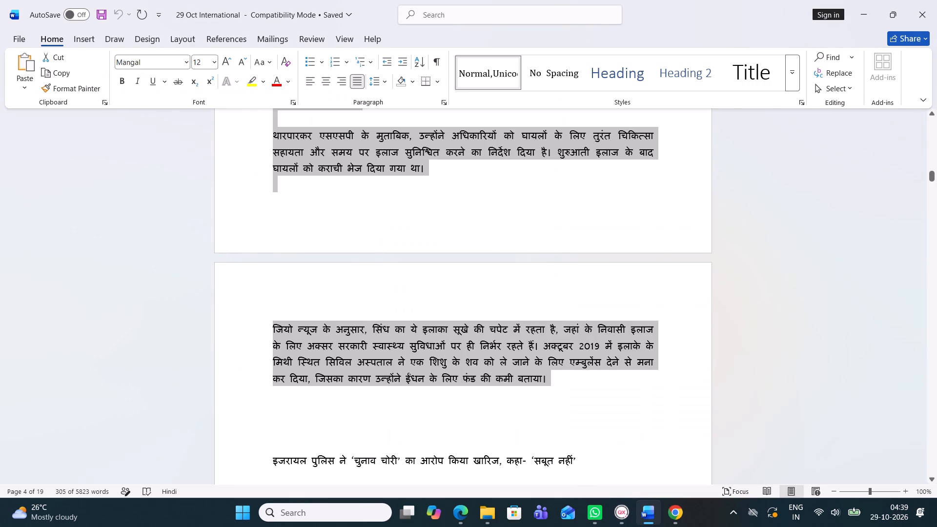
left_click(618, 520)
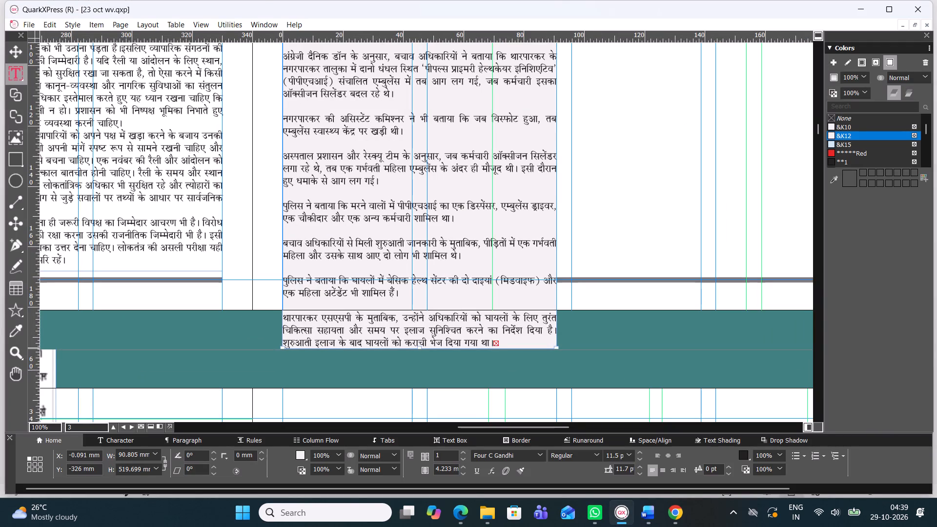
Remove the extra blank lines between the Tharparkar headline and the first paragraph of its story.
scroll(348, 240, "up", 3)
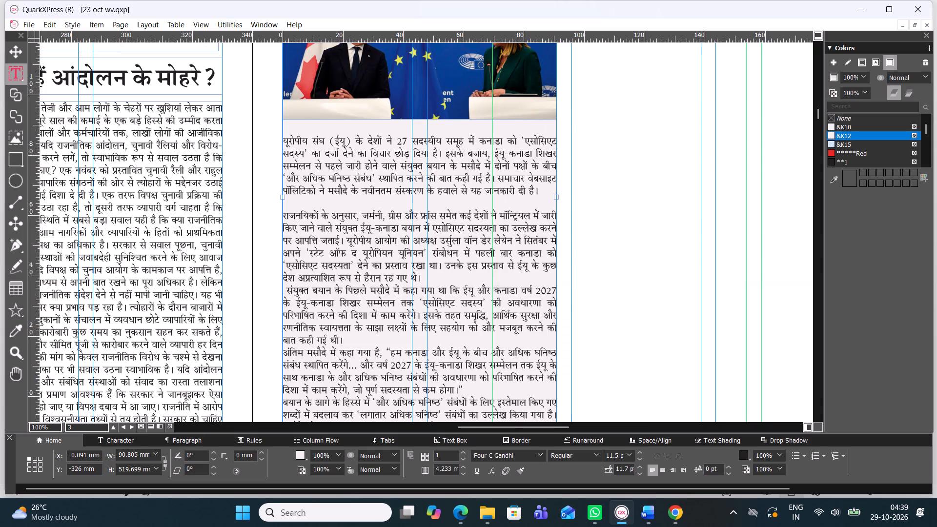
scroll(335, 201, "down", 1)
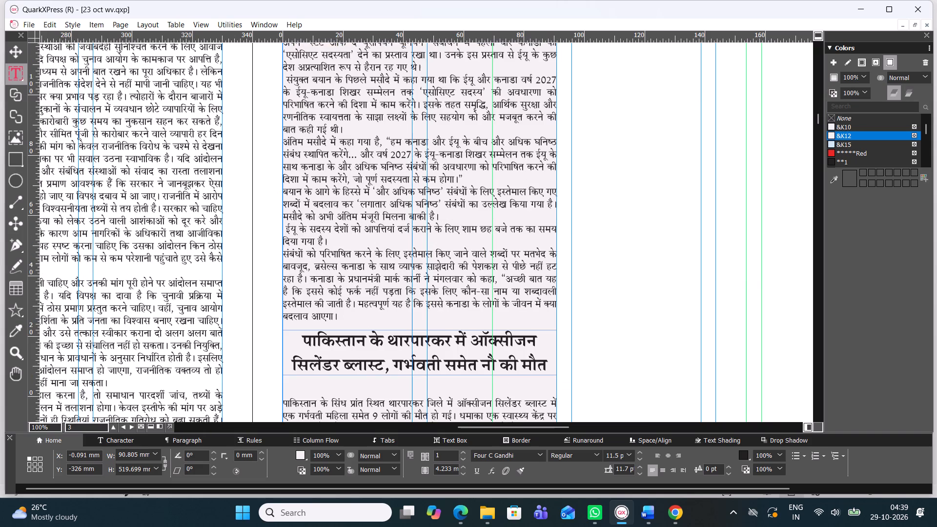
scroll(335, 201, "up", 1)
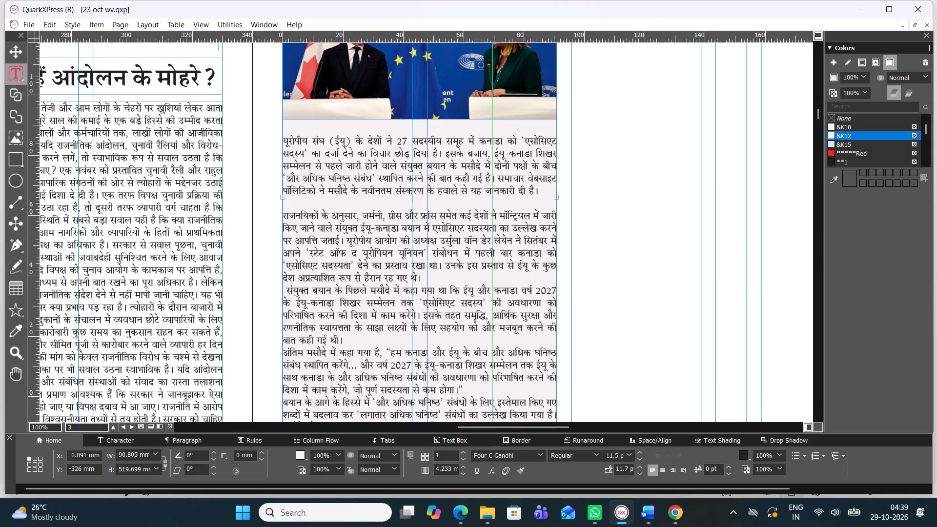
scroll(335, 201, "down", 3)
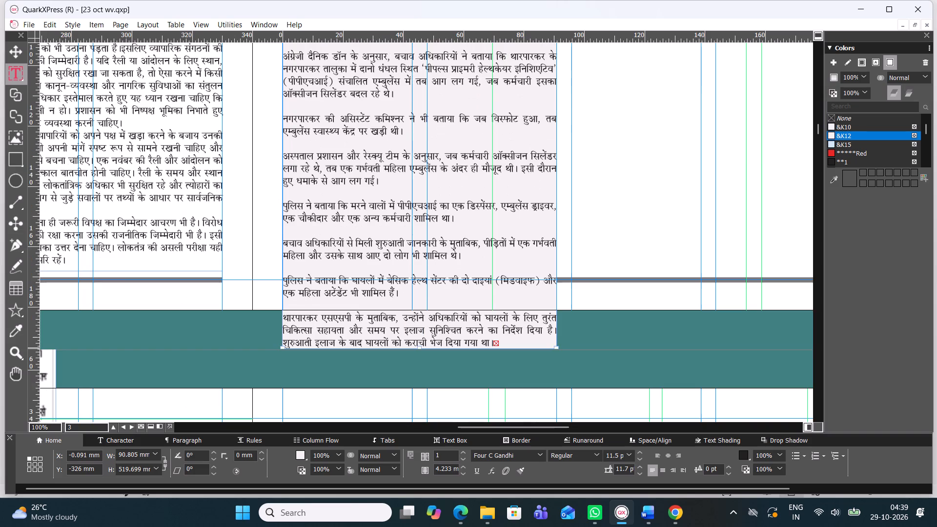
scroll(335, 201, "up", 2)
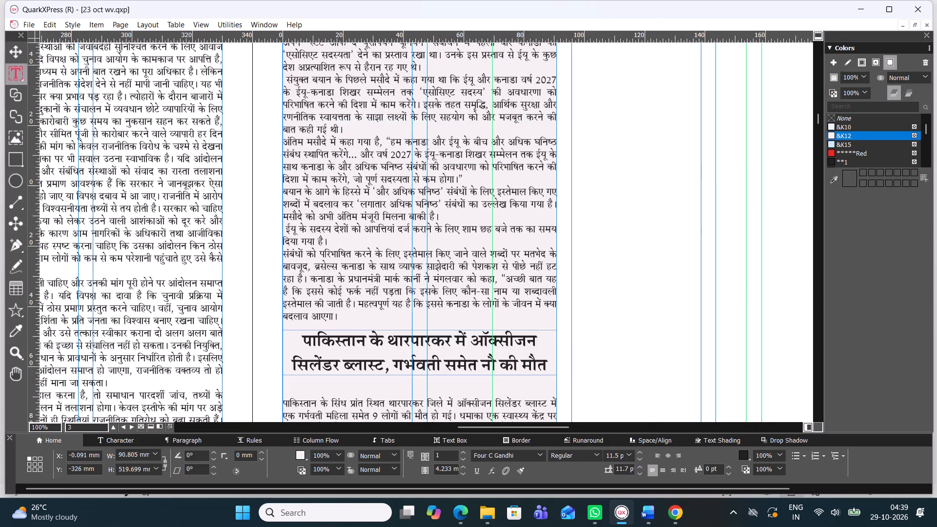
left_click(334, 393)
key("BackSpace")
key("BackSpace")
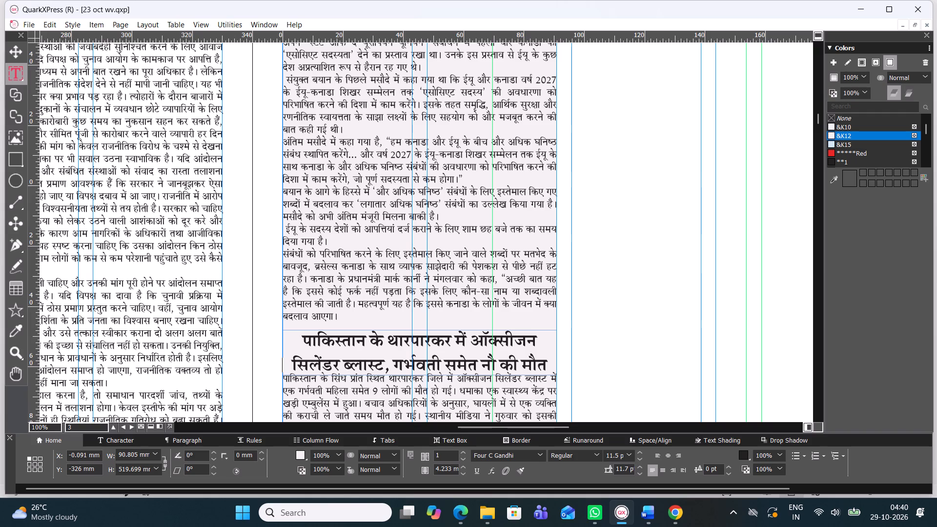
Set the baseline shift of the Tharparkar story's first paragraph to -8 pt to lower it clear of the headline.
triple_click(360, 409)
left_click(360, 409)
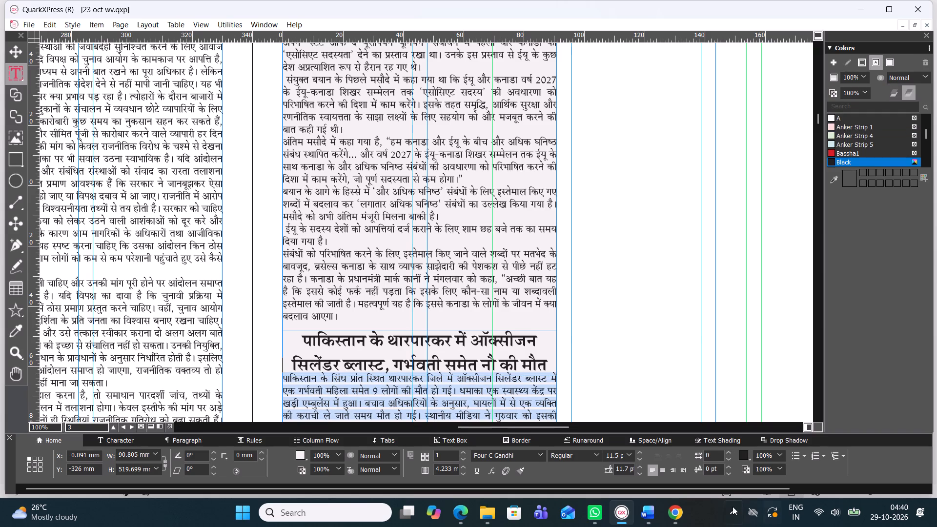
triple_click(730, 474)
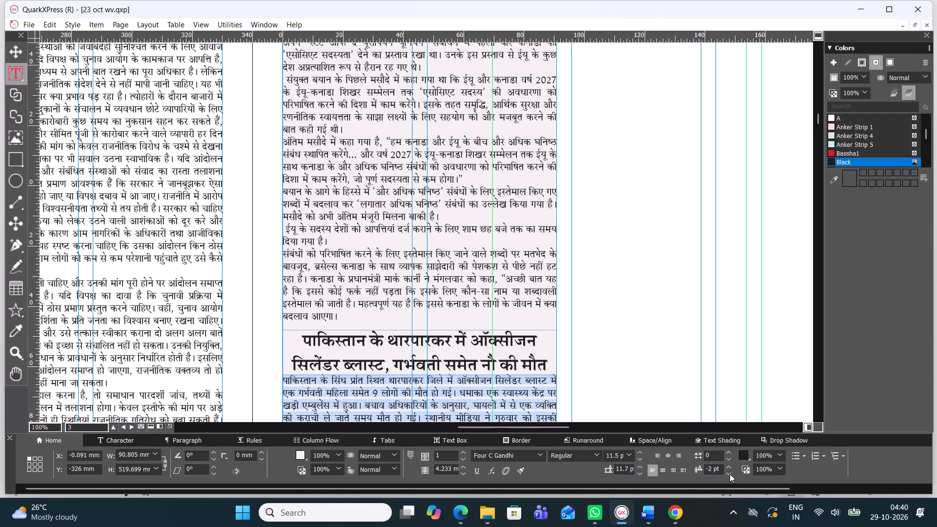
triple_click(730, 474)
left_click(730, 474)
left_click(730, 474)
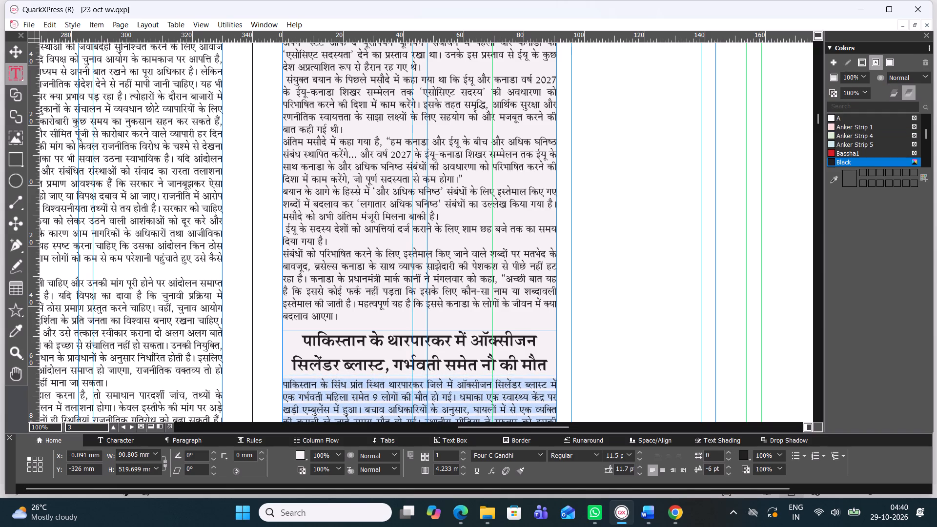
scroll(528, 402, "down", 1)
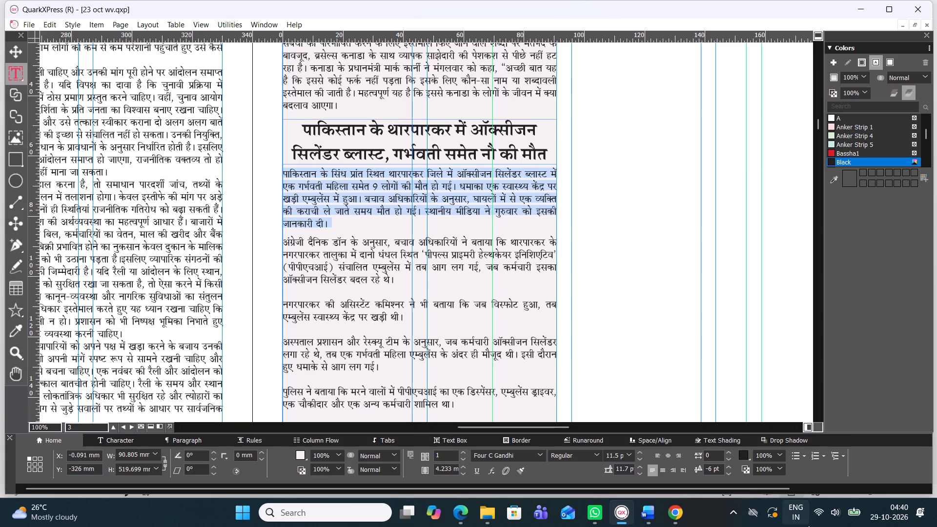
left_click(728, 472)
left_click(728, 472)
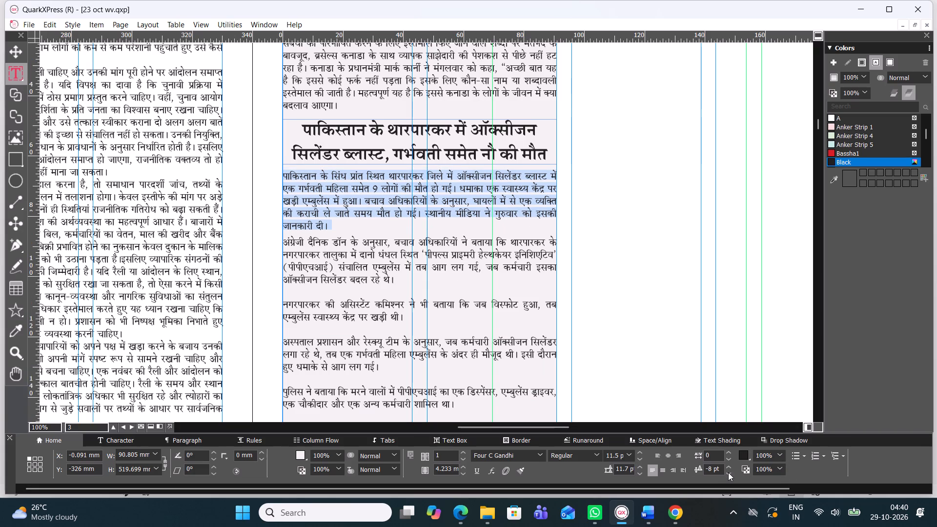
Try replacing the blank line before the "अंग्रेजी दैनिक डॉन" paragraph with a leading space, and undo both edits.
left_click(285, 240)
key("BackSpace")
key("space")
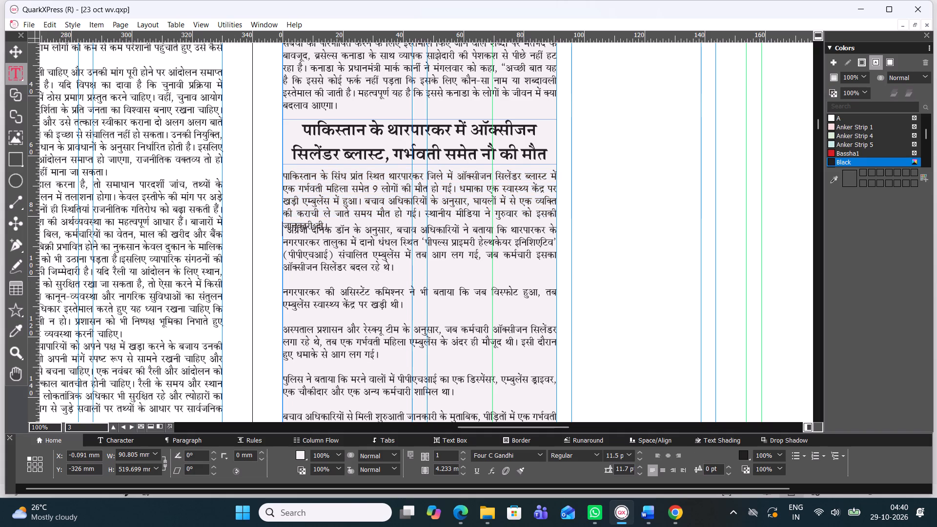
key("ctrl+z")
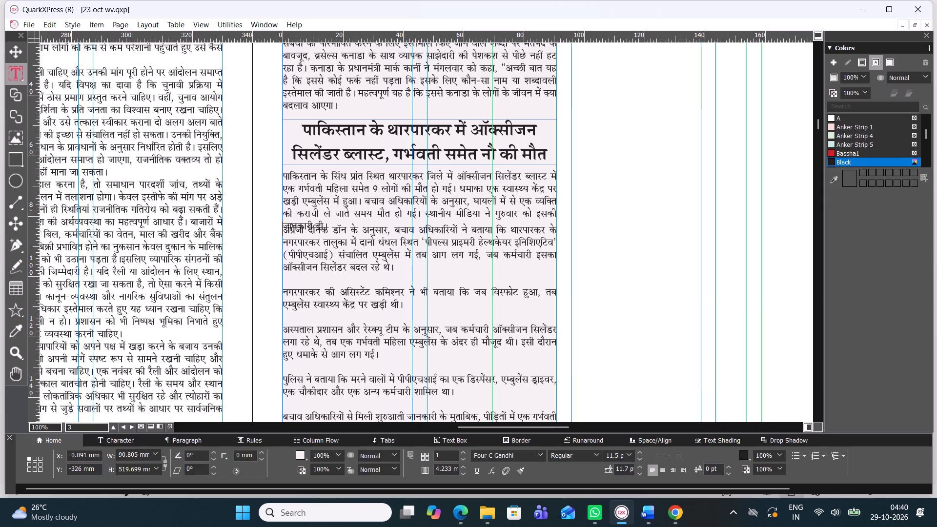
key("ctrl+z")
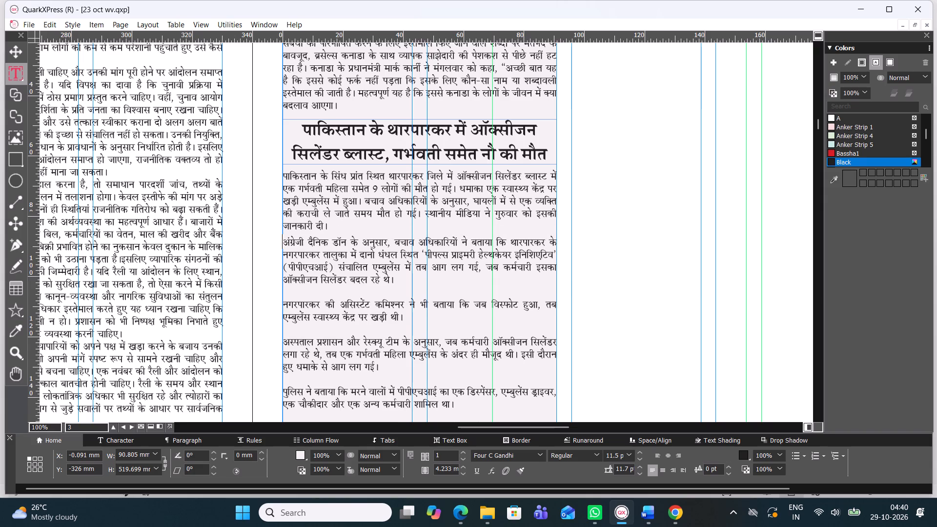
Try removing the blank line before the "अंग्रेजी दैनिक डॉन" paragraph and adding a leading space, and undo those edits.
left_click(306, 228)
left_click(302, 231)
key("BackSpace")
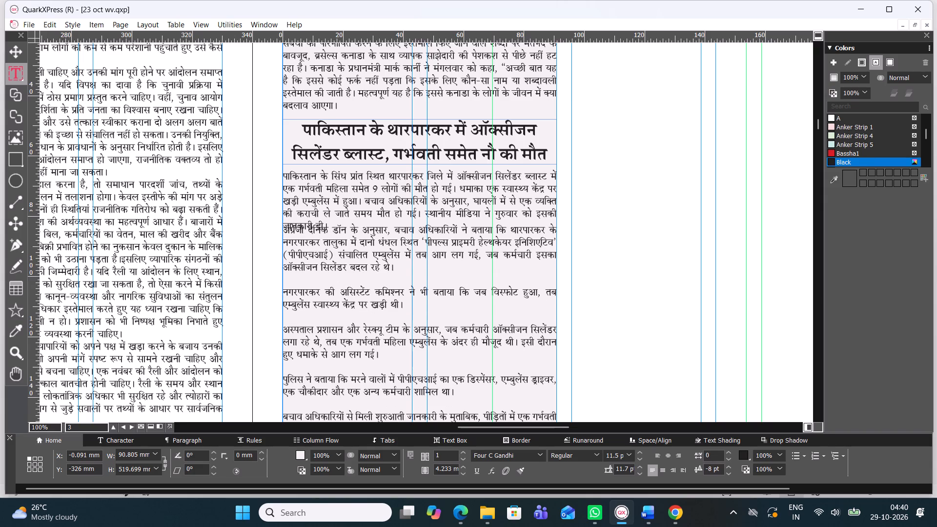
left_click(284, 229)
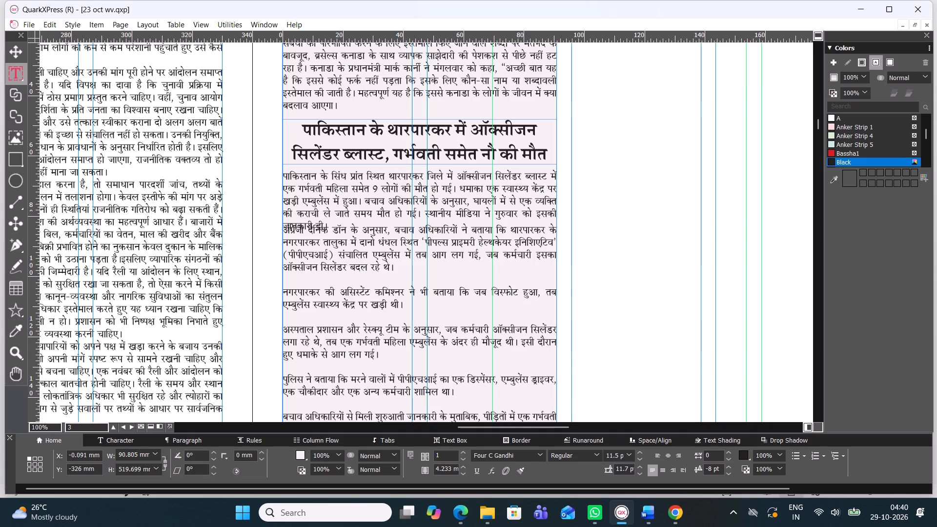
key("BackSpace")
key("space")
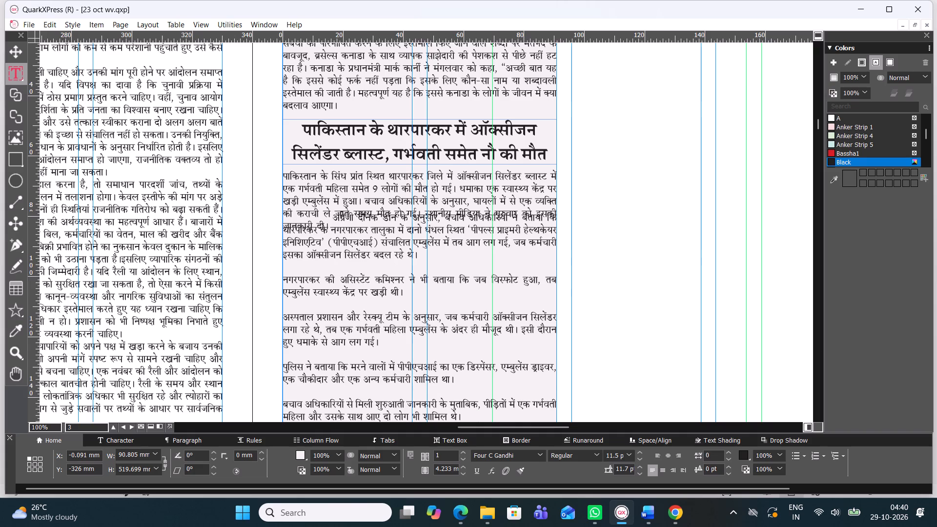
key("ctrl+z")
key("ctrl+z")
Undo the -8 pt baseline shift on the Tharparkar story's first paragraph.
key("ctrl+z")
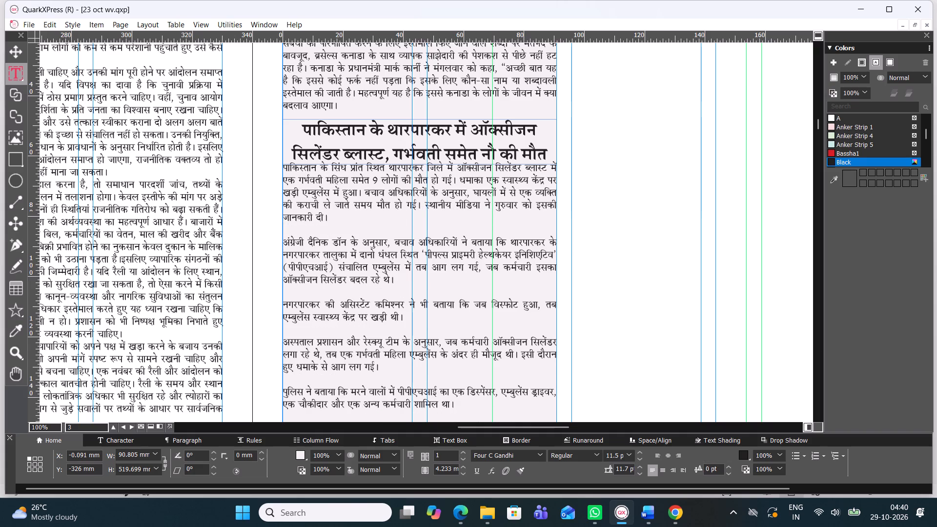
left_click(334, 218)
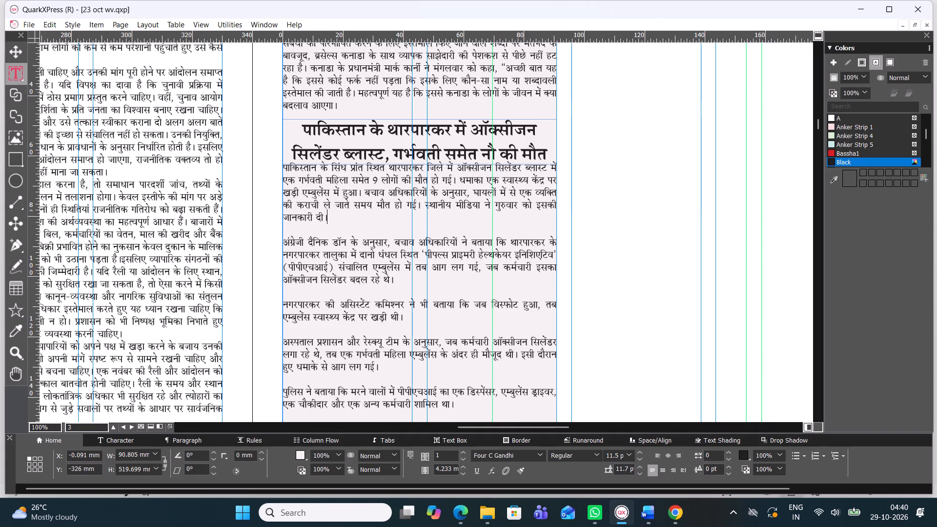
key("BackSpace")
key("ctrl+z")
Remove the blank line between the Tharparkar story's first paragraph and the "अंग्रेजी दैनिक डॉन" paragraph.
left_click(308, 227)
key("BackSpace")
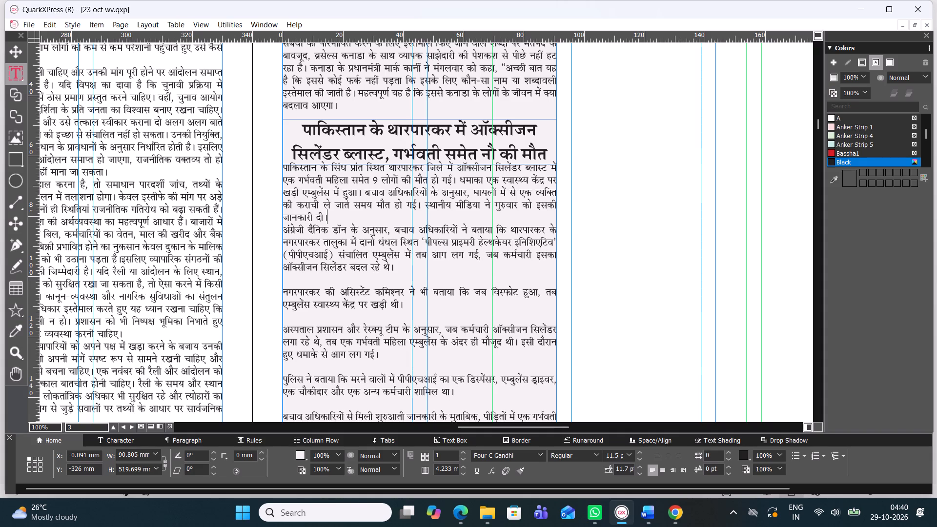
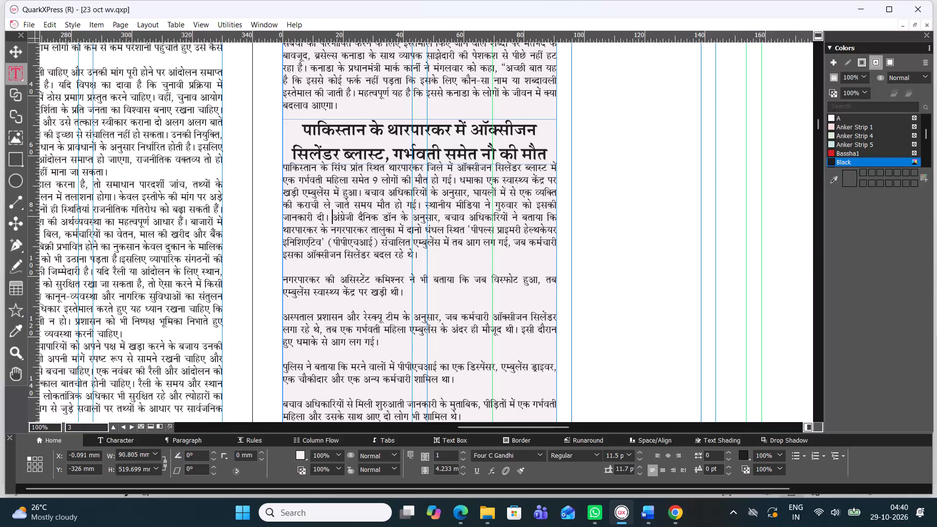
Run the "नगरपारकर की असिस्टेंट कमिश्नर" paragraph on after the preceding text with a space, and remove the blank line before "अस्पताल प्रशासन".
left_click(302, 266)
key("BackSpace")
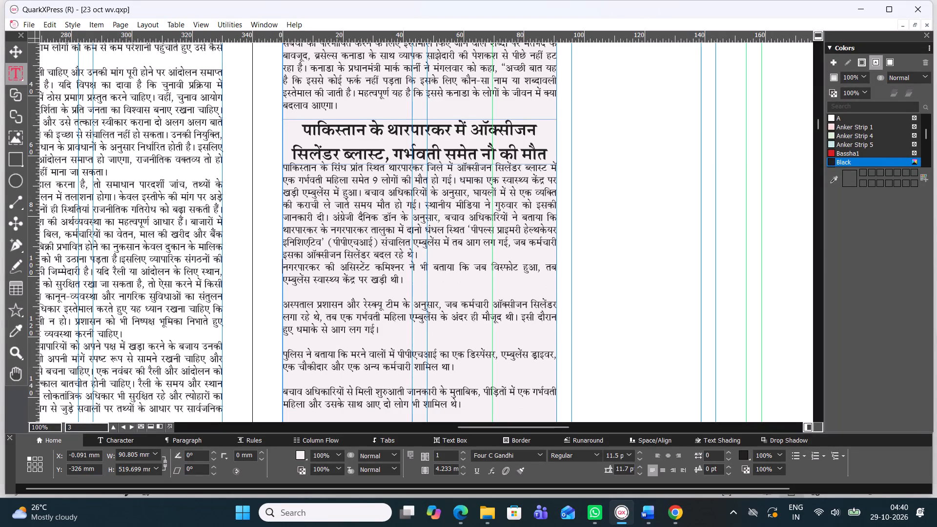
left_click(283, 263)
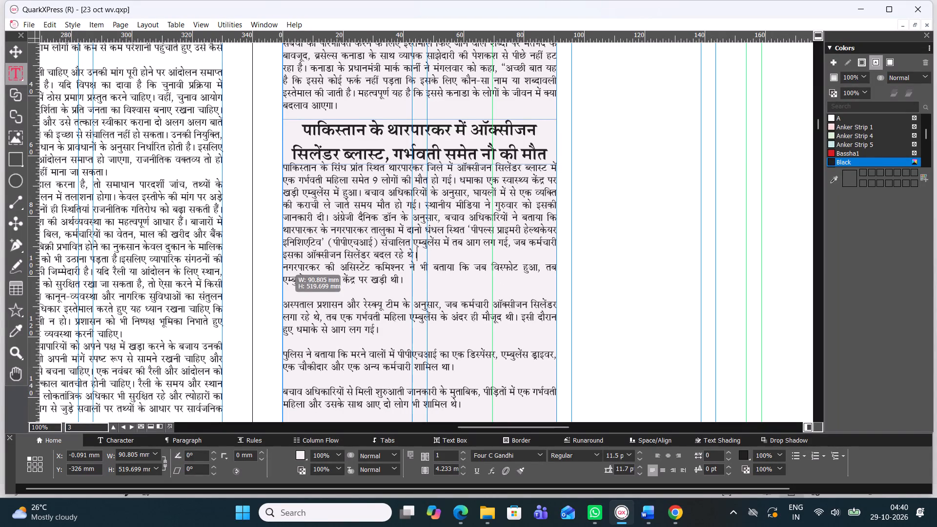
left_click(284, 265)
key("BackSpace")
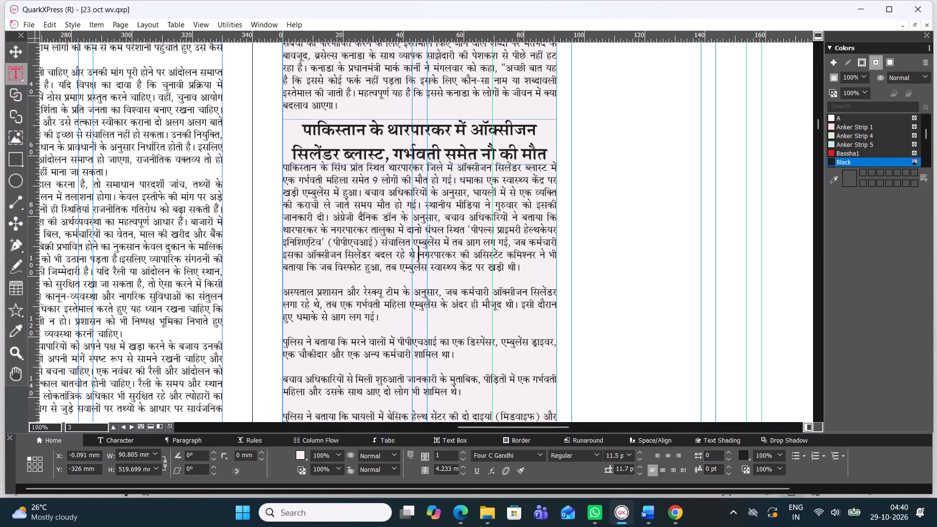
key("space")
left_click(313, 279)
key("BackSpace")
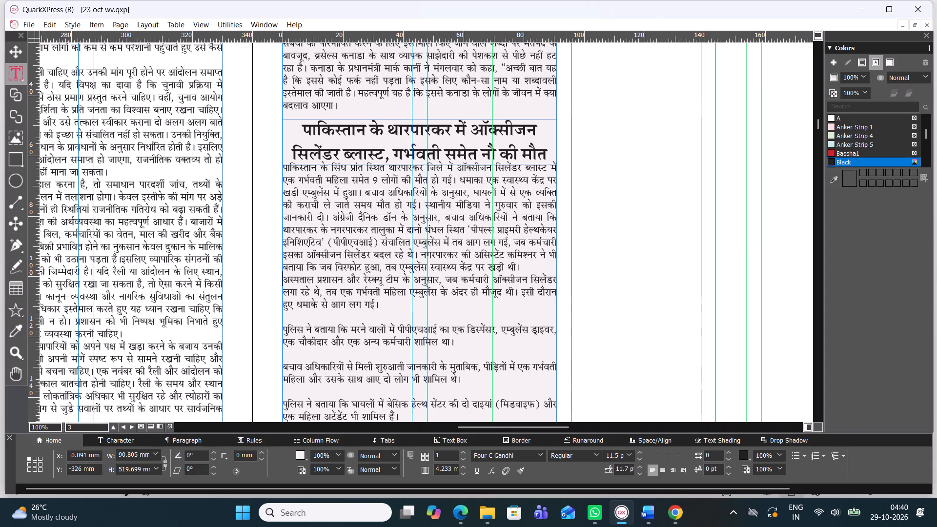
Run the "पुलिस ने बताया कि मरने वालों" paragraph on after the preceding text with a space, and remove the blank line before "बचाव अधिकारियों".
left_click(307, 318)
key("BackSpace")
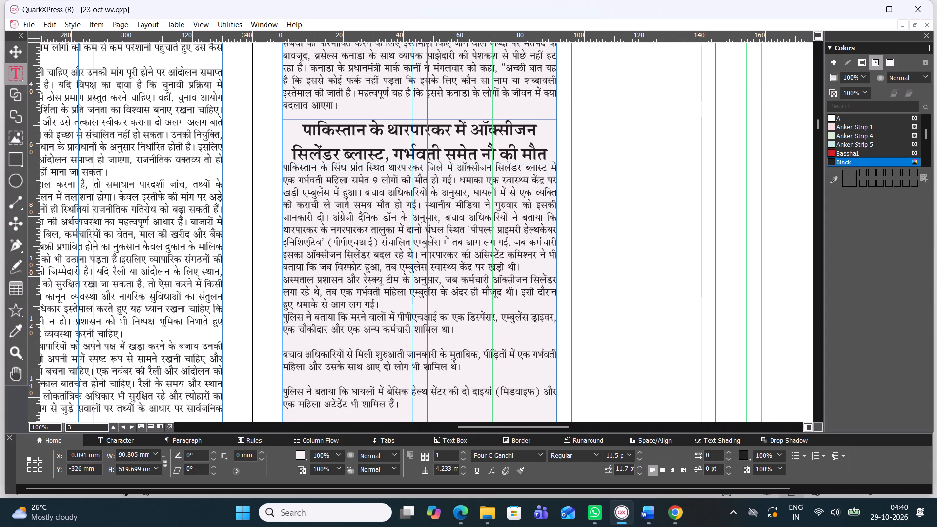
left_click(284, 314)
key("BackSpace")
key("space")
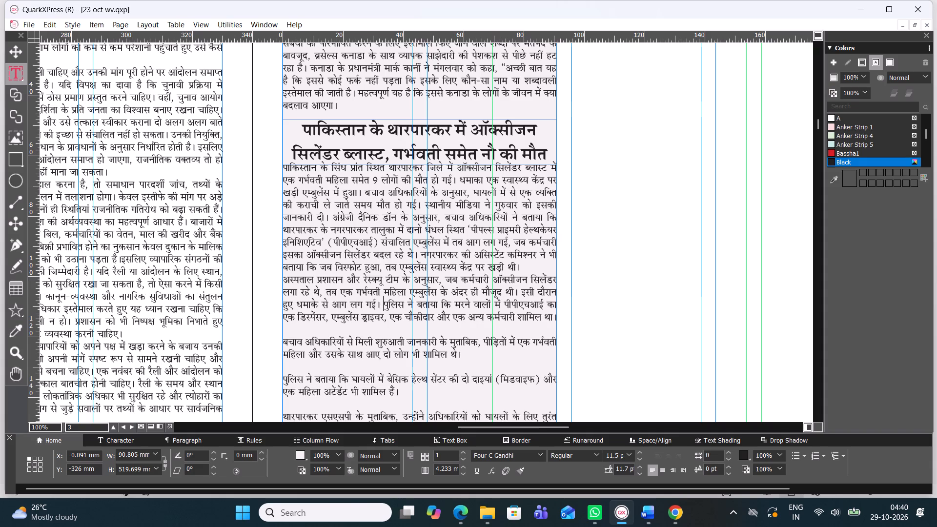
left_click(316, 334)
key("BackSpace")
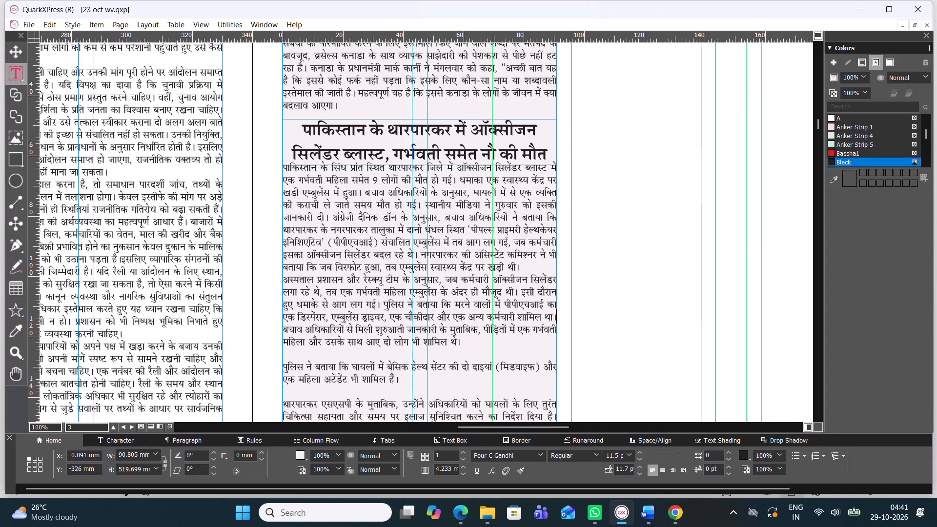
key("space")
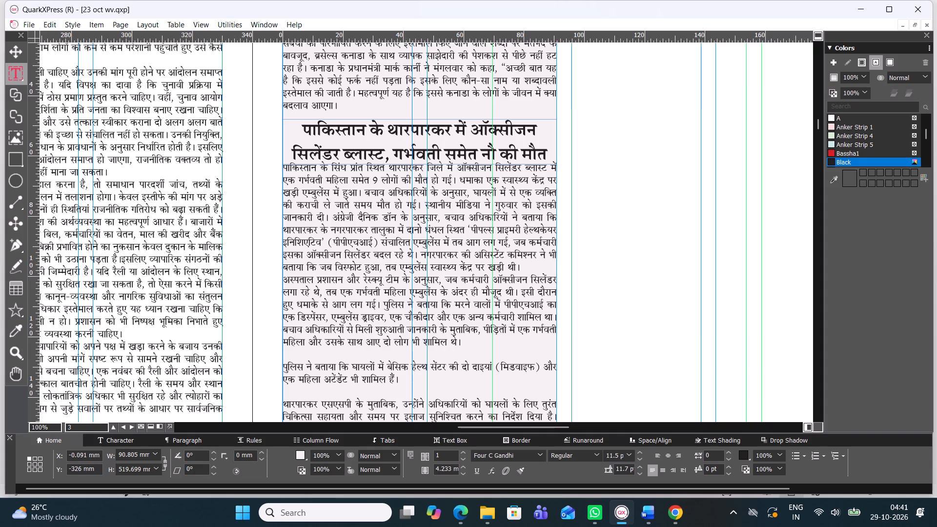
Run the "पुलिस ने बताया कि घायलों" and "थारपारकर एसएसपी" paragraphs on after the preceding text, each separated by a space.
left_click(290, 354)
key("BackSpace")
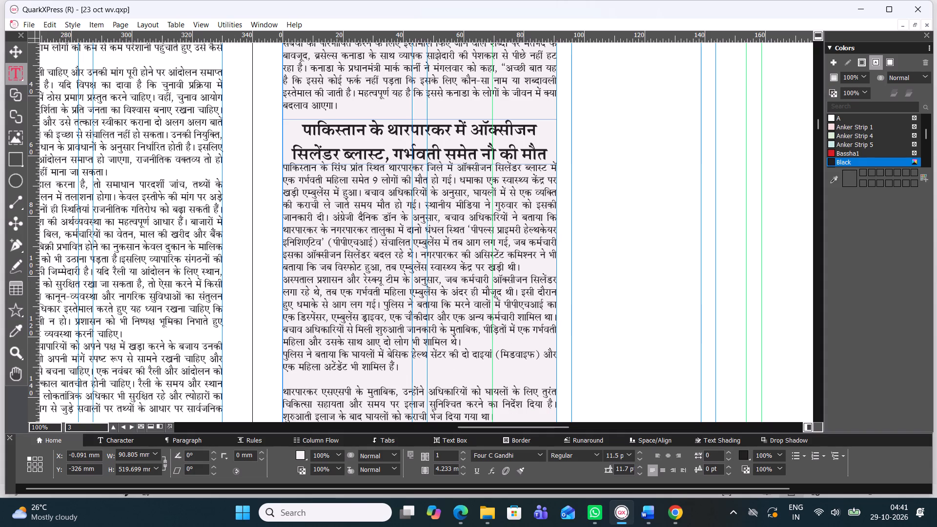
left_click(285, 352)
key("BackSpace")
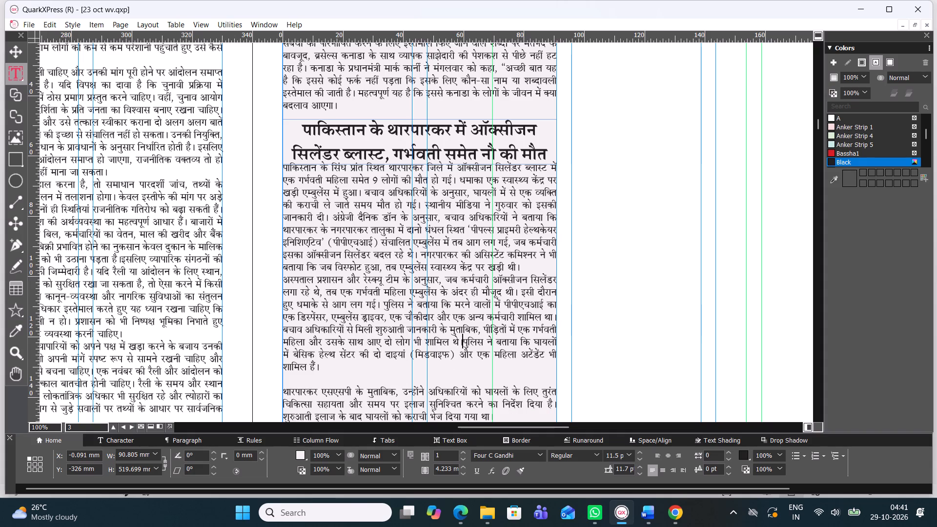
key("space")
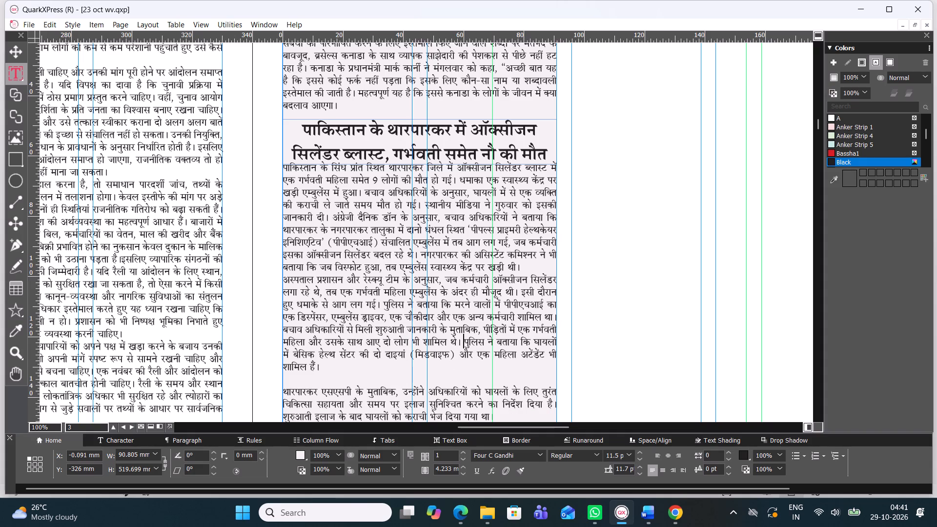
left_click(288, 376)
key("BackSpace")
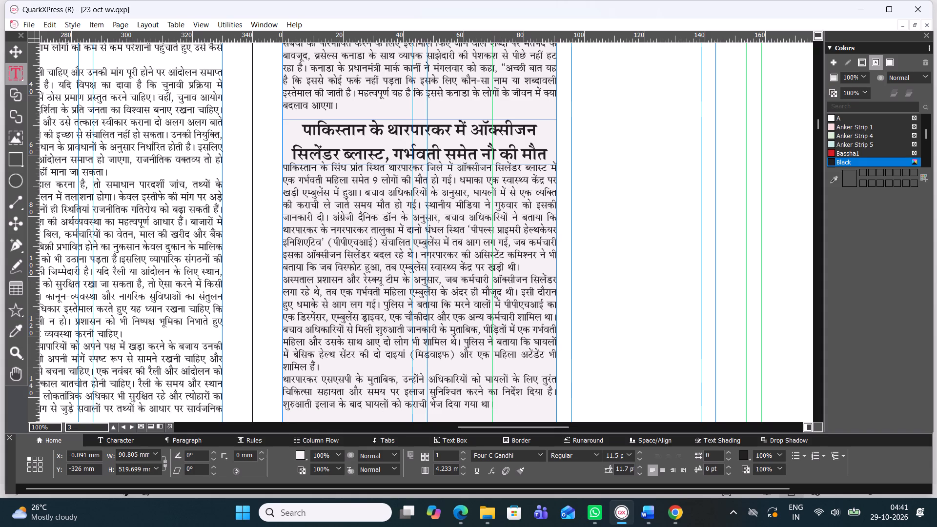
left_click(285, 379)
key("BackSpace")
key("space")
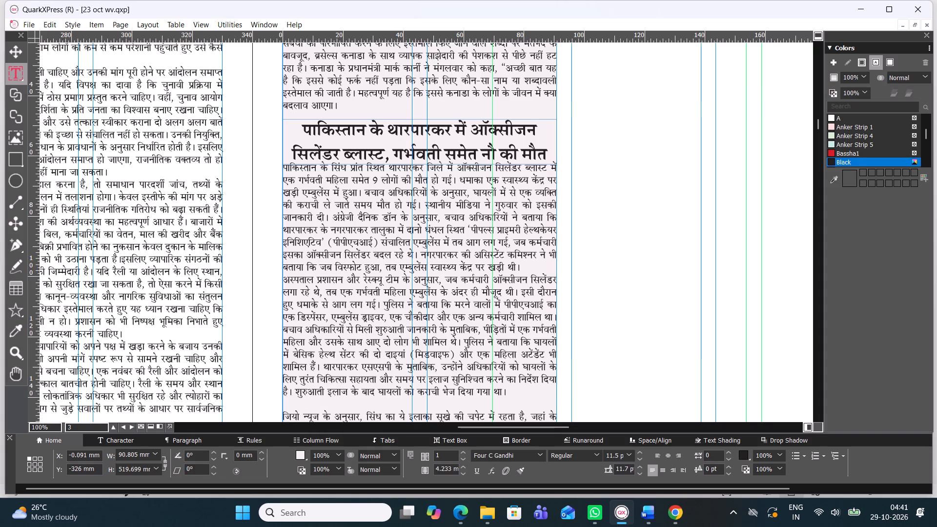
Remove the blank line before the Tharparkar story's "जियो न्यूज के अनुसार" paragraph and add a space after the preceding sentence.
scroll(309, 358, "down", 1)
left_click(310, 199)
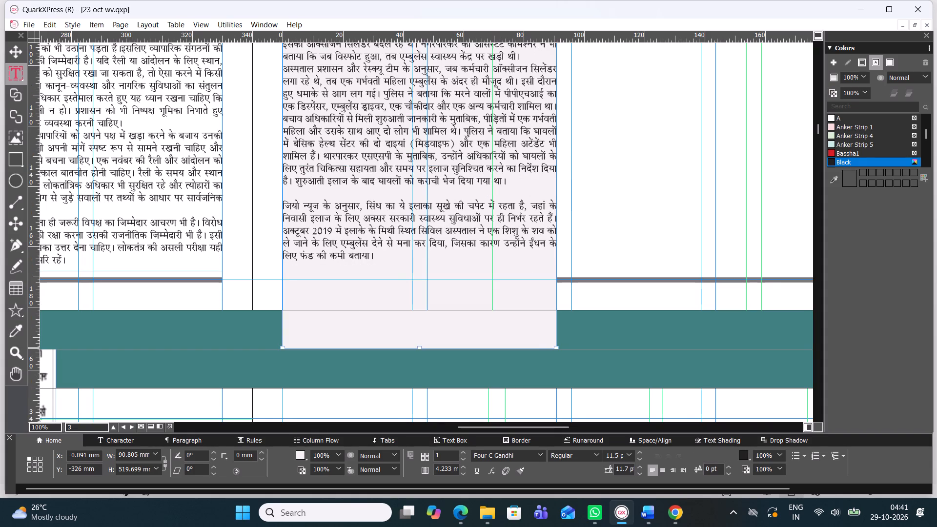
key("BackSpace")
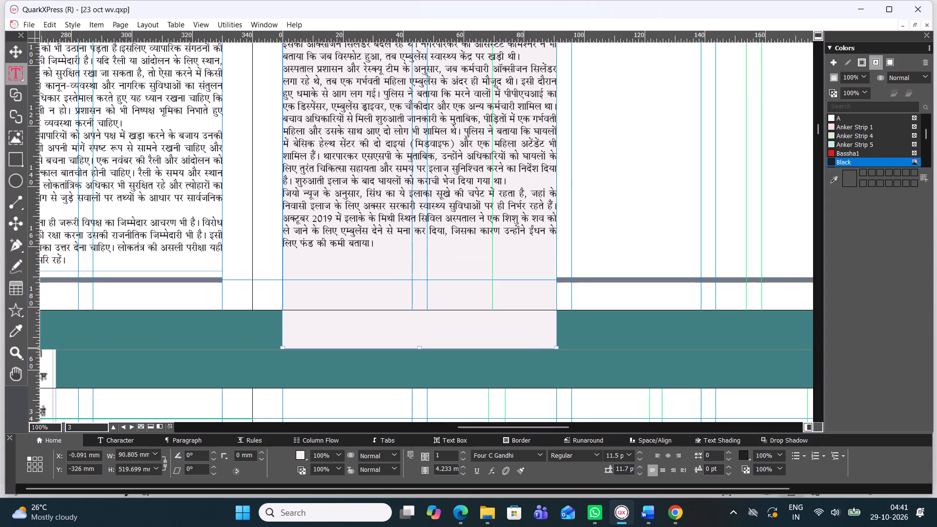
key("space")
Shorten page 3's first-column text box from the bottom to a height of about 494 mm, ending just above the grey footer rule.
left_click_drag(420, 346, 411, 316)
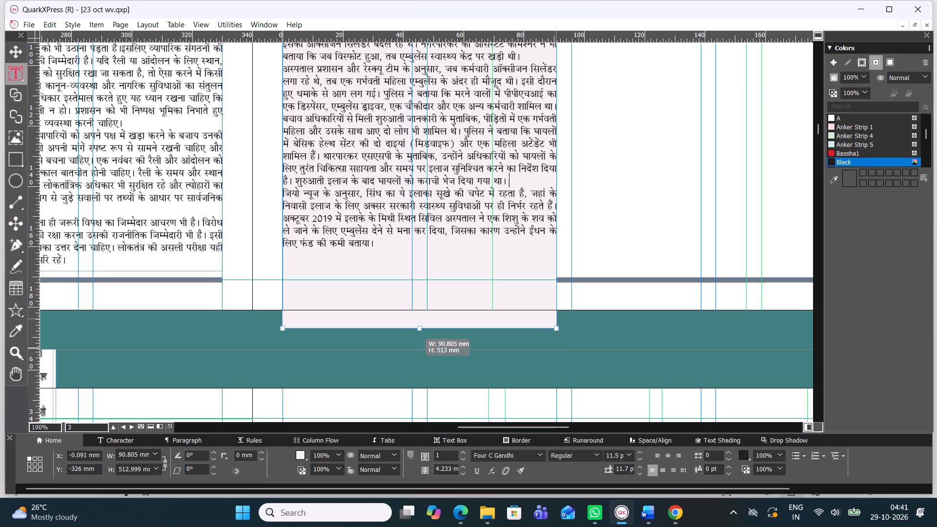
left_click_drag(411, 316, 405, 281)
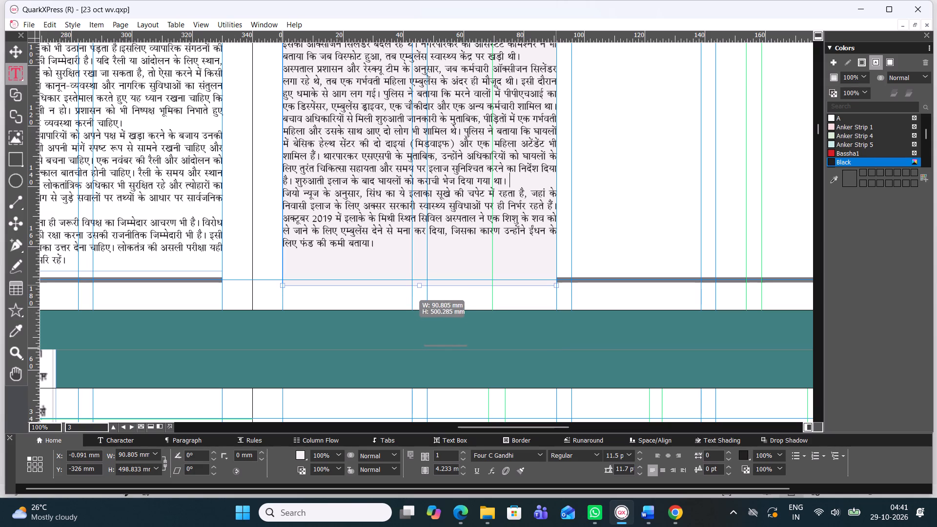
left_click_drag(405, 281, 404, 270)
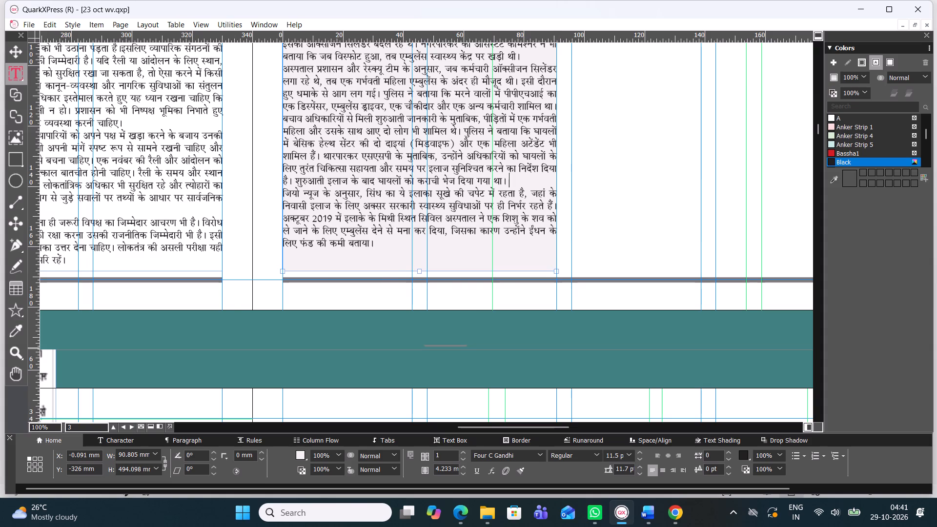
Apply a -10 pt baseline shift to the Tharparkar story's body text, from its opening line below the headline to its end.
scroll(372, 256, "up", 1)
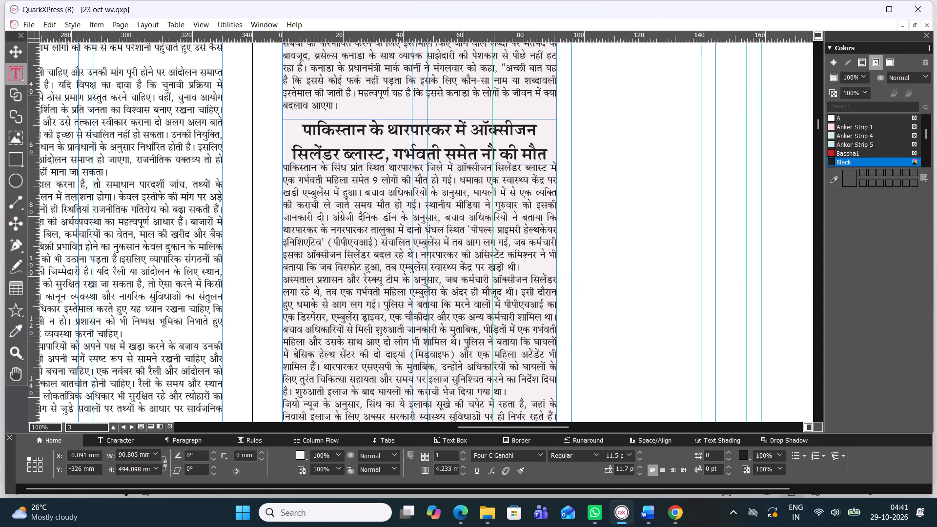
left_click(12, 51)
left_click(375, 261)
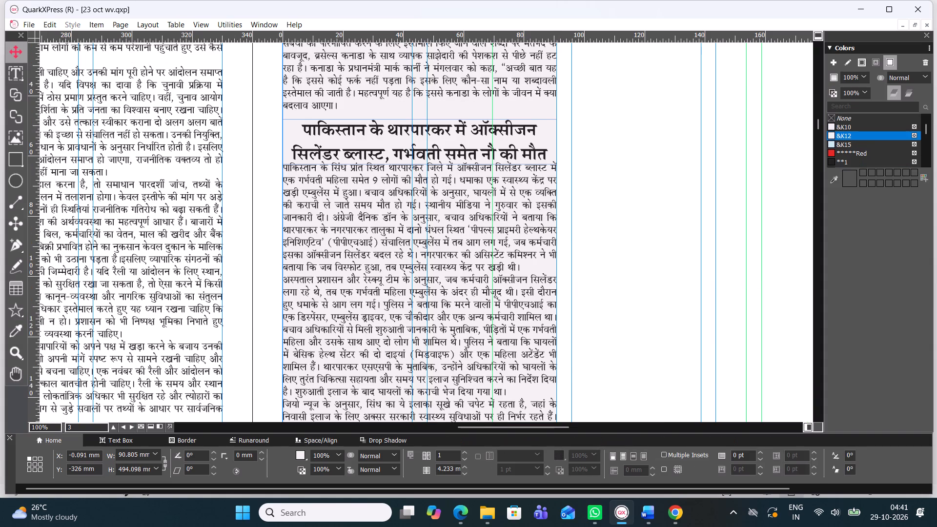
triple_click(401, 249)
triple_click(401, 248)
left_click(401, 248)
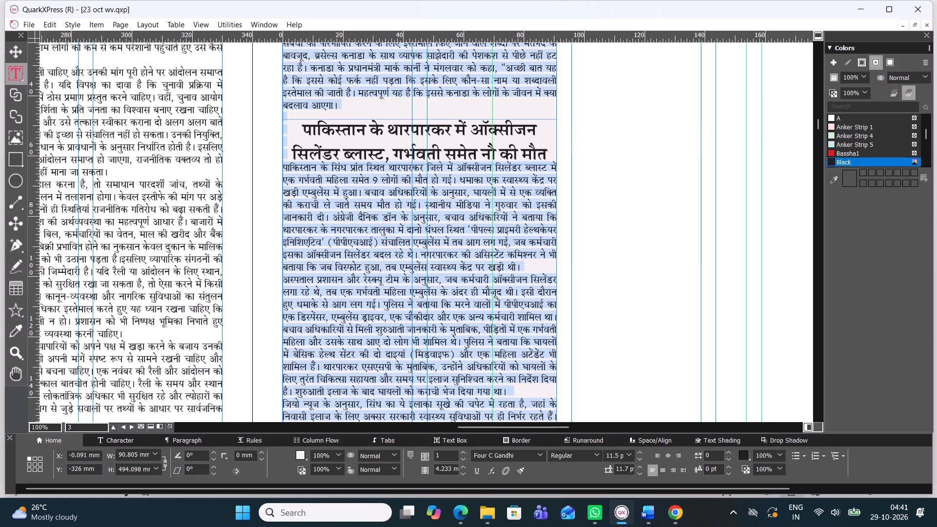
left_click(401, 248)
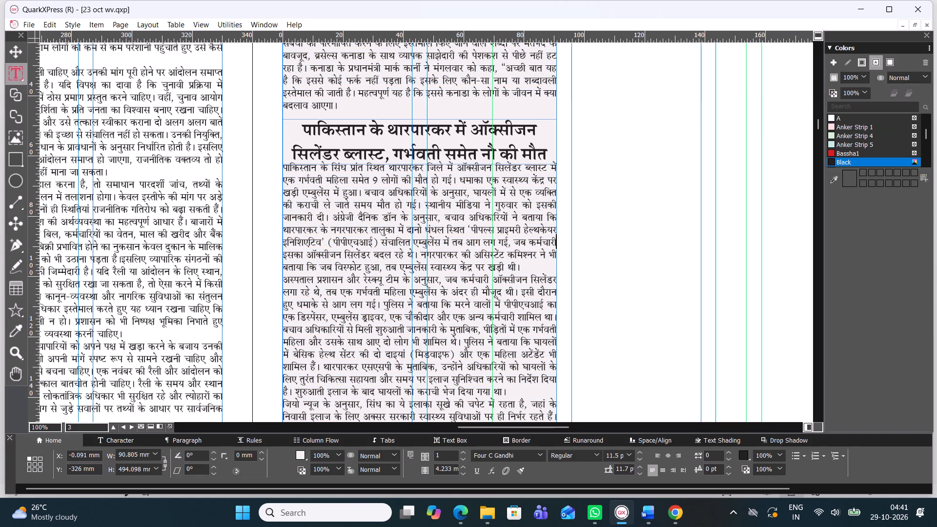
left_click_drag(285, 169, 449, 0)
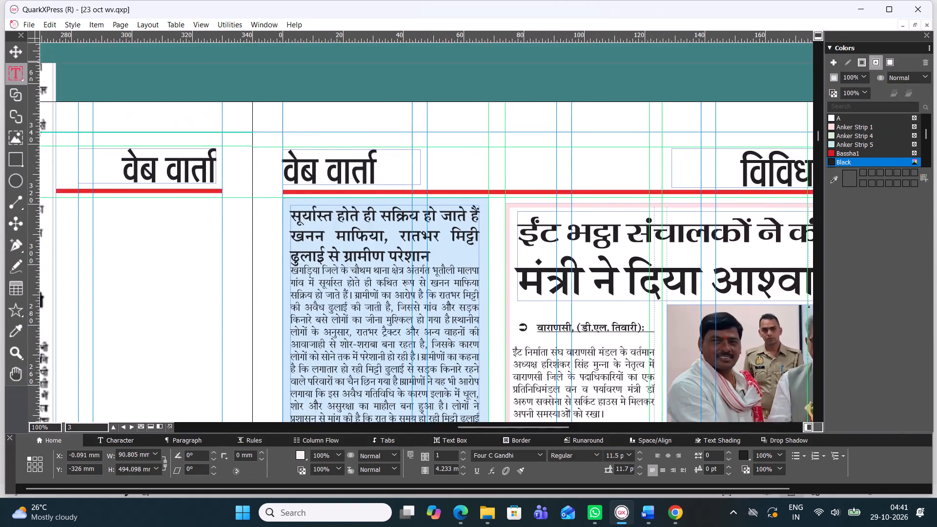
left_click_drag(449, 0, 462, 291)
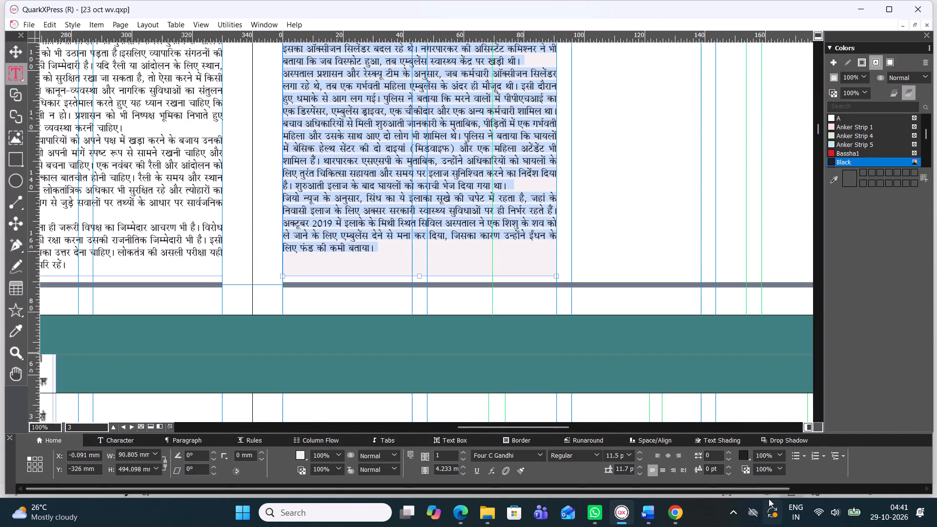
triple_click(727, 475)
triple_click(727, 475)
triple_click(727, 475)
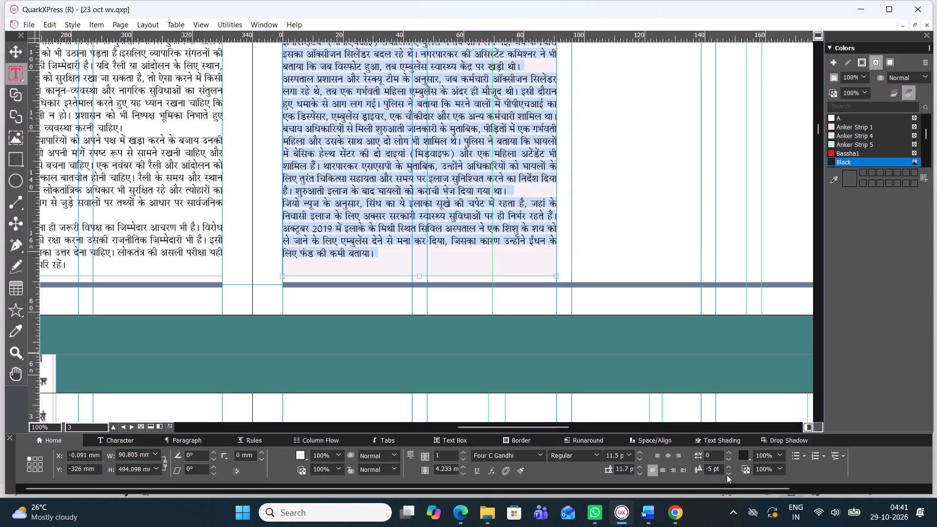
triple_click(727, 475)
triple_click(727, 475)
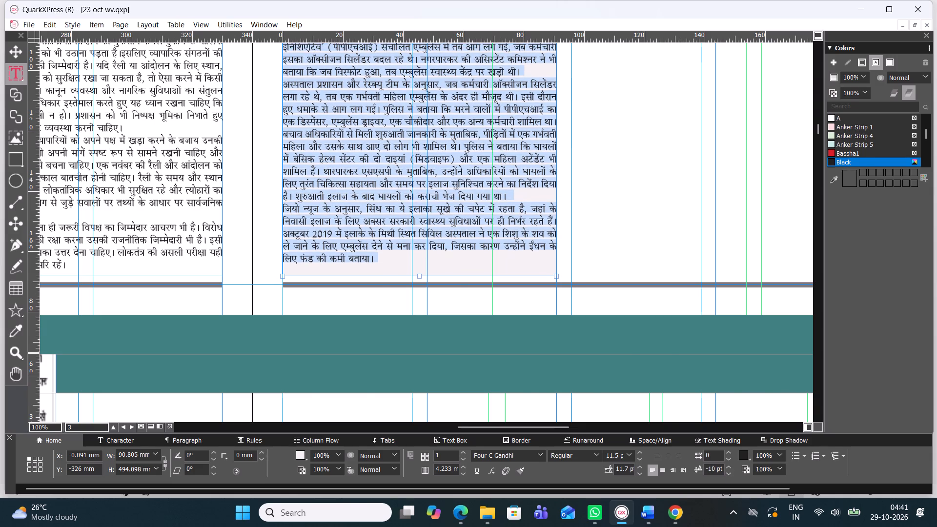
Look over page 5's first column of stories down to its foot, and return to the Tharparkar story on page 3.
scroll(552, 322, "down", 3)
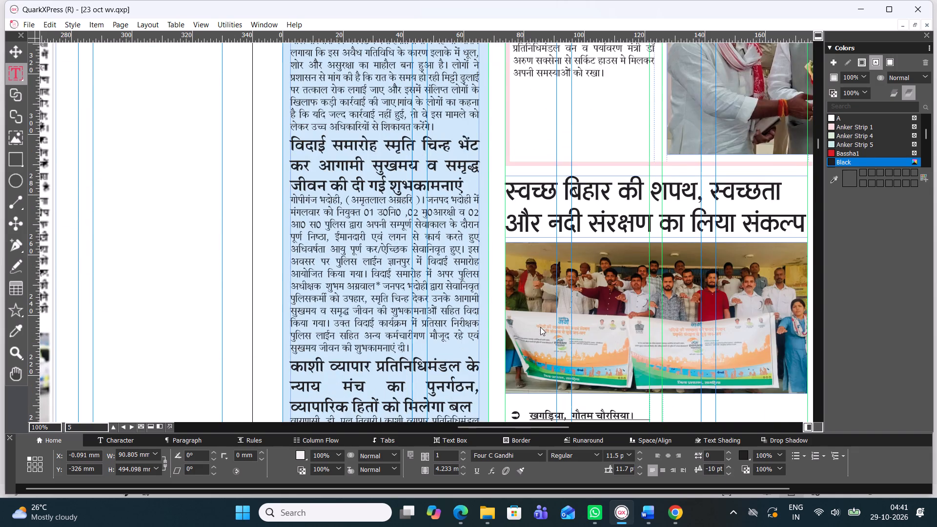
scroll(540, 327, "down", 6)
scroll(540, 327, "up", 2)
scroll(537, 311, "down", 1)
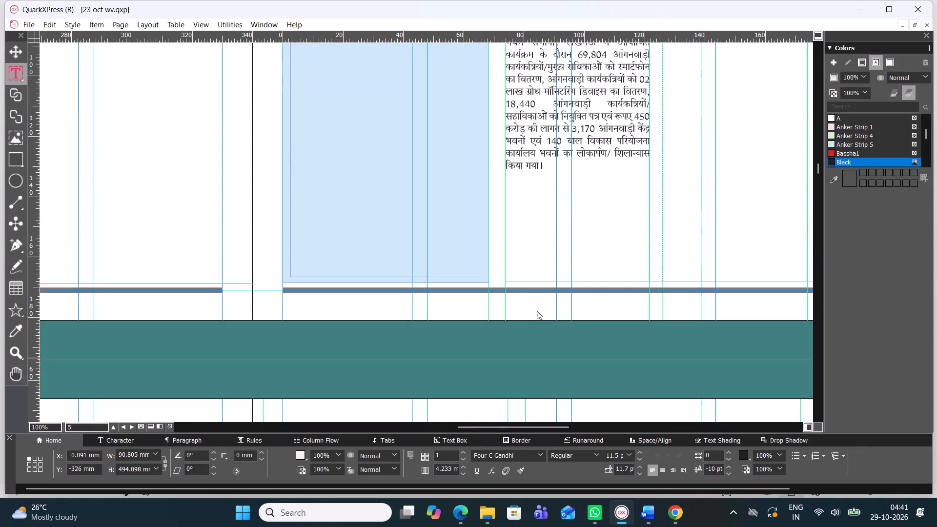
scroll(537, 311, "up", 4)
scroll(537, 311, "down", 2)
scroll(537, 311, "up", 5)
scroll(537, 311, "down", 1)
scroll(537, 311, "up", 1)
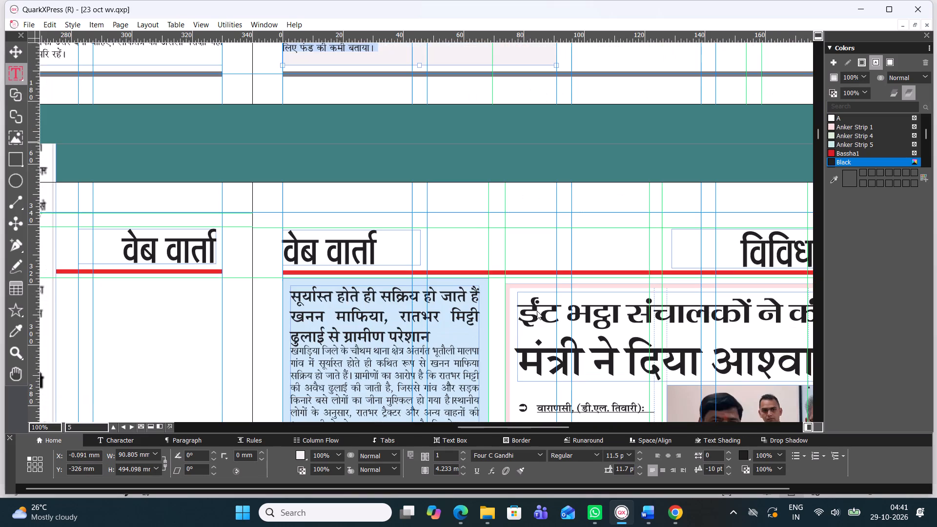
scroll(537, 311, "down", 1)
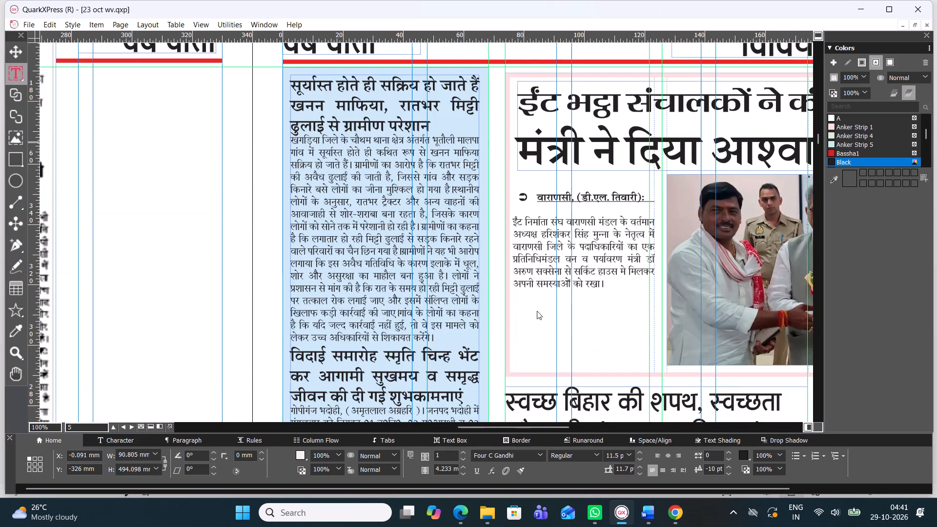
scroll(537, 311, "down", 1)
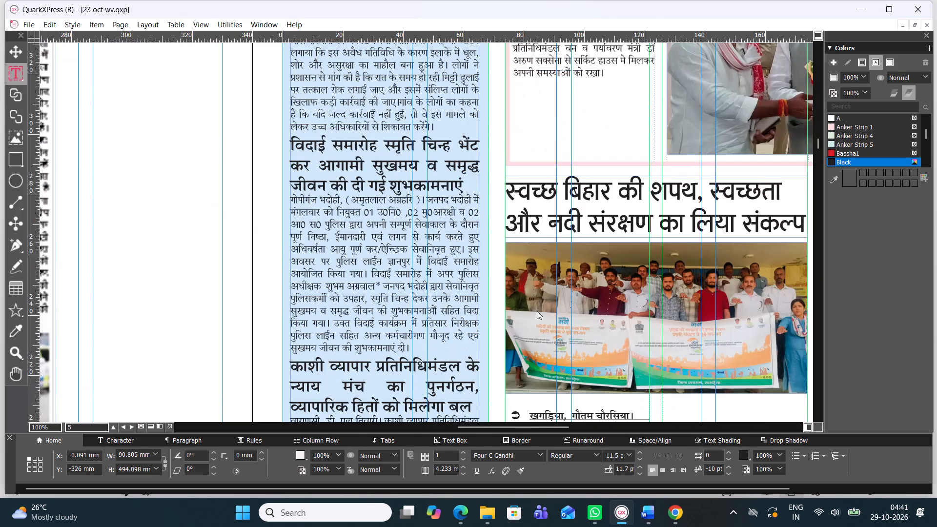
scroll(425, 274, "up", 1)
scroll(428, 272, "down", 3)
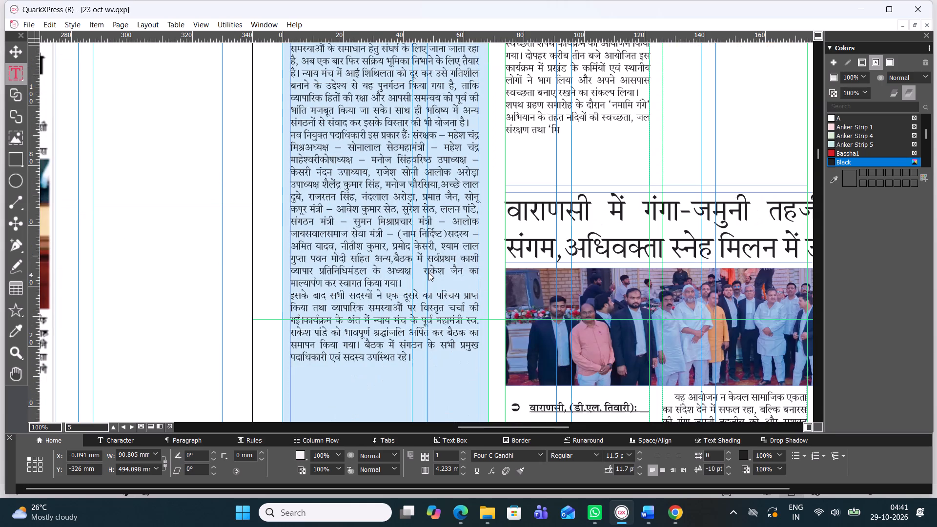
scroll(425, 298, "down", 1)
scroll(425, 298, "up", 3)
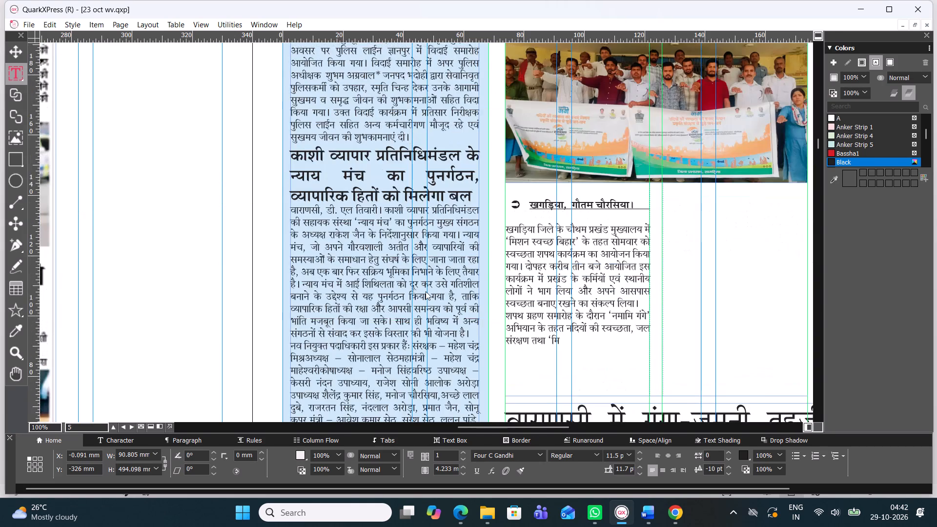
scroll(426, 291, "down", 1)
scroll(426, 291, "up", 5)
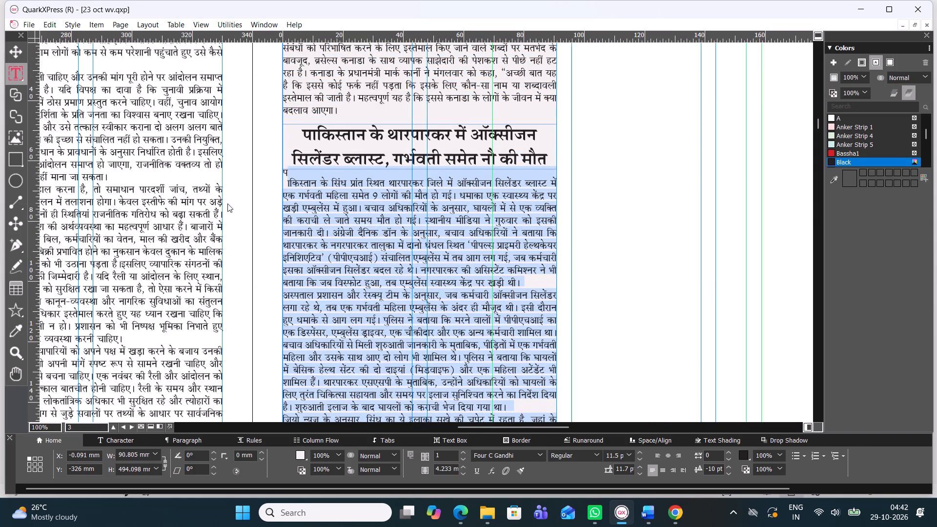
Undo the baseline shift on the Tharparkar story's body text on page 3.
key("ctrl+z")
left_click_drag(288, 169, 277, 173)
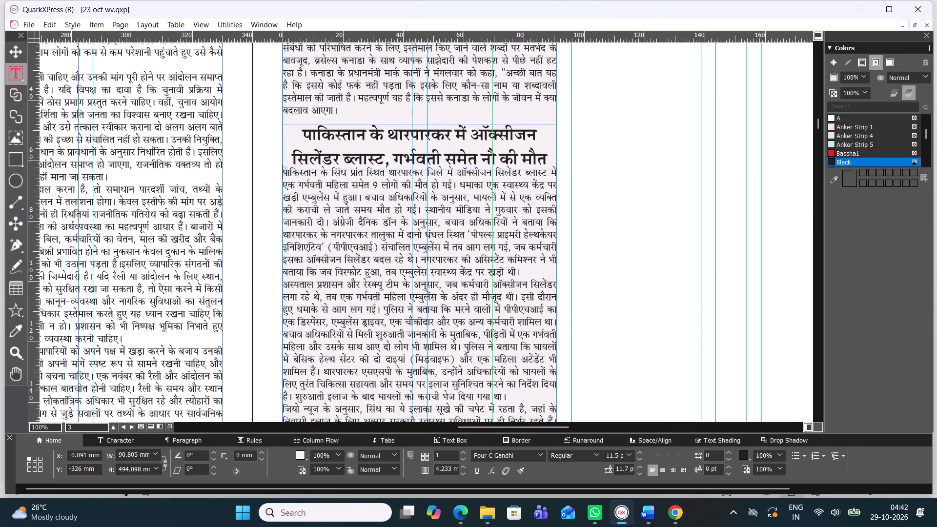
left_click(261, 189)
scroll(367, 214, "down", 2)
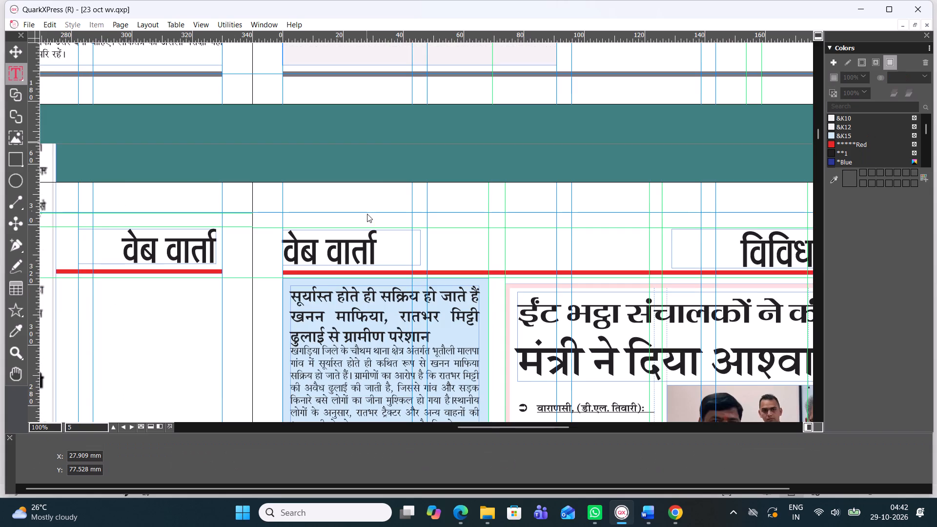
scroll(366, 215, "up", 2)
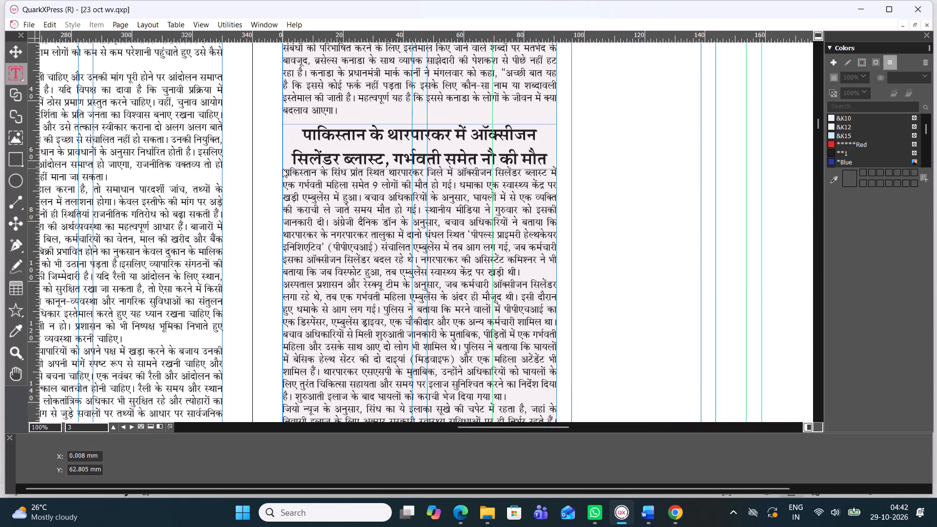
Apply a -10 pt baseline shift to the whole Tharparkar story body, from its very first letter to the last line.
left_click(283, 172)
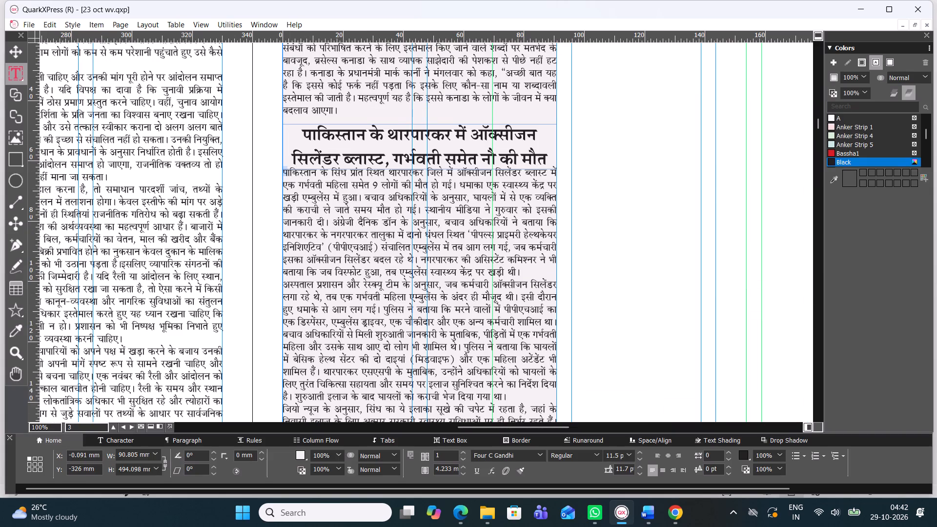
left_click_drag(284, 171, 314, 210)
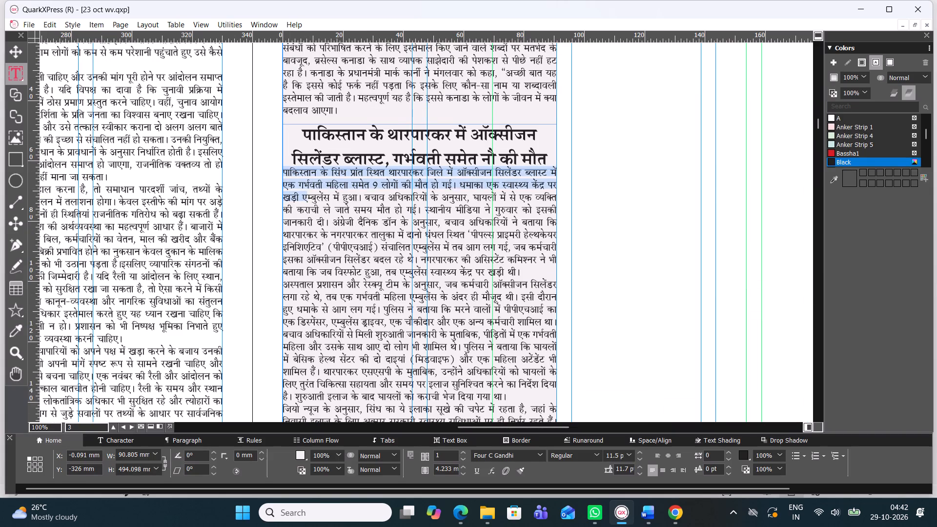
left_click_drag(314, 210, 530, 408)
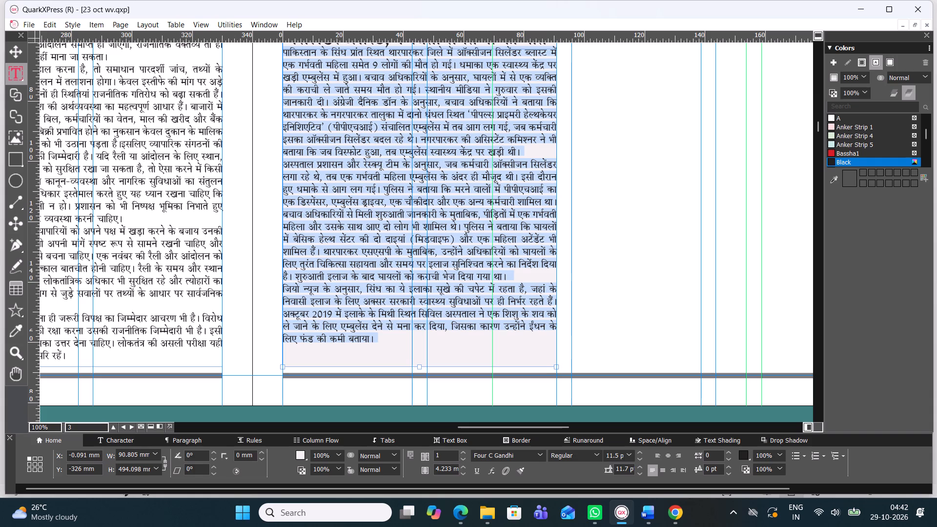
left_click_drag(530, 408, 530, 407)
triple_click(731, 473)
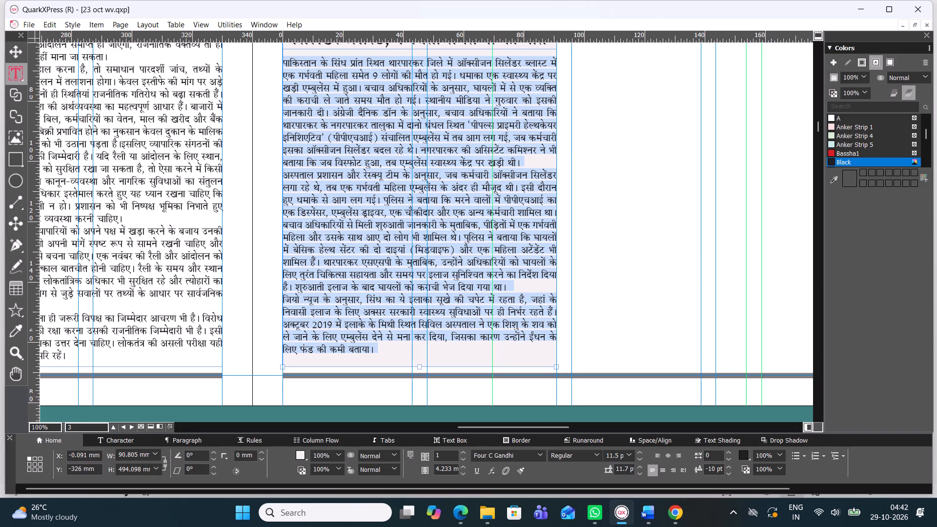
Start a new paragraph in the Tharparkar story before the sentence "नगरपारकर की असिस्टेंट कमिश्नर".
left_click(417, 146)
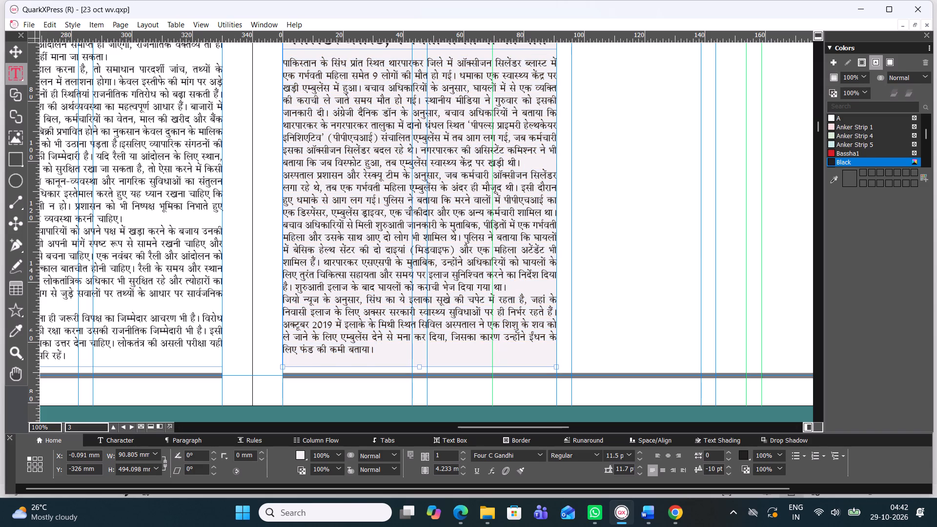
key("Return")
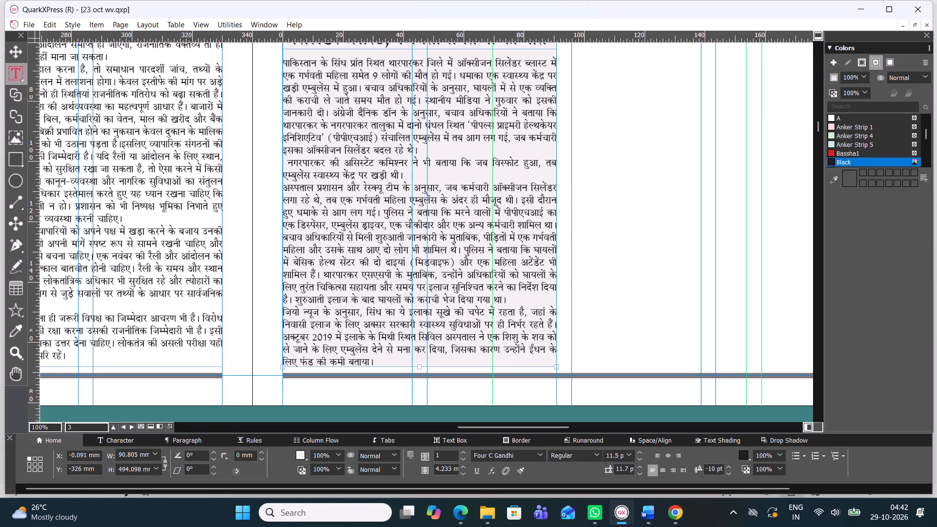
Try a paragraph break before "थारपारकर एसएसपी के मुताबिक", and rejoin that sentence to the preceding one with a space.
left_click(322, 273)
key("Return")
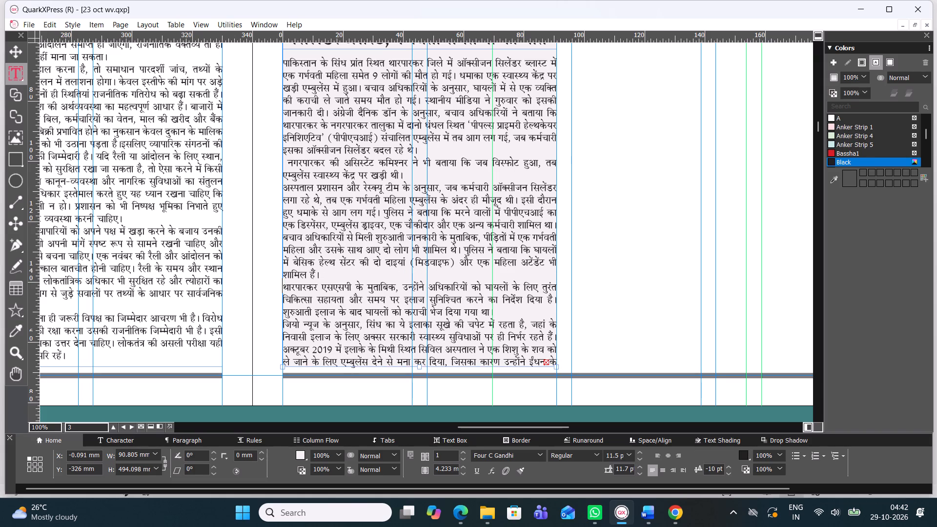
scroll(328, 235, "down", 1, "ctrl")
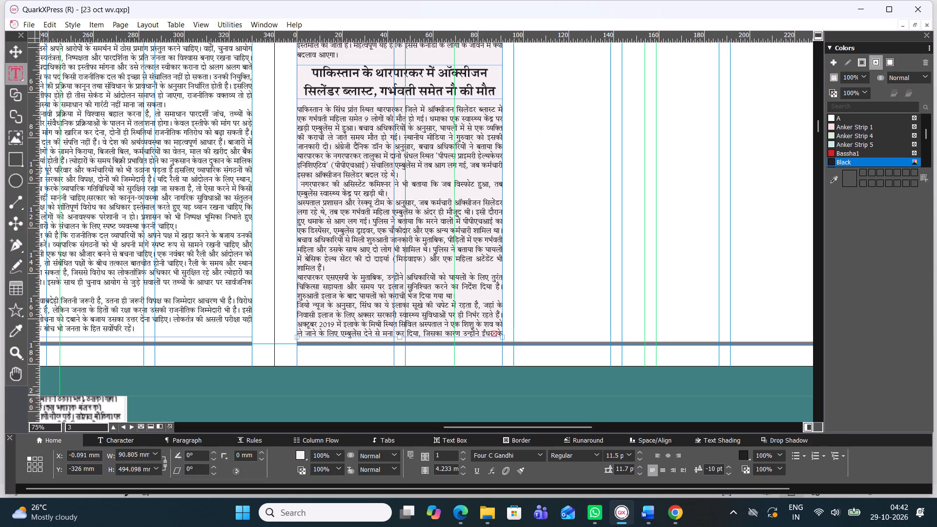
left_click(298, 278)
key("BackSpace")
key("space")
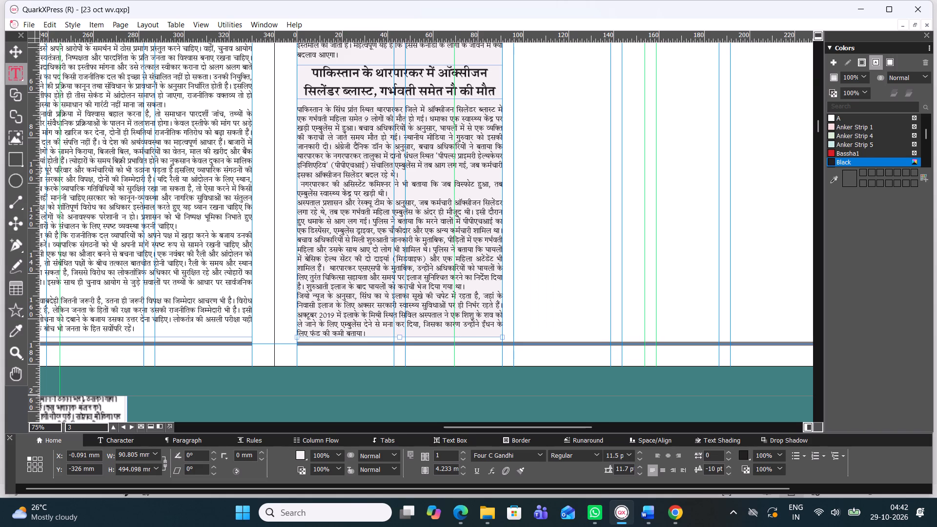
Delete the leading space before "नगरपारकर" and join the "अस्पताल प्रशासन" paragraph to the preceding sentence with a space.
left_click(302, 181)
key("BackSpace")
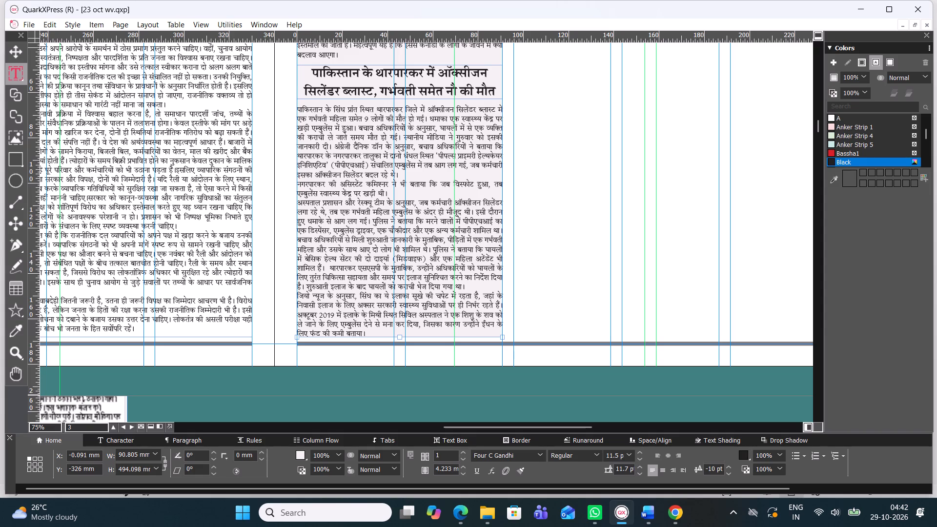
left_click(299, 201)
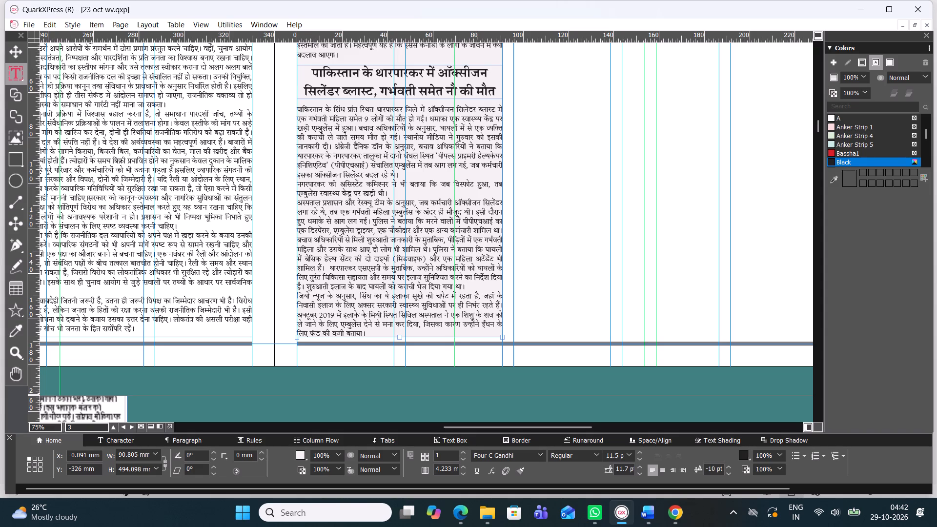
key("BackSpace")
key("space")
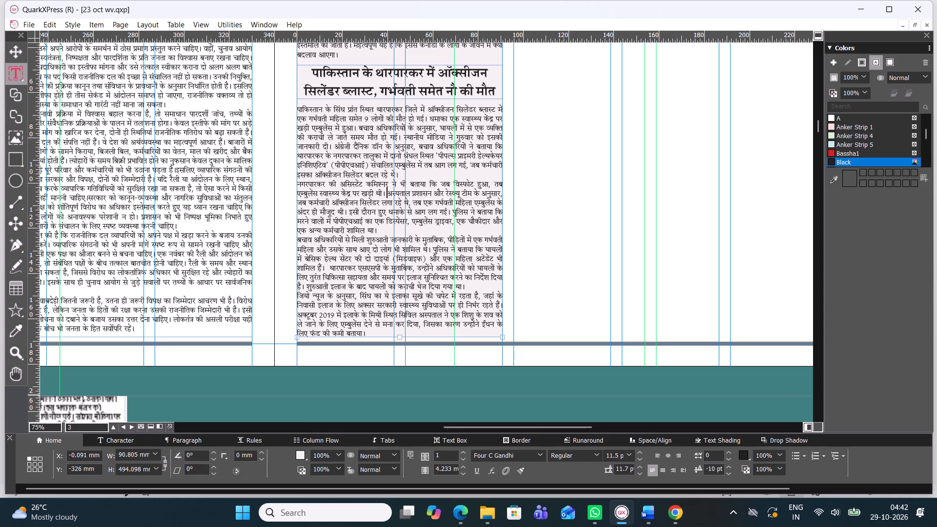
Nudge the Tharparkar headline box up slightly to Y 47.51 mm.
scroll(405, 153, "up", 1)
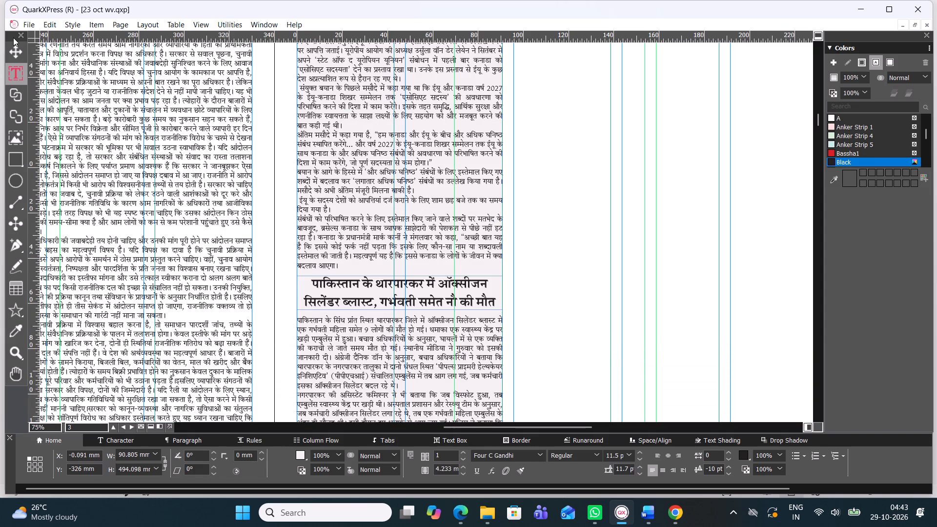
left_click(15, 57)
left_click(374, 294)
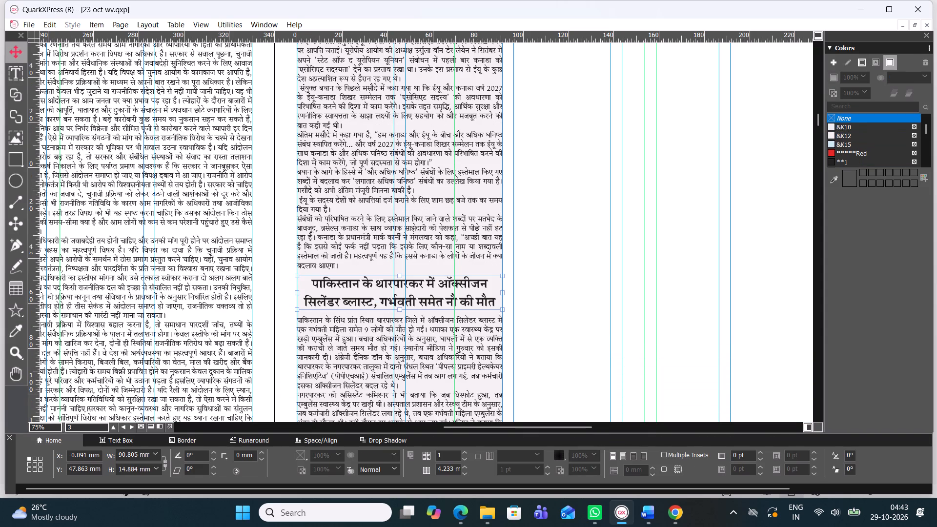
key("Up")
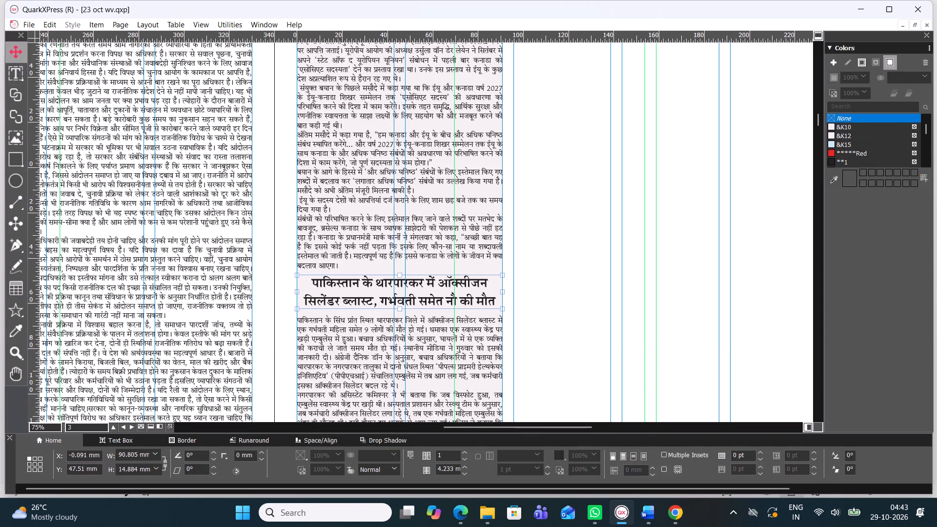
Look over page 3's first column from its top story to its foot and the empty area beside it.
scroll(381, 291, "up", 1)
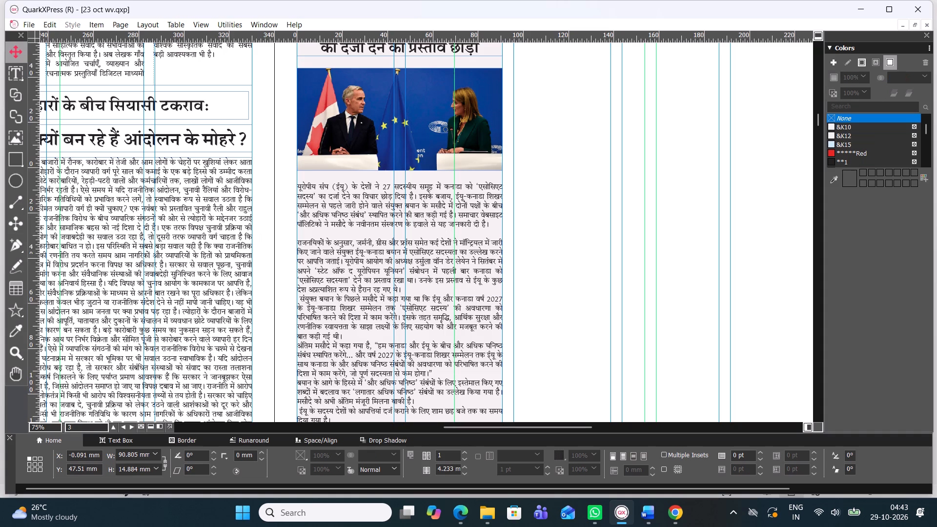
scroll(381, 291, "down", 1)
scroll(381, 291, "up", 2)
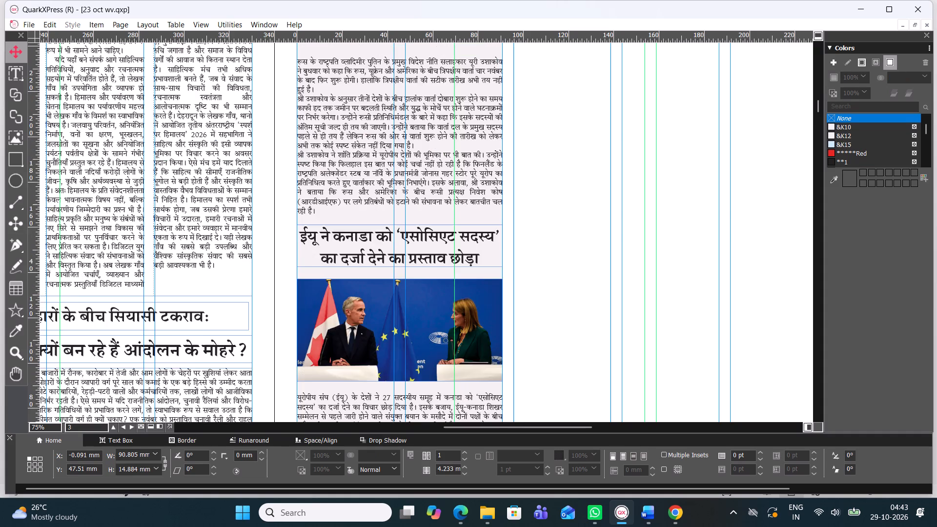
scroll(381, 291, "up", 2)
scroll(381, 291, "down", 2)
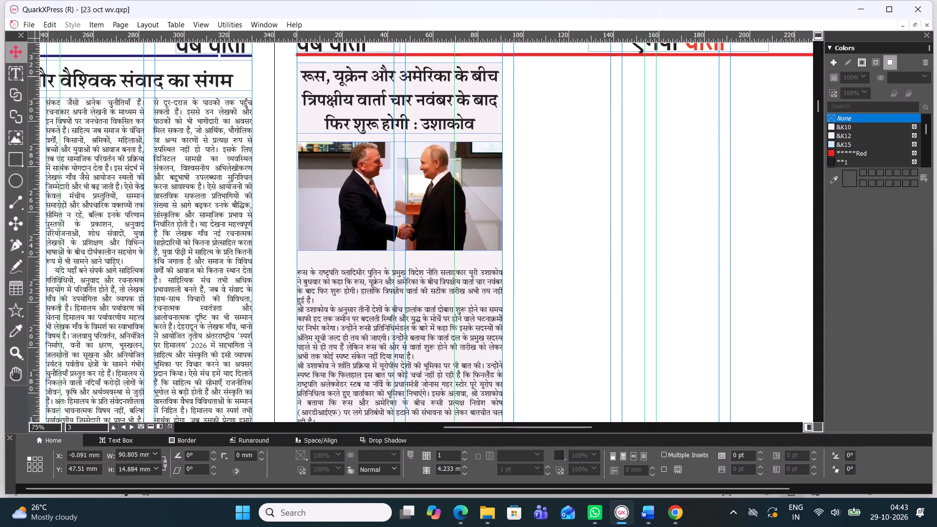
scroll(381, 291, "down", 2, "ctrl")
left_click(464, 290)
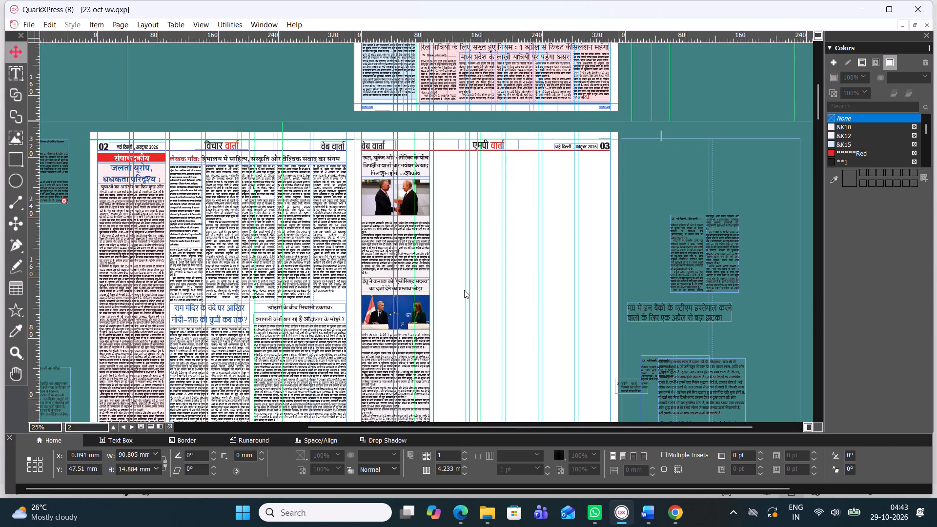
scroll(437, 301, "down", 1)
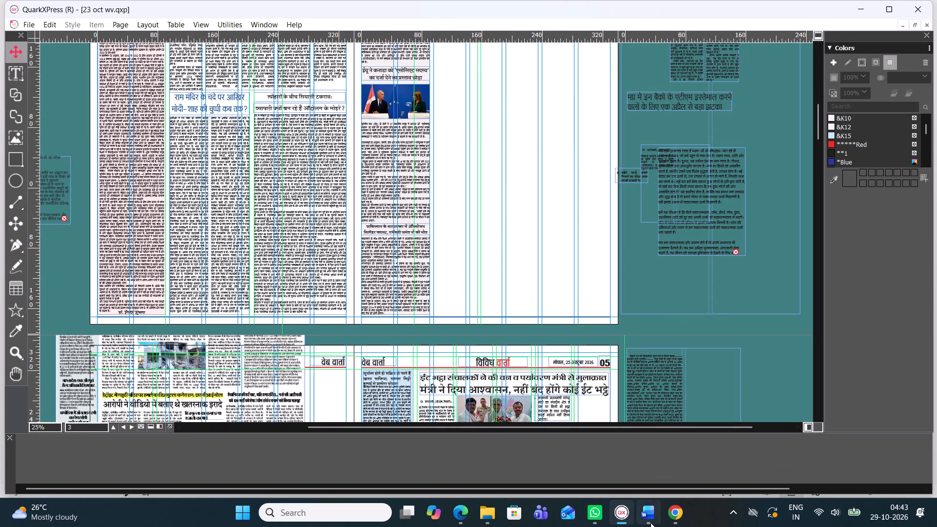
Switch to the 29 Oct International document in Word and copy the headline "इजरायल पुलिस ने 'चुनाव चोरी' का आरोप किया खारिज, कहा- 'सबूत नहीं'".
left_click(651, 522)
scroll(489, 394, "up", 1)
scroll(489, 394, "down", 7)
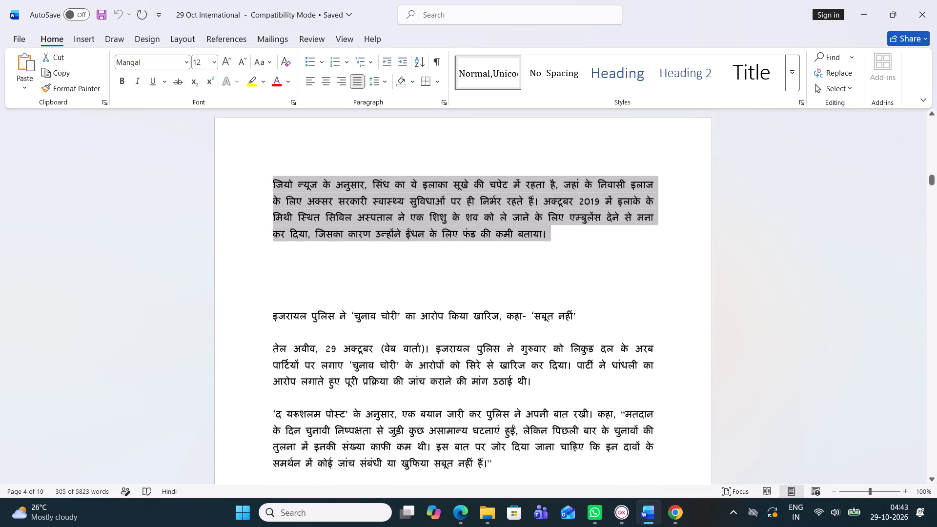
left_click_drag(269, 282, 570, 291)
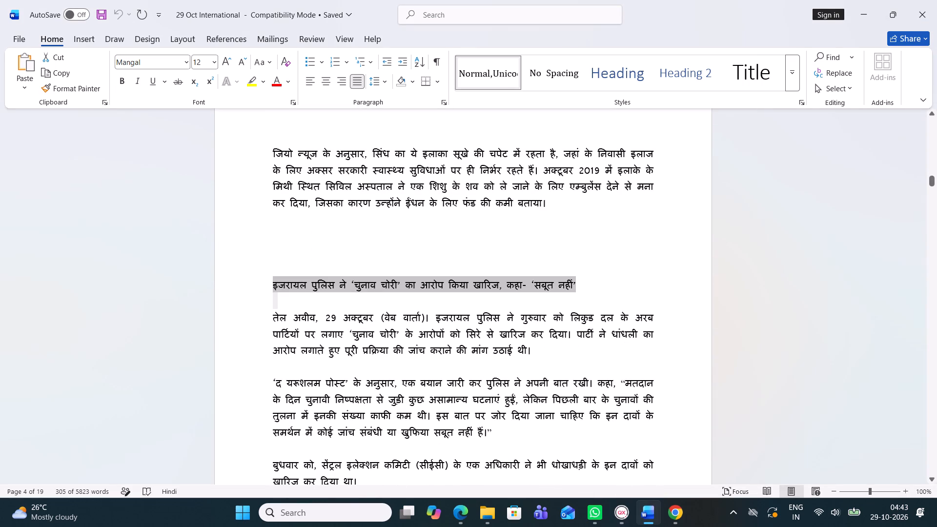
left_click_drag(570, 291, 572, 289)
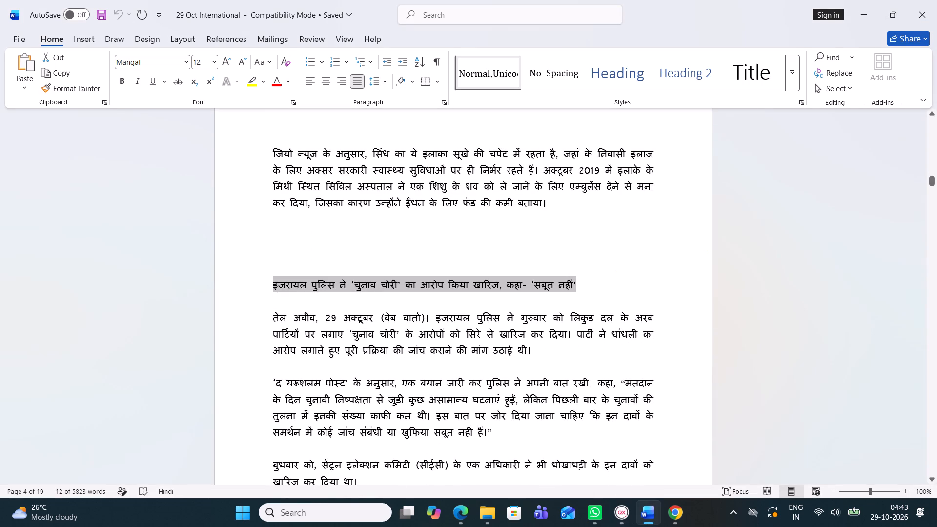
key("ctrl+c")
left_click(668, 517)
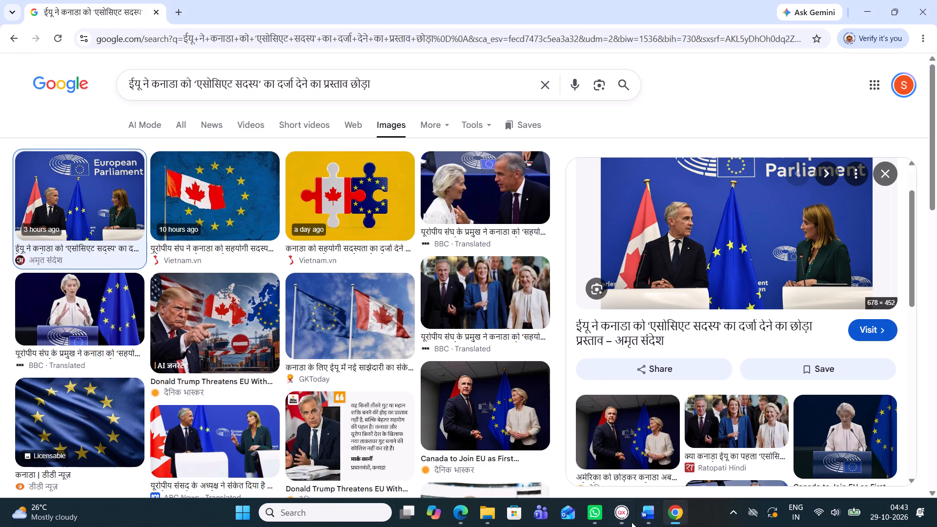
Back in QuarkXPress, draw a headline text box about 234 by 19 mm below page 3's red rule, from the second column to the outer margin.
left_click(622, 521)
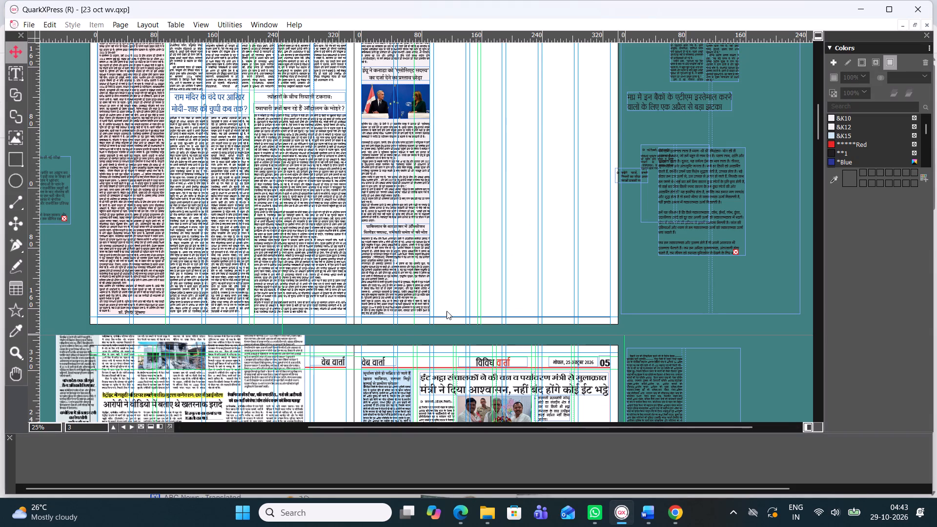
scroll(447, 311, "up", 1)
scroll(476, 234, "up", 2, "ctrl")
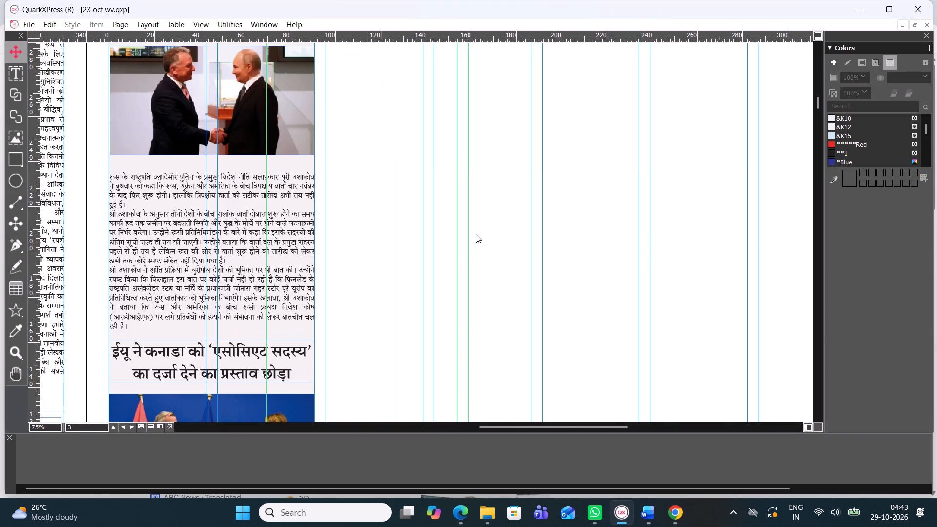
scroll(457, 186, "up", 1)
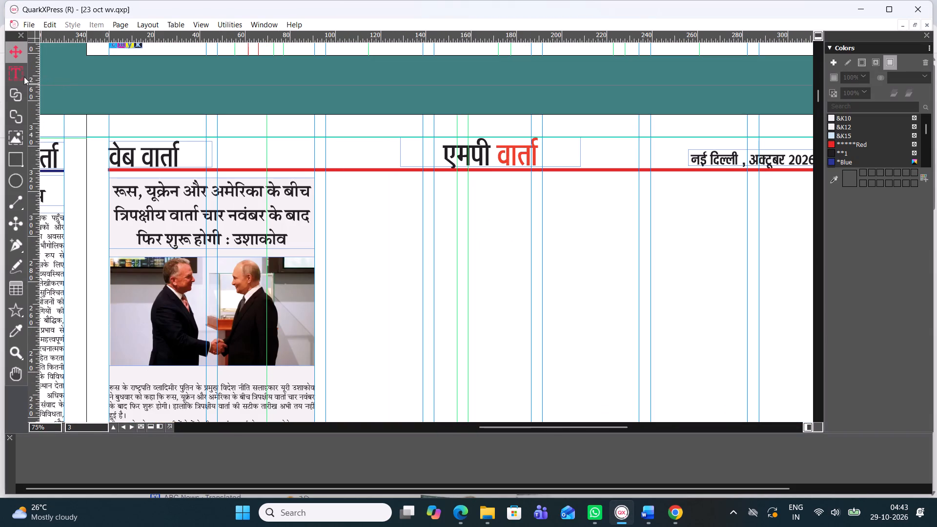
left_click(17, 76)
left_click_drag(326, 178, 794, 220)
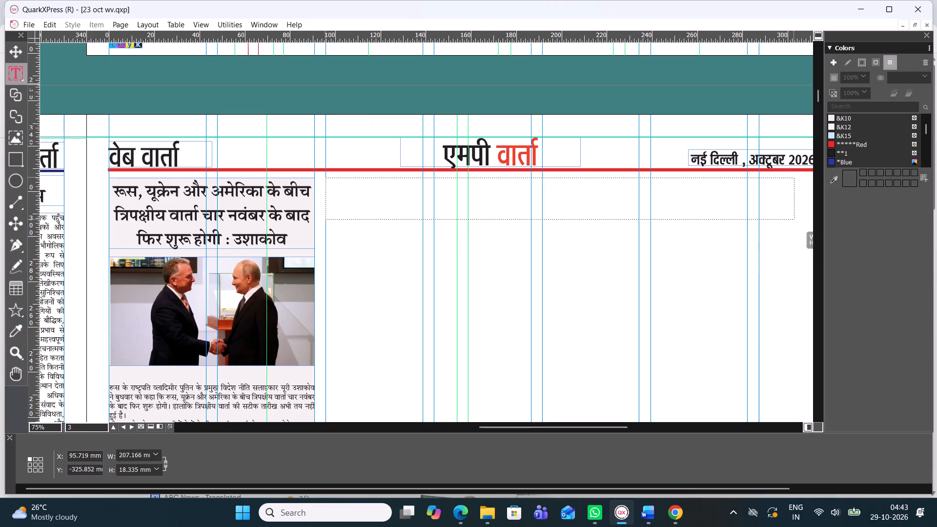
left_click_drag(794, 220, 642, 222)
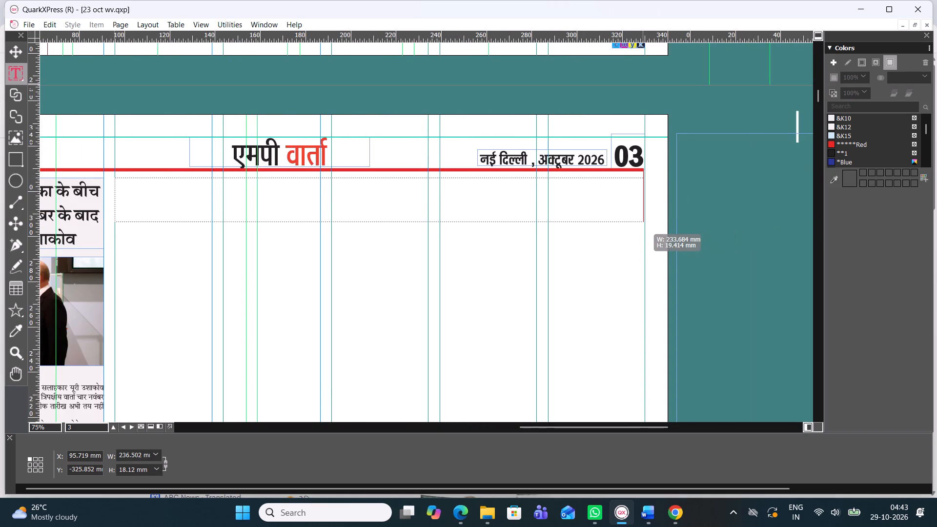
left_click_drag(642, 222, 644, 222)
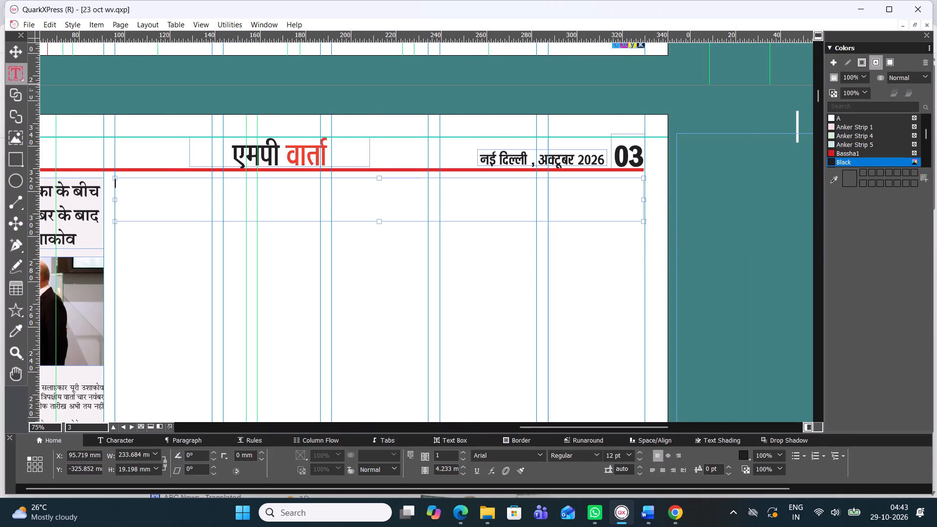
left_click(645, 201)
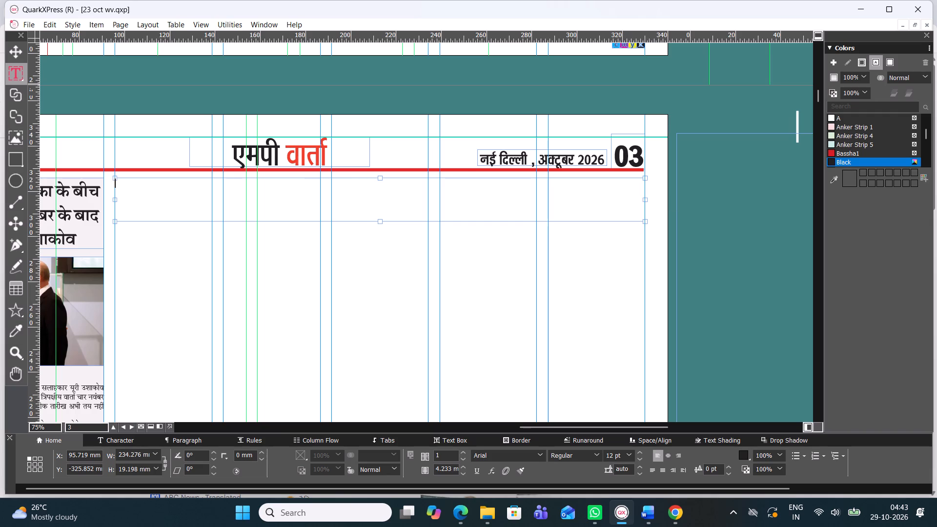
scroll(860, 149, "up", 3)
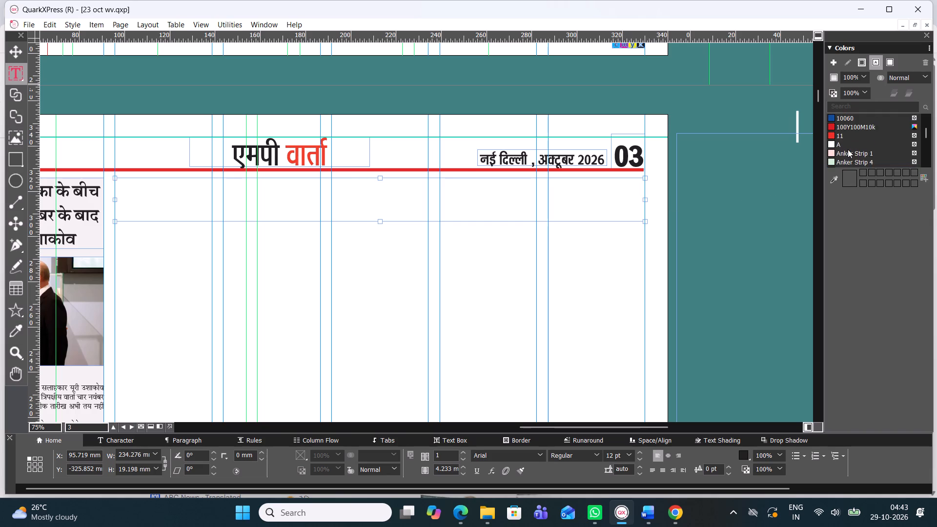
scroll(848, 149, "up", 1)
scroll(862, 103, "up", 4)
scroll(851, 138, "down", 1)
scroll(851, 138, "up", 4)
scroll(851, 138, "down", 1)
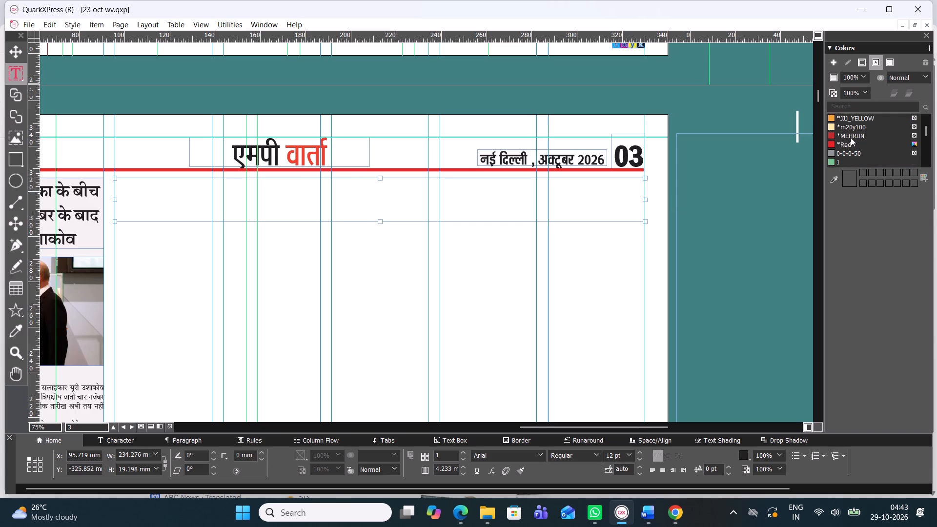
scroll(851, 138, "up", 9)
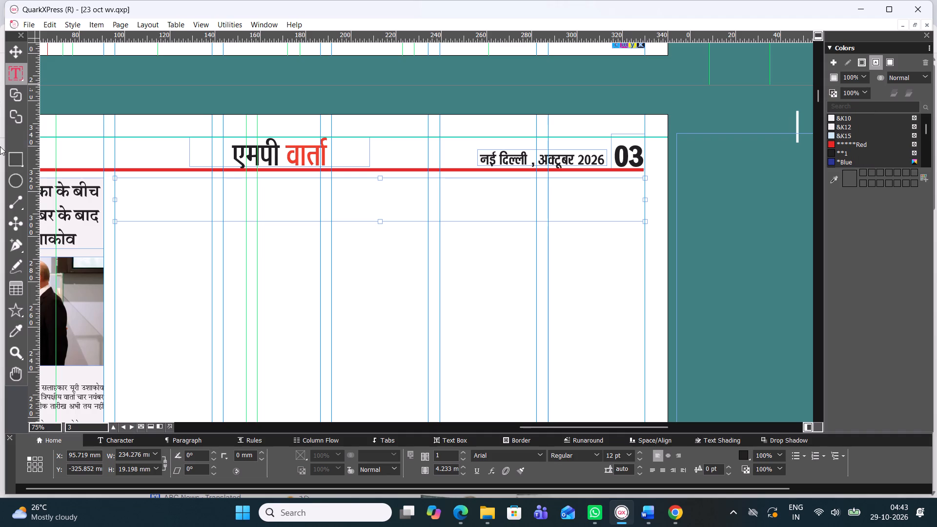
Paste the copied Israel police headline into the new box and set it in Four C Gandhihead.
key("ctrl+v")
key("ctrl+a")
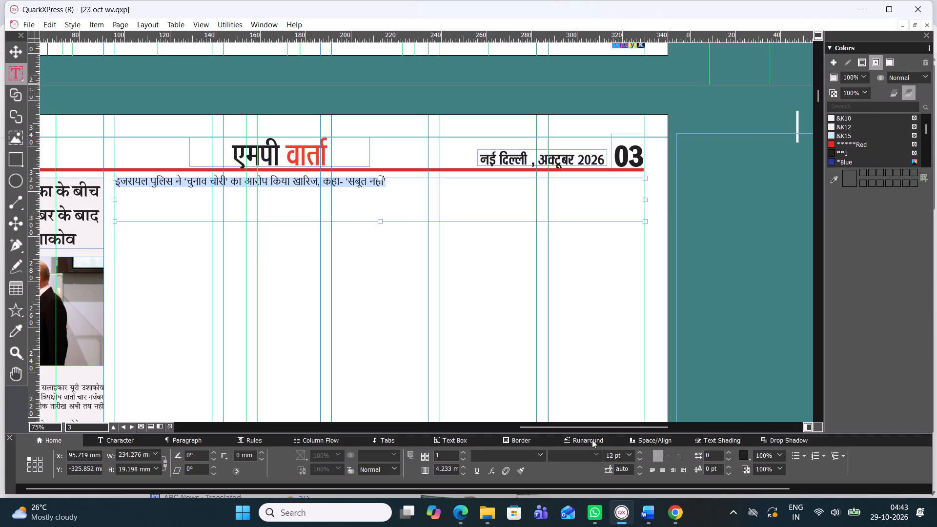
left_click(541, 458)
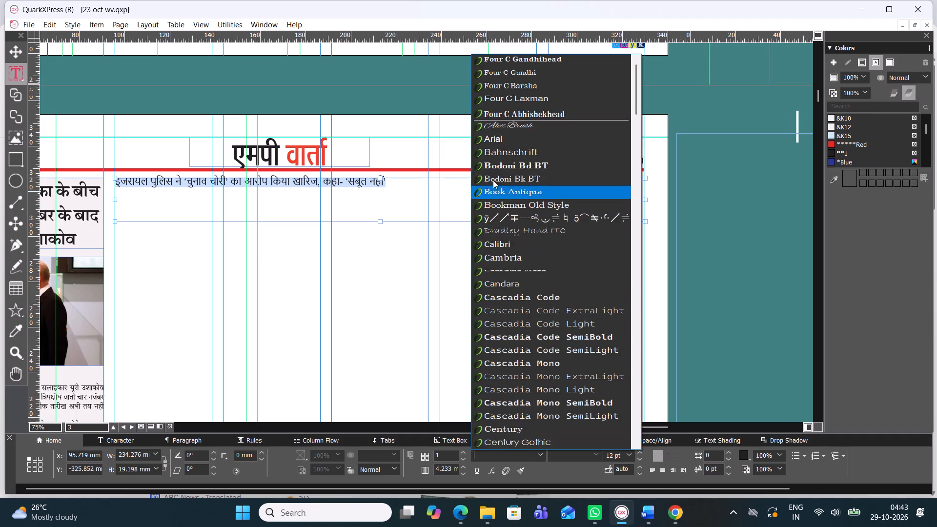
left_click(551, 63)
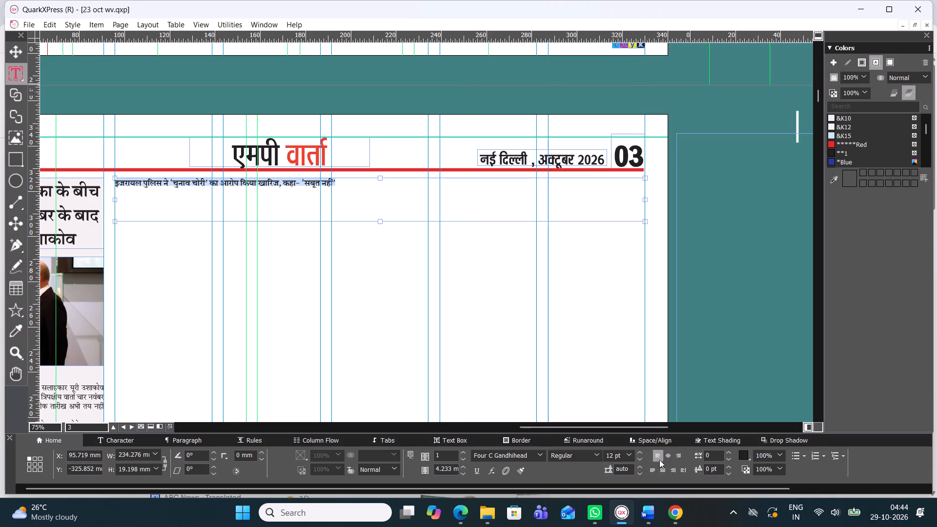
Enlarge the Israel police headline text to 31 pt.
key("ctrl+alt+shift+period")
key("ctrl+alt+shift+period")
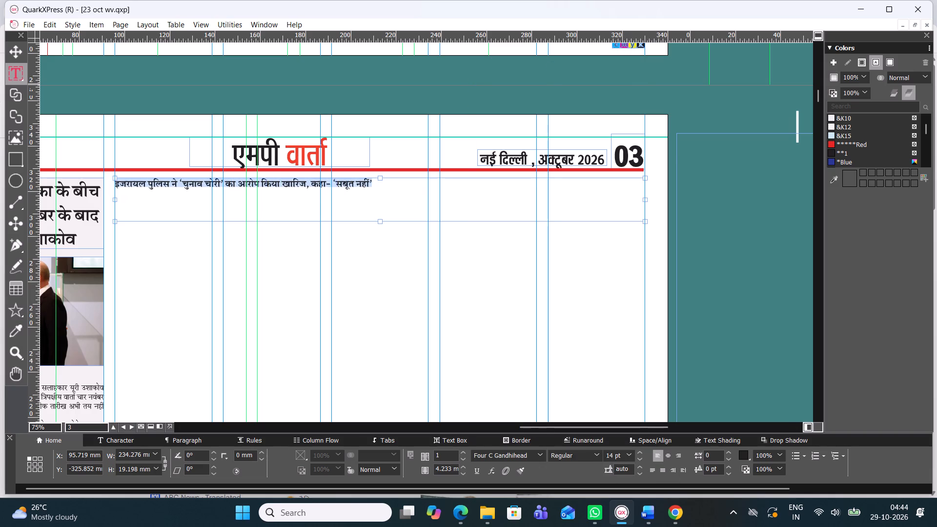
key("ctrl+alt+shift+period")
key("ctrl+alt+shift+period")
key("ctrl+alt+shift+period")
key("ctrl+alt+shift+period")
key("ctrl+alt+shift+period")
key("ctrl+alt+shift+period")
key("ctrl+alt+shift+period")
key("ctrl+alt+shift+period")
key("ctrl+alt+shift+period")
key("ctrl+alt+shift+period")
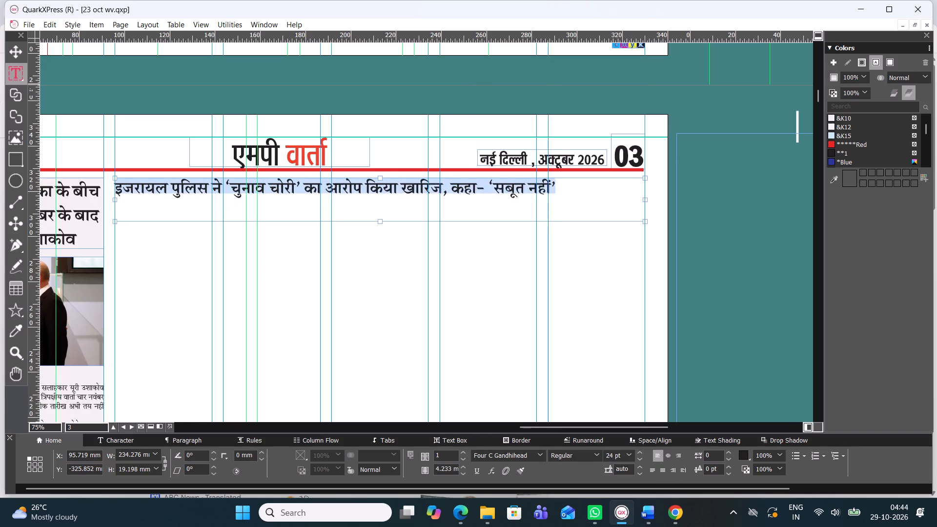
key("ctrl+alt+shift+period")
key("ctrl+alt+shift+period")
key("ctrl+alt+shift+period")
key("ctrl+alt+shift+period")
key("ctrl+alt+shift+period")
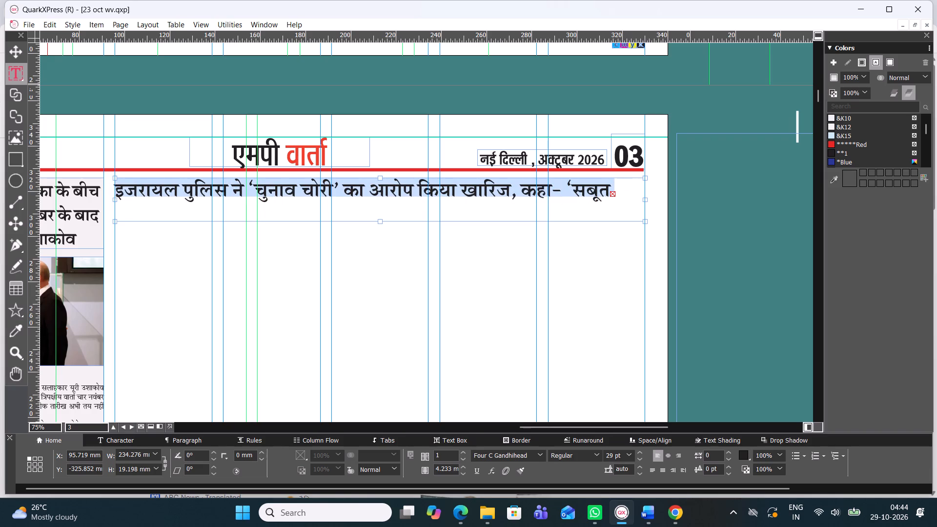
key("ctrl+alt+shift+comma")
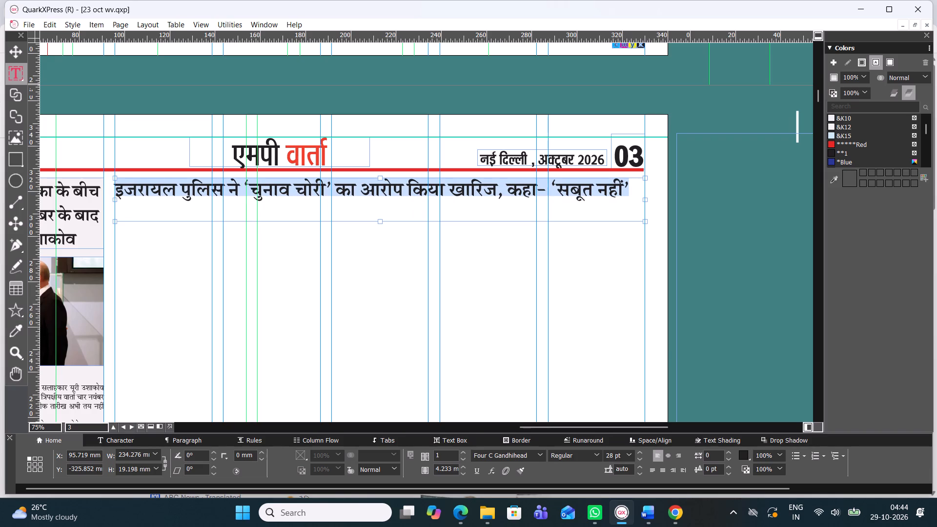
key("ctrl+alt+shift+period")
key("ctrl+alt+shift+period")
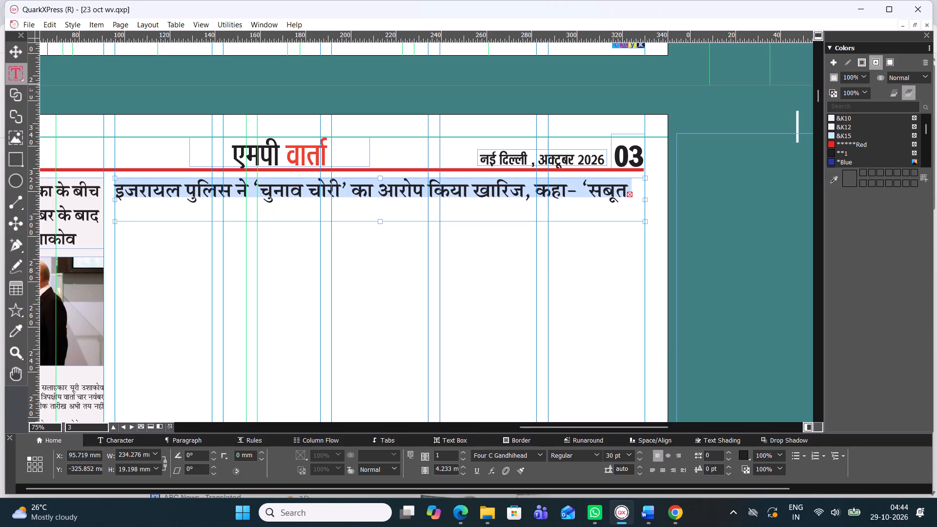
key("ctrl+alt+shift+period")
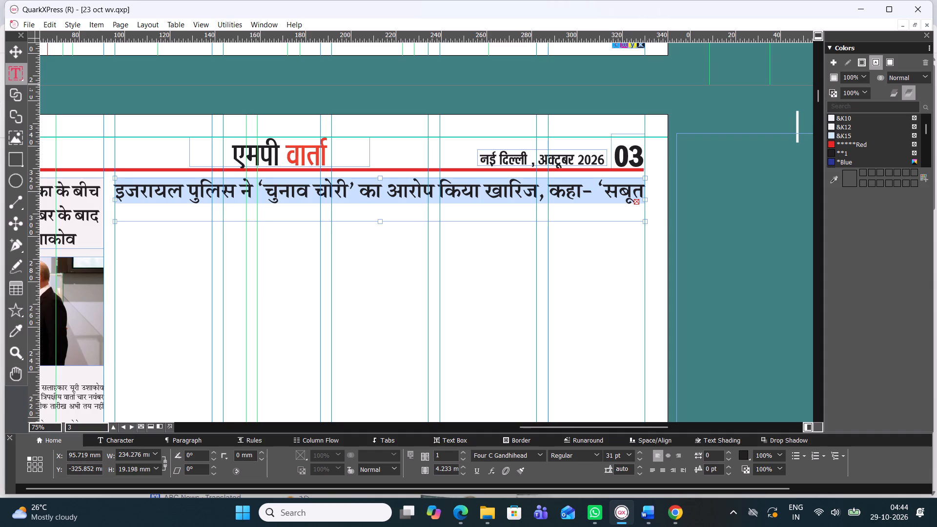
Extend the Israel police headline box downward to about 28 mm tall.
left_click_drag(383, 218, 381, 233)
left_click_drag(382, 224, 380, 236)
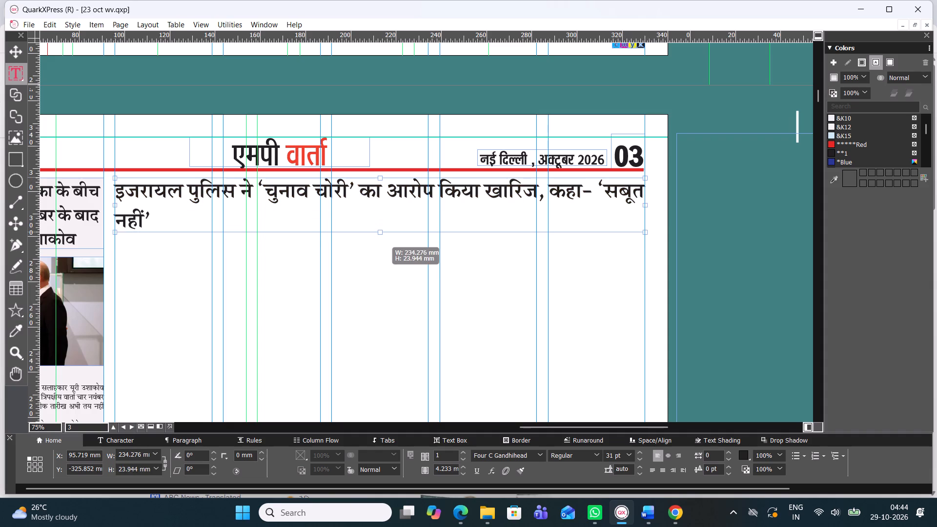
left_click_drag(380, 236, 381, 245)
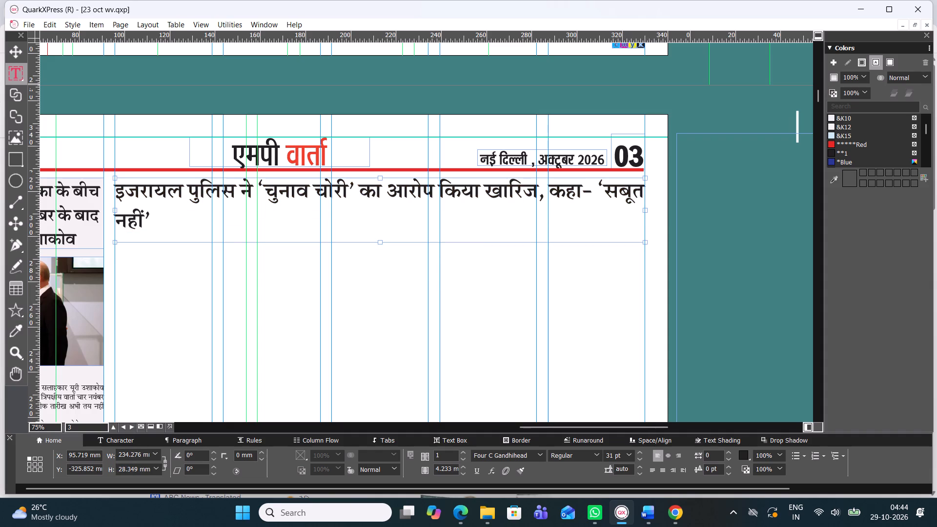
Enlarge all of the Israel police headline text to 40 pt so it runs over two lines.
key("ctrl+alt+shift+period")
key("ctrl+alt+shift+period")
key("ctrl+alt+shift+period")
key("ctrl+alt+shift+period")
key("ctrl+alt+shift+period")
key("ctrl+alt+shift+period")
left_click(204, 237, "alt")
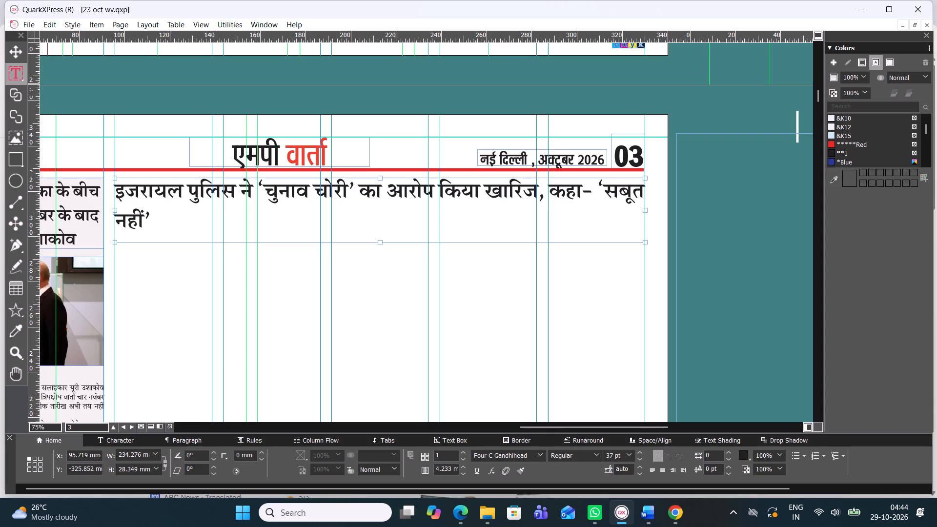
triple_click(157, 202)
left_click(157, 202)
key("ctrl+alt+shift+period")
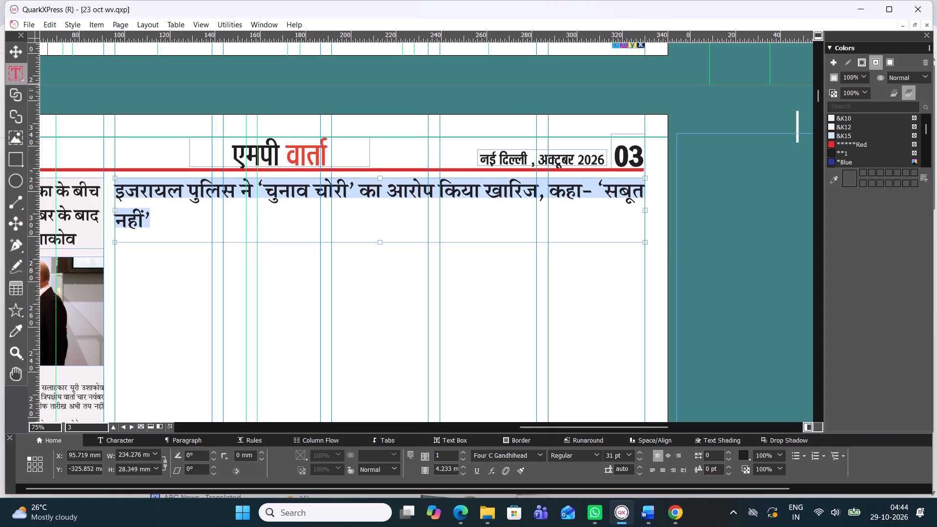
key("ctrl+alt+shift+period")
key("ctrl+alt+shift+period")
key("ctrl+alt+shift+period")
key("ctrl+alt+shift+period")
key("ctrl+alt+shift+period")
key("ctrl+alt+shift+period")
key("ctrl+alt+shift+period")
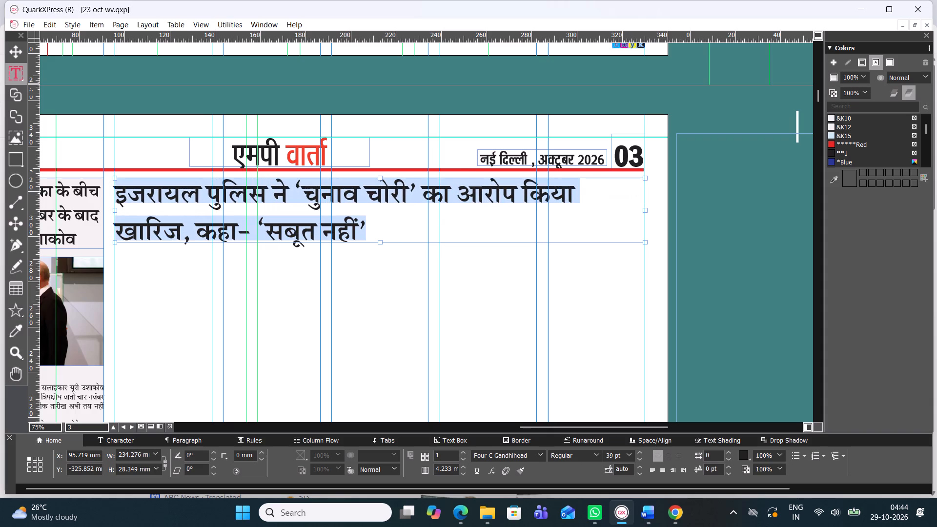
key("ctrl+alt+shift+period")
key("ctrl+alt+shift+period")
key("ctrl+alt+shift+period")
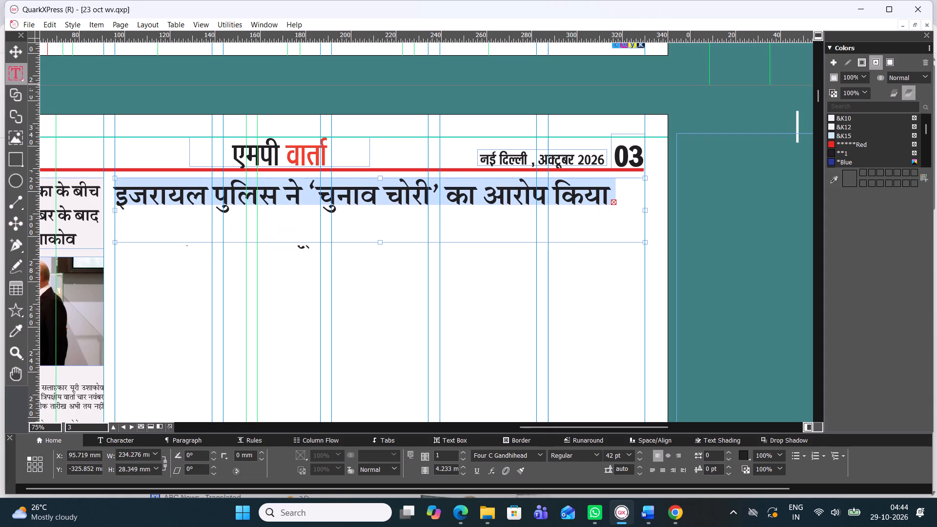
key("ctrl+alt+shift+comma")
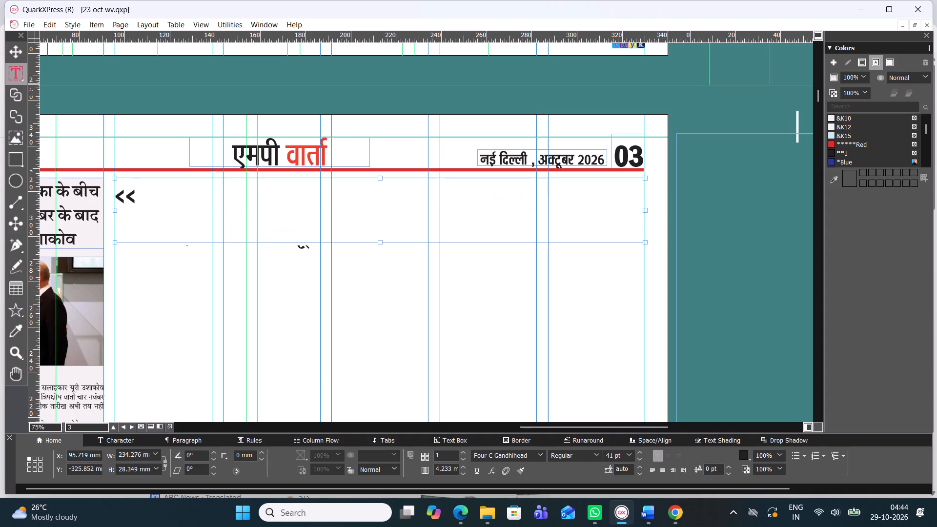
key("ctrl+z")
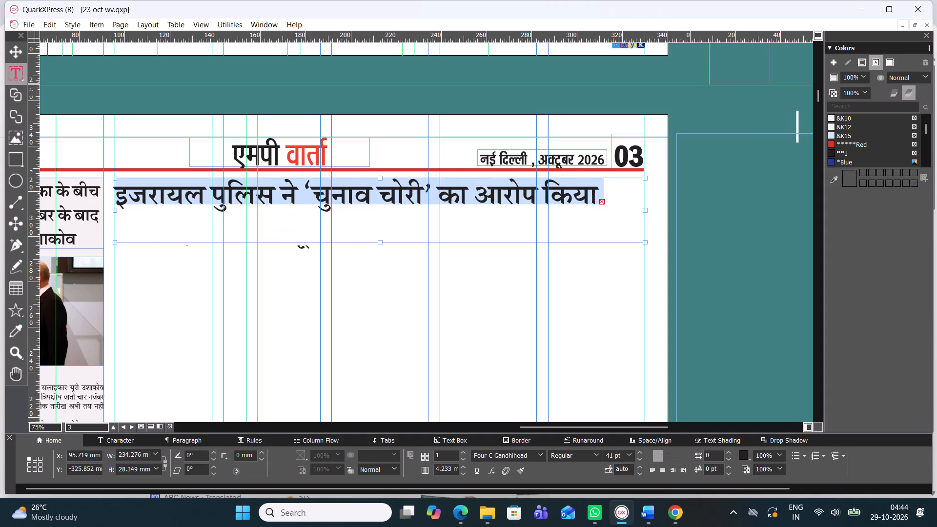
key("ctrl+alt+shift+comma")
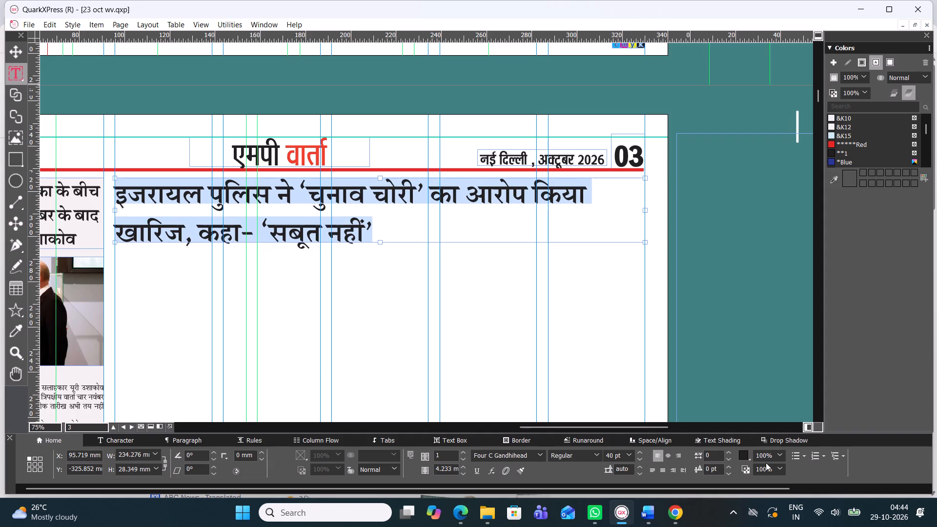
Set the Israel police headline's baseline shift to -4 pt.
triple_click(728, 466)
left_click(728, 466)
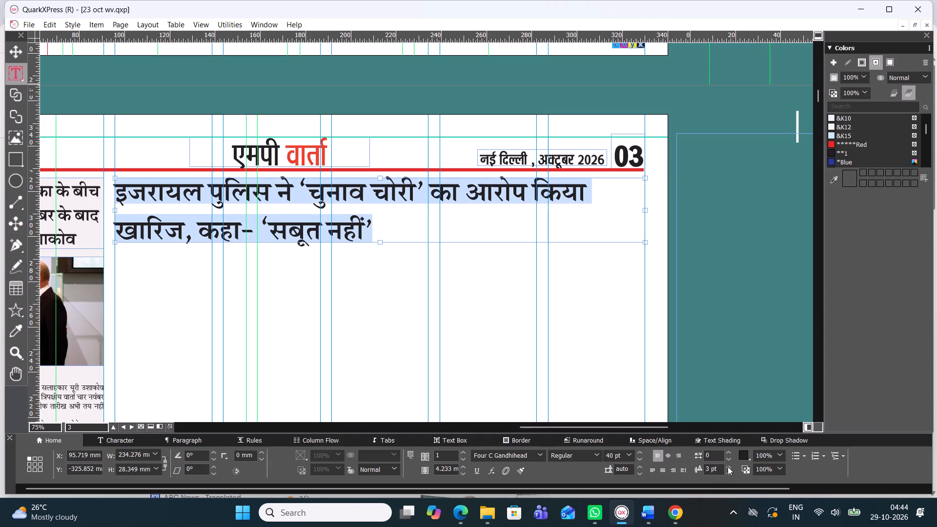
triple_click(729, 474)
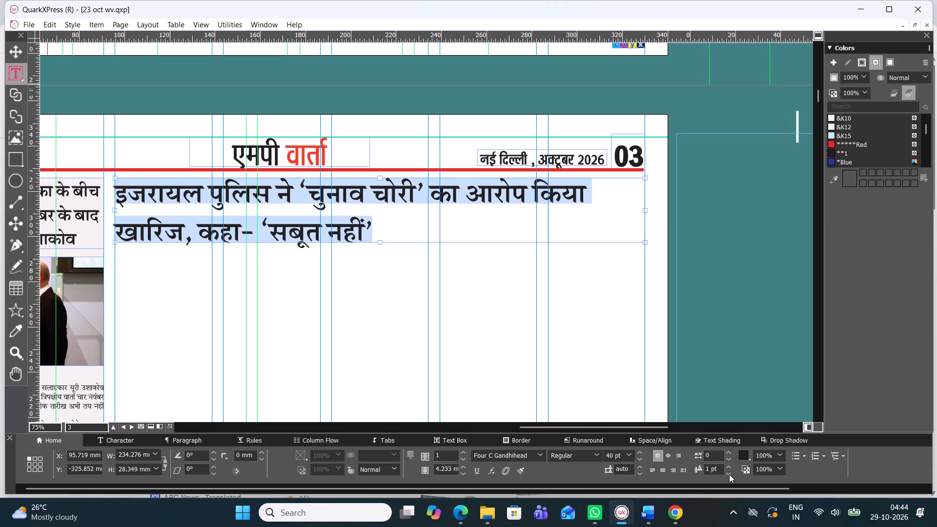
triple_click(729, 474)
triple_click(729, 474)
left_click(729, 474)
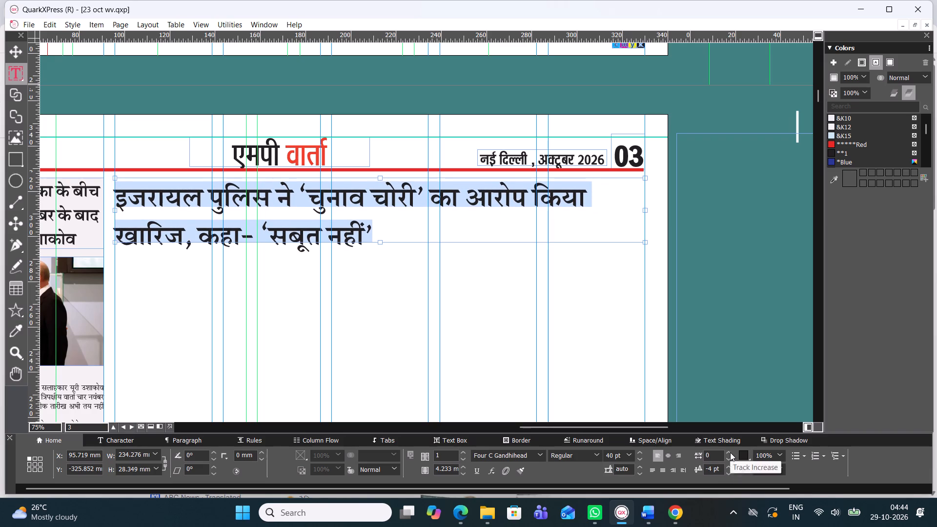
Set the Israel police headline's tracking to 1 and centre its lines in the box.
double_click(730, 452)
left_click(726, 456)
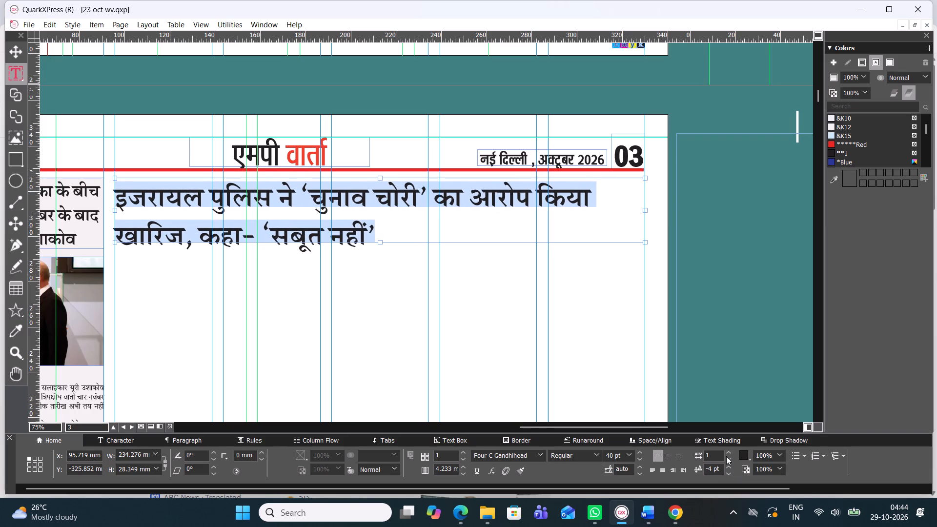
triple_click(729, 451)
double_click(729, 451)
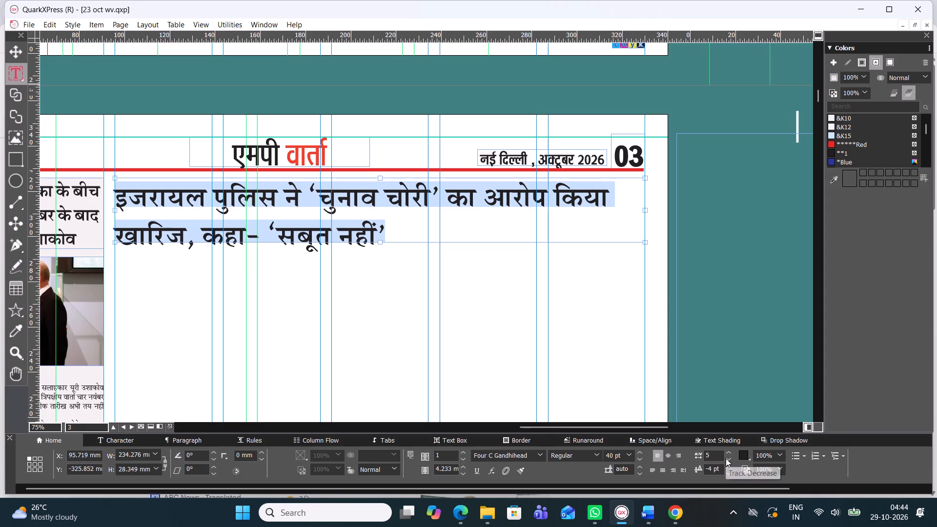
triple_click(726, 458)
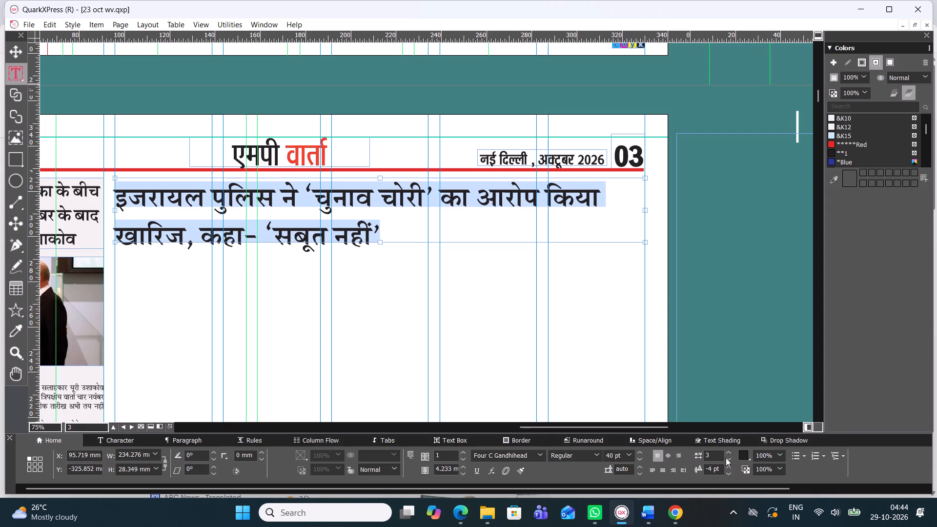
left_click(726, 458)
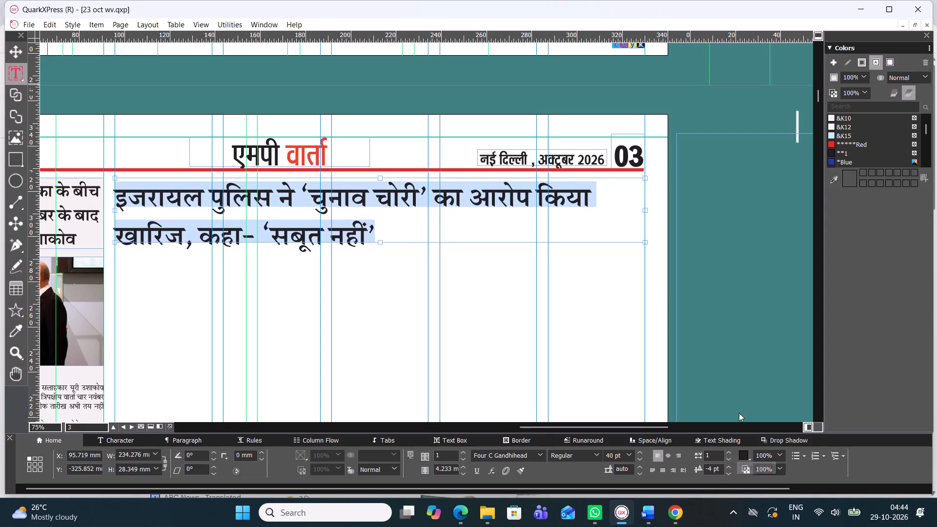
left_click(670, 457)
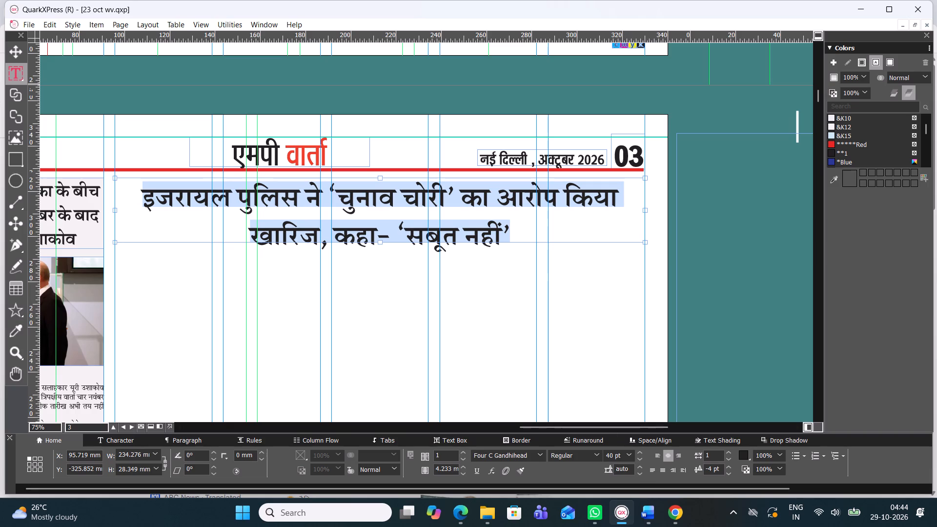
Extend the headline box to about 31 mm tall and tighten the headline's leading to 44 pt.
left_click_drag(381, 244, 376, 252)
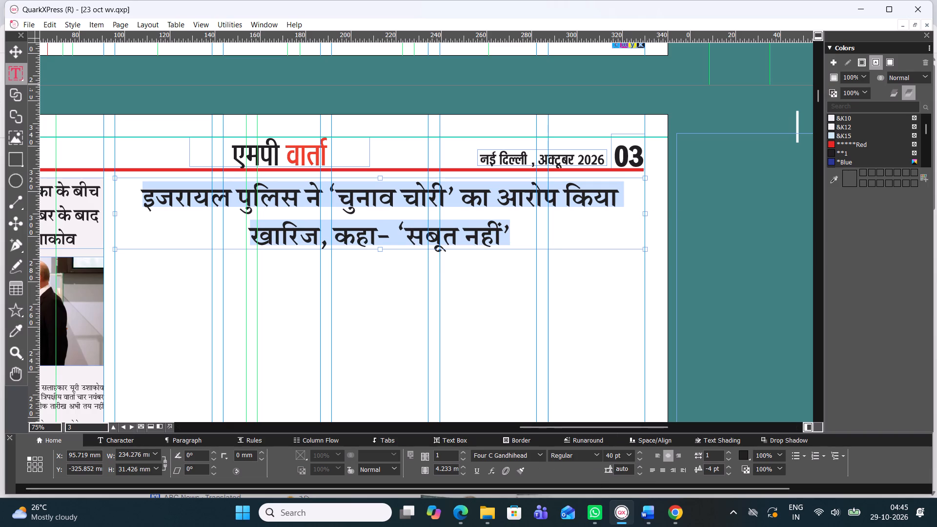
left_click(637, 466)
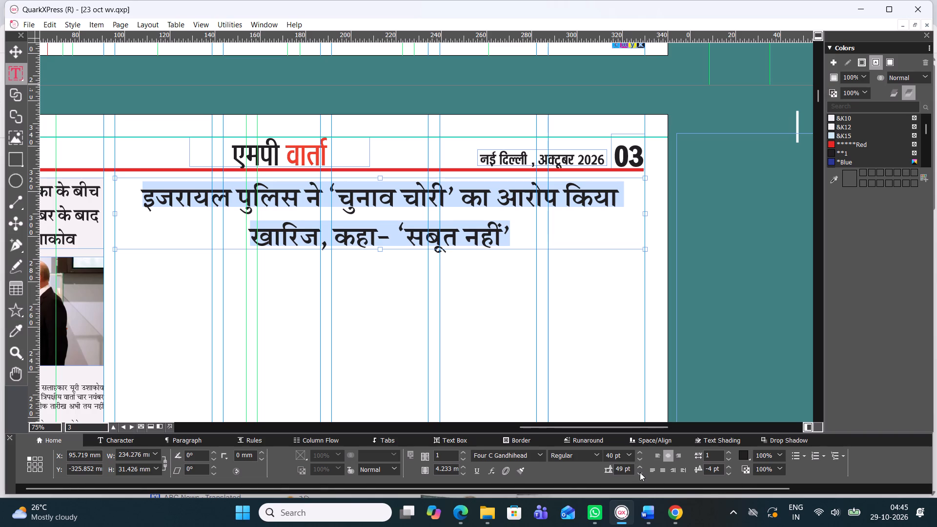
triple_click(640, 472)
double_click(640, 472)
left_click(640, 472)
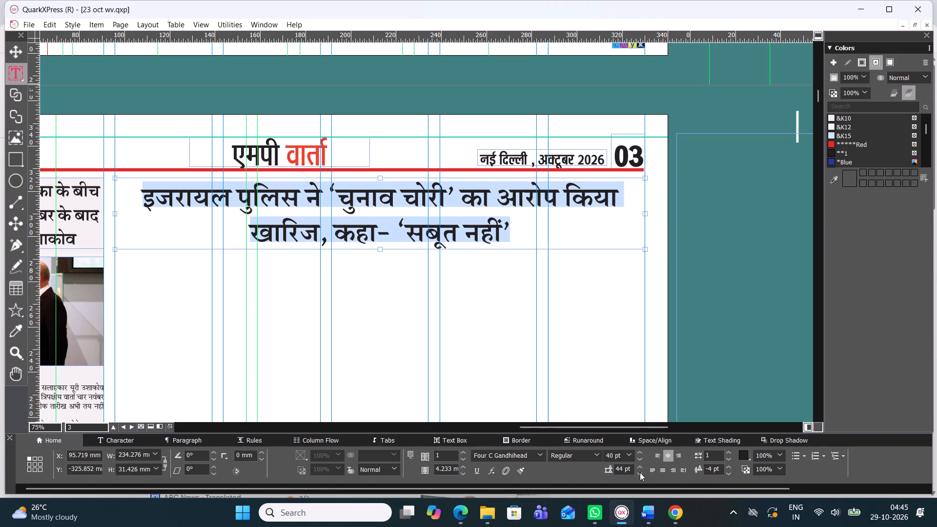
Try several background tints on the Israel police headline box and fill it with the light-blue &K15.
left_click(9, 56)
left_click(198, 212)
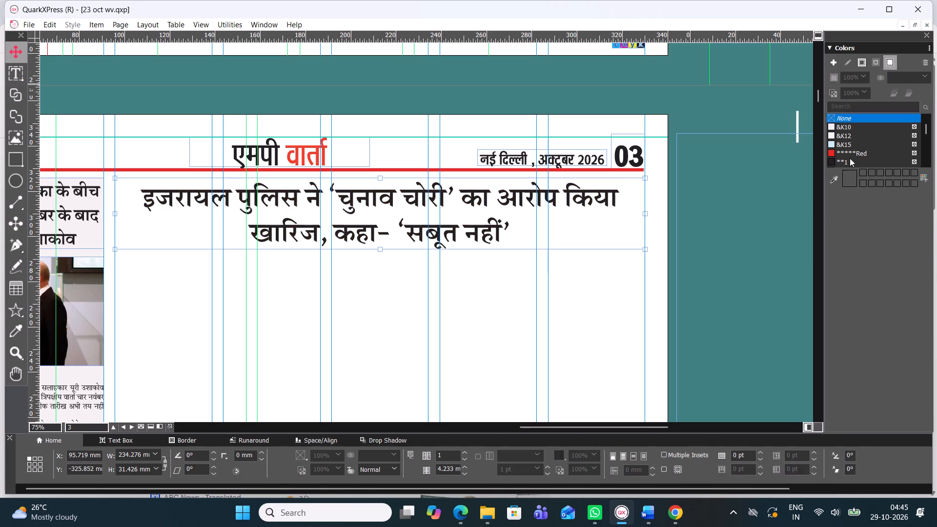
left_click(858, 133)
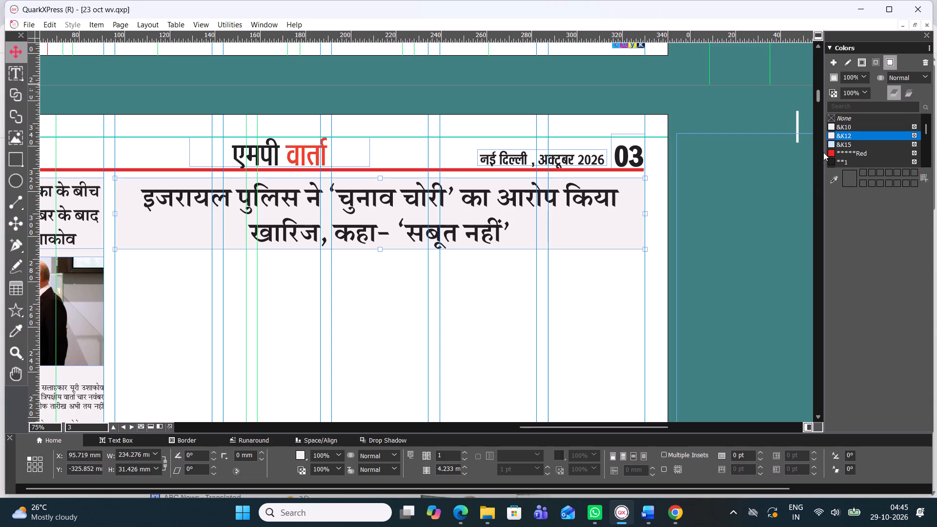
left_click(857, 126)
scroll(848, 129, "down", 3)
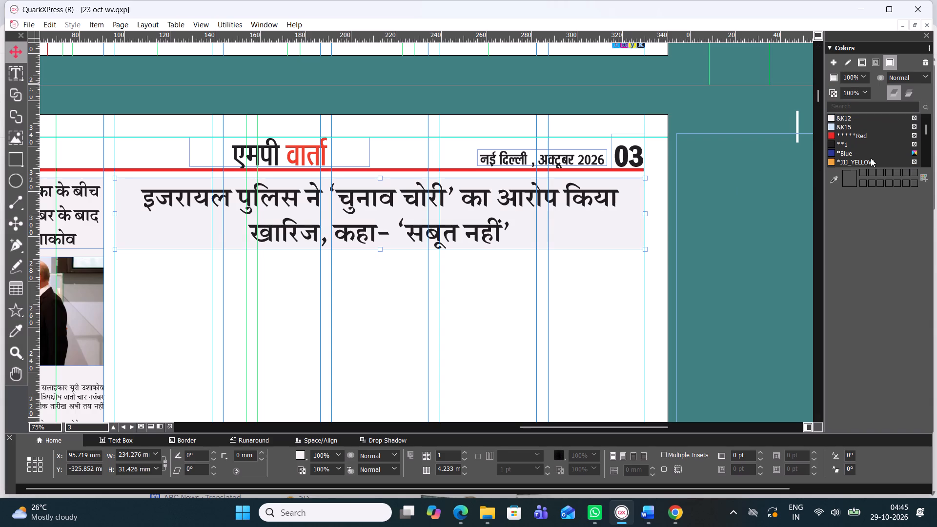
left_click(870, 156)
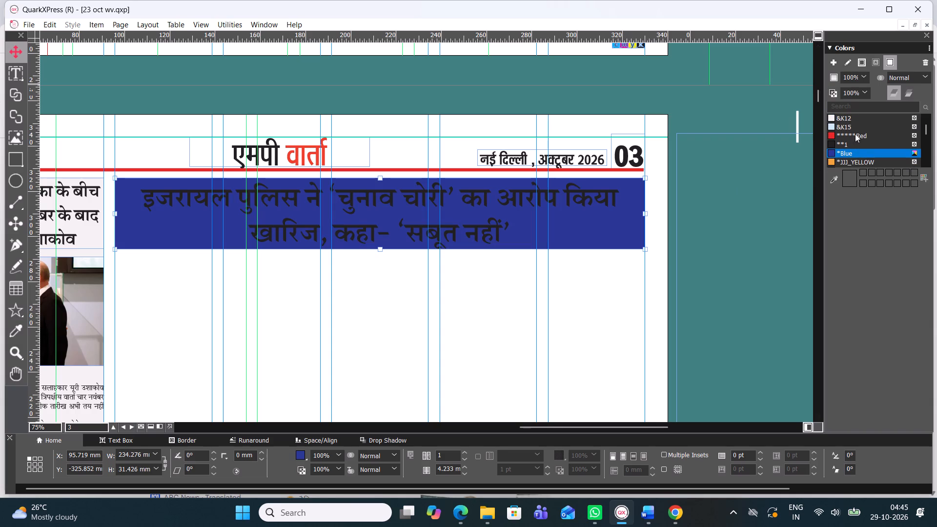
scroll(855, 134, "up", 1)
scroll(852, 135, "down", 3)
left_click(852, 154)
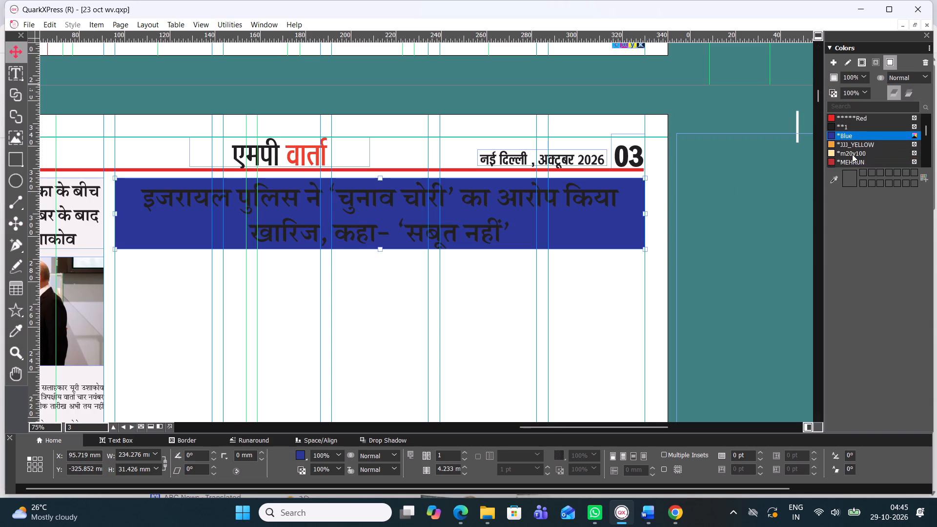
scroll(852, 154, "up", 2)
scroll(852, 154, "down", 1)
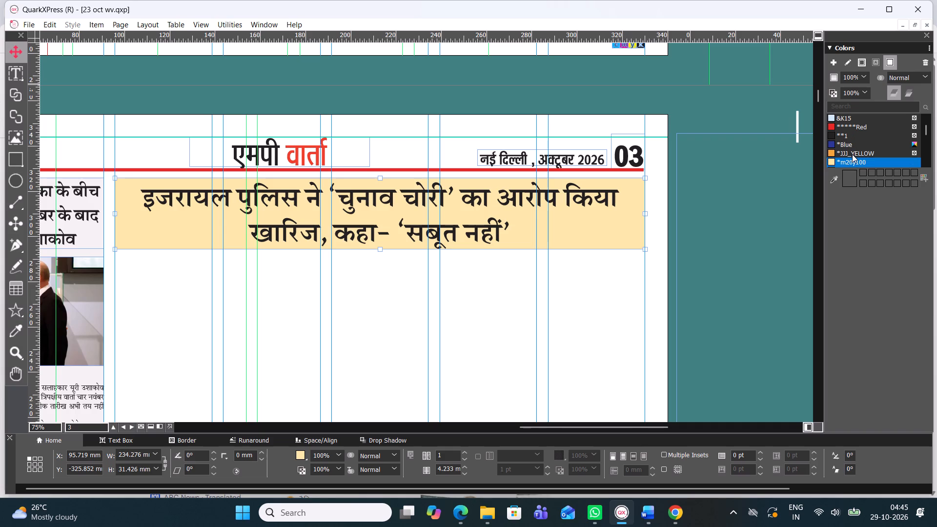
left_click(854, 114)
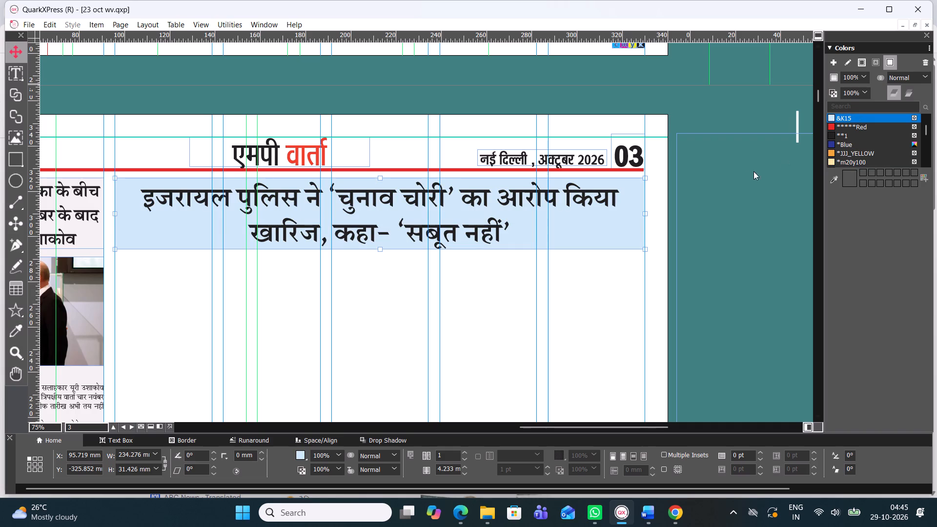
left_click(544, 267)
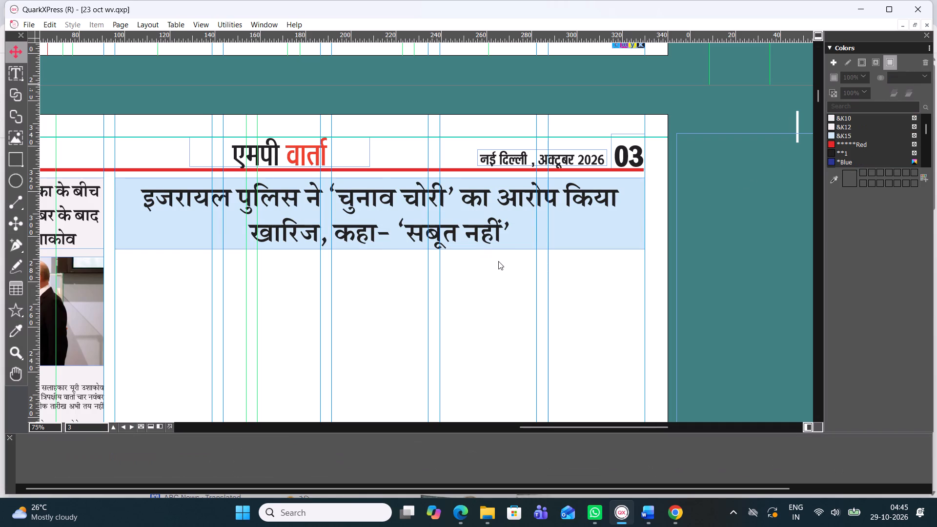
left_click(525, 234)
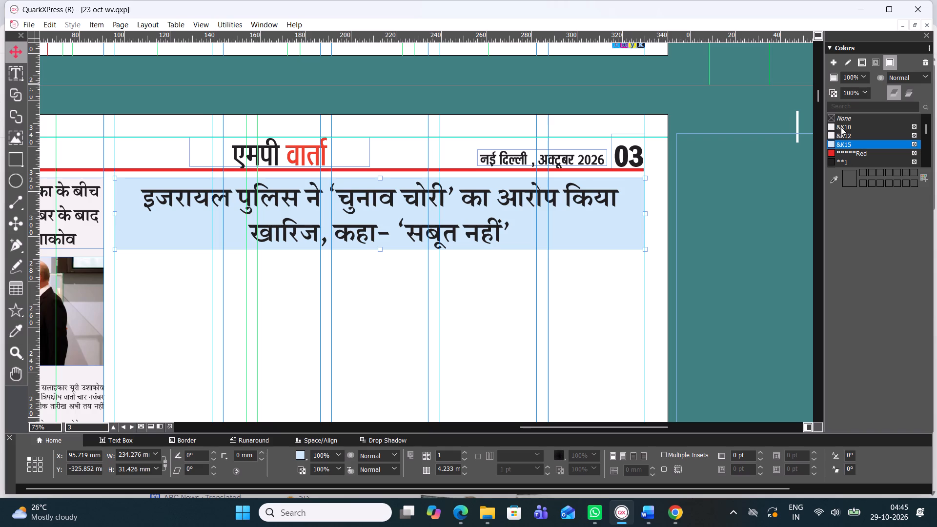
left_click(619, 265)
Draw a body text box about 234 mm wide and 151 mm tall directly beneath the Israel police headline.
scroll(573, 271, "down", 1)
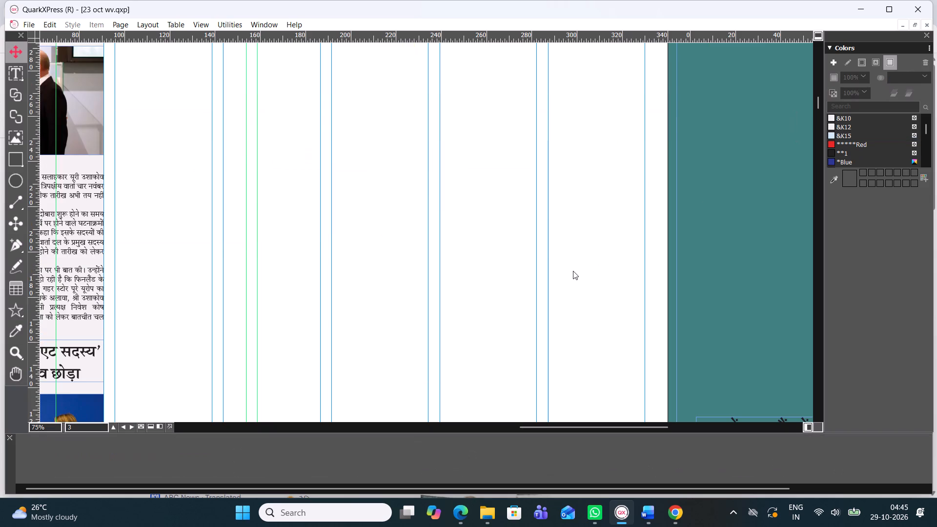
scroll(573, 271, "up", 1)
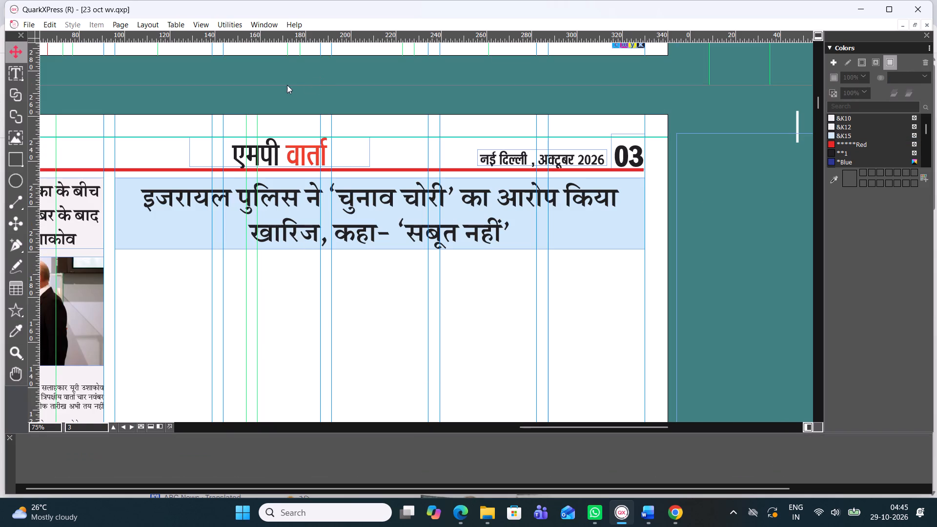
left_click(8, 71)
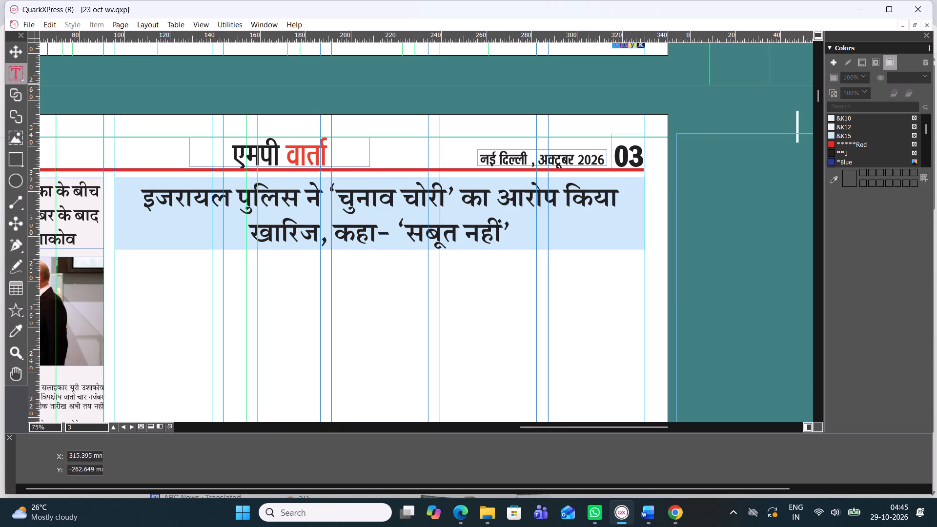
scroll(512, 284, "down", 2)
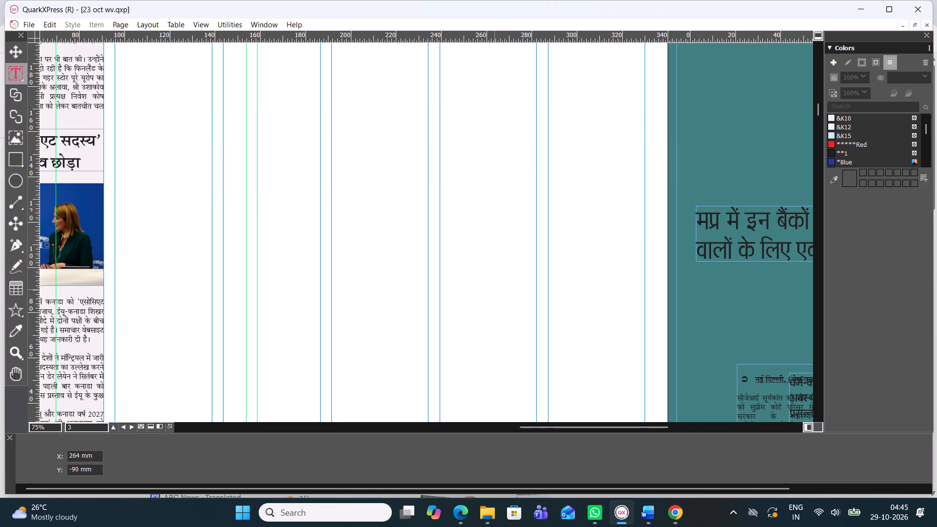
scroll(333, 211, "up", 1)
scroll(326, 202, "down", 1)
scroll(321, 194, "up", 3)
scroll(321, 194, "down", 2)
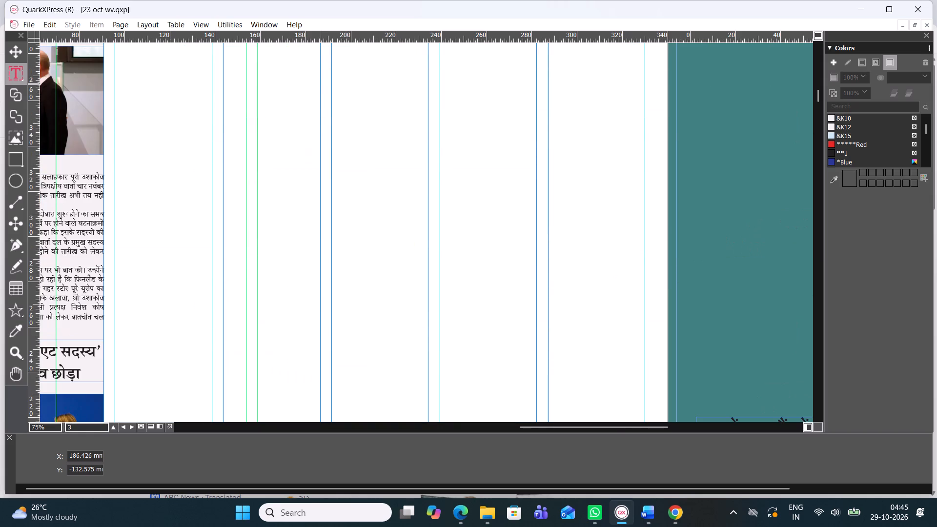
scroll(281, 173, "up", 1)
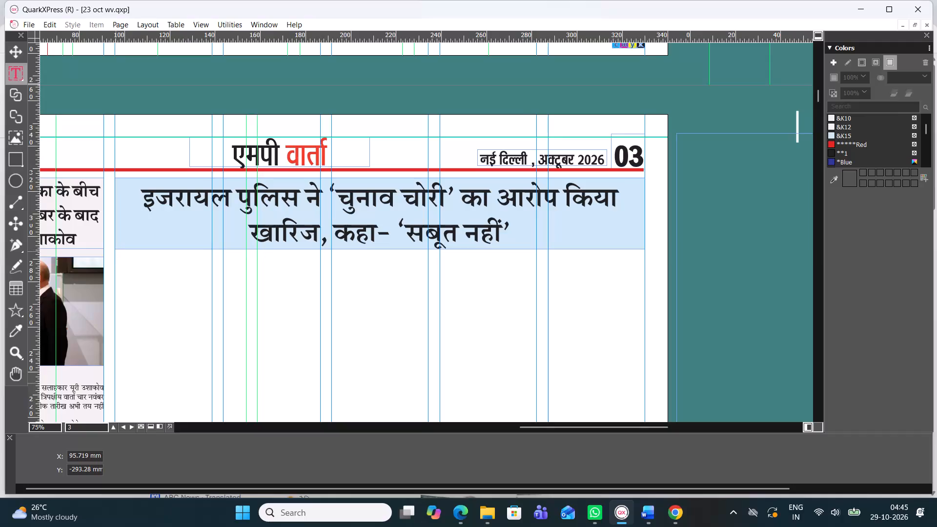
left_click_drag(116, 250, 304, 356)
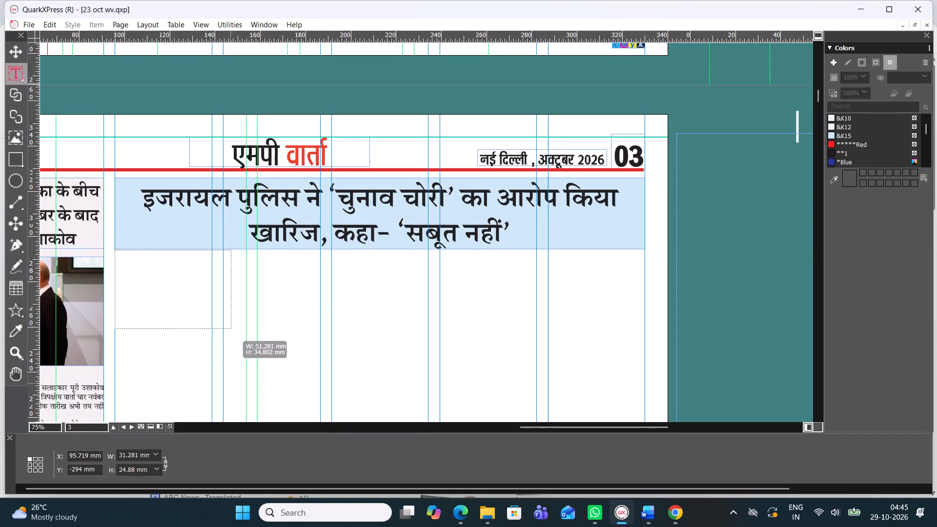
left_click_drag(304, 356, 644, 415)
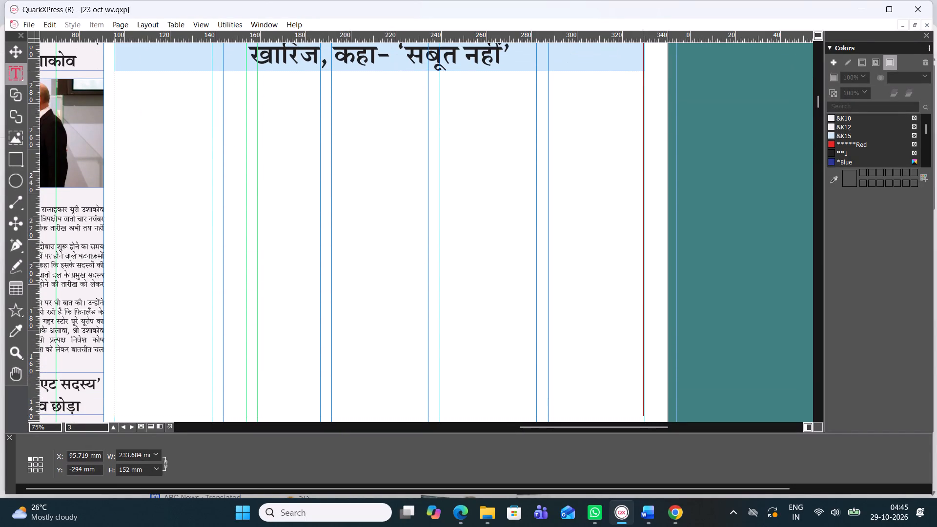
left_click_drag(644, 415, 647, 413)
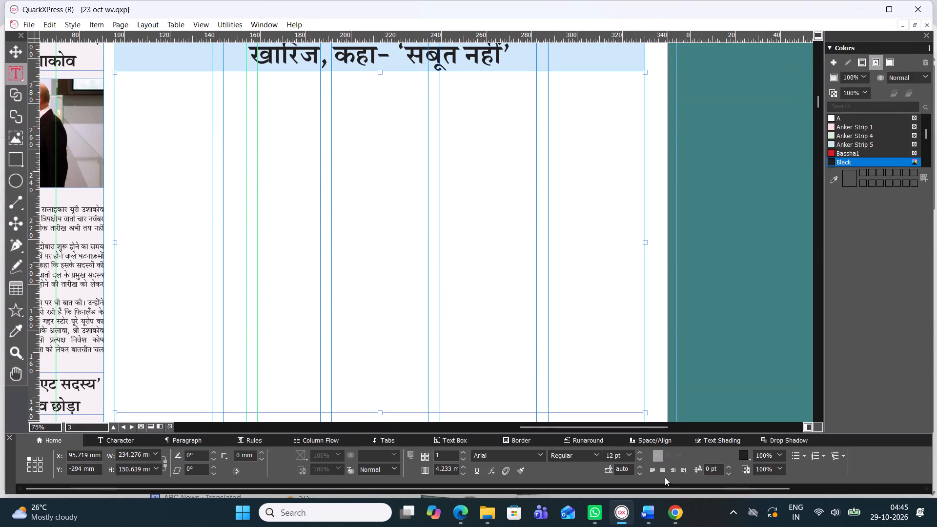
Switch to Word and copy the Israel police story body, from after the dateline to the end of the closing Likud quote.
left_click(655, 512)
scroll(555, 361, "down", 2)
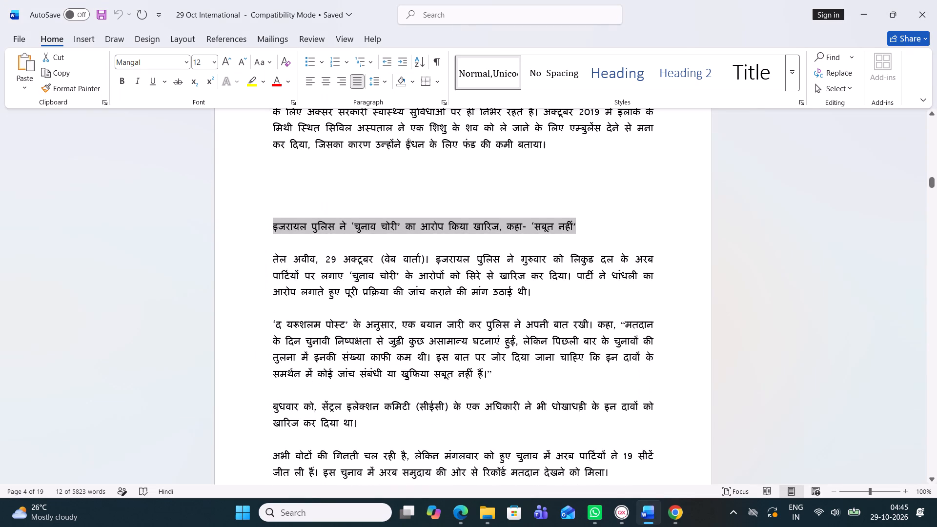
left_click_drag(434, 262, 651, 460)
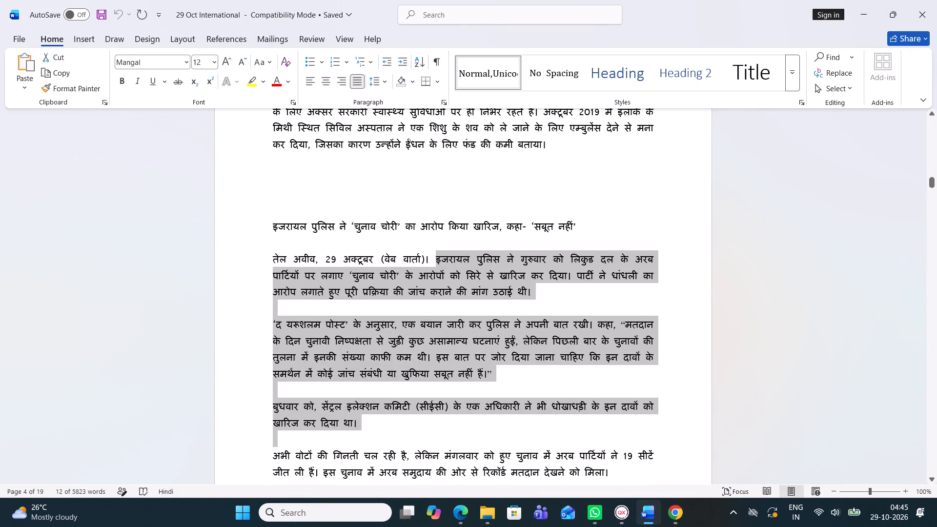
left_click_drag(651, 460, 686, 515)
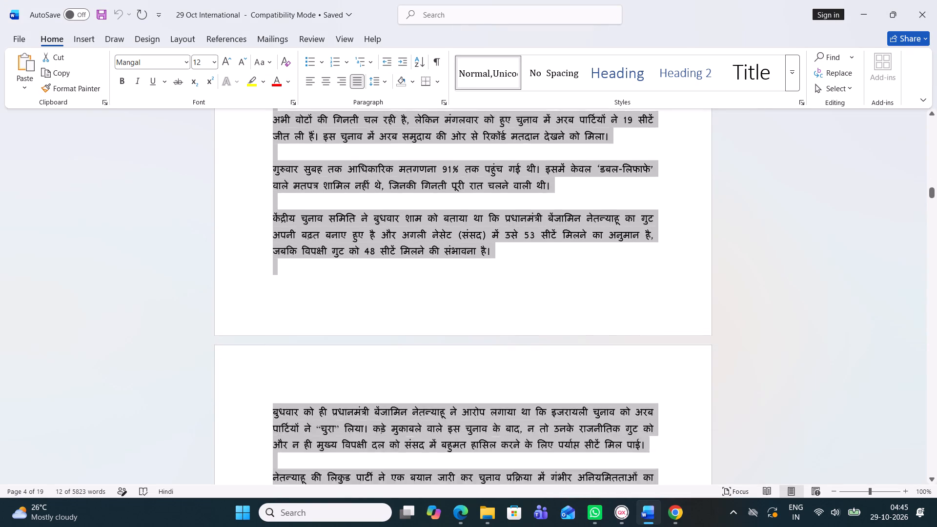
left_click_drag(686, 515, 480, 330)
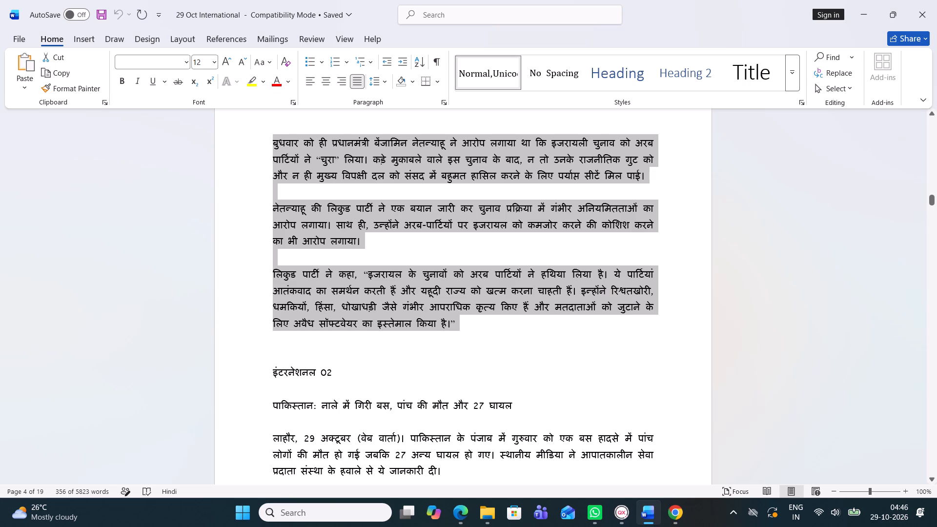
key("ctrl+c")
Return to QuarkXPress and set the empty body box's text to 11.5 pt with 11.7 pt leading.
left_click(623, 511)
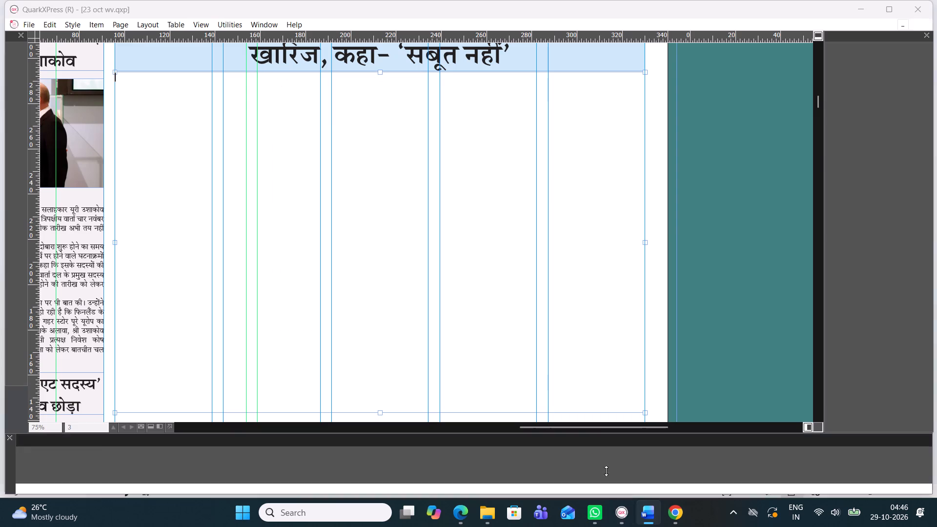
scroll(499, 276, "down", 2, "ctrl")
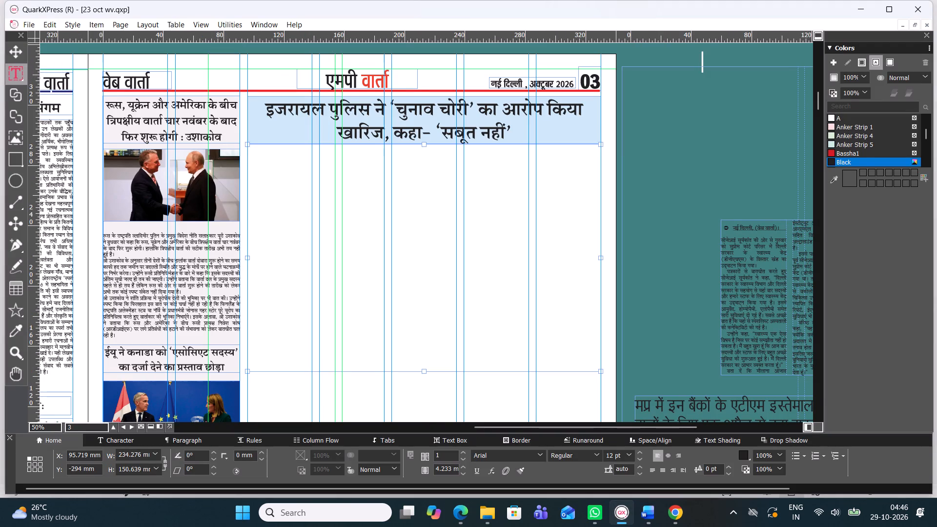
left_click(617, 456)
key("BackSpace")
type("11.5")
left_click_drag(627, 467, 602, 459)
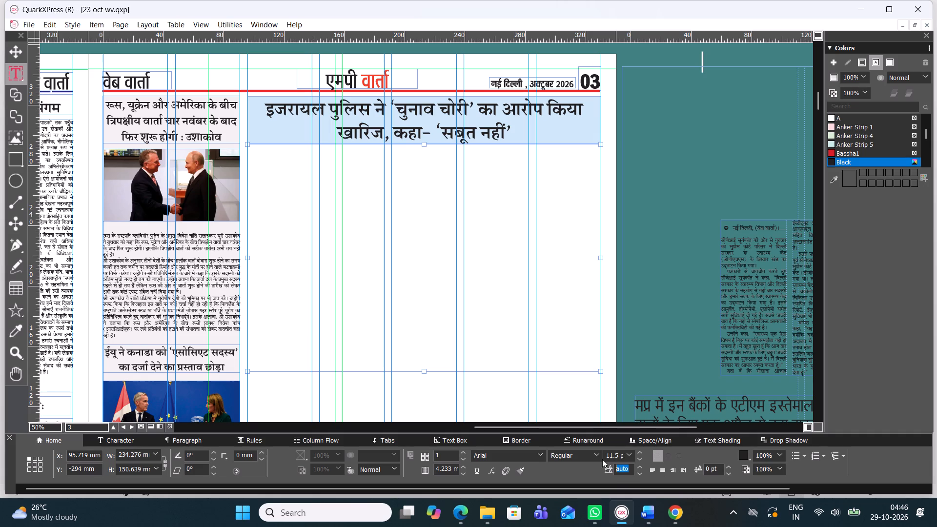
key("1")
key("1")
type(".7")
Set the body box's font to Four C Gandhi.
left_click(540, 459)
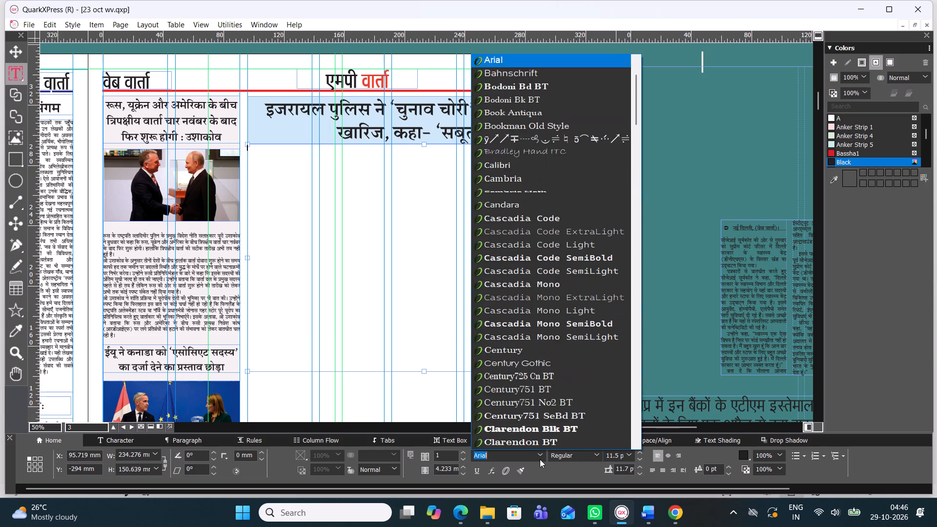
scroll(517, 123, "up", 3)
scroll(517, 123, "down", 1)
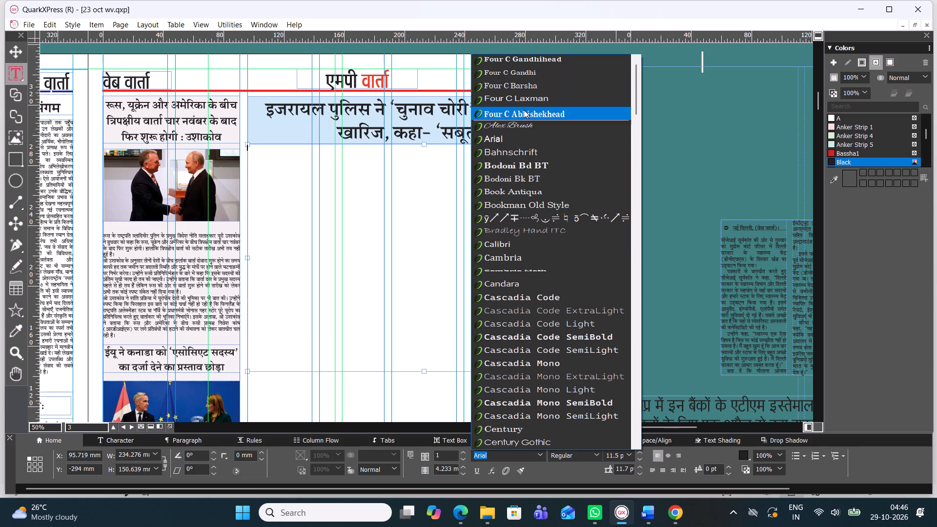
left_click(530, 83)
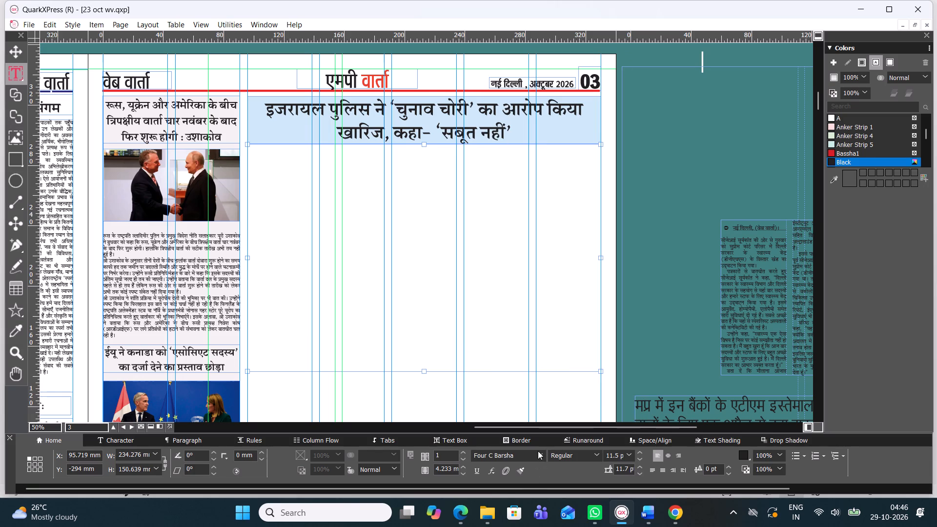
left_click(538, 451)
scroll(570, 67, "down", 1)
scroll(570, 67, "up", 1)
scroll(570, 67, "down", 1)
scroll(570, 67, "up", 1)
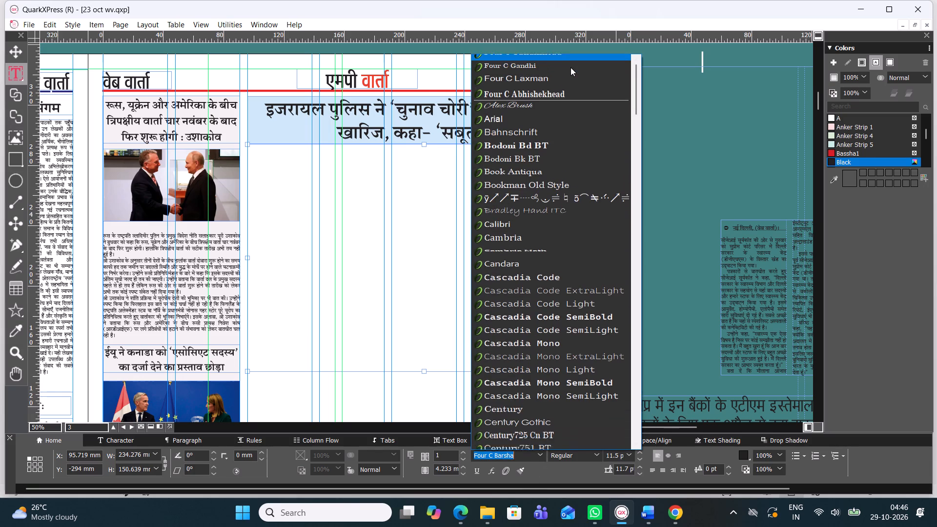
scroll(570, 67, "up", 1)
left_click(548, 83)
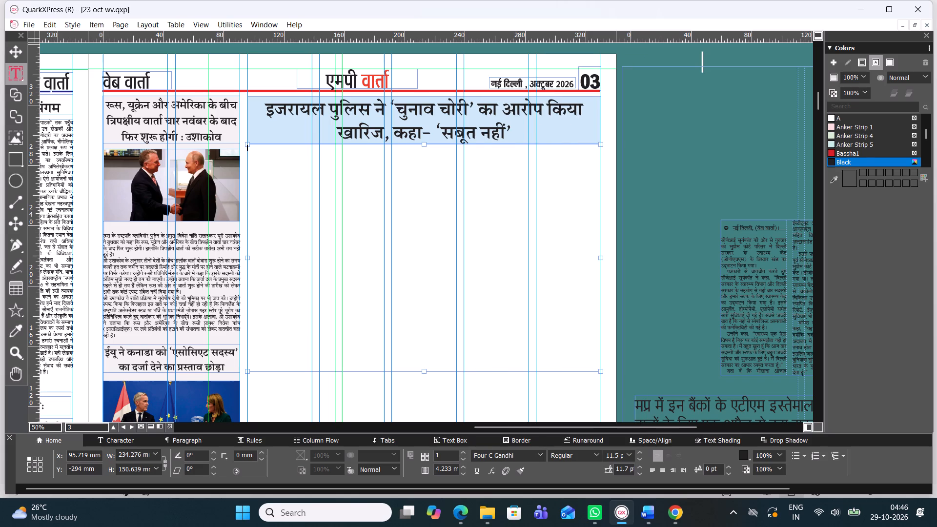
Paste the copied Israel police story into the body box beneath the headline.
key("Return")
key("BackSpace")
key("ctrl+v")
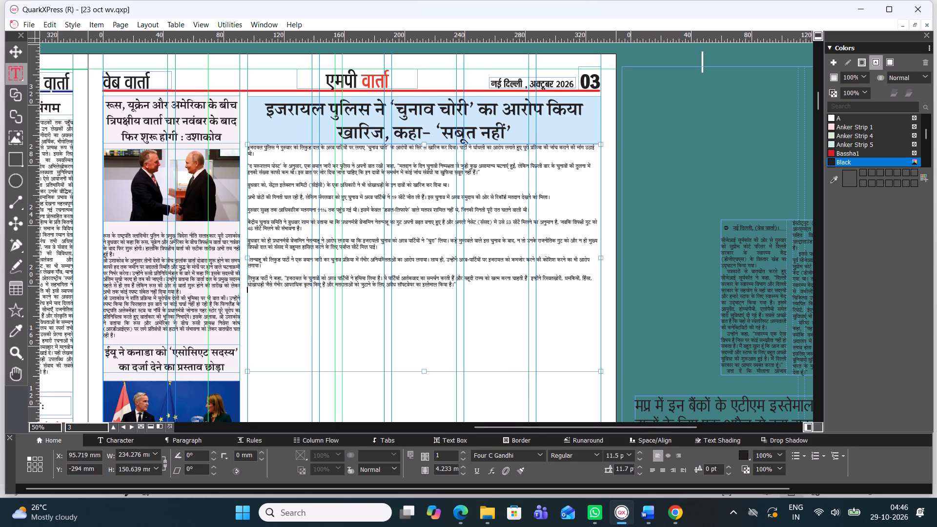
Justify all of the pasted Israel police story text in the body box on page 3.
left_click_drag(459, 288, 299, 182)
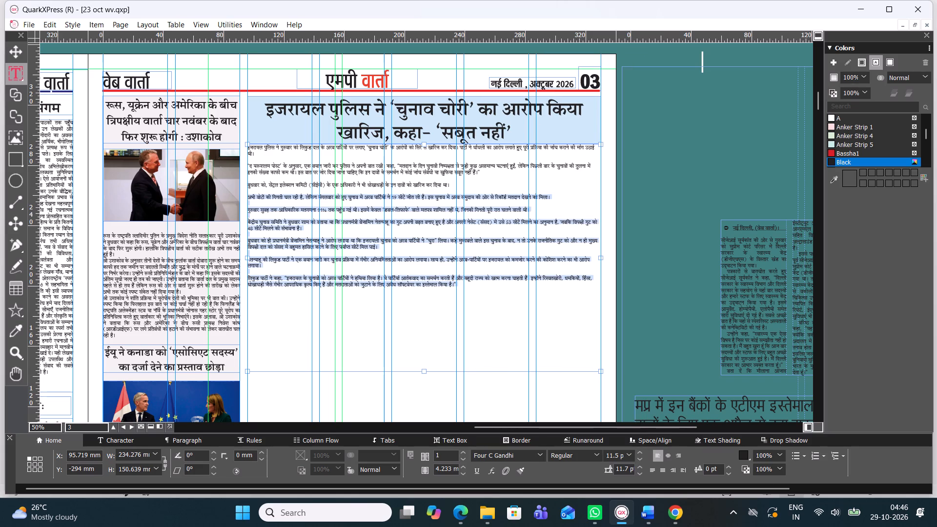
left_click_drag(299, 182, 257, 138)
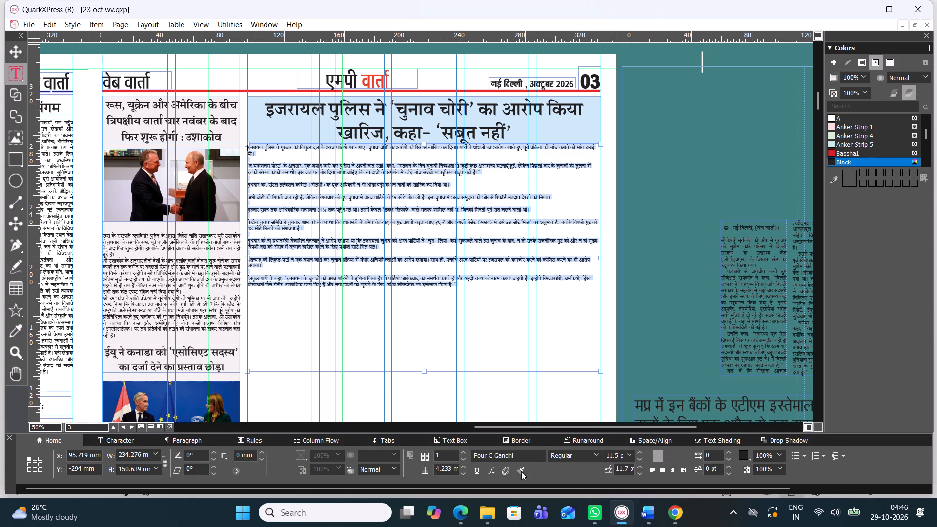
left_click(652, 470)
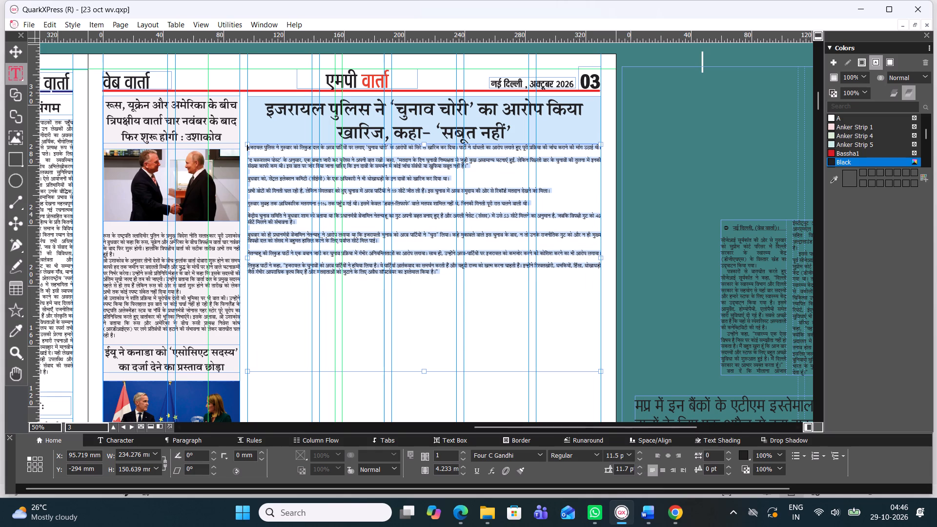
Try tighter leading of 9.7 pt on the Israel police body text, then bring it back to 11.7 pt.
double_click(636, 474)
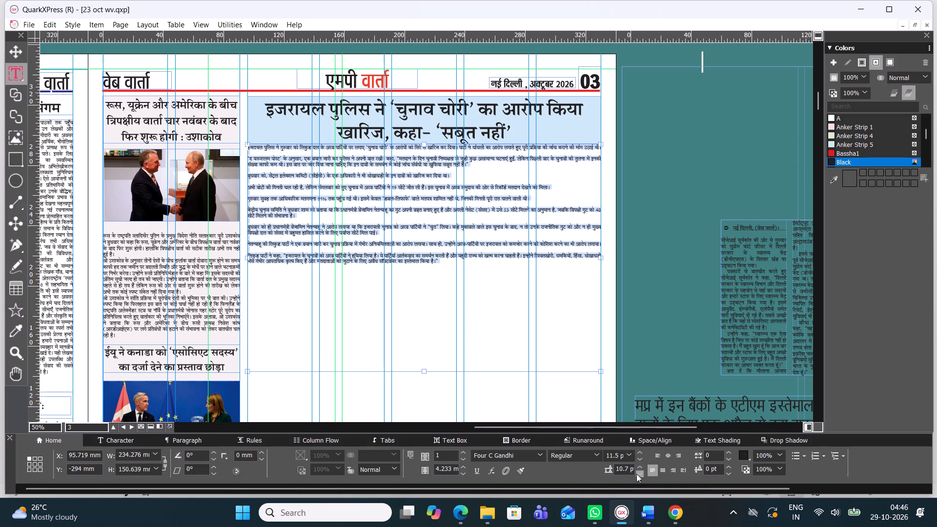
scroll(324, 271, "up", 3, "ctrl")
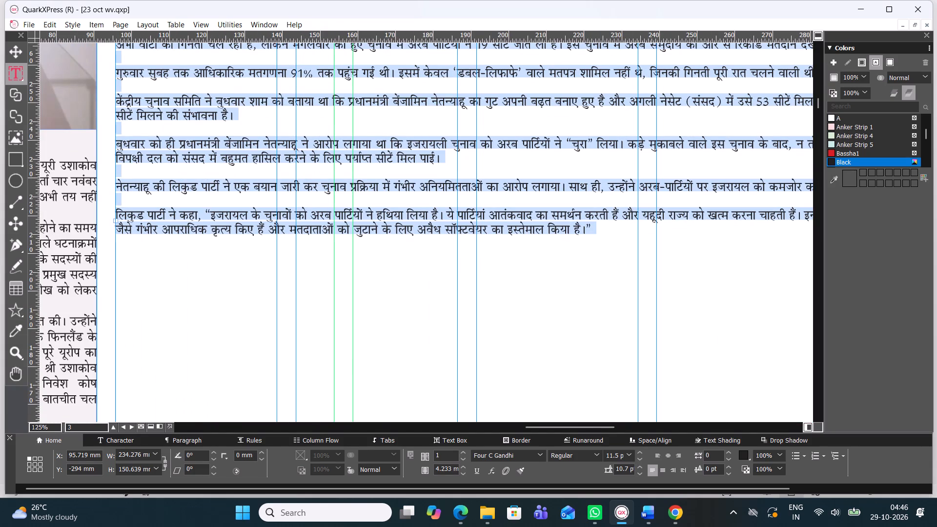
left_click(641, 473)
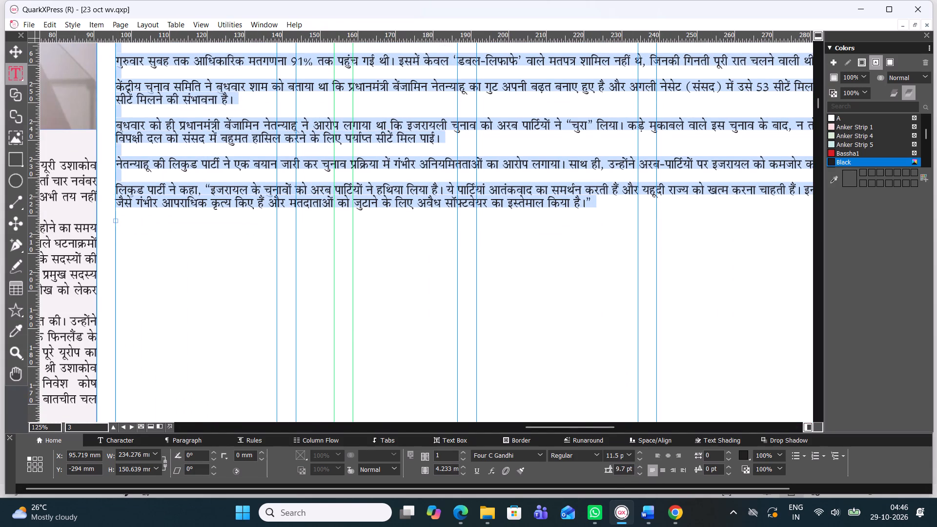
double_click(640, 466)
Delete the blank line between the first body paragraph and the ‘द यरूशलम पोस्ट’ paragraph.
scroll(301, 225, "up", 1)
scroll(301, 225, "down", 1)
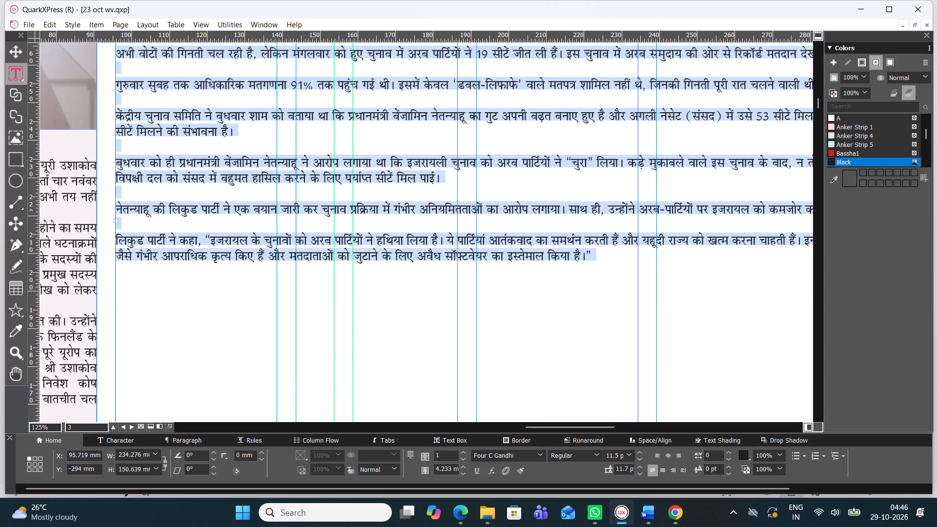
scroll(301, 225, "up", 1)
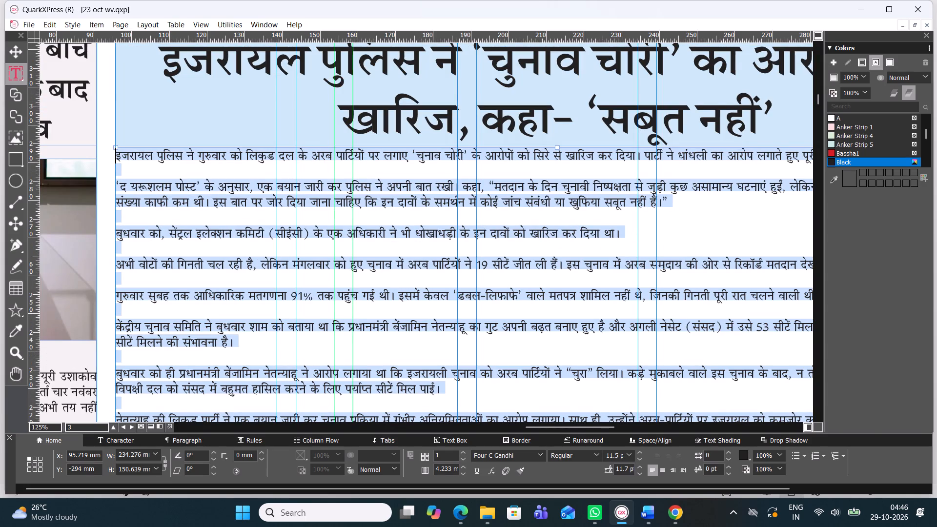
left_click(213, 170)
key("BackSpace")
Insert an empty line above the first paragraph of the Israel police story.
scroll(251, 195, "down", 1, "ctrl")
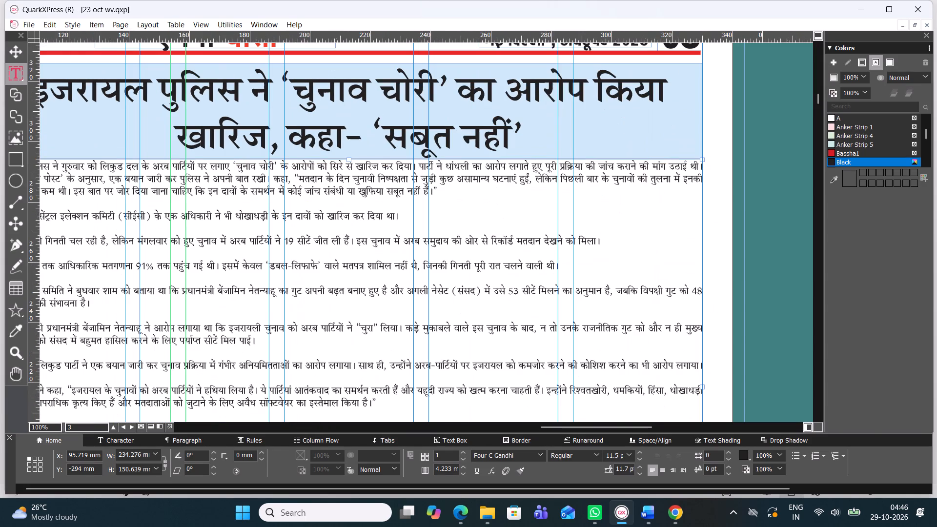
scroll(212, 174, "down", 2, "ctrl")
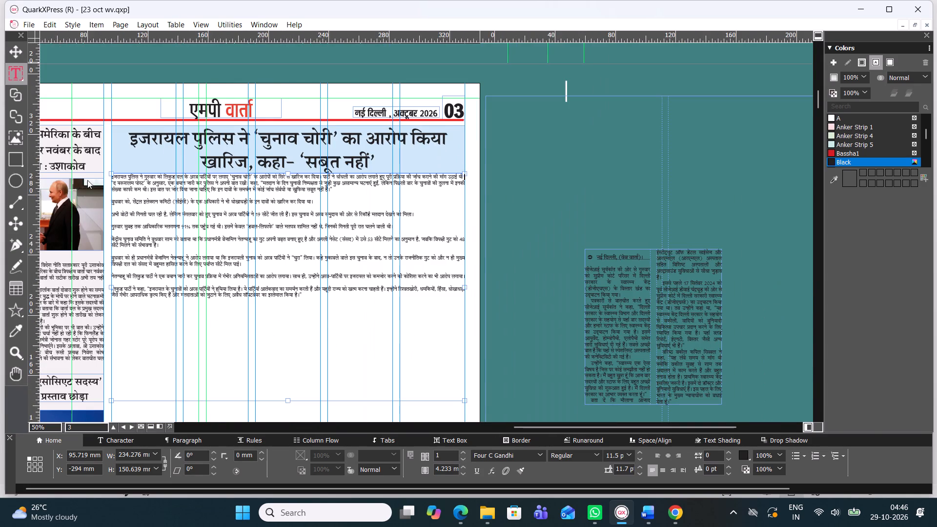
scroll(86, 179, "up", 2, "ctrl")
left_click(126, 161)
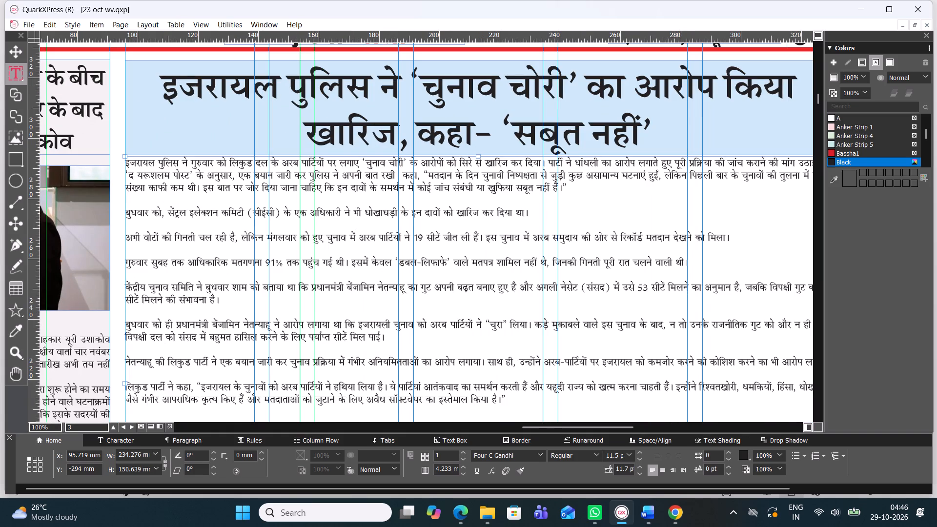
key("Return")
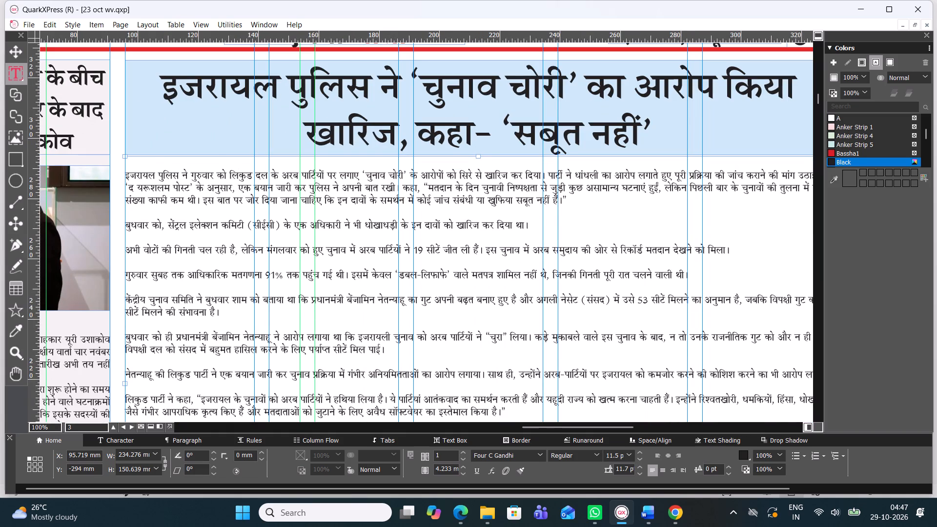
Remove the blank lines around the सेंट्रल इलेक्शन कमिटी paragraph and run the ‘अभी वोटों की गिनती’ paragraph on after it with a space.
left_click(173, 211)
key("BackSpace")
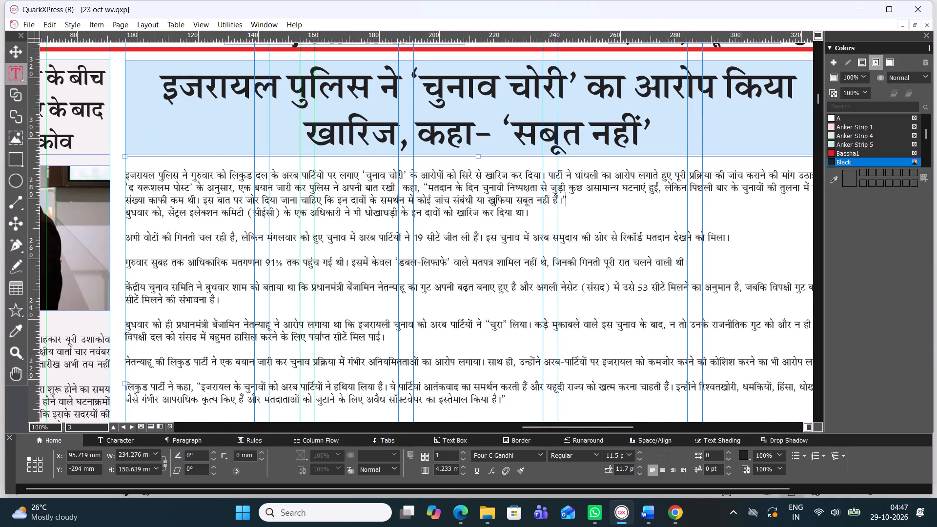
left_click(229, 227)
key("BackSpace")
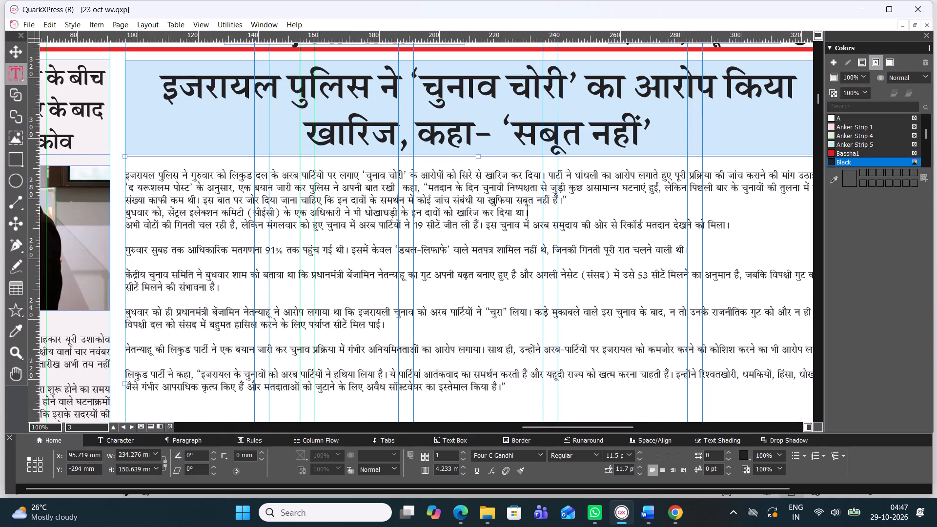
left_click(127, 222)
key("BackSpace")
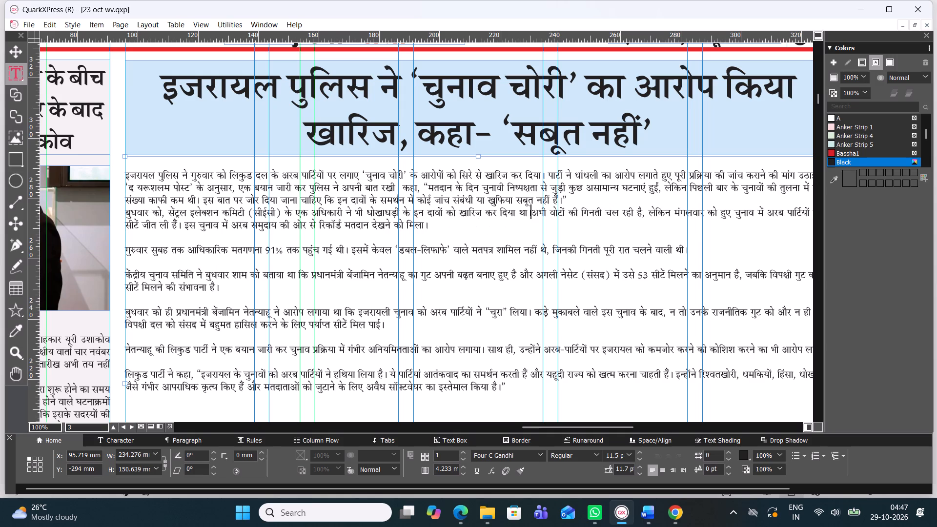
key("space")
Remove the blank line before the ‘गुरुवार सुबह’ paragraph and join it to the preceding paragraph with a space.
left_click(154, 240)
key("space")
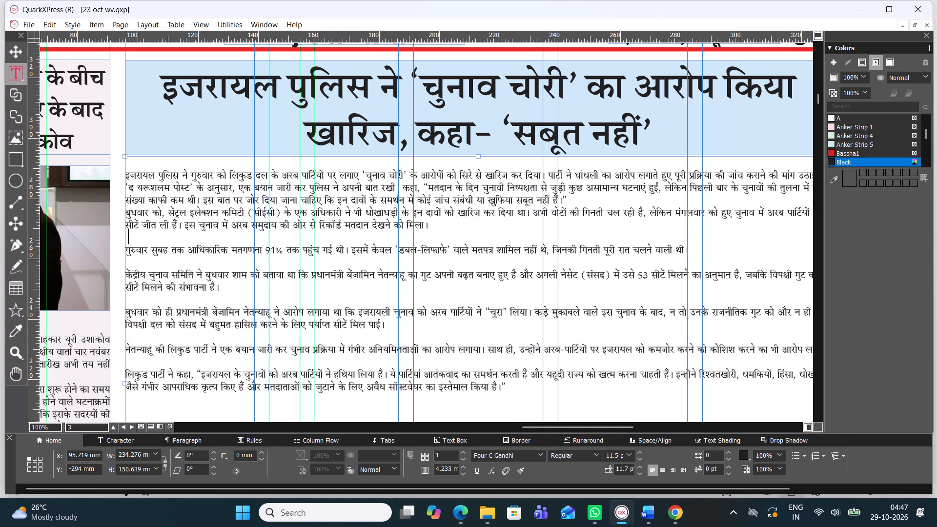
key("BackSpace")
key("BackSpace")
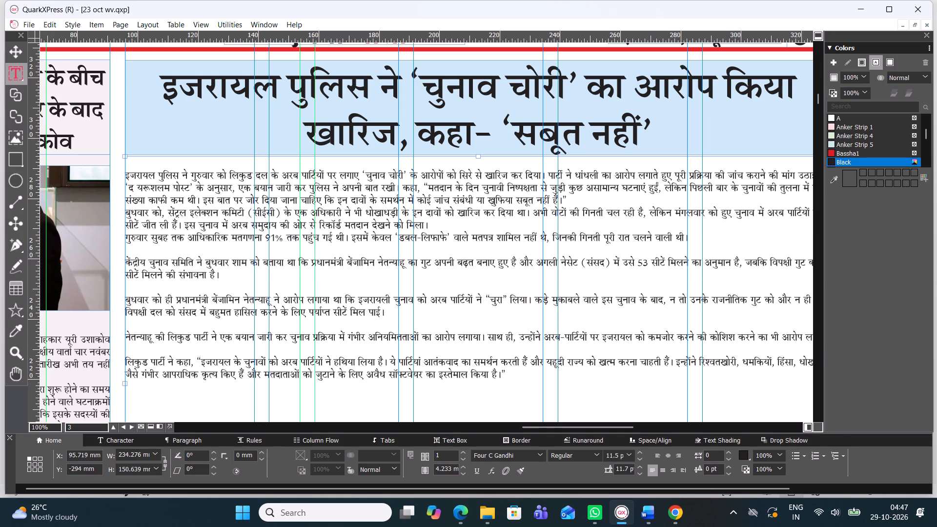
left_click(126, 239)
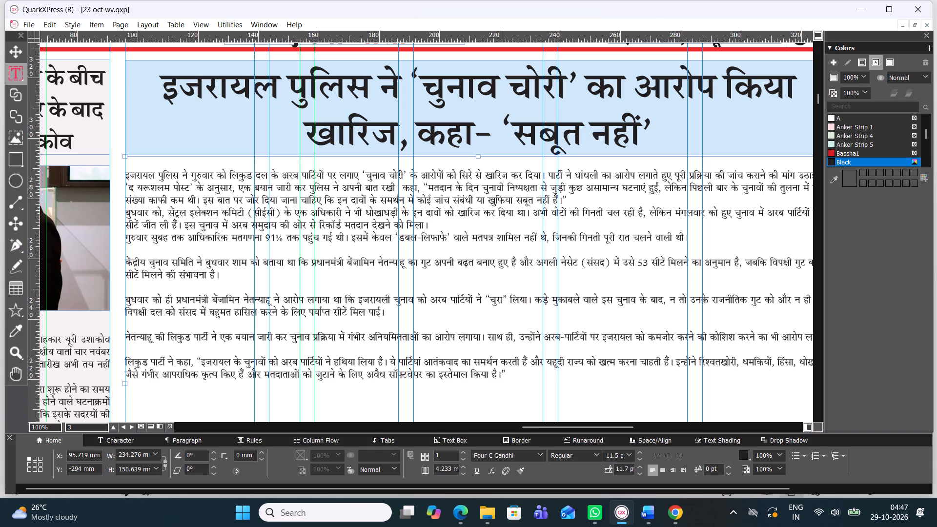
key("BackSpace")
key("space")
Remove the blank lines before the ‘केंद्रीय चुनाव समिति’ and ‘बुधवार को ही’ paragraphs and join both to the preceding text with spaces.
left_click(140, 251)
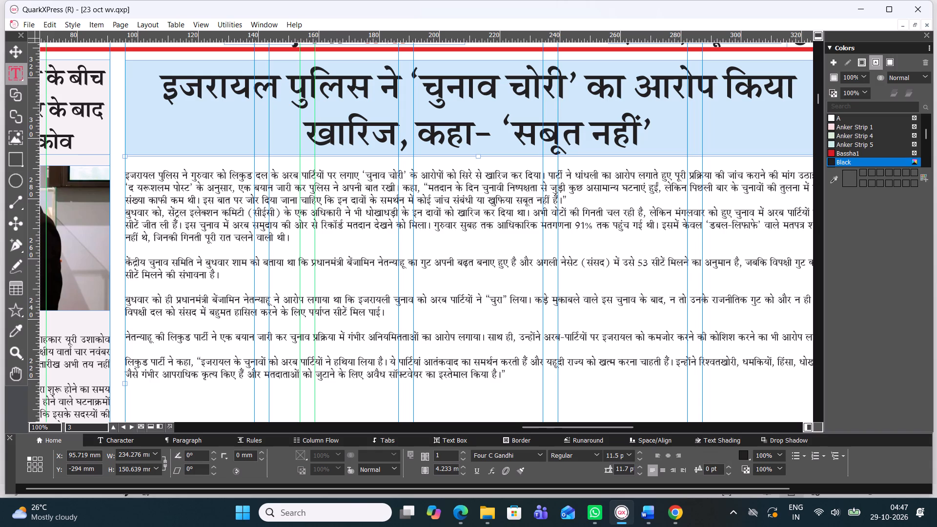
key("BackSpace")
left_click(126, 247)
key("BackSpace")
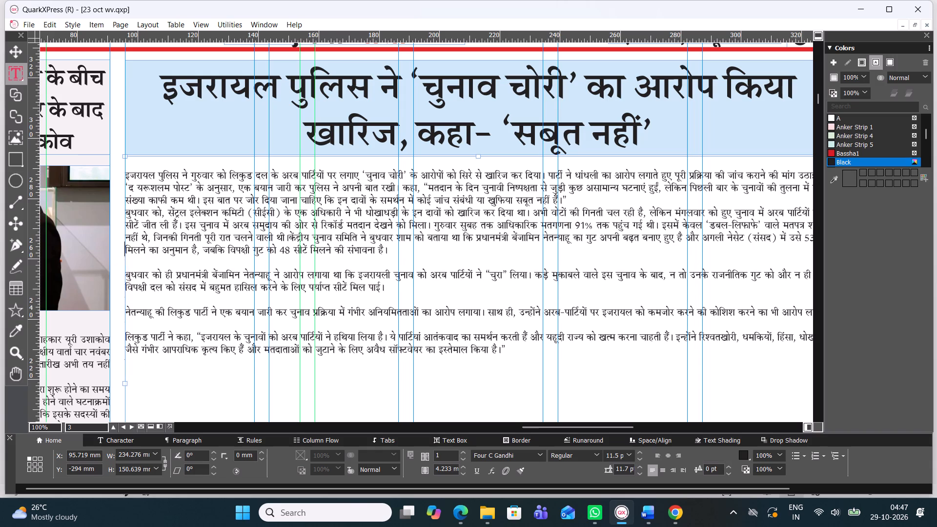
key("space")
left_click(164, 260)
key("BackSpace")
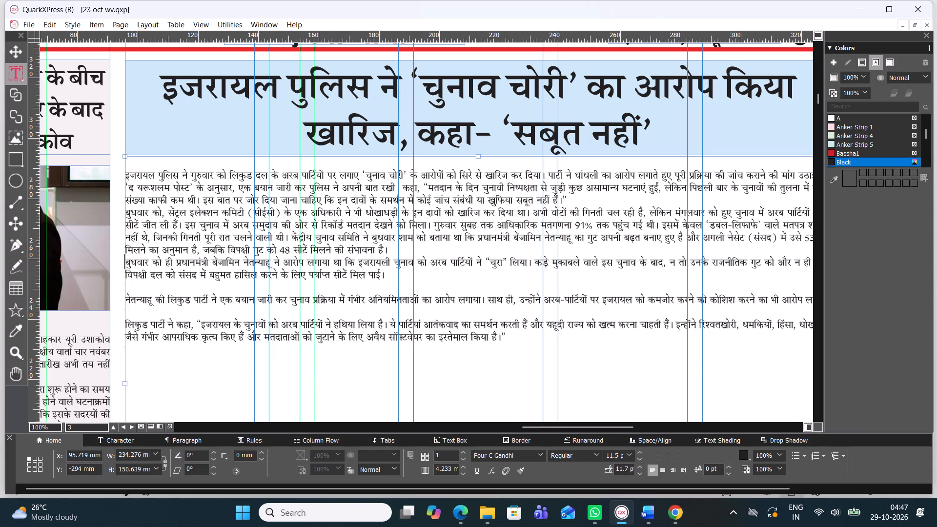
left_click(127, 263)
key("BackSpace")
key("space")
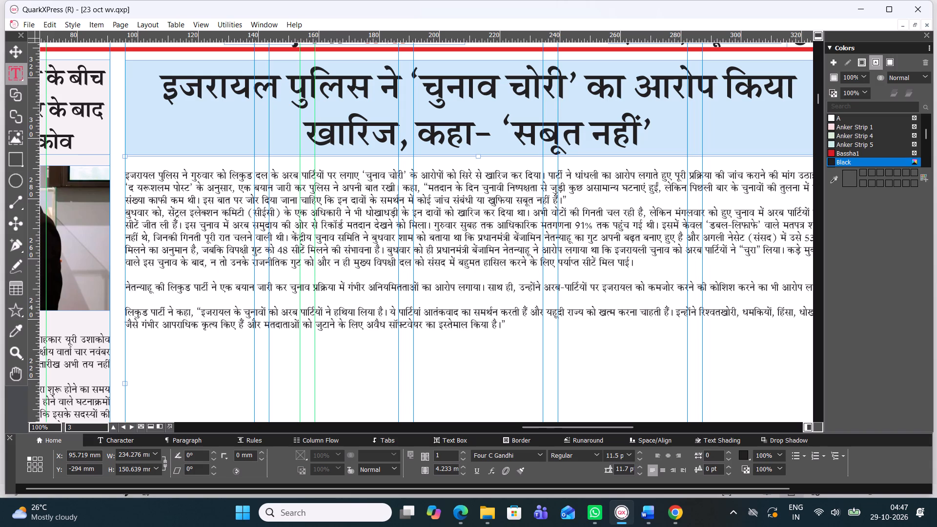
Delete the blank lines before the closing ‘नेतन्याहू की लिकुड पार्टी’ and ‘लिकुड पार्टी ने कहा’ paragraphs.
left_click(189, 276)
key("BackSpace")
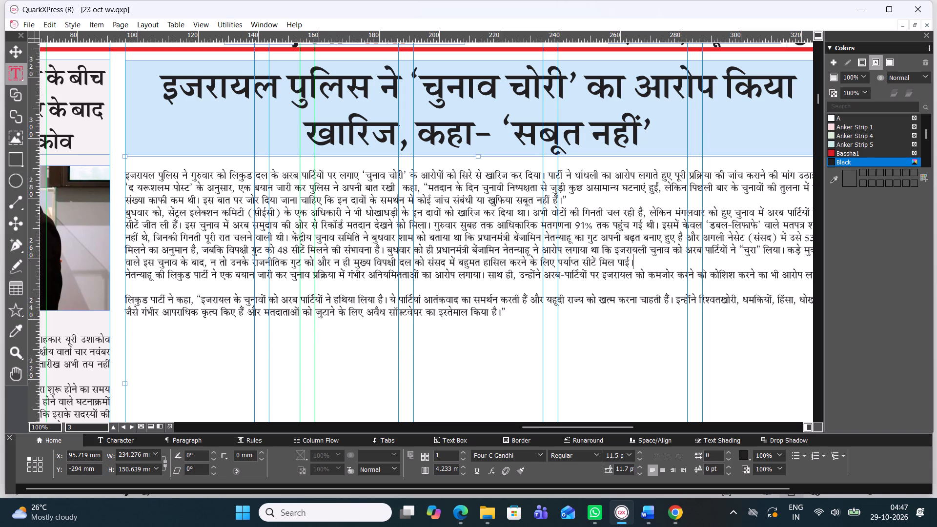
left_click(160, 284)
key("BackSpace")
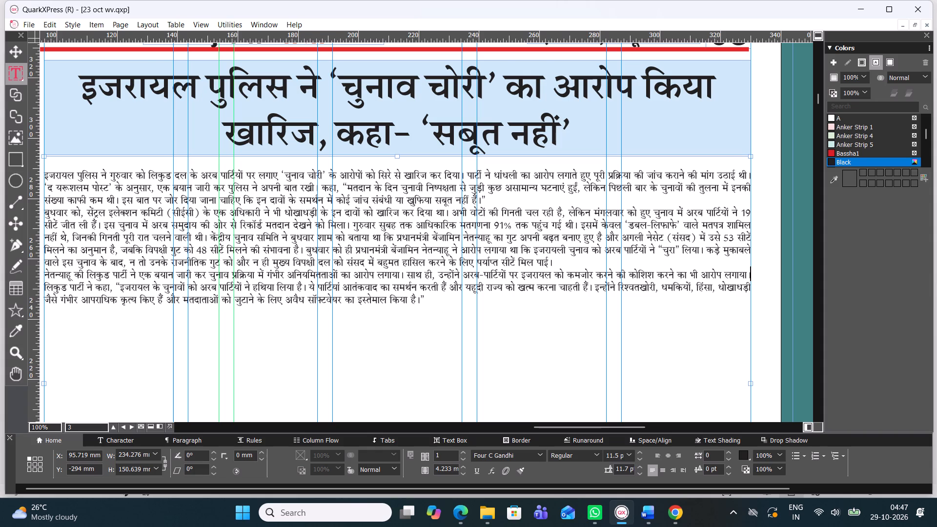
Shorten the Israel police body box from its bottom edge to a height of about 106.5 mm.
scroll(455, 319, "down", 1)
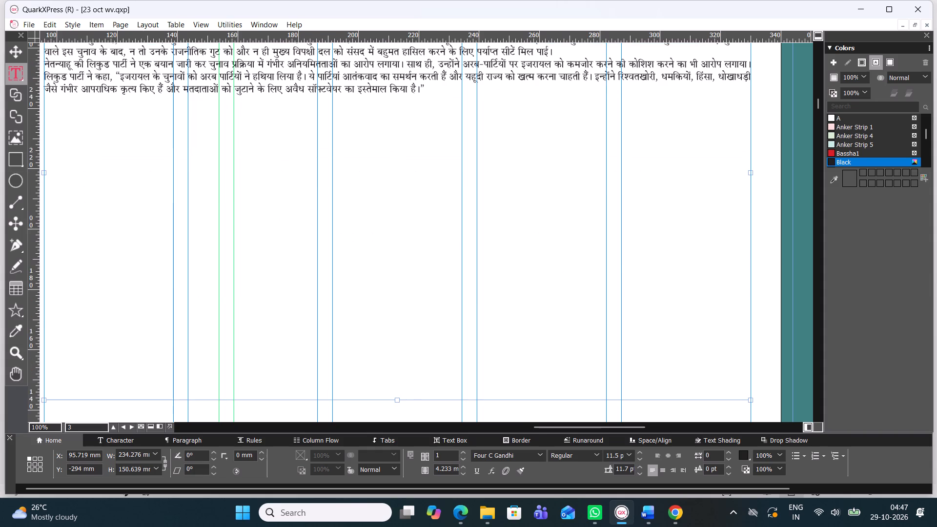
scroll(455, 319, "up", 1, "ctrl")
scroll(455, 319, "down", 1, "ctrl")
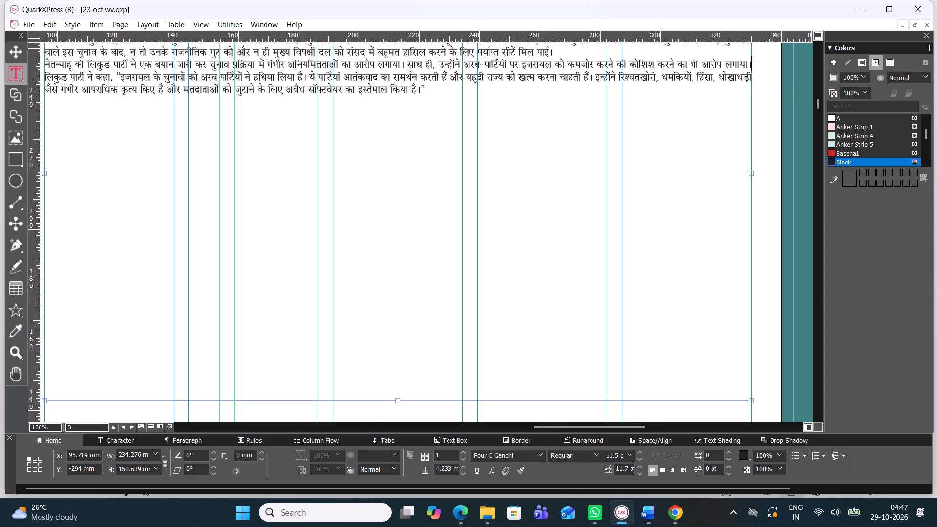
left_click(402, 402)
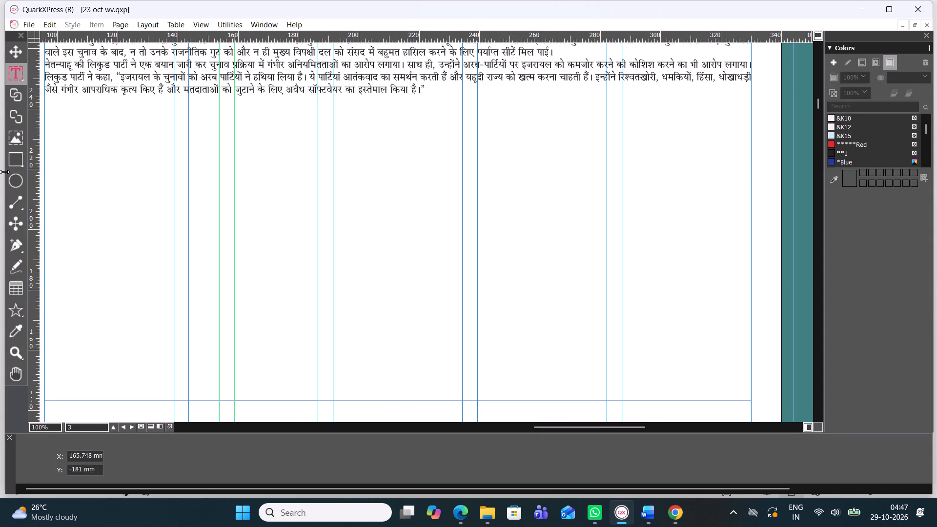
left_click(17, 53)
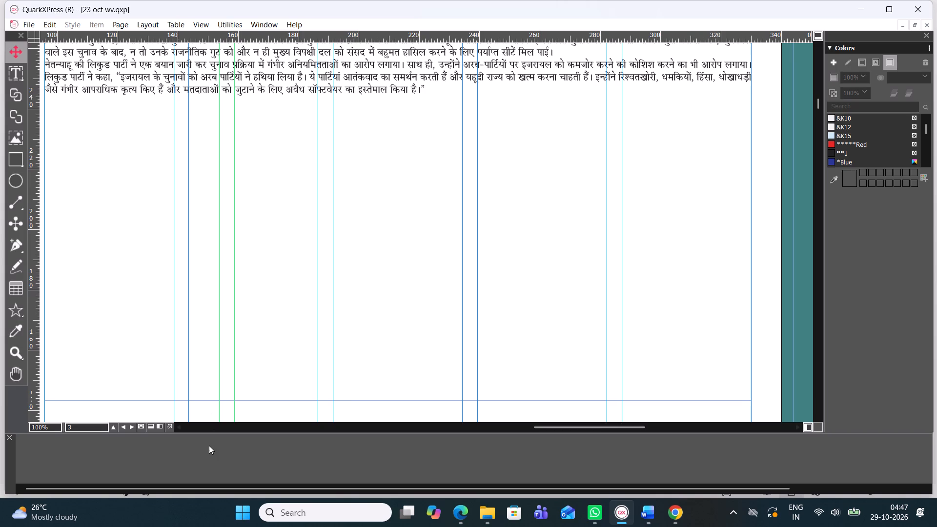
left_click(346, 397)
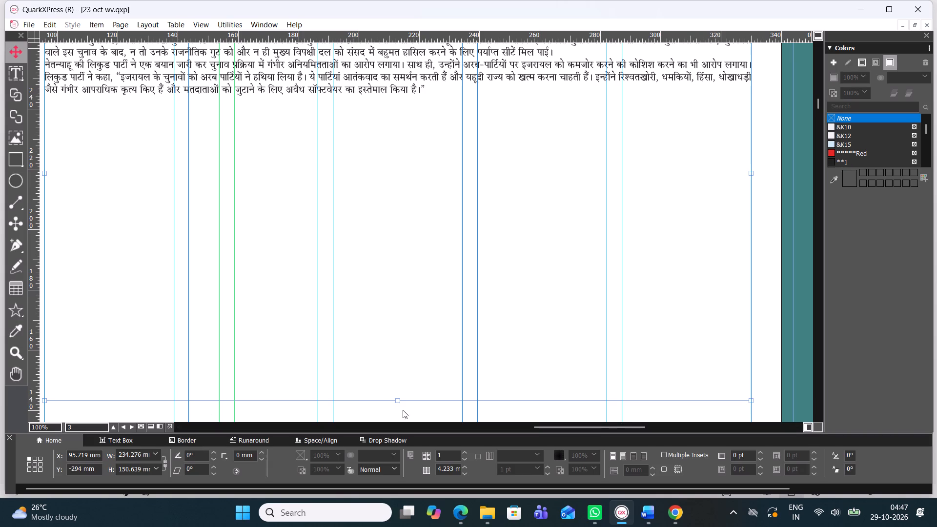
left_click_drag(397, 403, 377, 256)
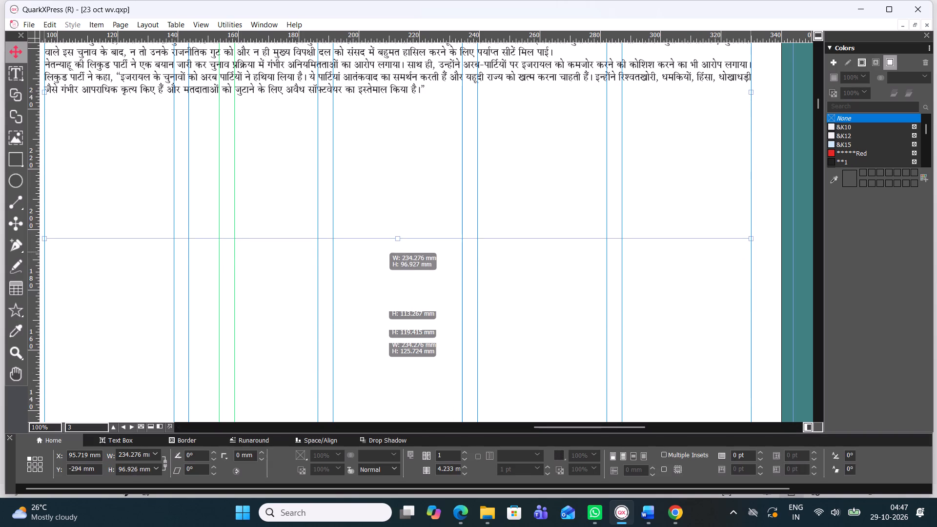
left_click_drag(377, 256, 377, 269)
Resize the Israel police body box to about 90.8 mm wide and 125.7 mm high so the whole story fits.
scroll(408, 233, "down", 1, "ctrl")
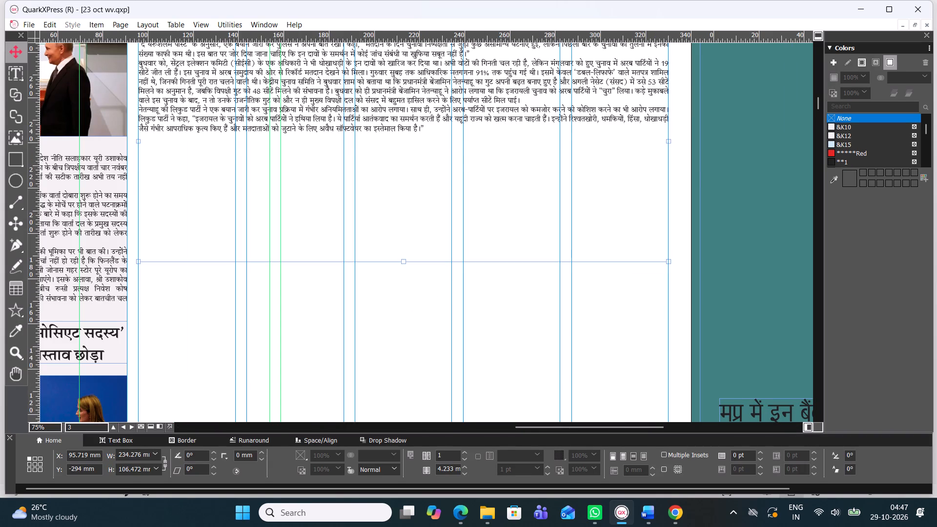
left_click_drag(668, 142, 436, 189)
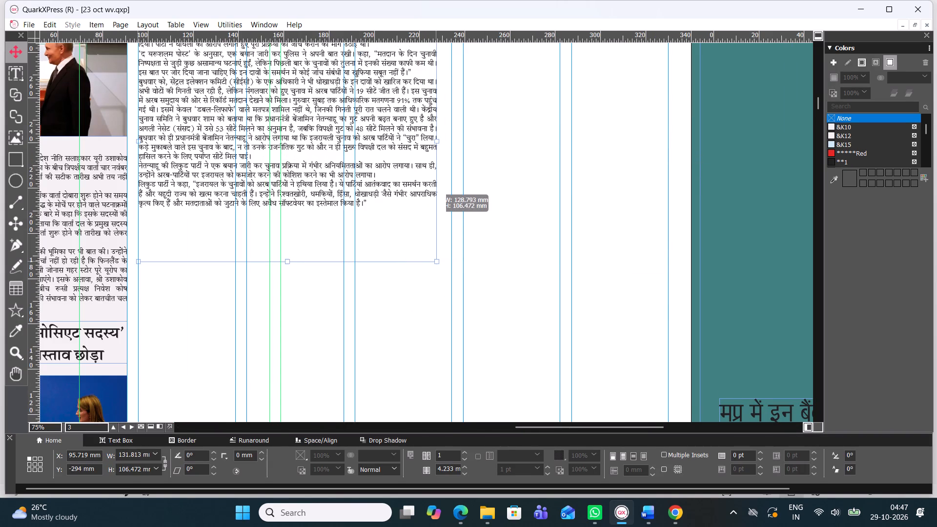
left_click_drag(436, 189, 349, 197)
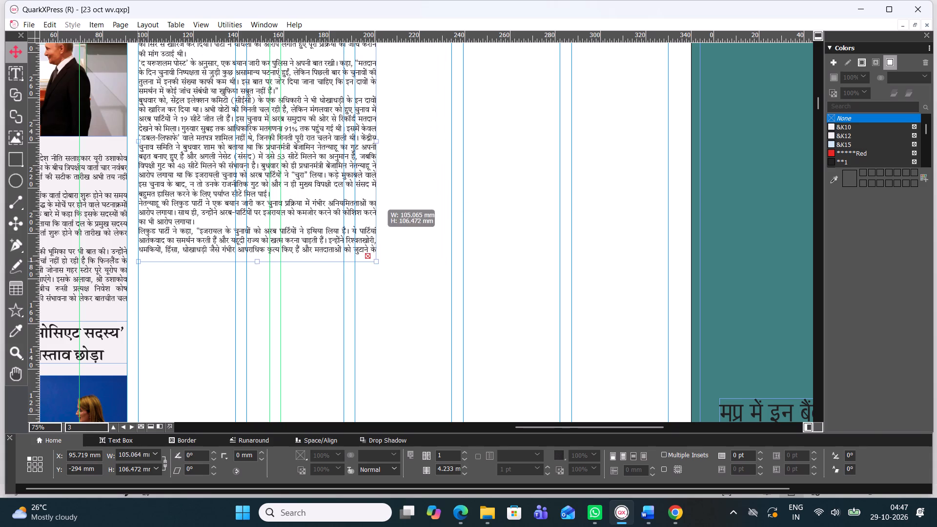
left_click_drag(349, 197, 345, 198)
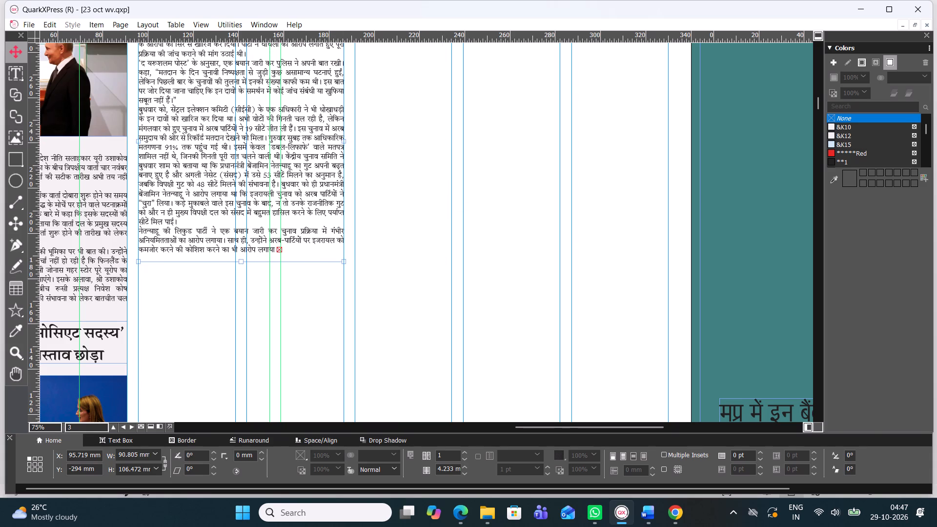
left_click_drag(240, 262, 238, 290)
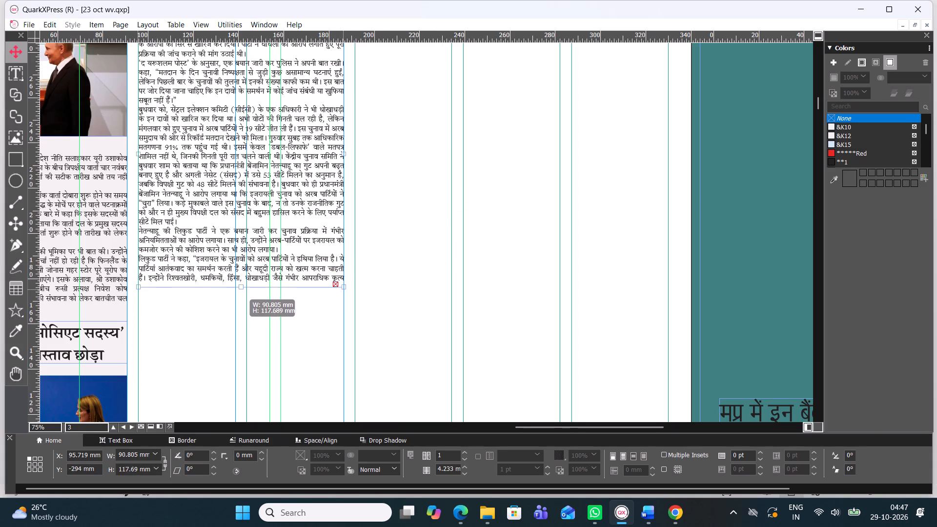
left_click_drag(238, 290, 234, 306)
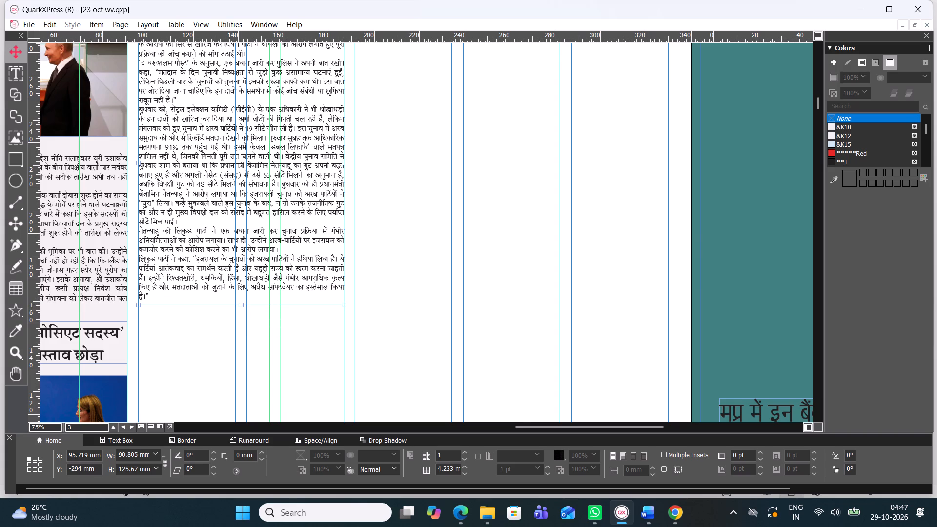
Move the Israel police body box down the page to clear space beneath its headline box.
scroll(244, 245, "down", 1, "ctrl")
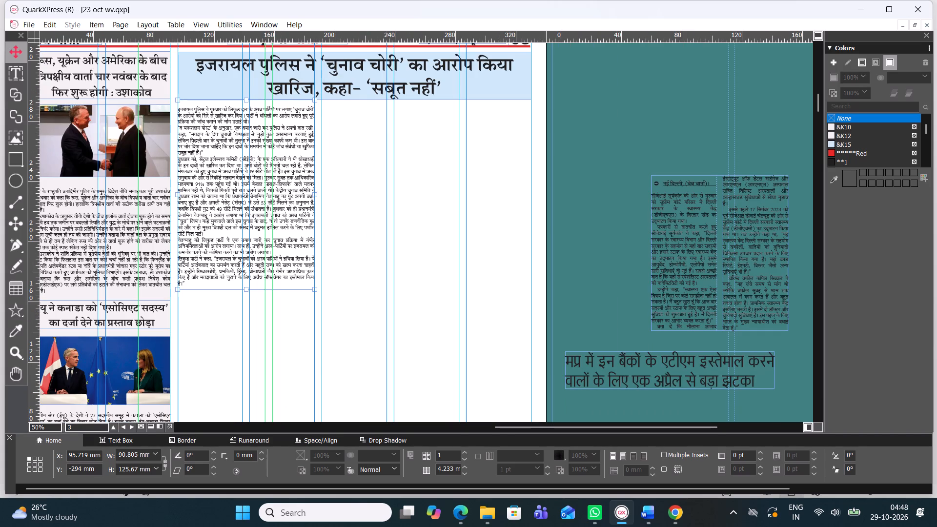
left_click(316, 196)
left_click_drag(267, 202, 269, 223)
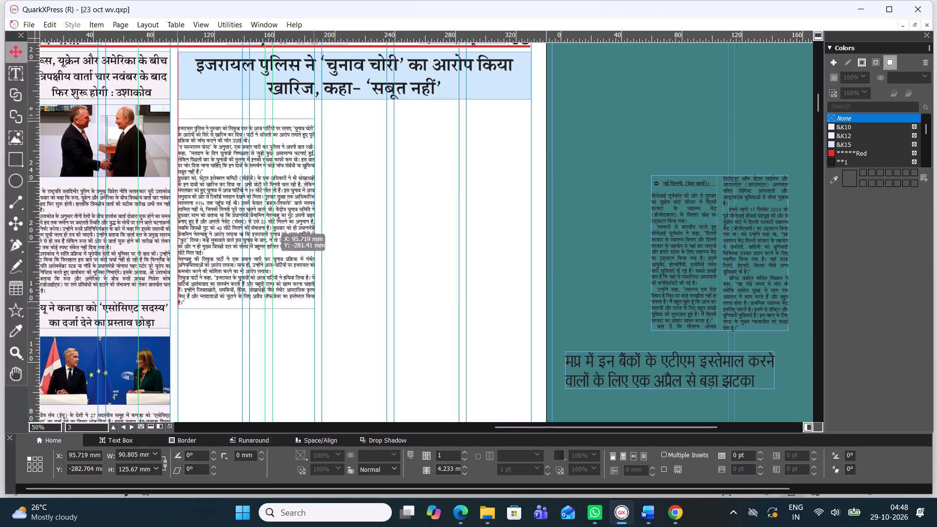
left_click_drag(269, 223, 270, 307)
Resize the Israel police headline box to about 138.6 mm wide and 49 mm high, fitting the headline on three lines.
left_click(370, 93)
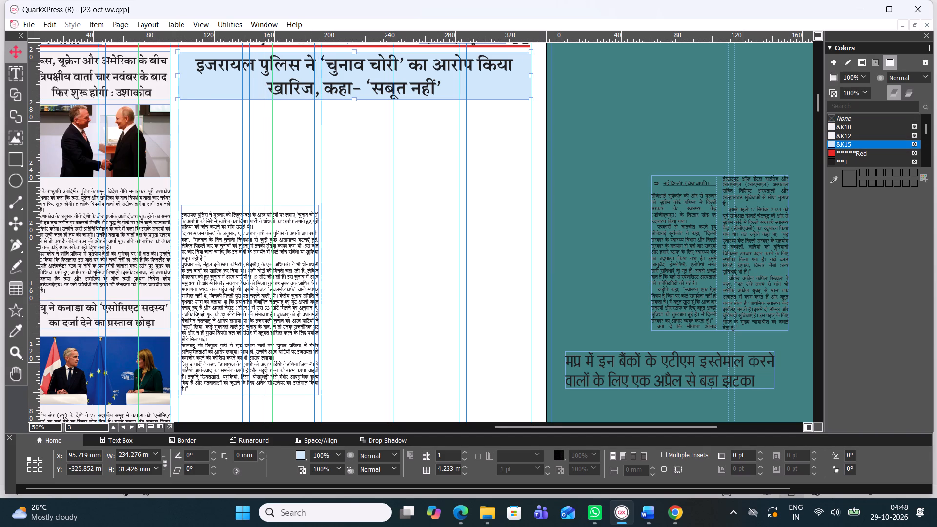
left_click_drag(530, 77, 336, 81)
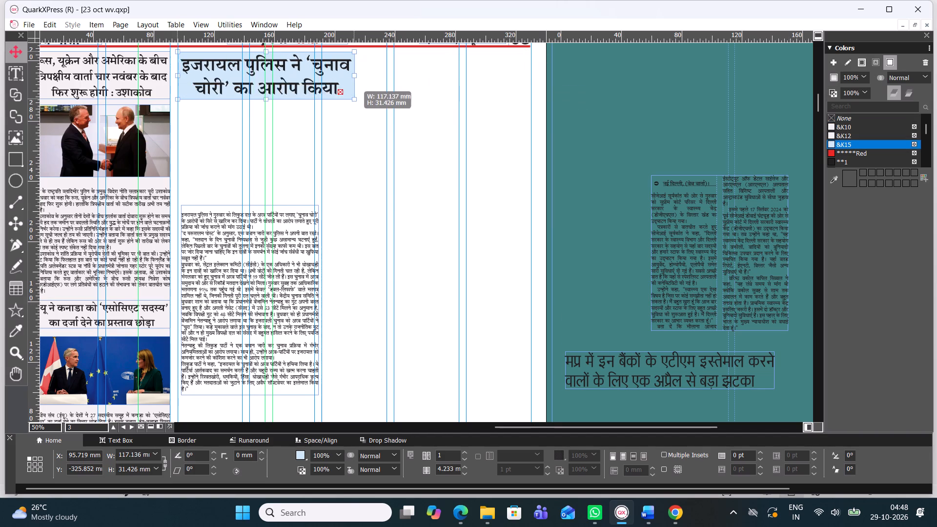
left_click_drag(336, 81, 313, 78)
left_click_drag(245, 98, 251, 132)
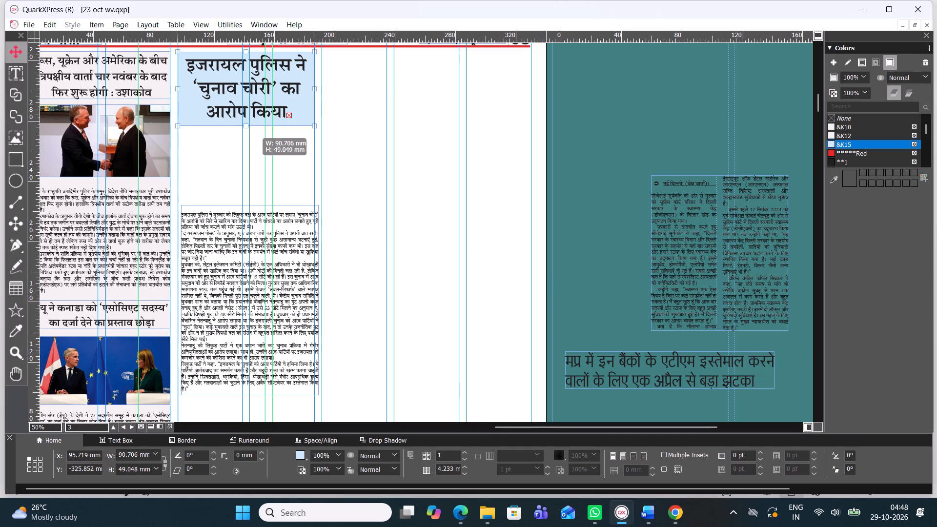
left_click_drag(251, 132, 251, 148)
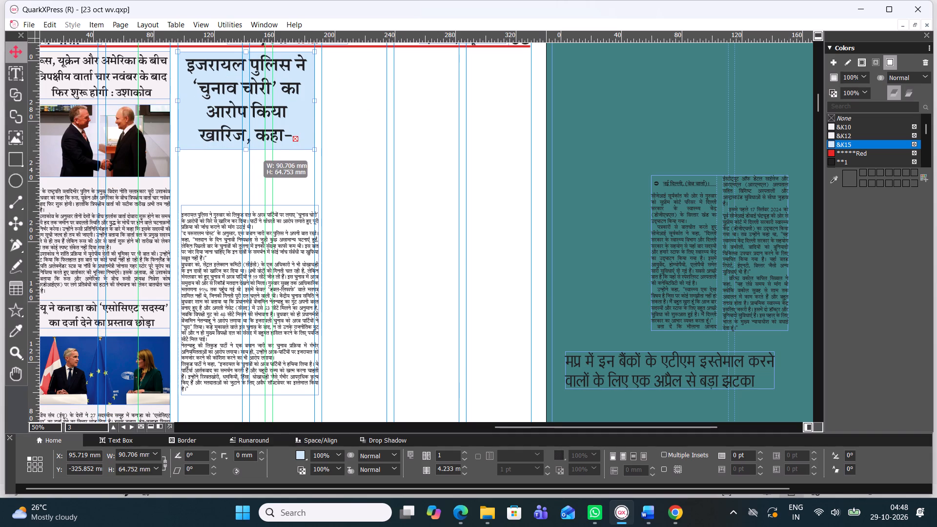
left_click_drag(316, 99, 387, 99)
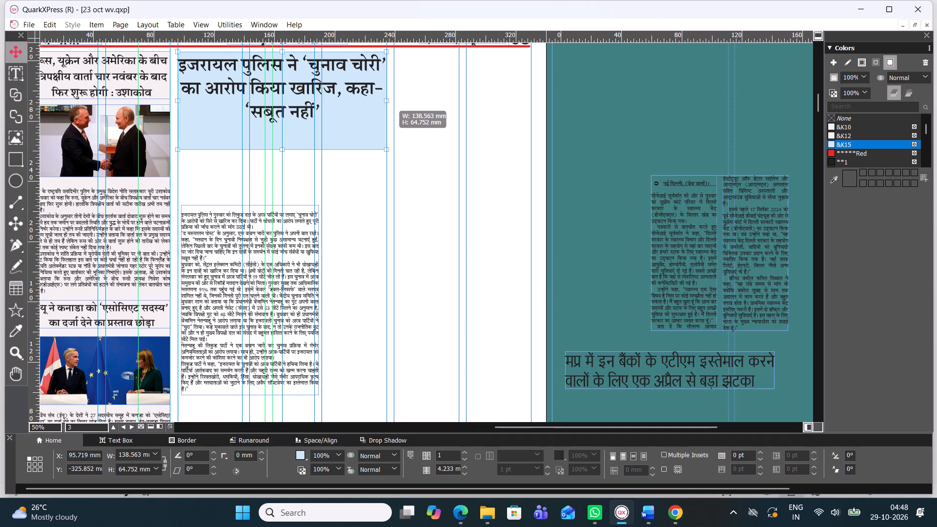
left_click(279, 147)
left_click_drag(285, 150, 289, 135)
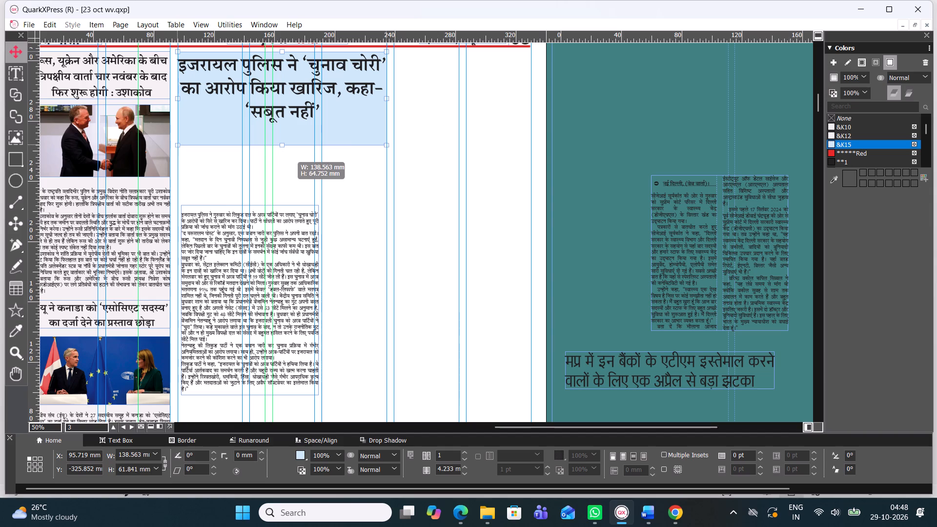
left_click_drag(289, 135, 290, 126)
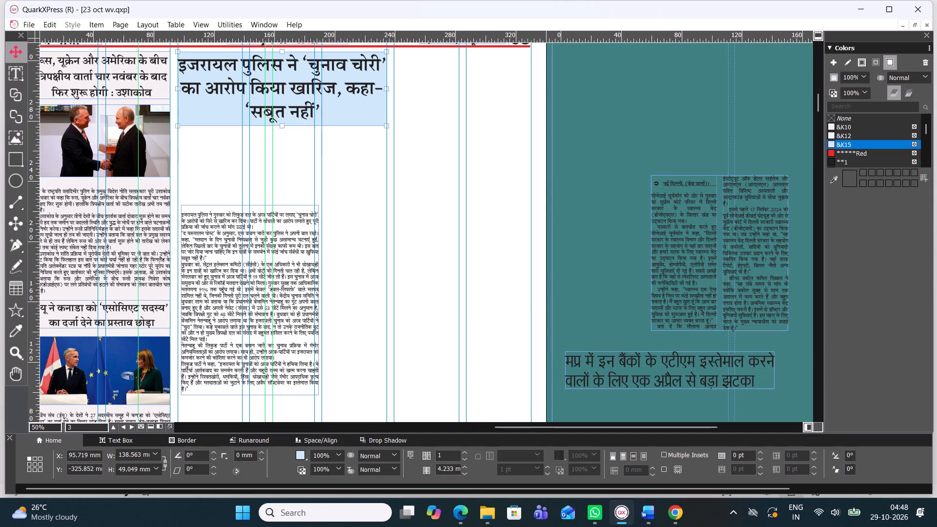
Set the tracking of the whole Israel police headline to -2.
double_click(321, 88)
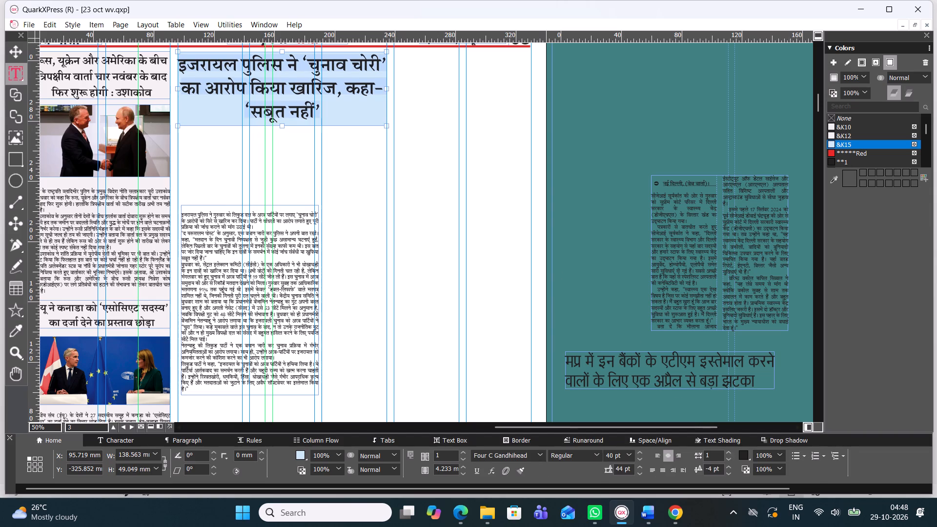
left_click(727, 451)
left_click(730, 452)
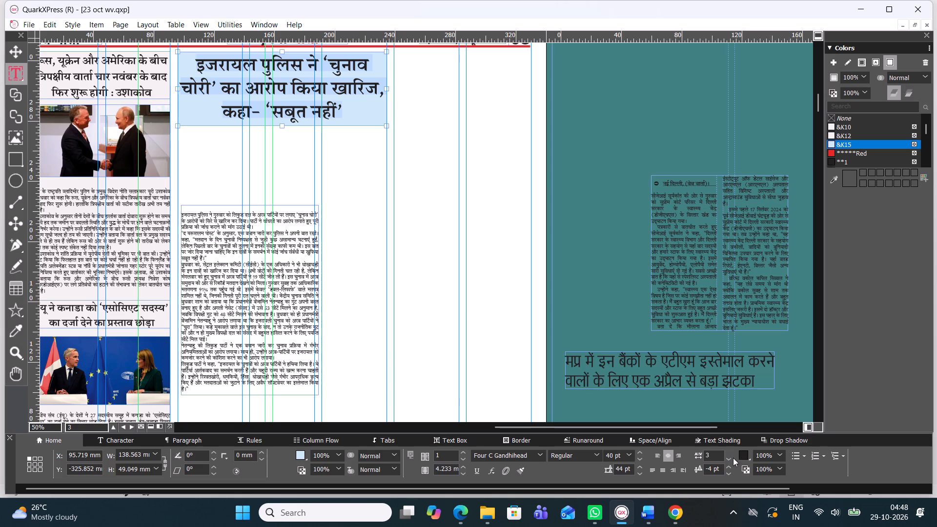
double_click(729, 461)
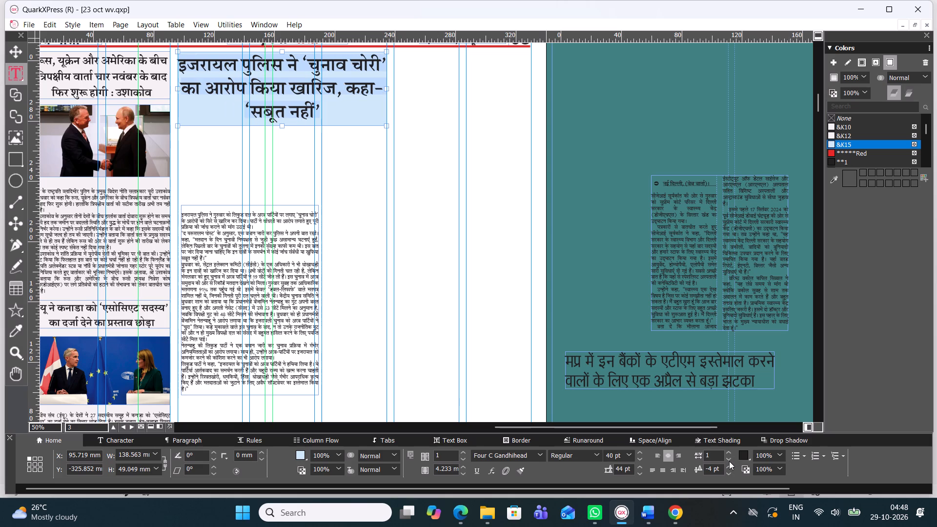
left_click(729, 461)
left_click(729, 461)
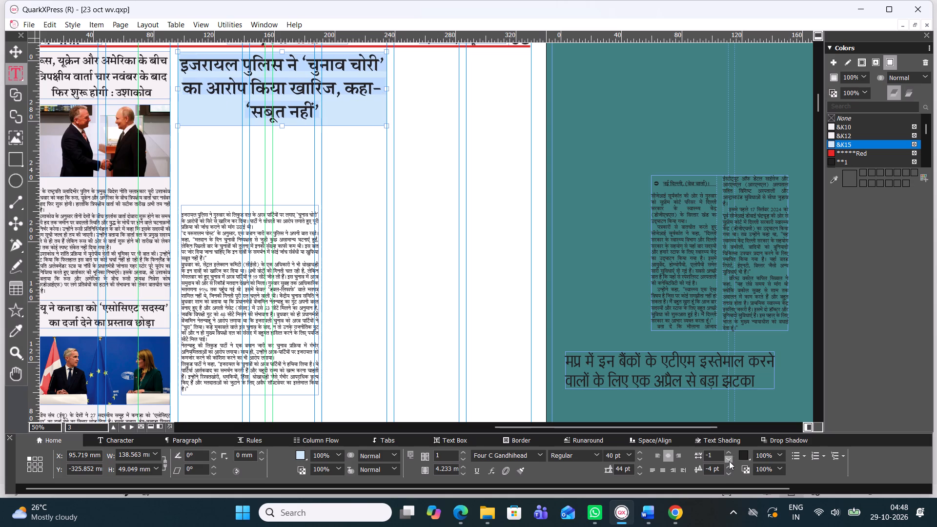
left_click(729, 461)
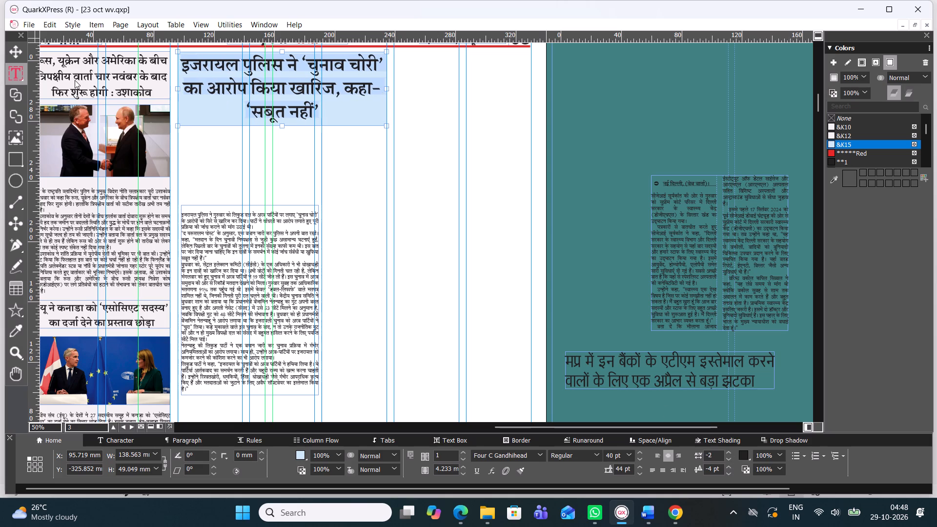
left_click(15, 50)
left_click(203, 98)
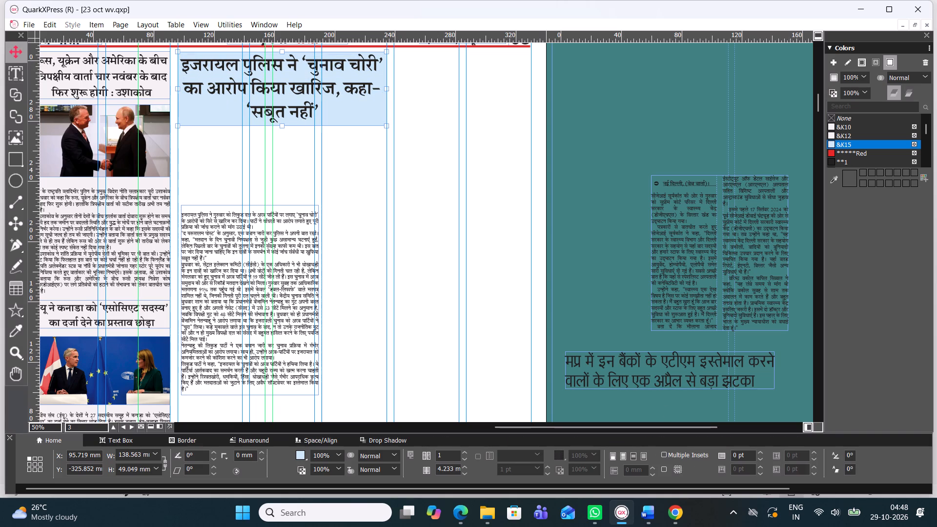
Move the Israel police body box up beneath its headline and widen it to about 138.6 mm to match the headline box.
left_click(287, 164)
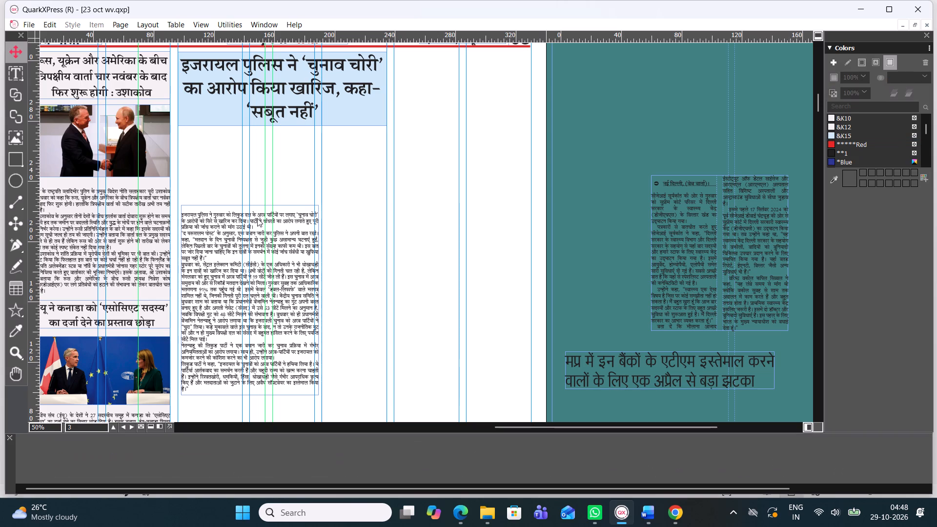
left_click(256, 237)
left_click_drag(244, 279, 242, 224)
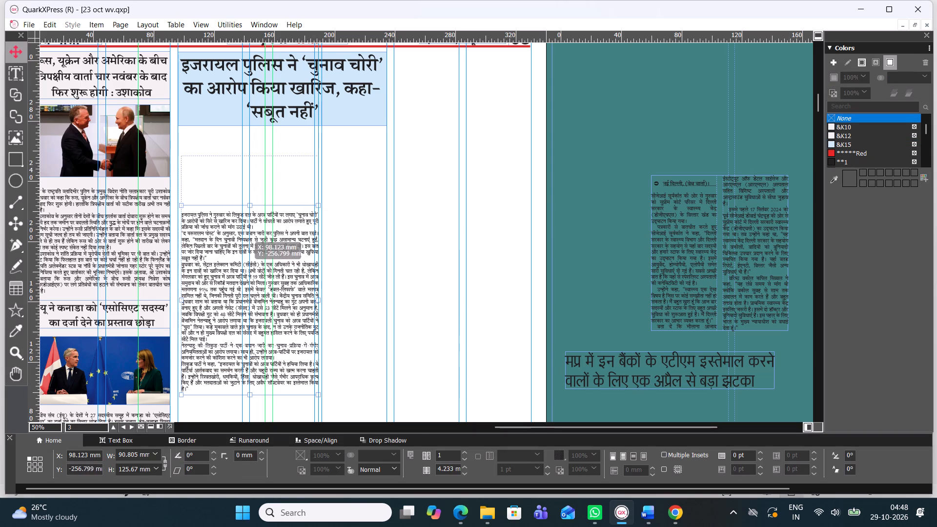
left_click_drag(242, 224, 240, 216)
left_click_drag(244, 236, 244, 230)
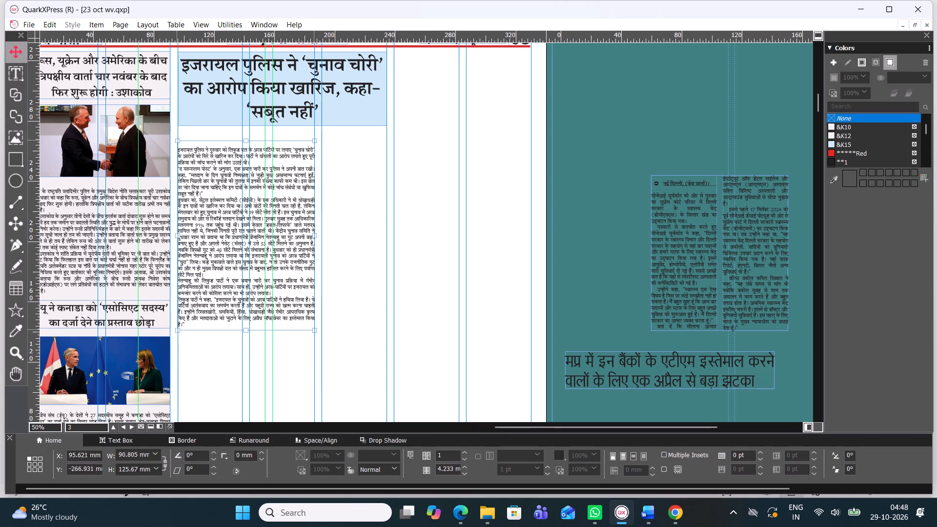
left_click_drag(244, 230, 244, 229)
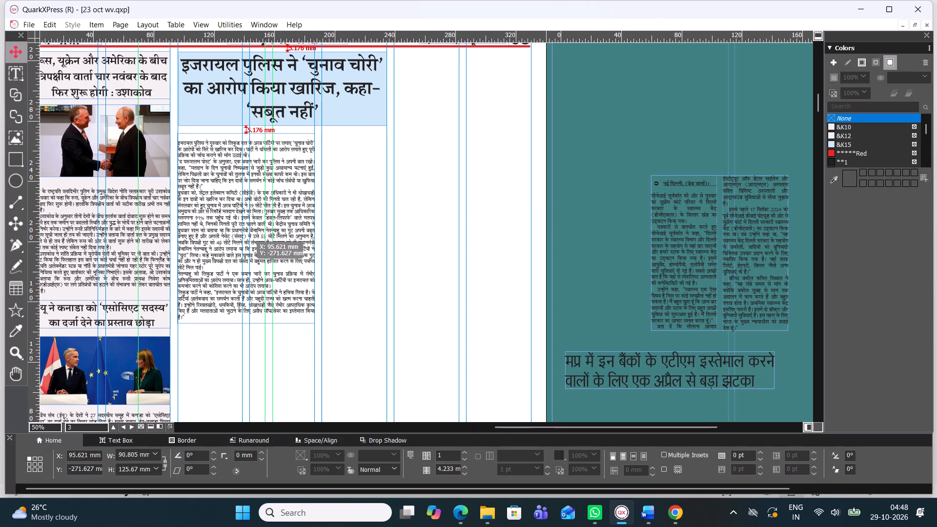
left_click_drag(313, 227, 380, 213)
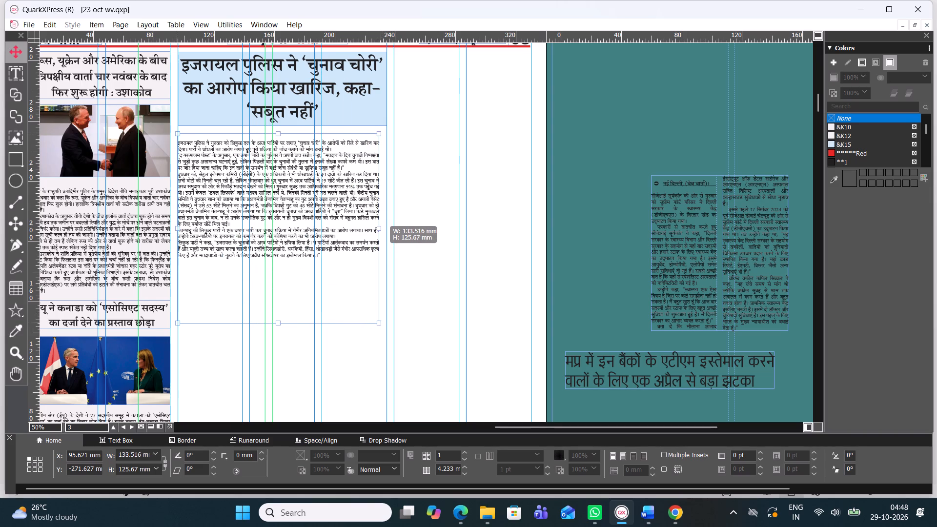
left_click_drag(380, 213, 383, 212)
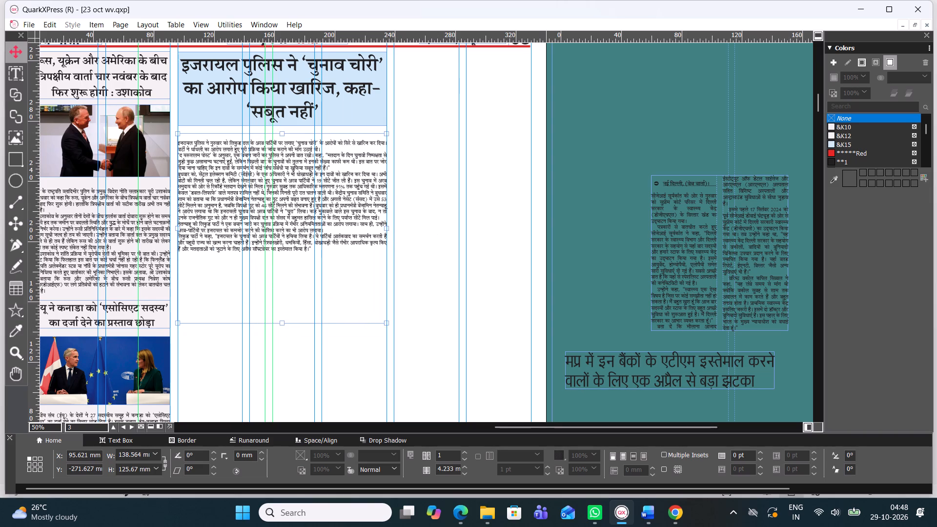
Snap the body box against the headline box's lower edge, aligned with its left edge at X 95.719 mm, Y about -276.8 mm.
left_click_drag(267, 217, 269, 209)
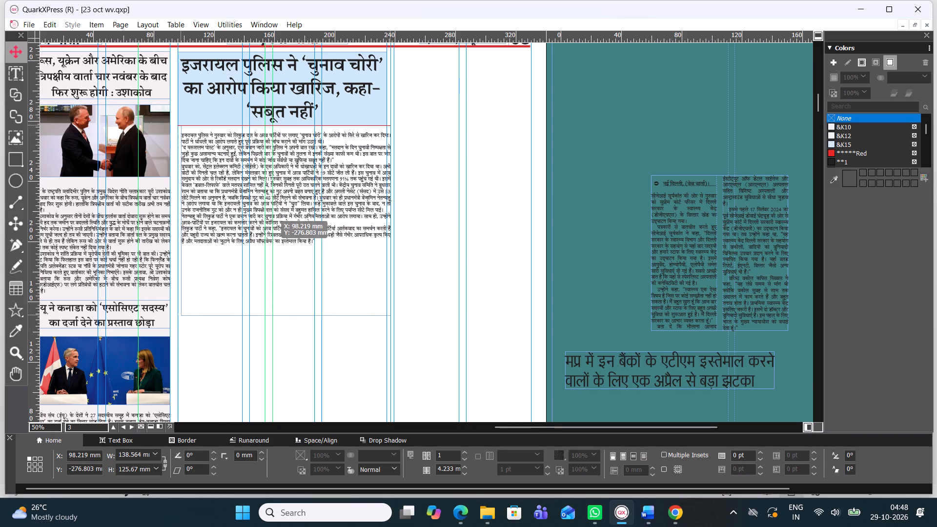
left_click_drag(269, 209, 269, 203)
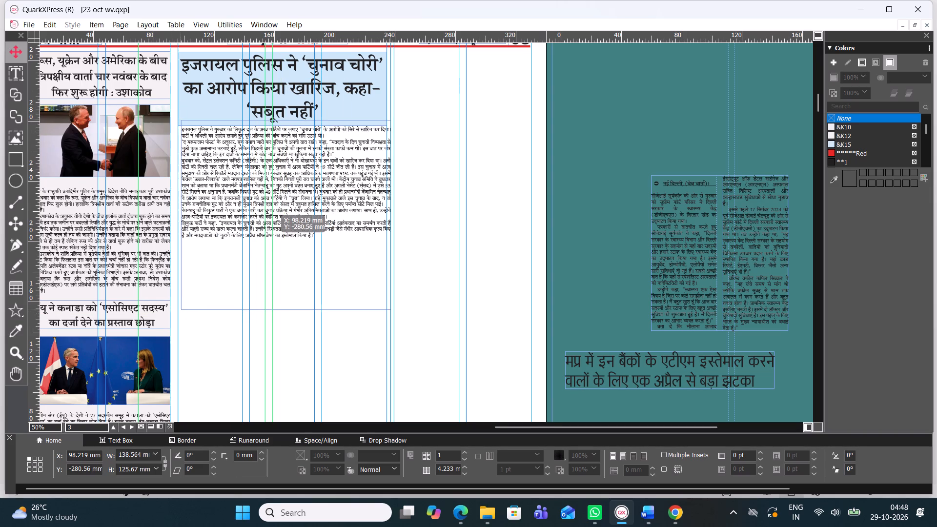
left_click_drag(269, 203, 267, 208)
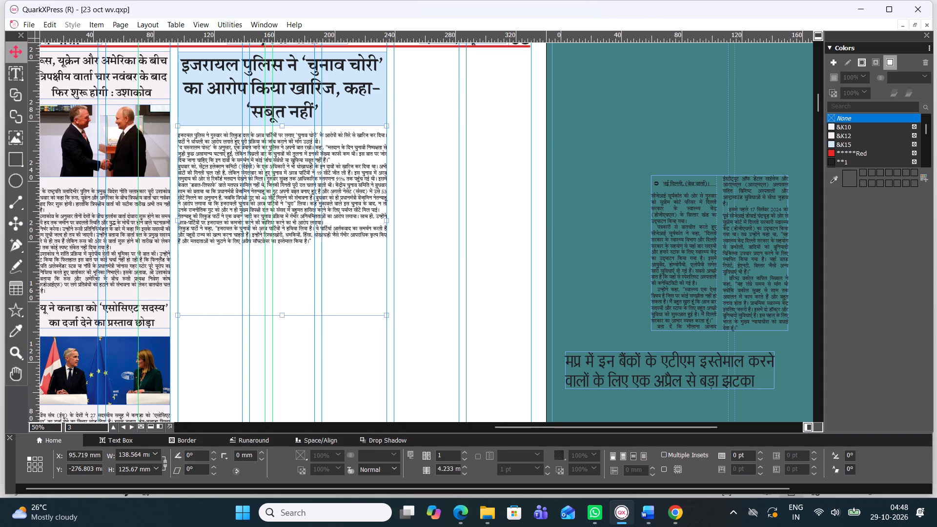
left_click(289, 257)
Copy the Israel police headline and search Google Images in Chrome for ‘इजरायल पुलिस ने ‘चुनाव चोरी’ का आरोप किया खारिज, कहा- ‘सबूत नहीं’’.
double_click(322, 70)
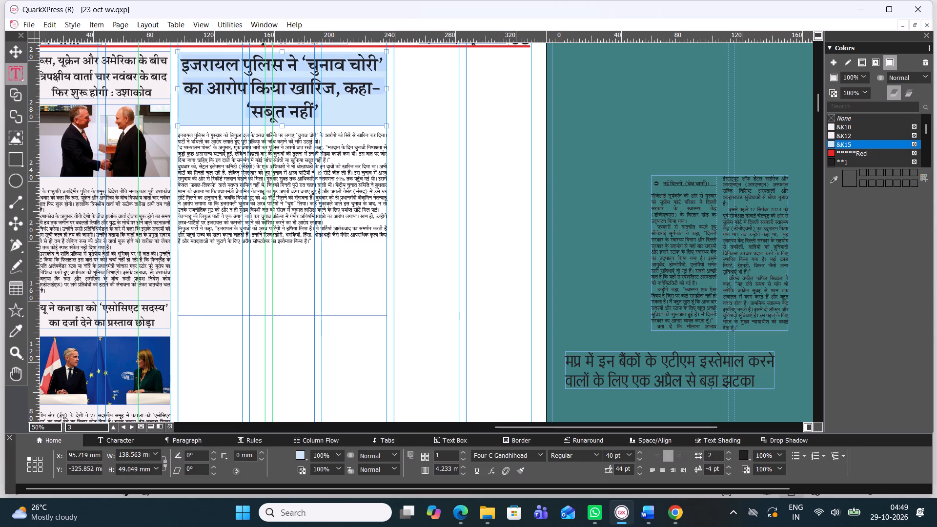
key("ctrl+c")
left_click(668, 521)
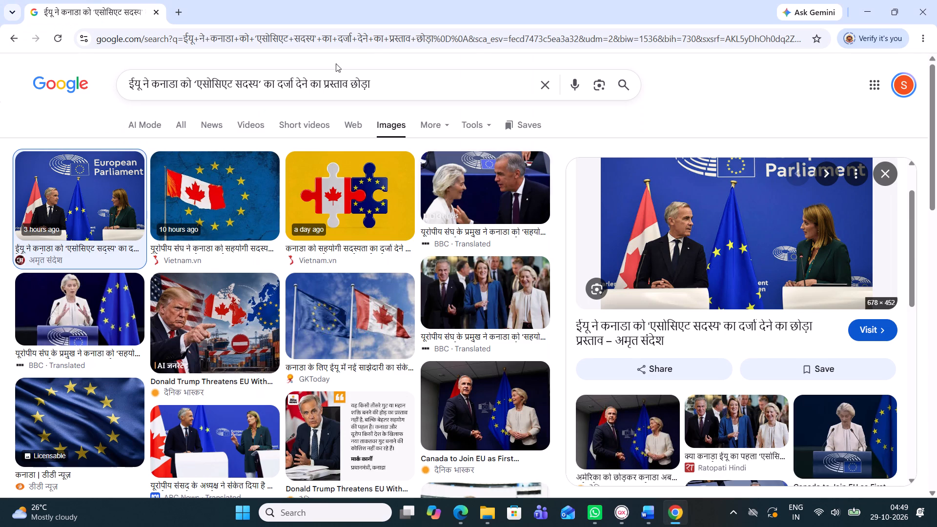
left_click(538, 93)
key("ctrl+v")
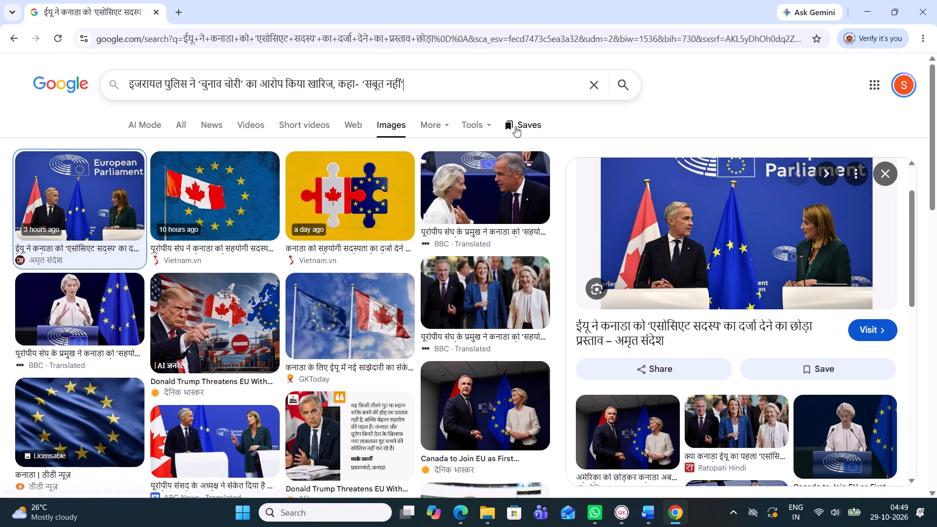
key("Return")
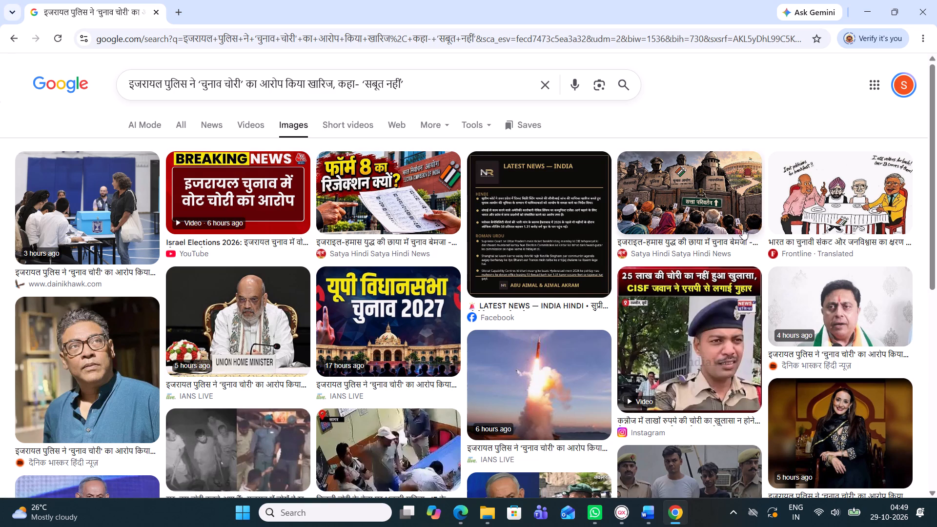
Browse the Israel police image results and preview the navbharatlive.com picture of Netanyahu beside police officers.
scroll(459, 305, "down", 3)
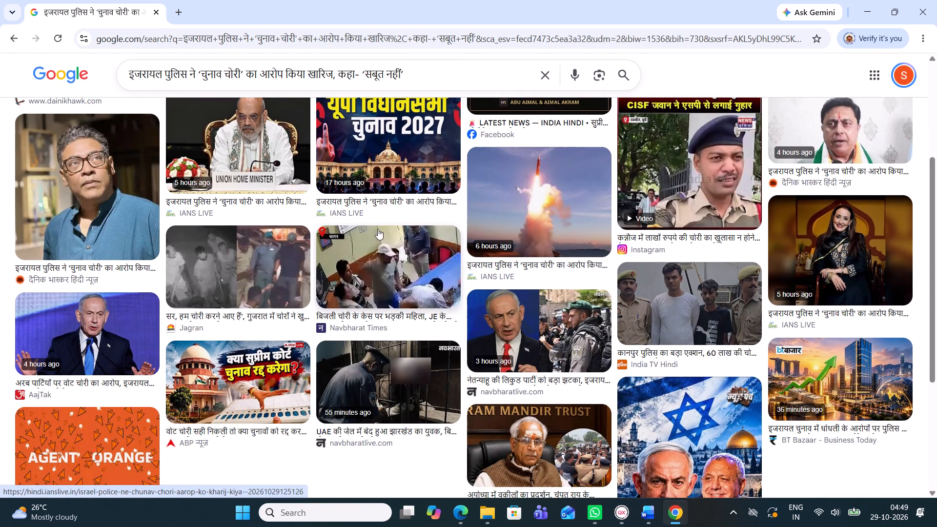
scroll(273, 268, "down", 1)
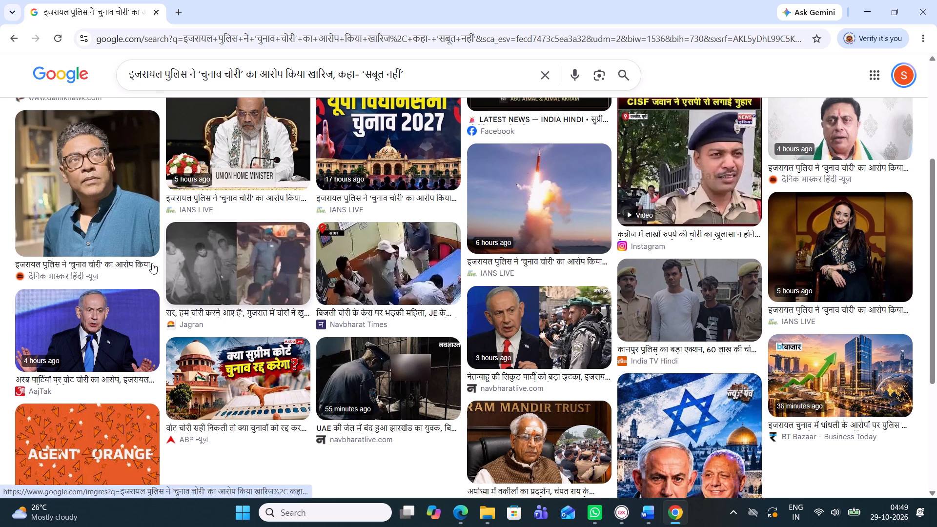
left_click(546, 258)
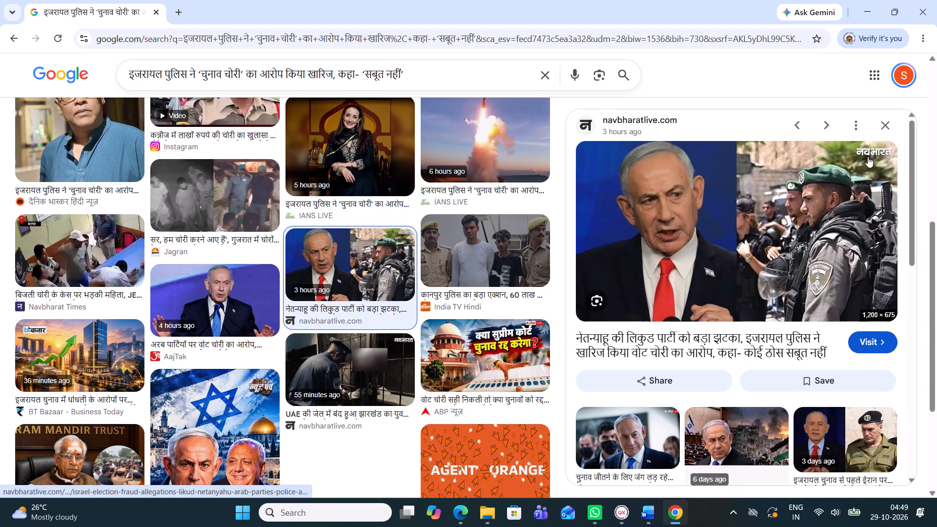
left_click(881, 131)
scroll(632, 252, "up", 1)
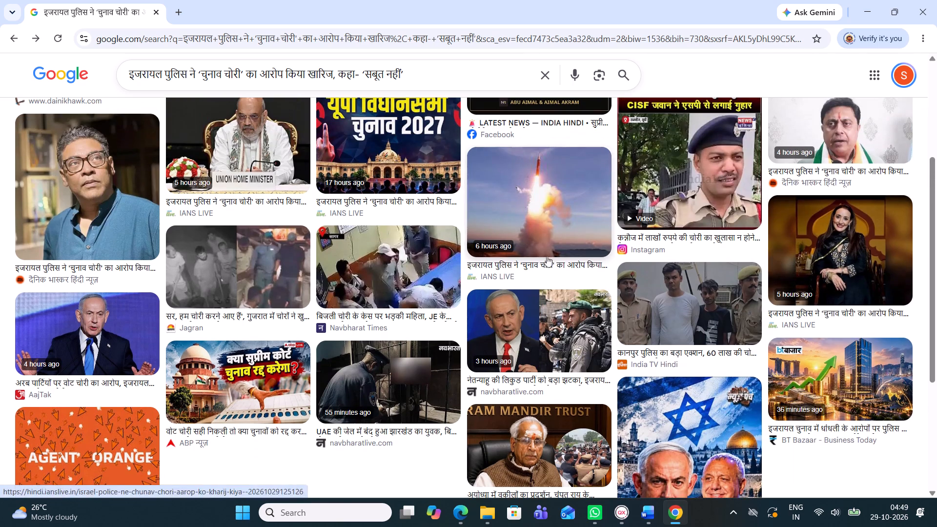
scroll(351, 275, "down", 1)
scroll(351, 275, "up", 4)
scroll(351, 273, "down", 1)
scroll(351, 273, "up", 2)
scroll(351, 273, "down", 1)
scroll(351, 273, "up", 2)
scroll(351, 273, "down", 1)
Preview the dainikhawk.com polling-station photo and check its related images.
left_click(79, 157)
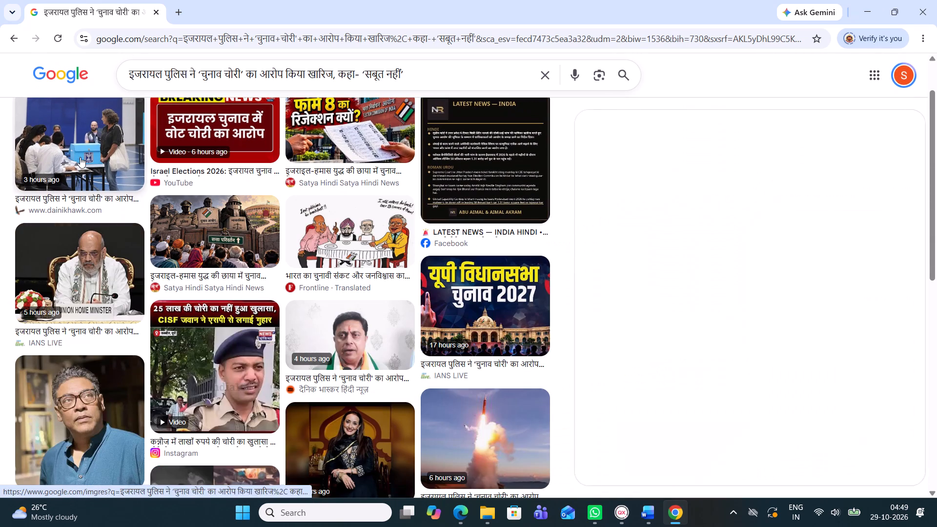
scroll(726, 293, "down", 2)
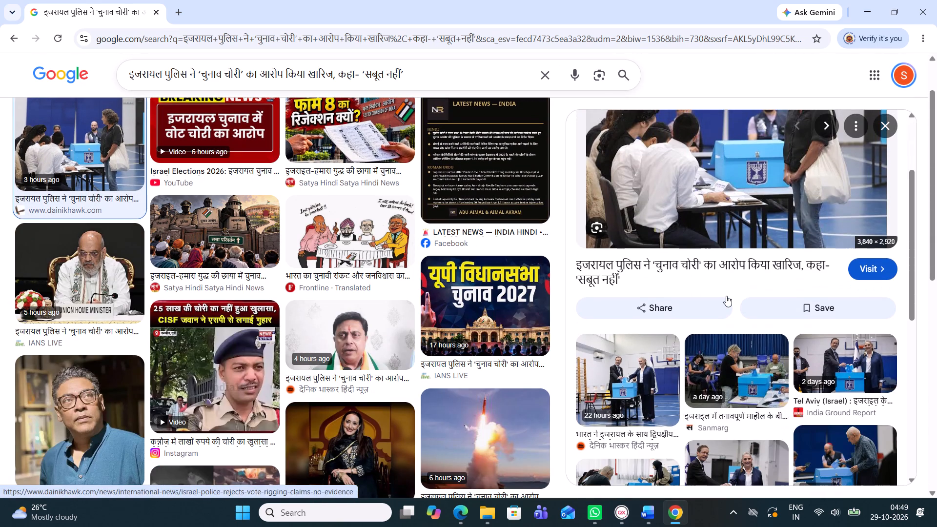
scroll(726, 296, "down", 1)
scroll(726, 296, "up", 1)
scroll(726, 296, "down", 1)
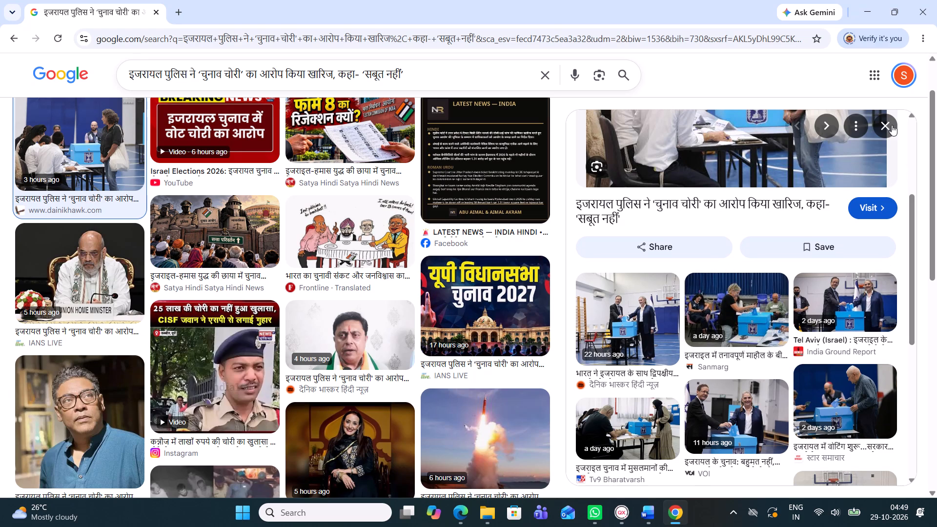
left_click(885, 122)
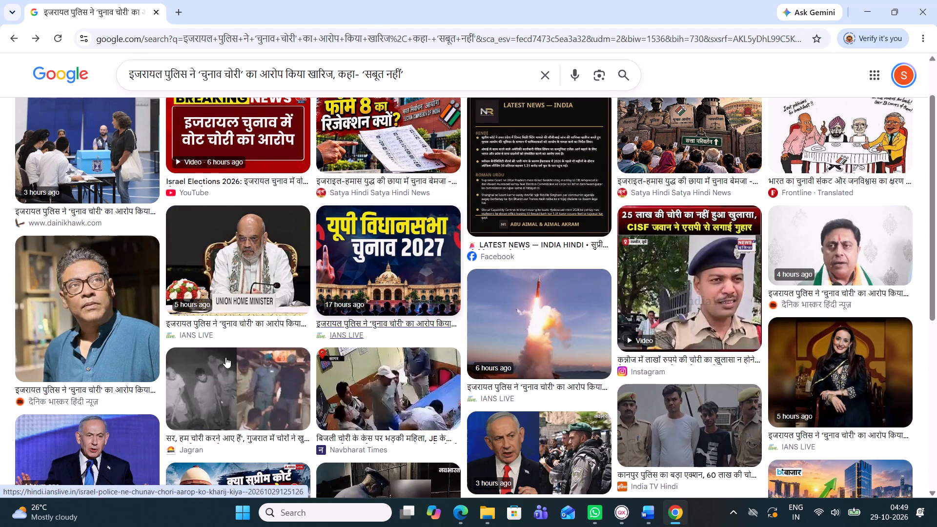
Preview the Aaj Tak YouTube result about the Israel vote-theft allegation and look through its related images.
scroll(230, 350, "up", 4)
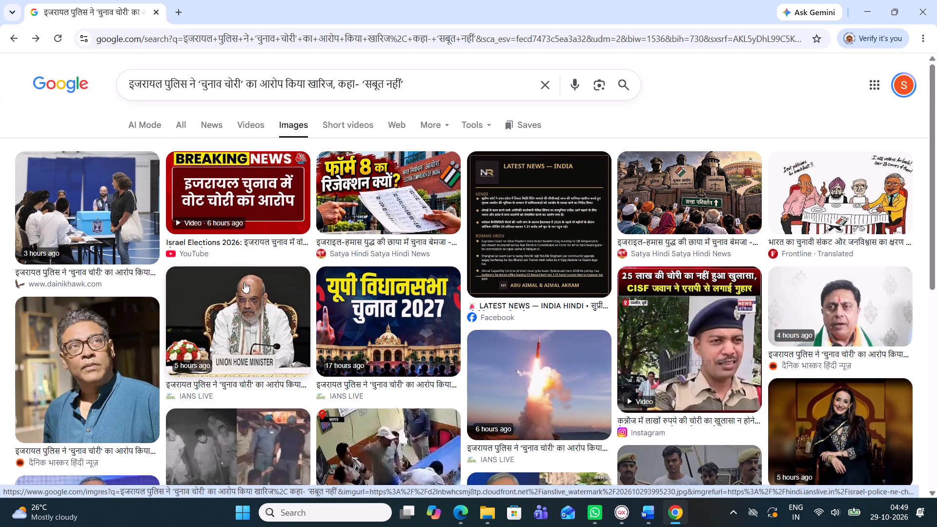
left_click(240, 214)
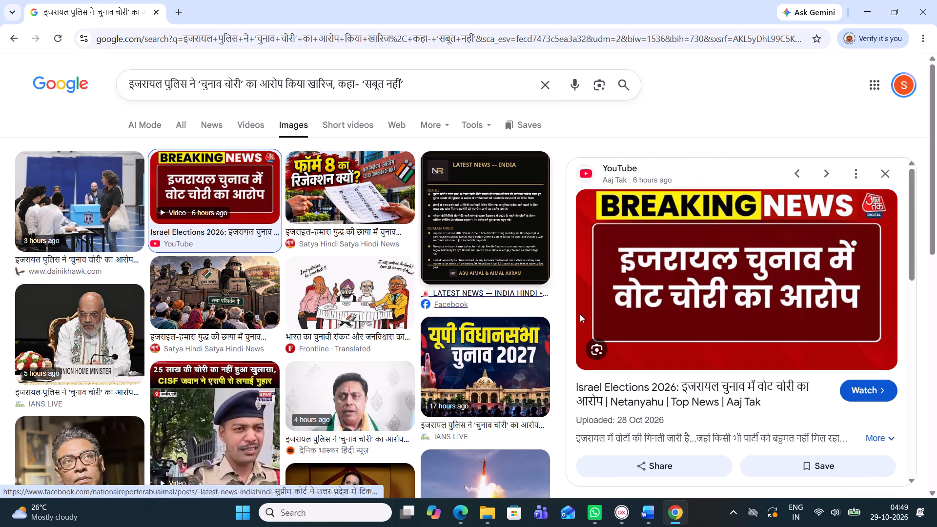
scroll(722, 322, "down", 7)
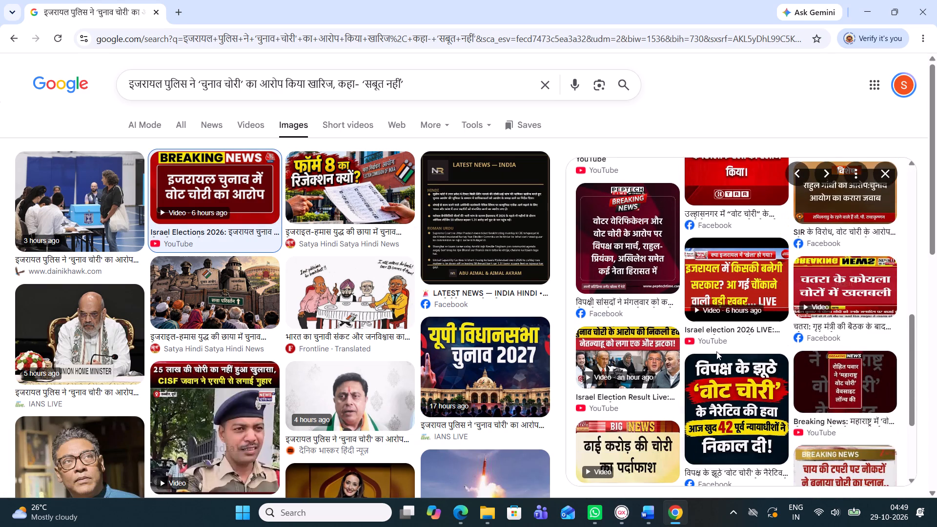
scroll(716, 351, "down", 3)
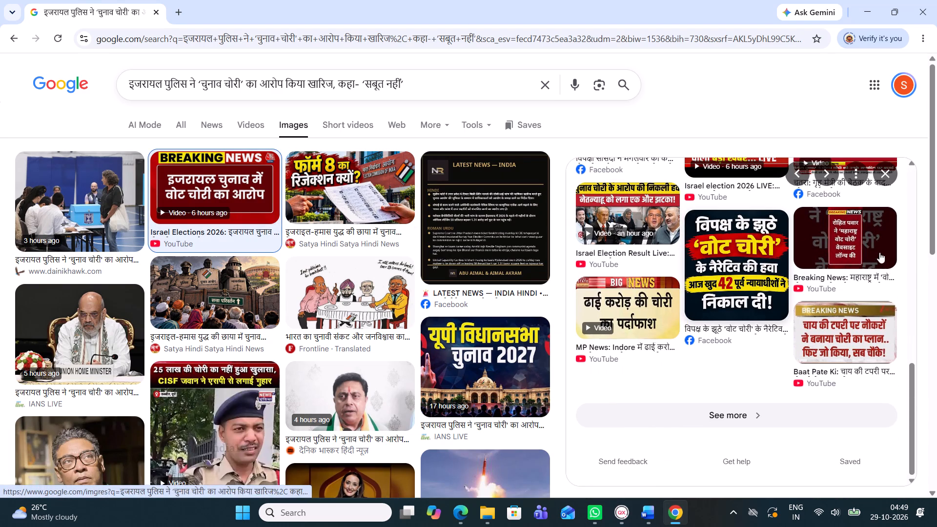
left_click(884, 171)
Scan the results again, reopen the dainikhawk.com polling-station photo and review all of its related images.
scroll(606, 318, "down", 5)
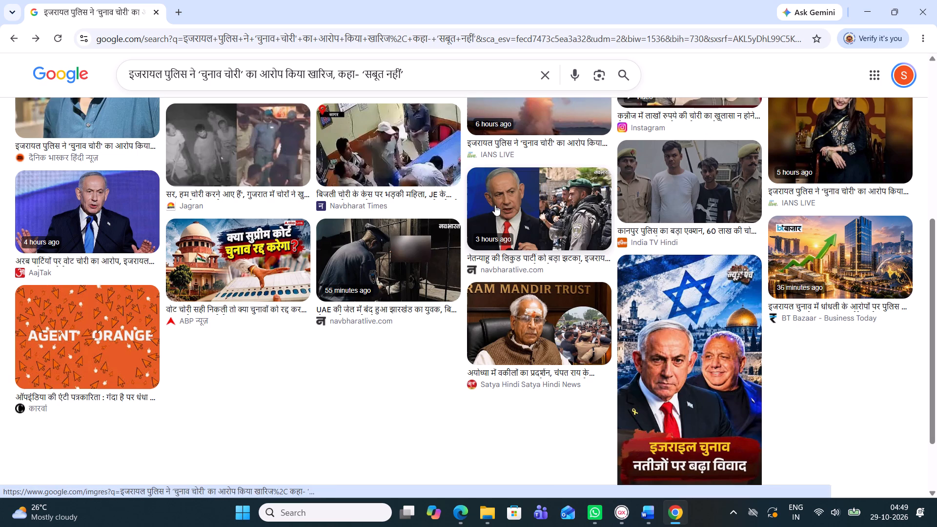
scroll(386, 262, "up", 1)
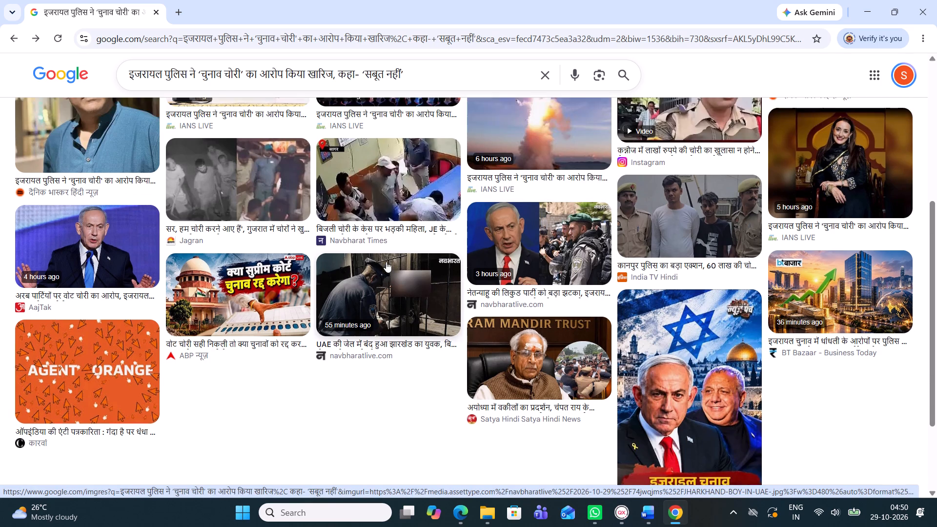
scroll(386, 262, "up", 2)
scroll(386, 262, "down", 1)
scroll(347, 241, "up", 1)
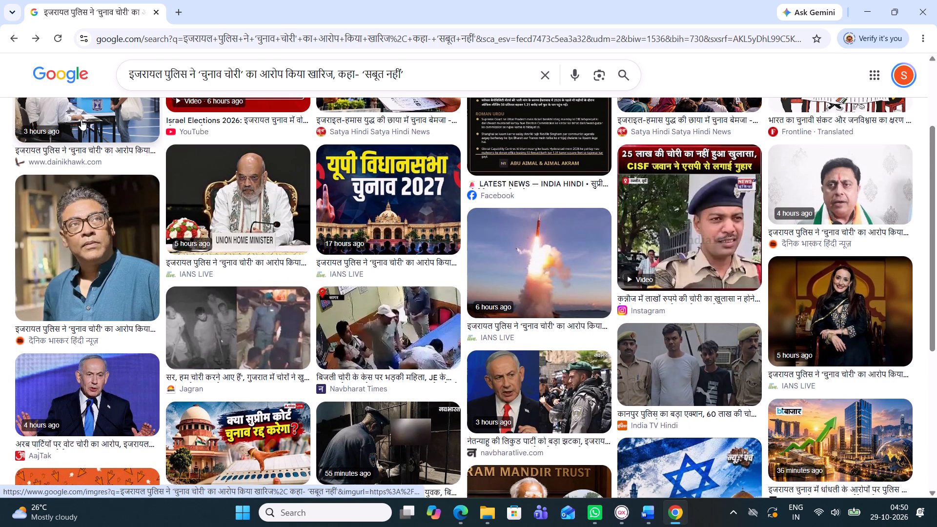
left_click(83, 115)
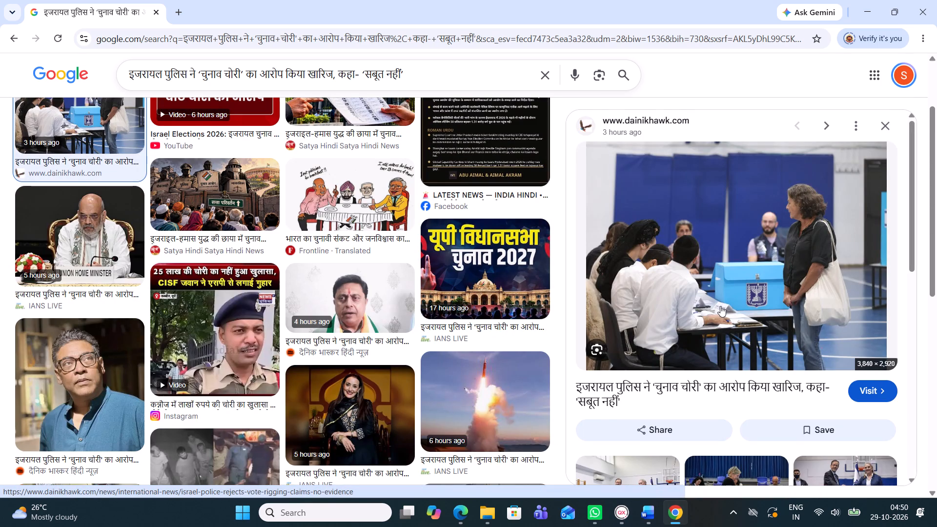
scroll(719, 314, "down", 3)
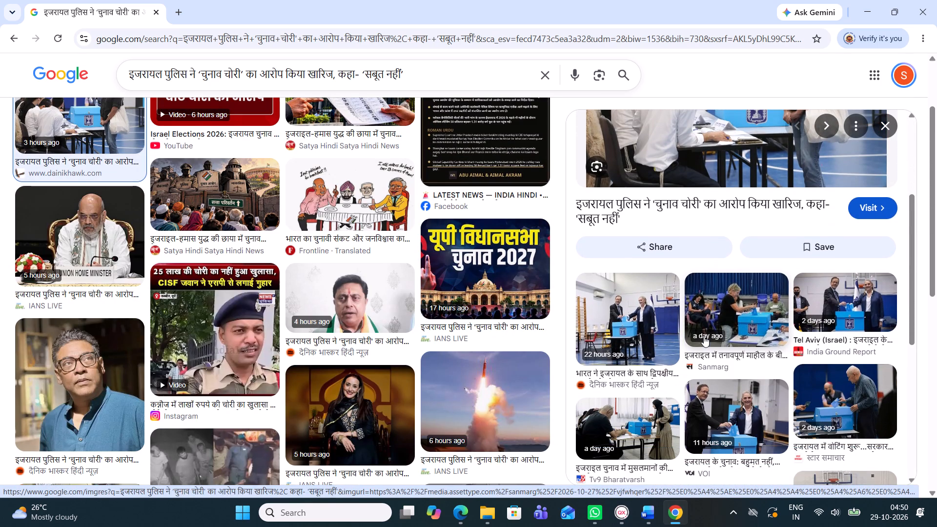
scroll(704, 336, "down", 3)
scroll(705, 380, "down", 4)
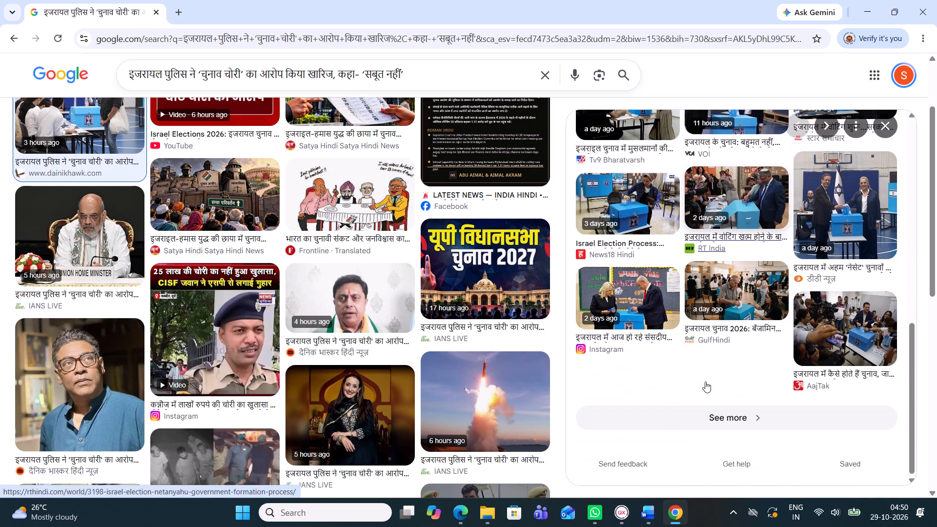
left_click(884, 126)
Look over the full set of Israel police image results for a photo that suits the story.
scroll(593, 275, "up", 4)
scroll(593, 275, "down", 1)
scroll(602, 272, "up", 5)
scroll(602, 272, "down", 1)
scroll(521, 222, "up", 1)
left_click(490, 100)
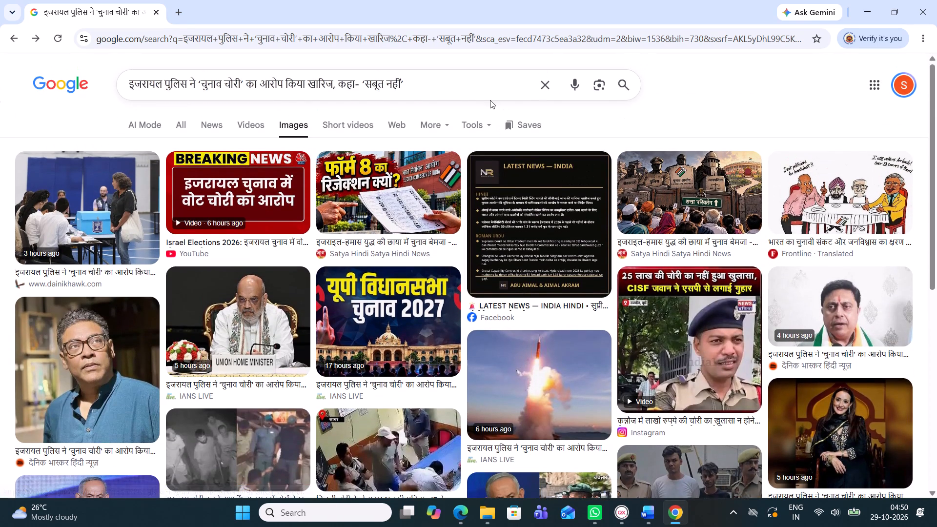
left_click(448, 81)
scroll(545, 251, "down", 2)
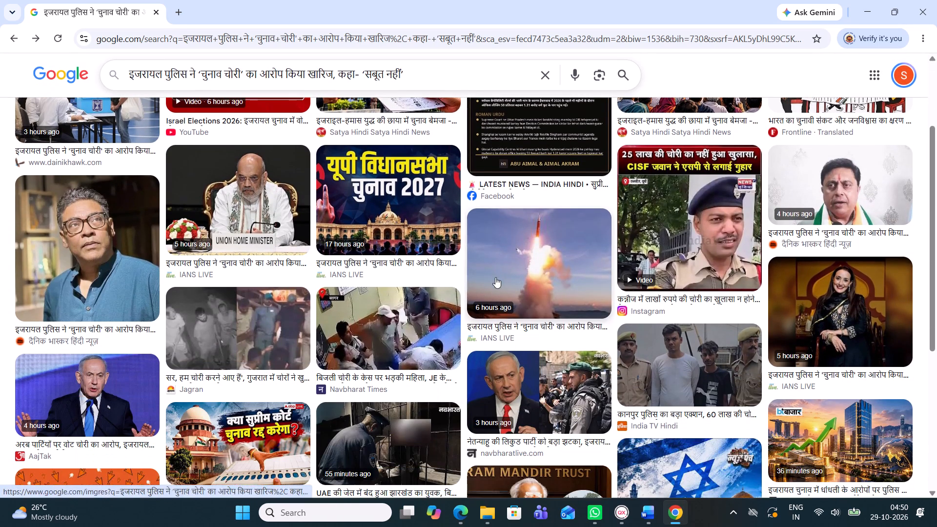
scroll(370, 336, "down", 4)
scroll(483, 279, "down", 2)
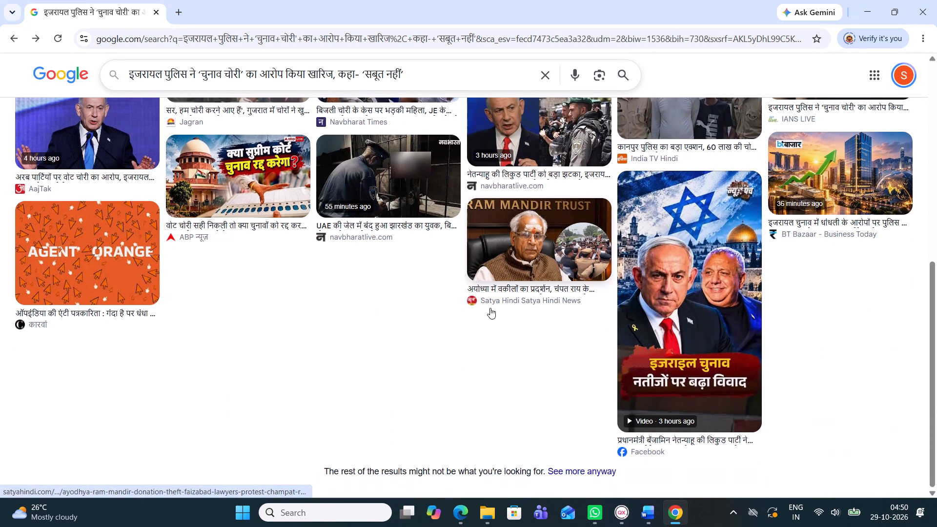
scroll(495, 334, "down", 5)
left_click_drag(935, 295, 936, 328)
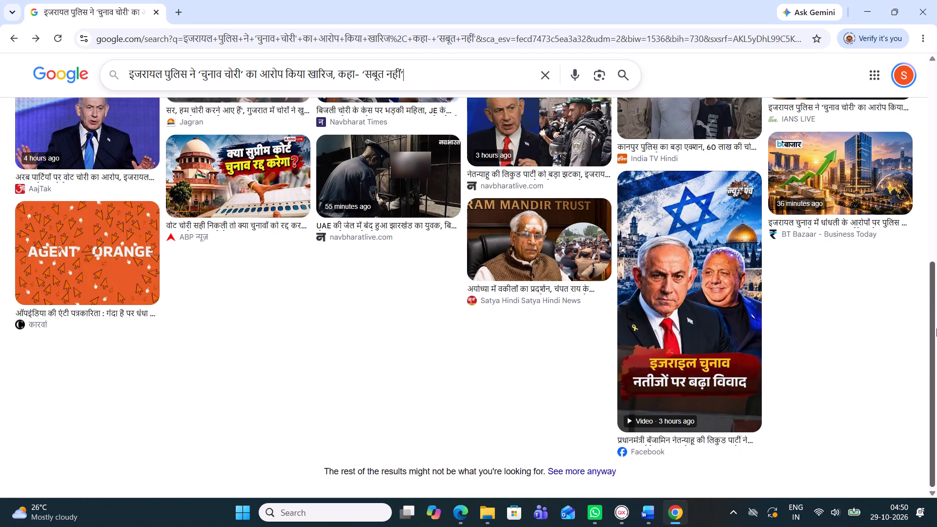
left_click_drag(936, 328, 936, 337)
left_click_drag(457, 343, 458, 353)
left_click(527, 383)
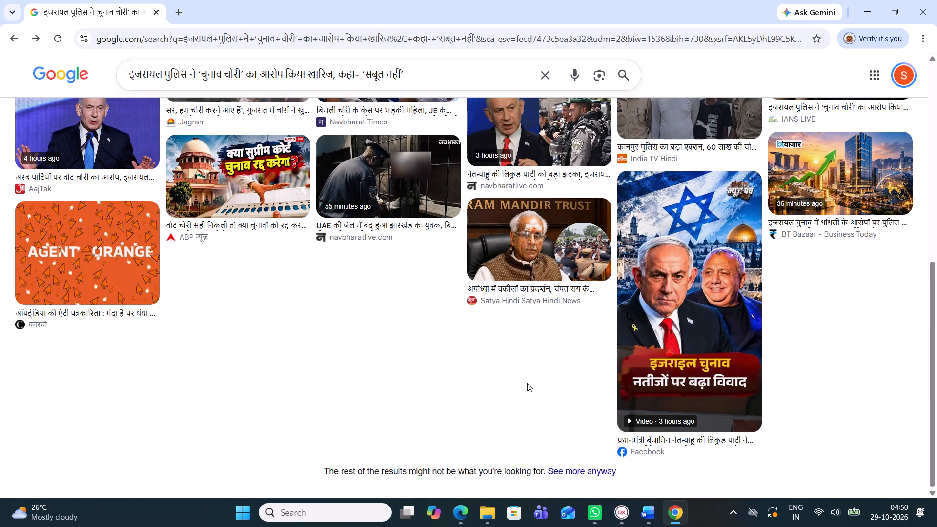
scroll(420, 298, "up", 3)
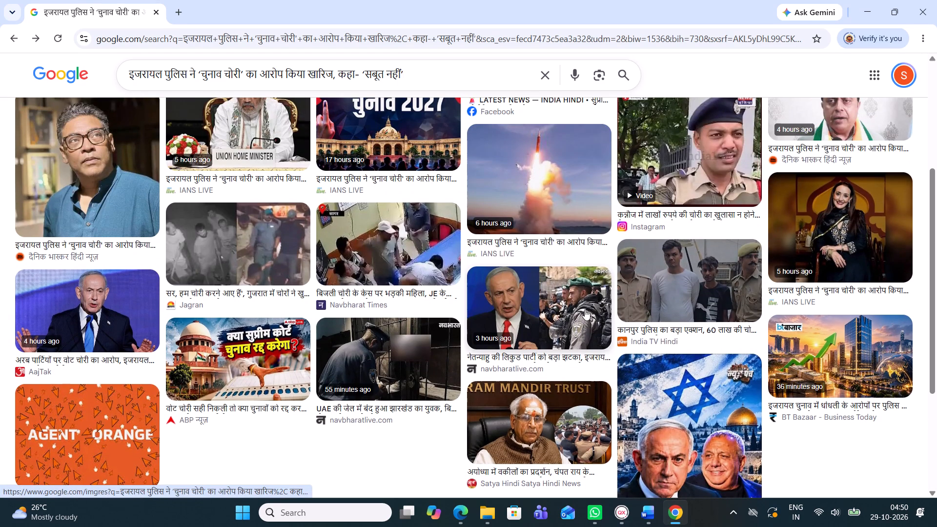
scroll(585, 309, "up", 5)
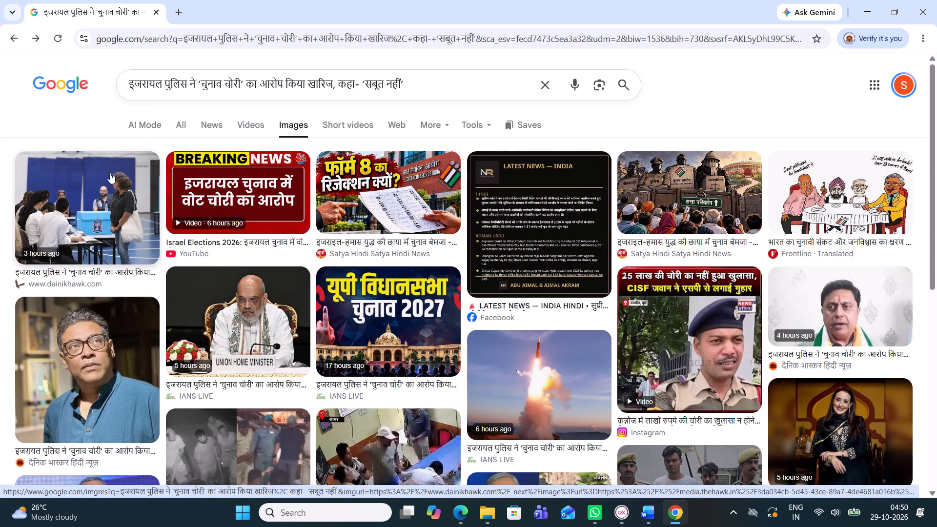
Open the dainikhawk.com article behind the polling-station photo in a new tab to get its large photo.
left_click(111, 193)
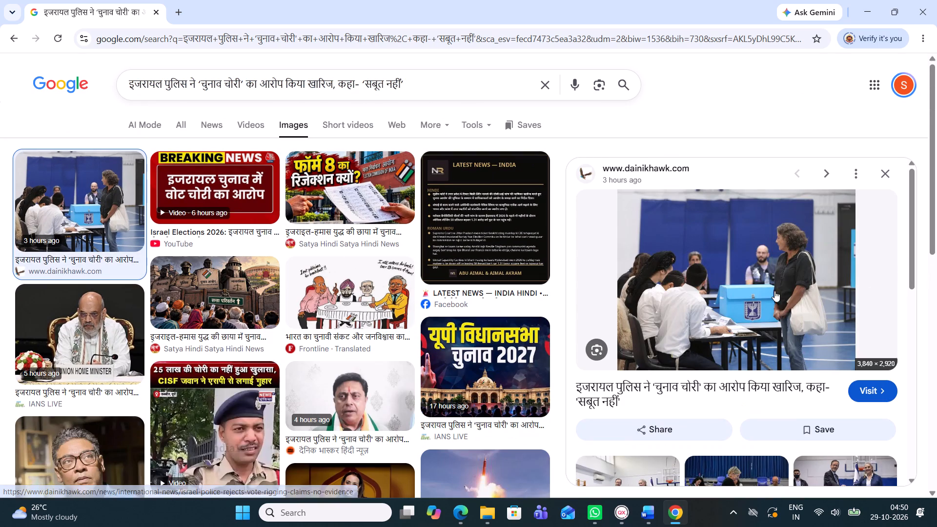
right_click(785, 271)
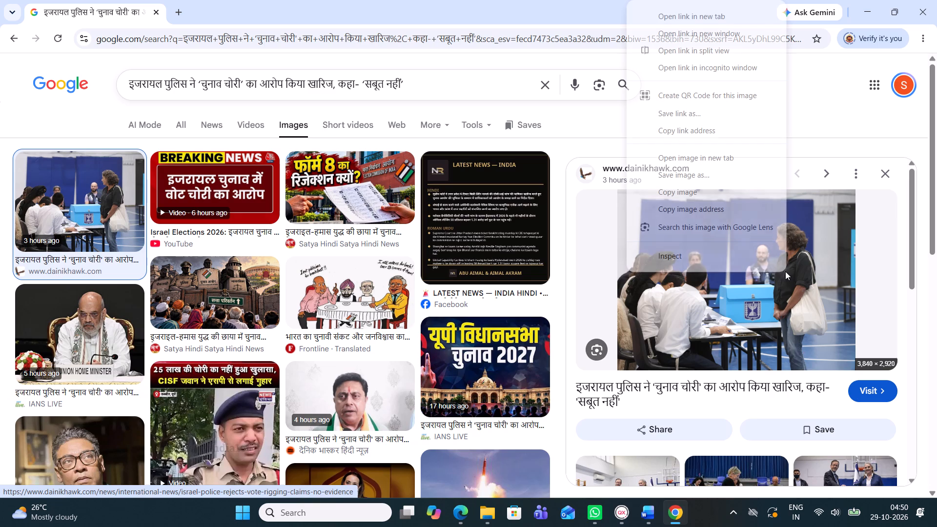
left_click(713, 302)
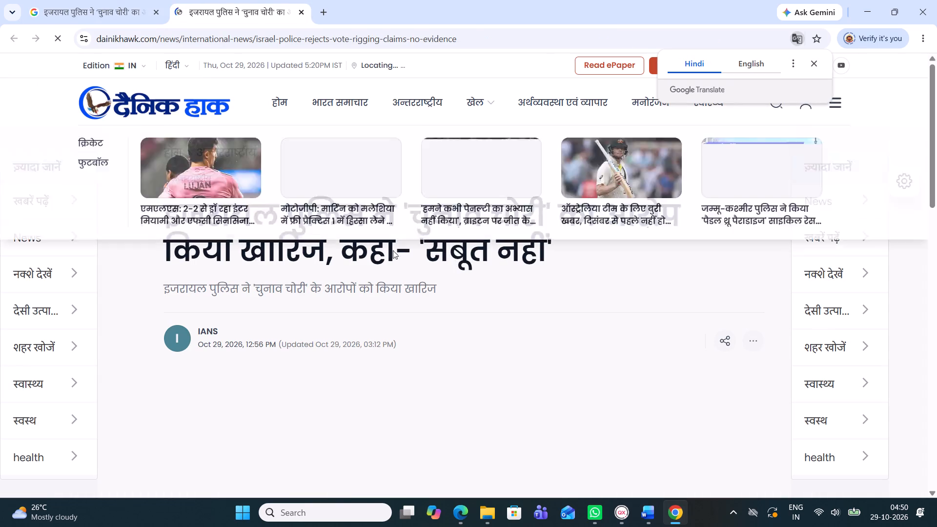
scroll(513, 293, "down", 5)
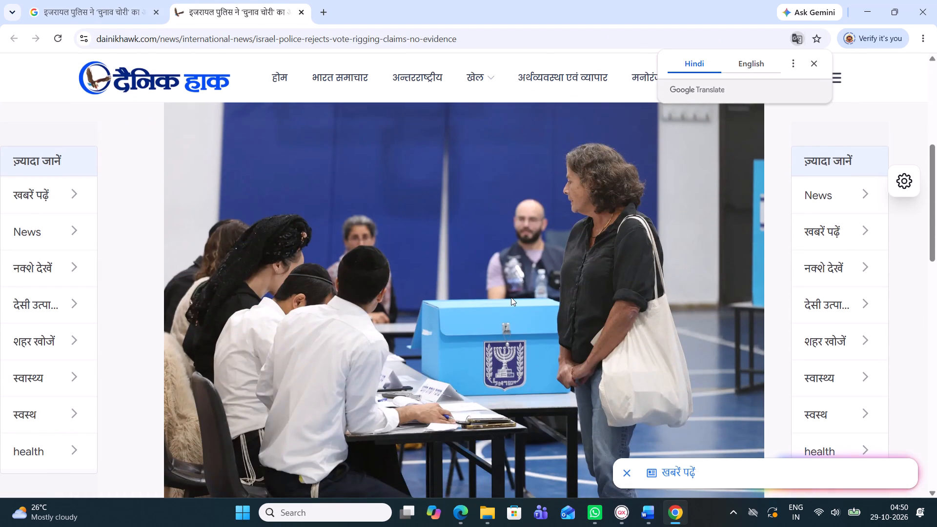
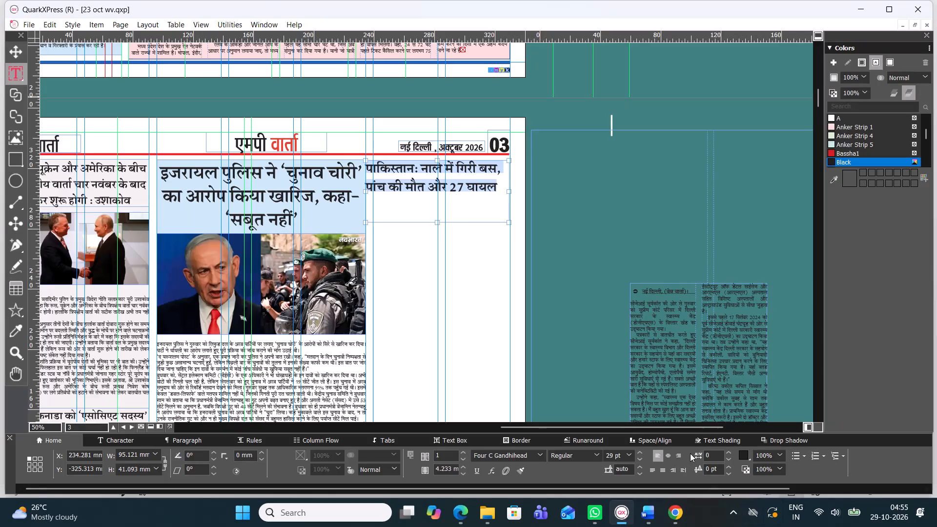
Centre the selected two-line Pakistan bus accident headline and set its baseline shift to -8 pt.
left_click(672, 455)
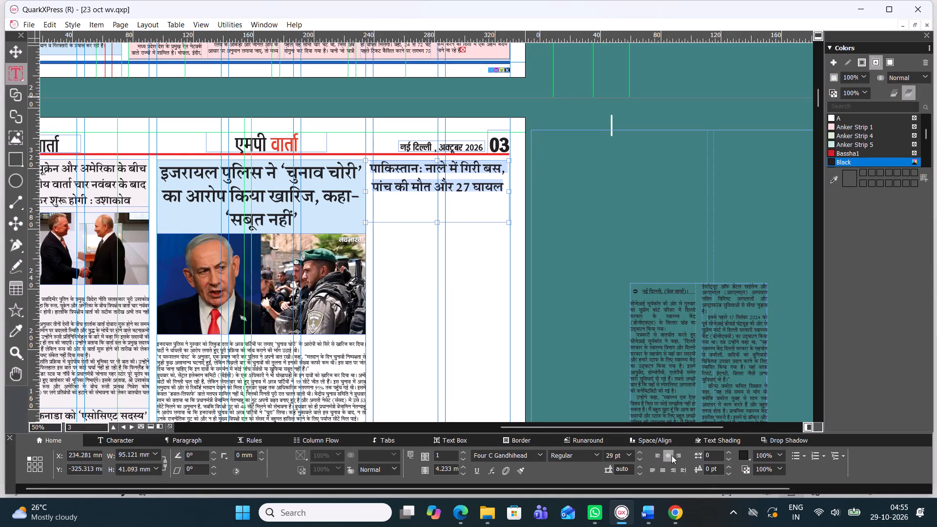
triple_click(729, 471)
triple_click(729, 471)
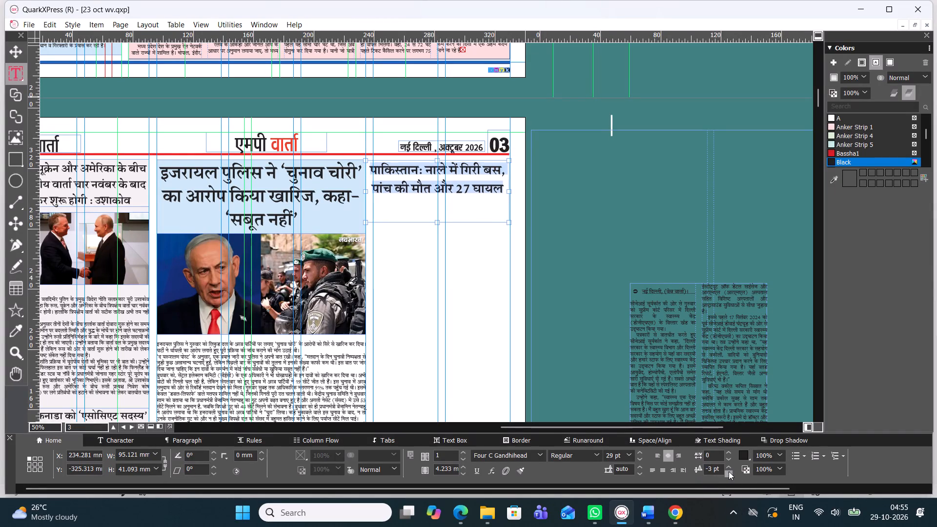
triple_click(729, 471)
triple_click(729, 471)
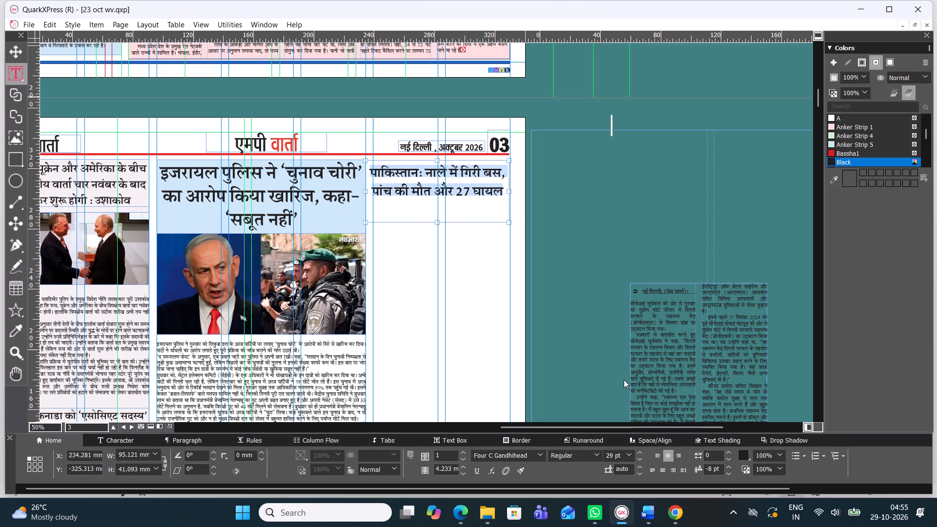
Shorten the Pakistan headline box from its lower edge to about 26.5 mm high and deselect it.
left_click_drag(438, 222, 437, 215)
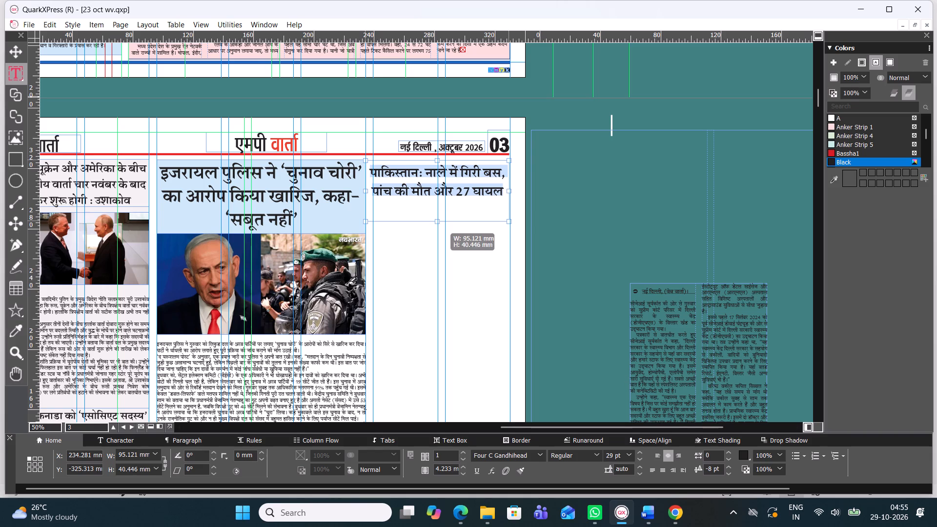
left_click_drag(437, 215, 434, 200)
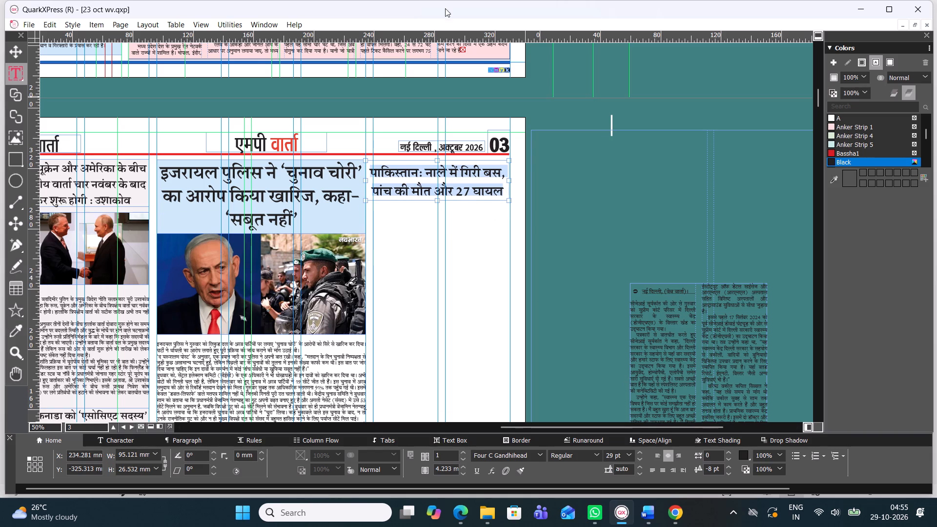
left_click(12, 44)
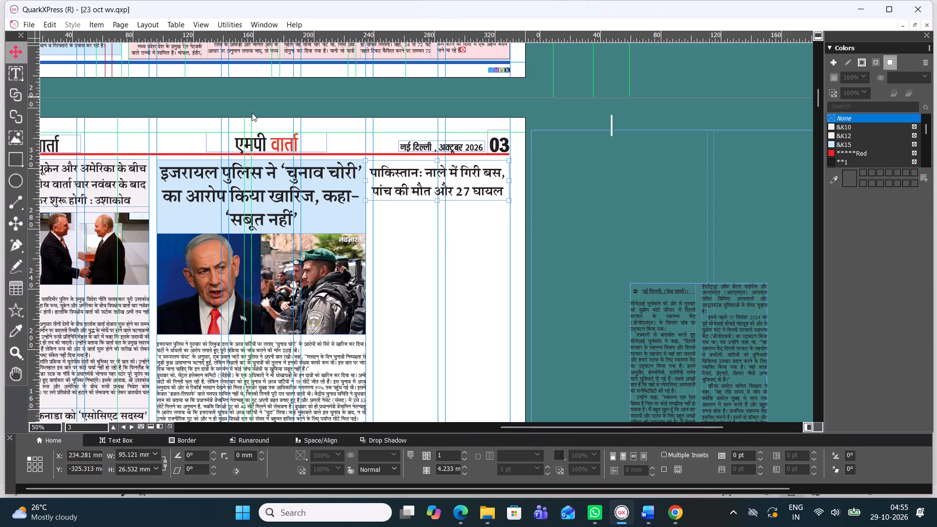
left_click(255, 102)
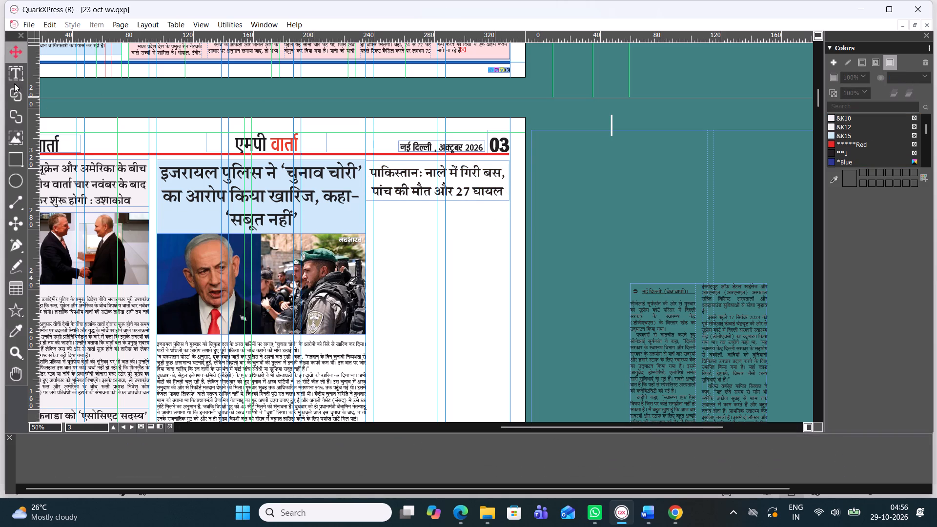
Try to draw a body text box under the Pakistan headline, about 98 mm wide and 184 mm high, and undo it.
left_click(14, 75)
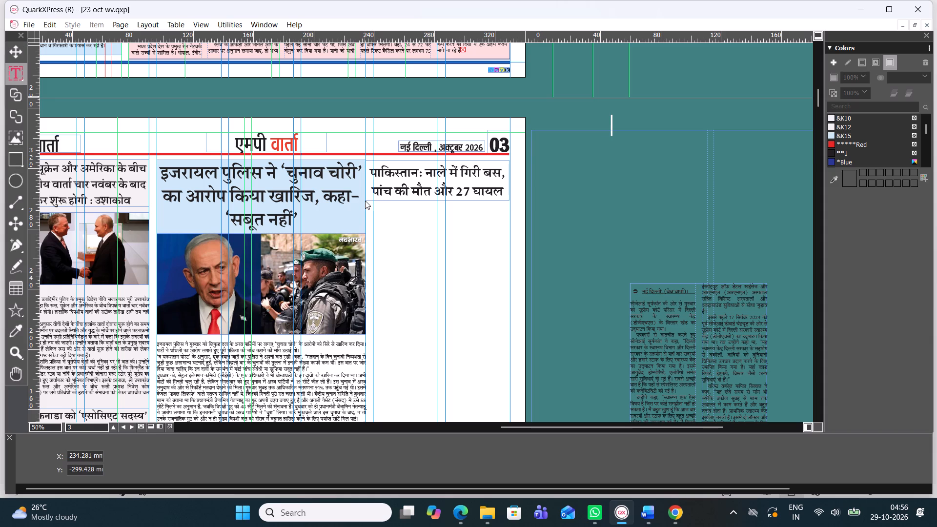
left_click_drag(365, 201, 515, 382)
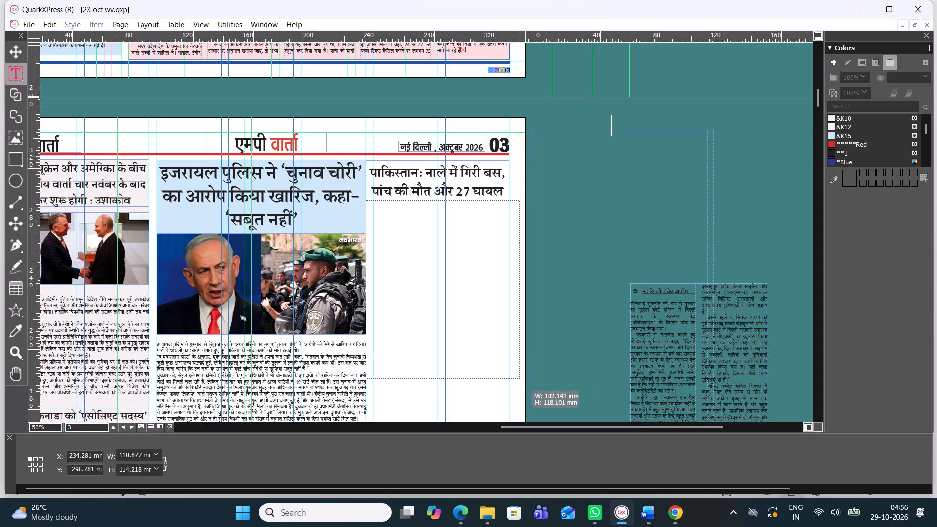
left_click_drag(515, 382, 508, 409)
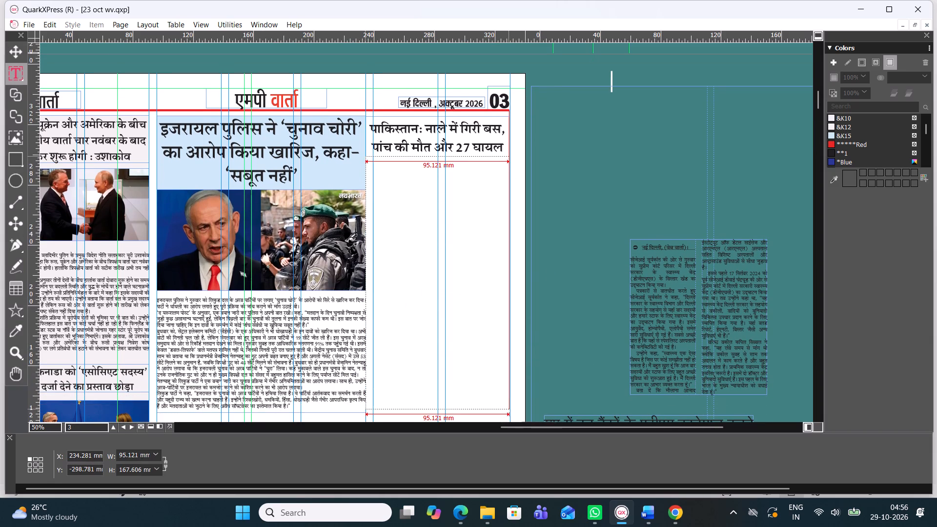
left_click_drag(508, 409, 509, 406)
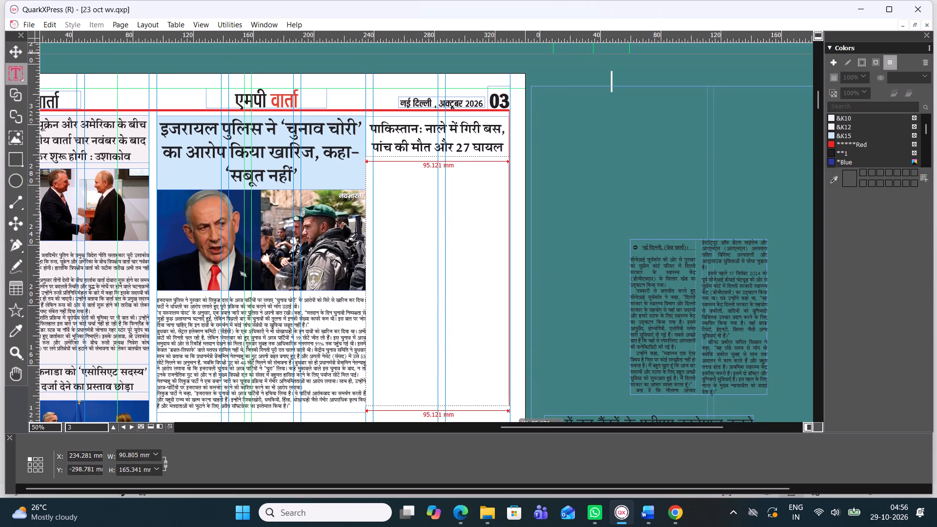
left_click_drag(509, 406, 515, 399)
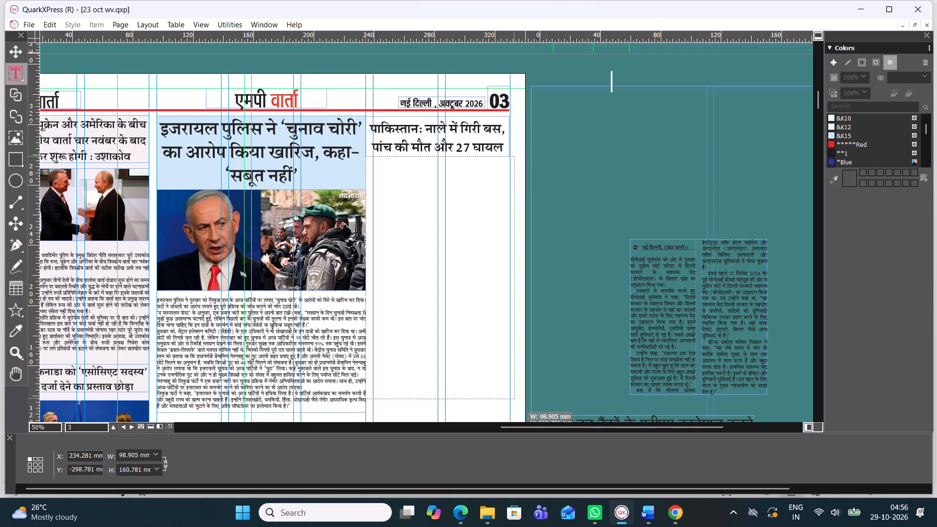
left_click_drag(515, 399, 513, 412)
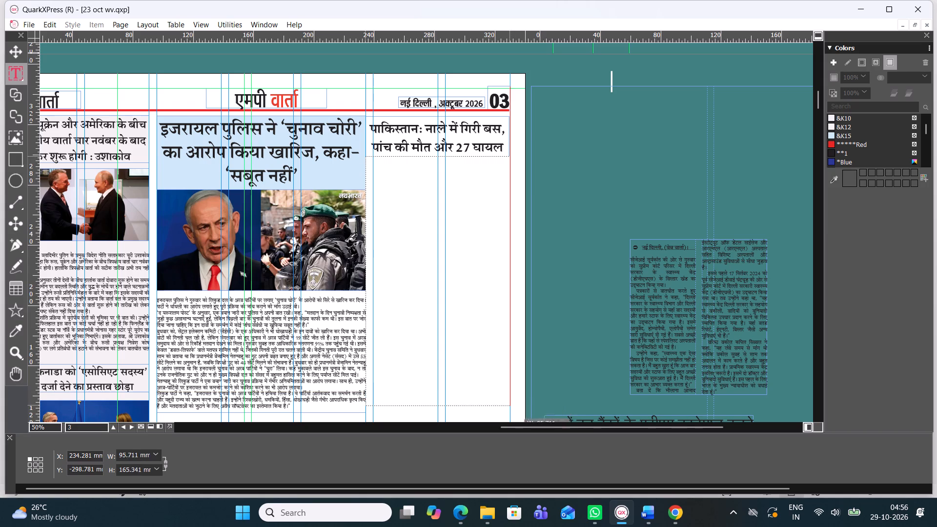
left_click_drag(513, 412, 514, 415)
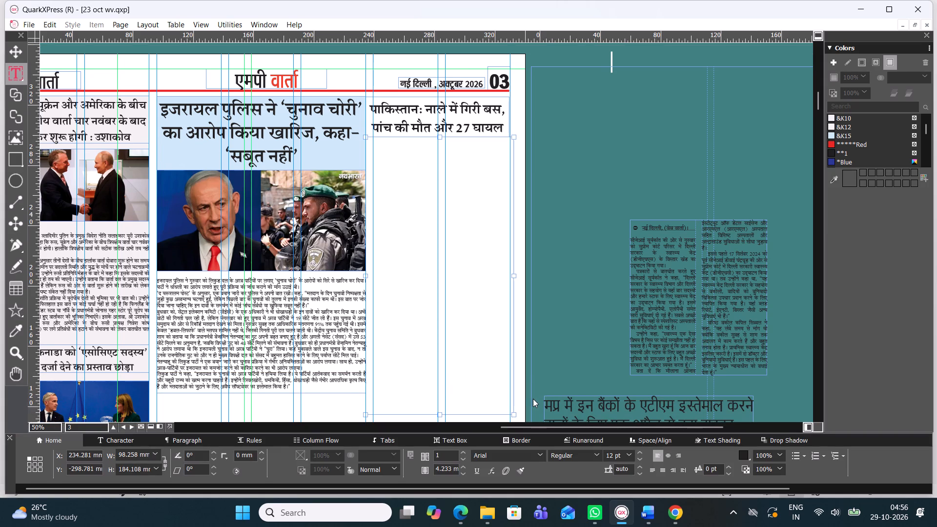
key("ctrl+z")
Narrow the Pakistan headline box from its left edge to the column guide, making it about 90.8 mm wide.
left_click(400, 107)
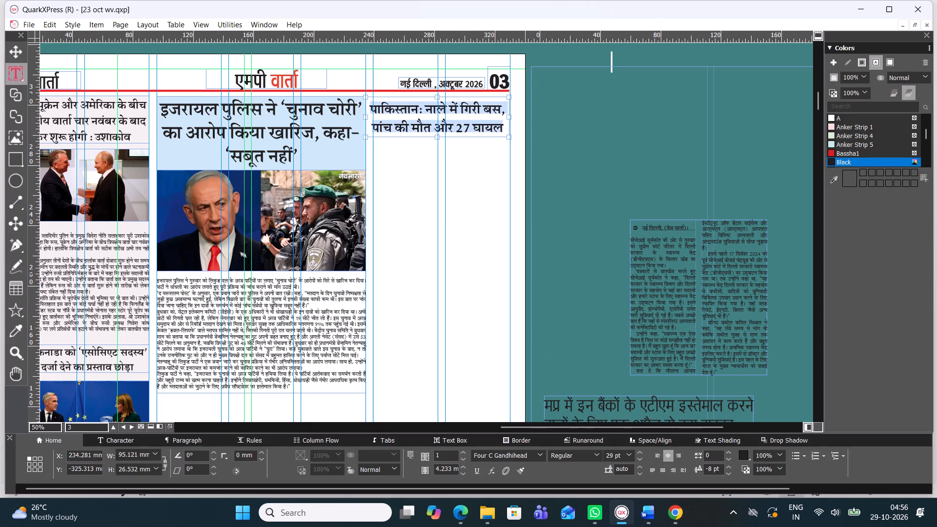
left_click_drag(368, 118, 374, 117)
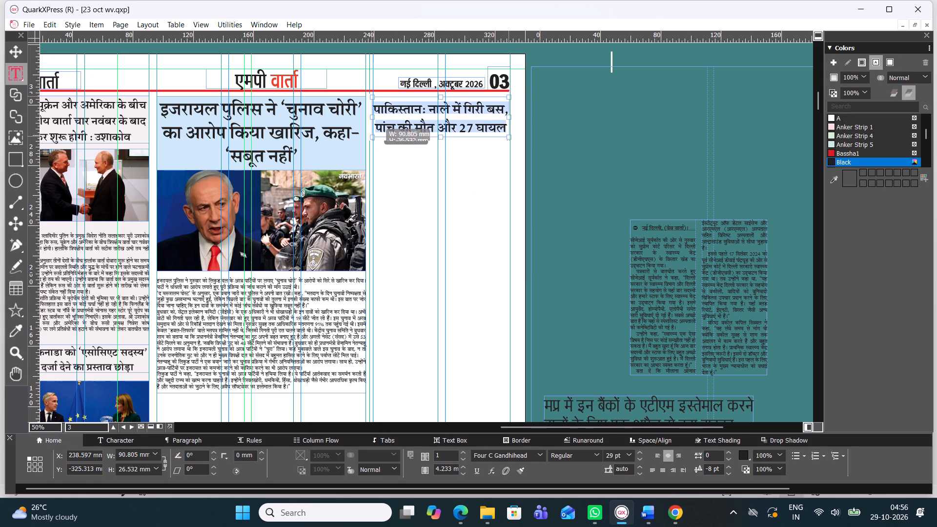
left_click_drag(374, 117, 374, 117)
Reduce the font size of the whole Pakistan headline to 27 pt.
left_click(448, 135)
triple_click(464, 125)
left_click(464, 125)
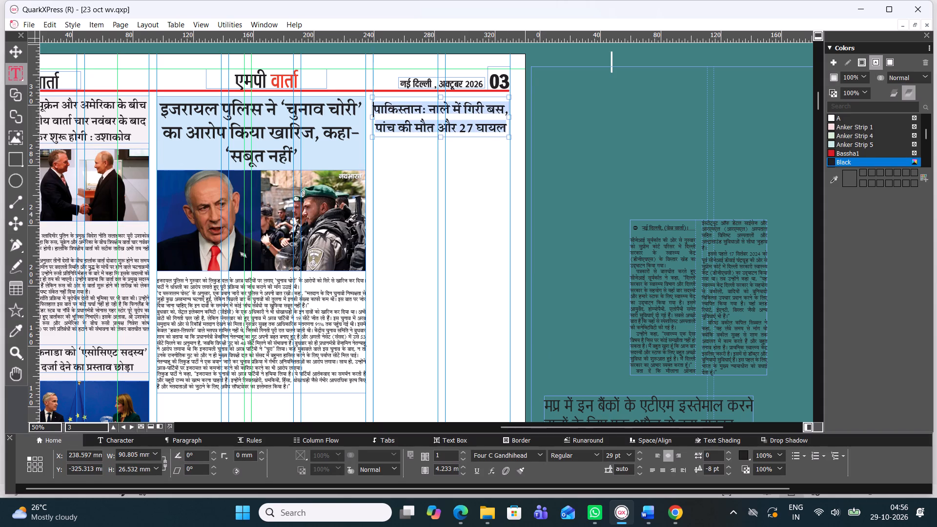
key("ctrl+alt+shift+comma")
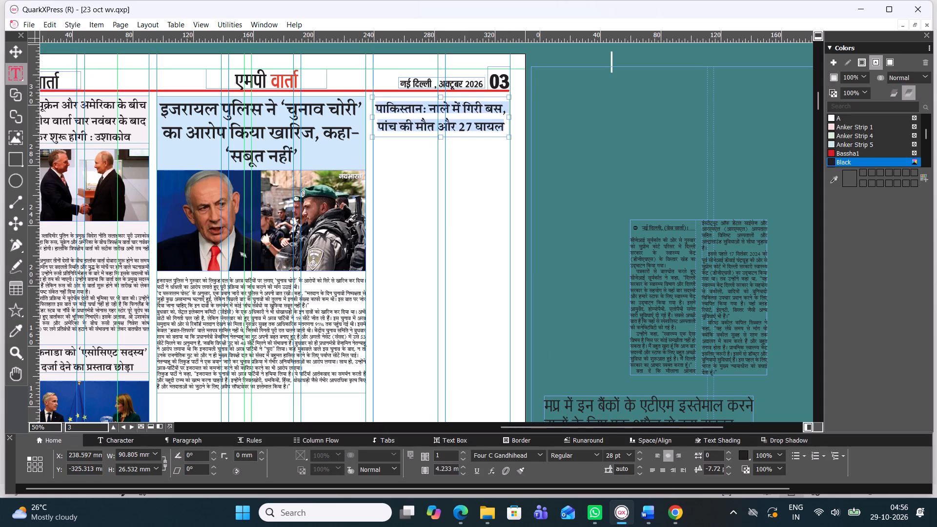
key("ctrl+alt+shift+comma")
key("ctrl+z")
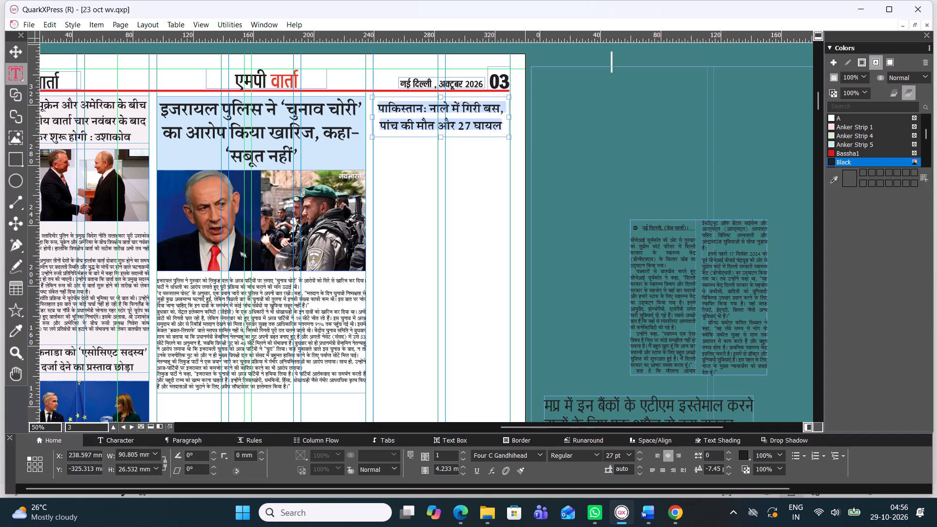
Fine-tune both side edges of the Pakistan headline box so it is about 90.7 mm wide.
left_click(509, 118)
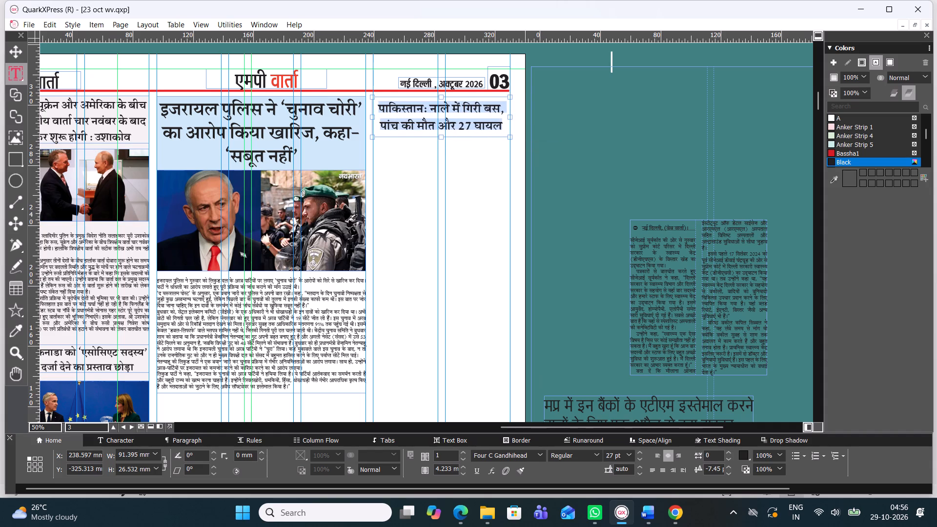
left_click(396, 178)
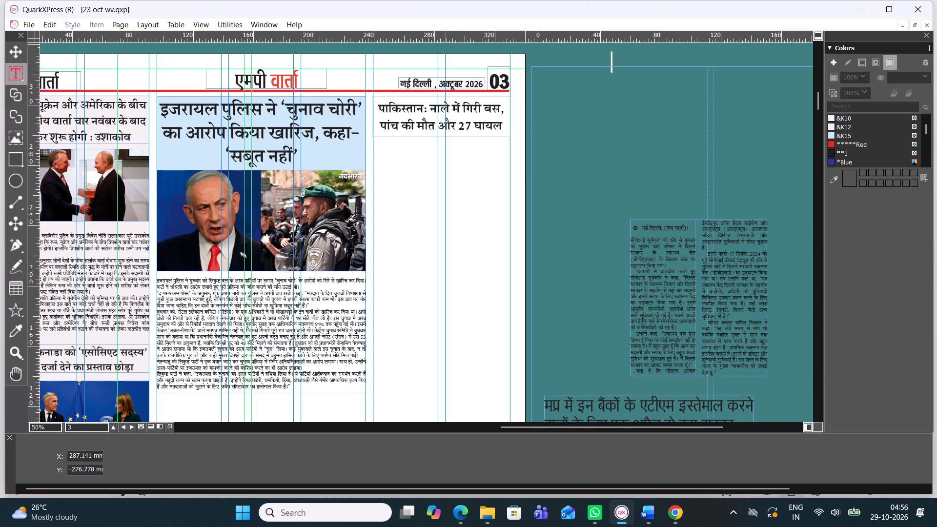
left_click(425, 164)
left_click(383, 129)
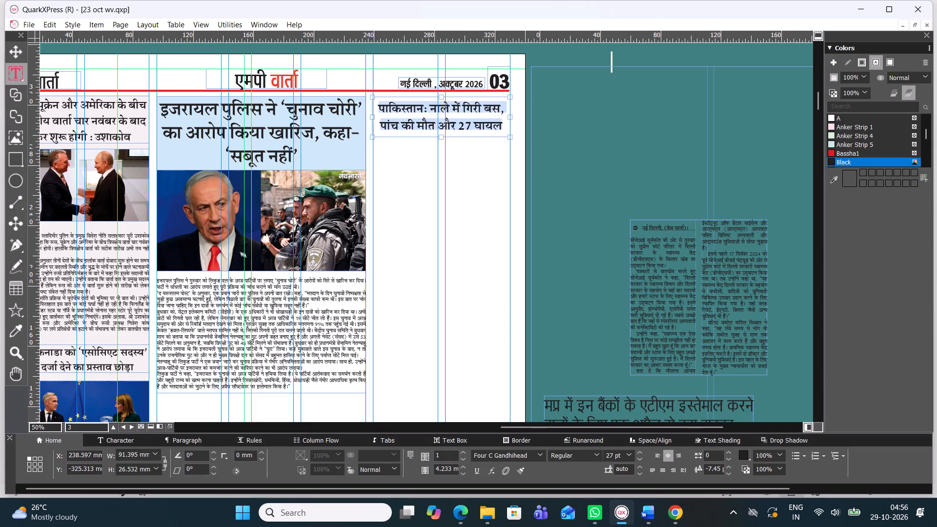
left_click(374, 119)
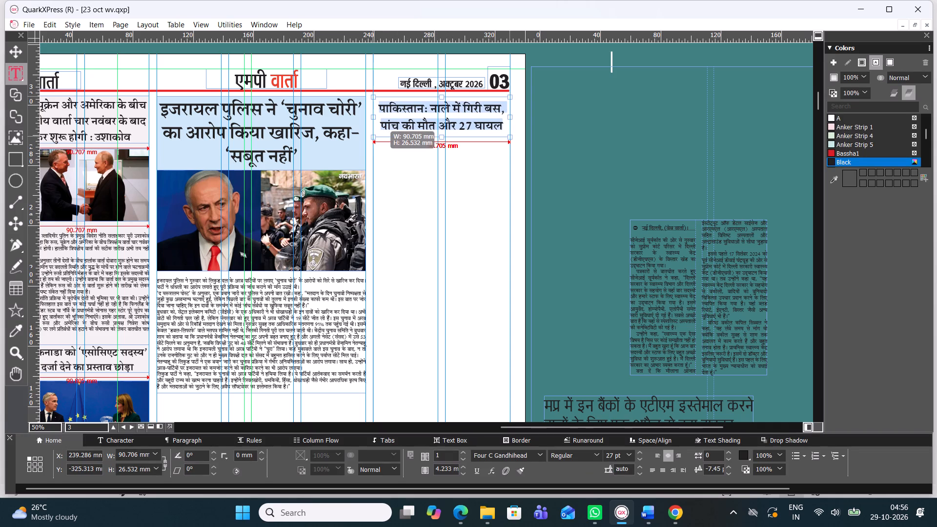
left_click(380, 172)
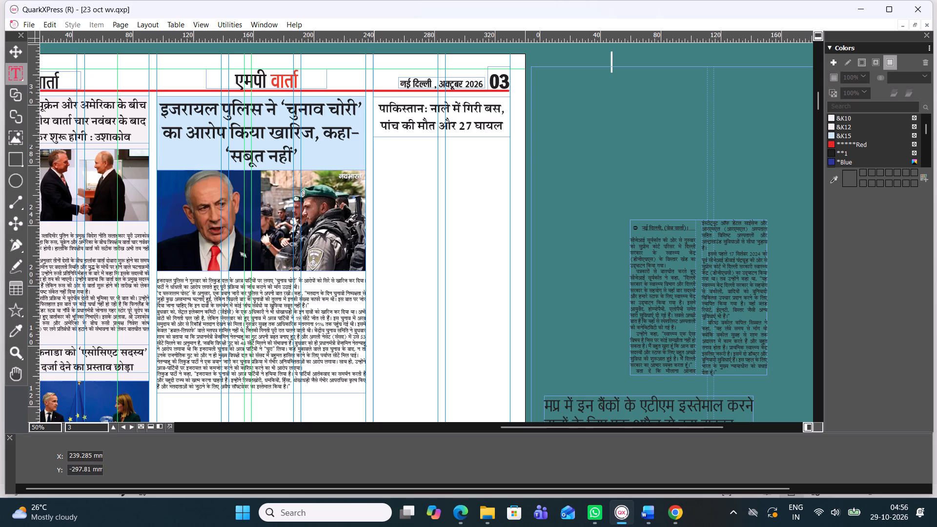
Draw a text box directly below the Pakistan headline, about 90.8 mm wide and 208 mm high.
left_click_drag(373, 139, 477, 340)
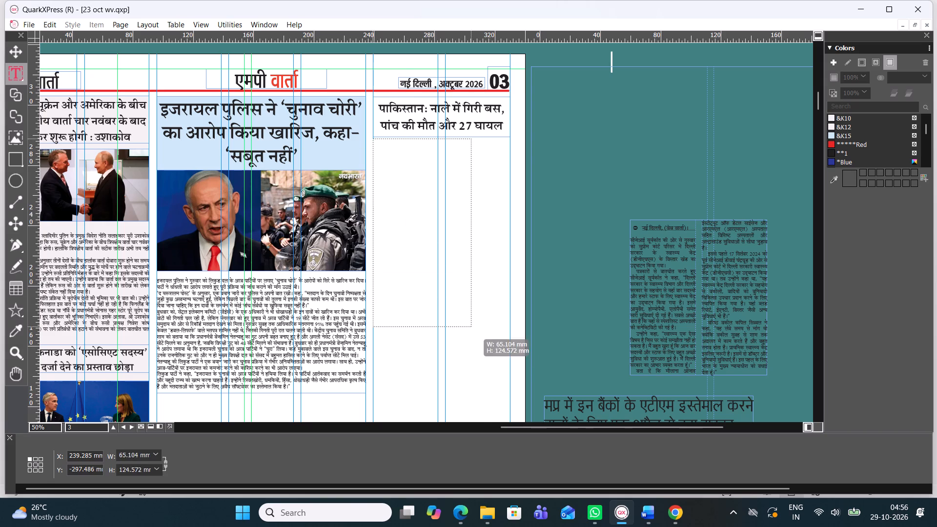
left_click_drag(477, 340, 514, 405)
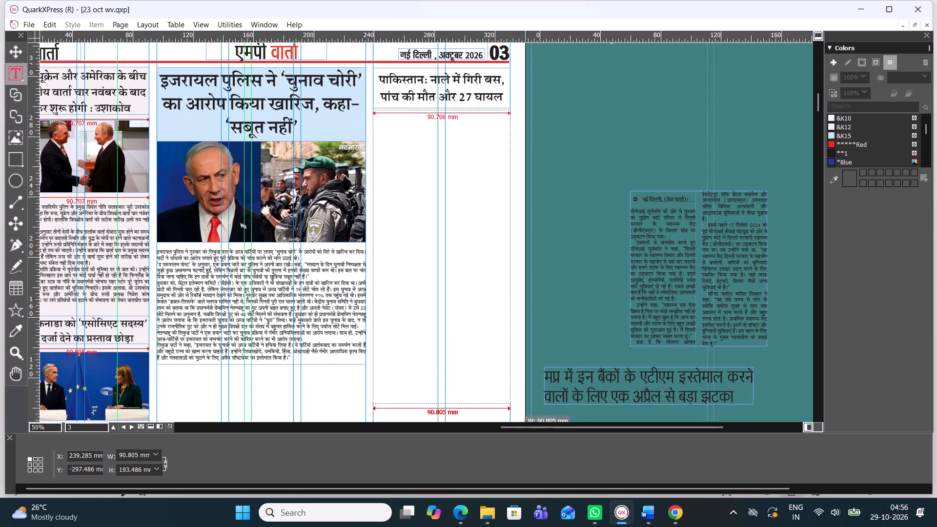
left_click_drag(514, 405, 507, 420)
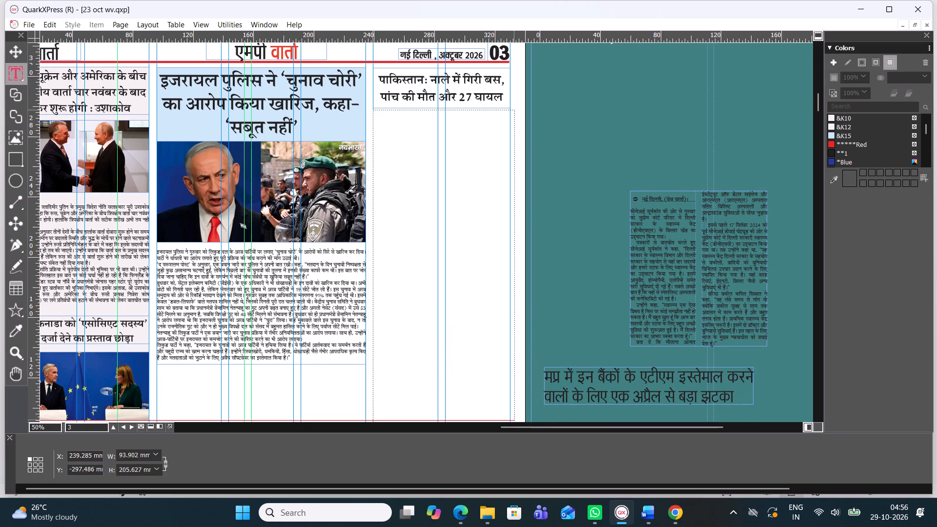
left_click_drag(507, 420, 511, 423)
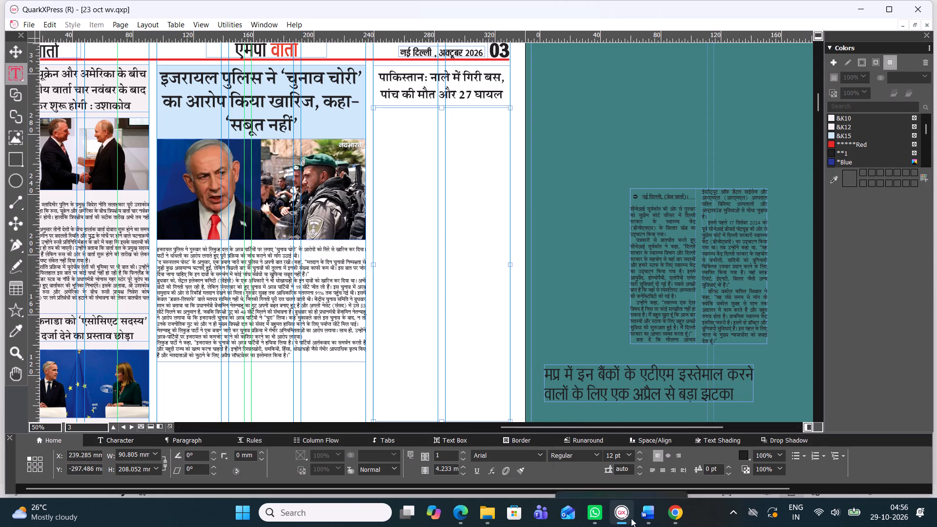
In the 29 Oct International Word document, copy the Pakistan bus accident story's body, from after the dateline through its last paragraph.
left_click(649, 517)
scroll(356, 257, "up", 1)
scroll(356, 257, "down", 1)
scroll(326, 299, "down", 3)
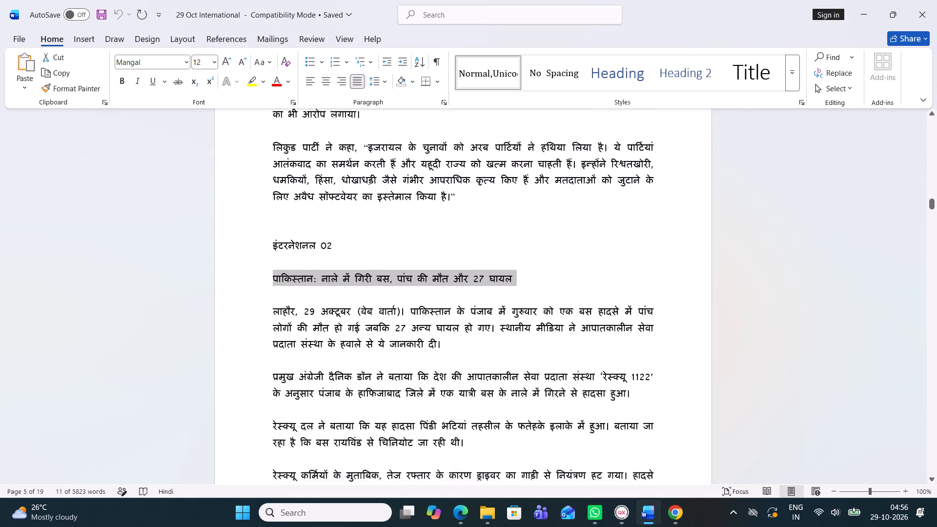
scroll(318, 312, "down", 1)
left_click_drag(411, 231, 510, 365)
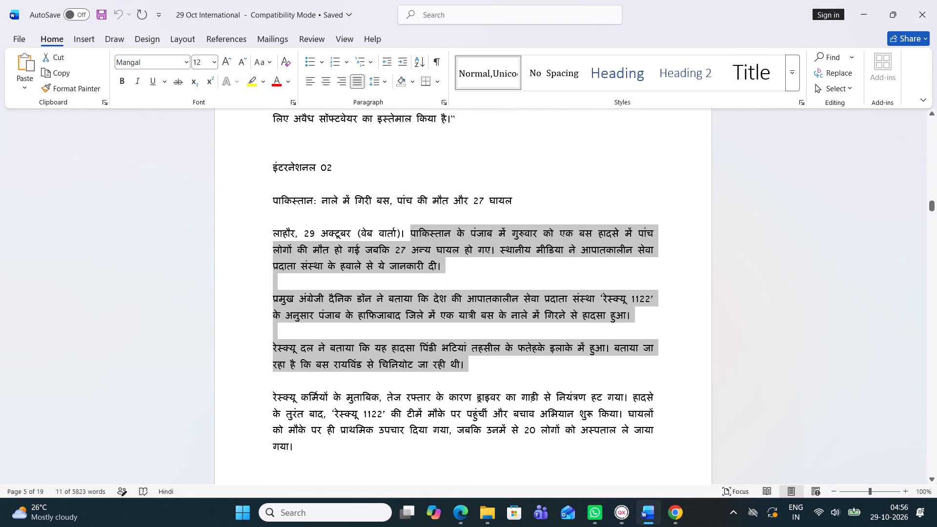
left_click_drag(510, 365, 562, 436)
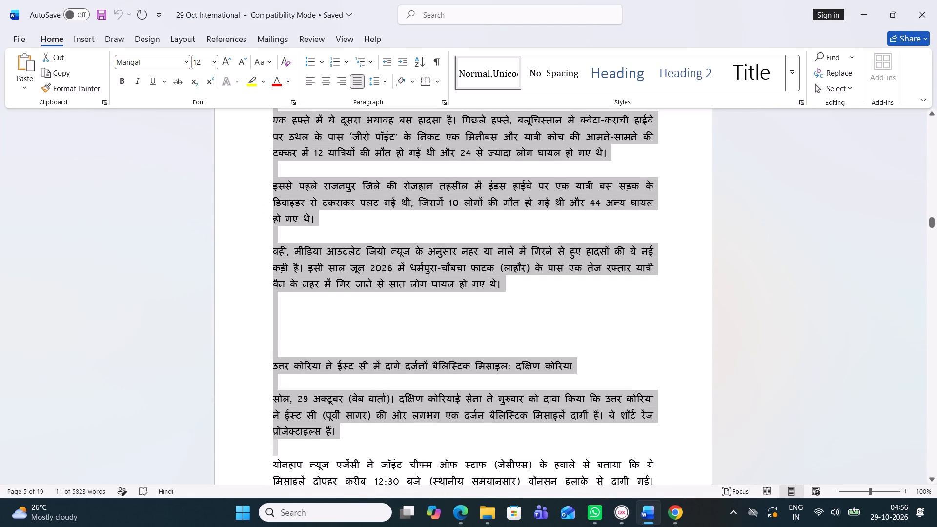
left_click_drag(562, 436, 521, 292)
key("ctrl+c")
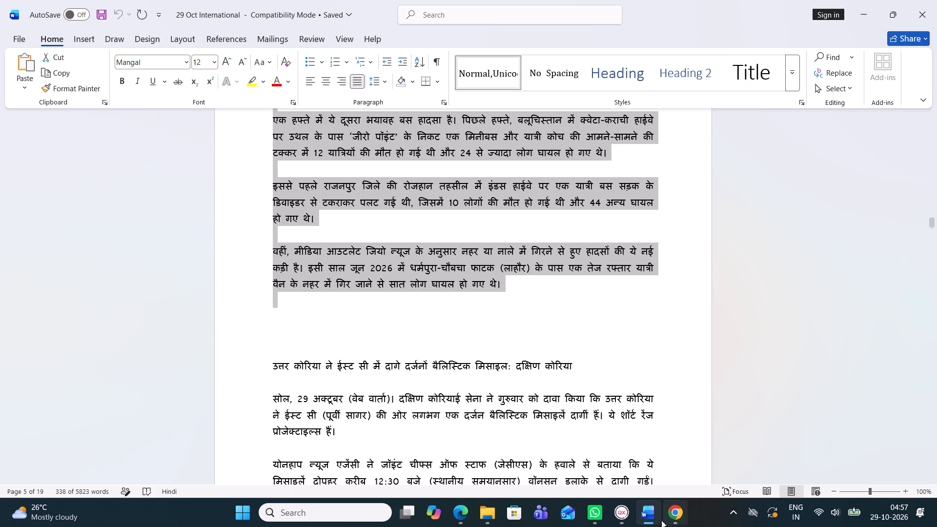
Back in QuarkXPress, set the font size of the empty text box below the Pakistan headline to 11.5 pt.
left_click(622, 513)
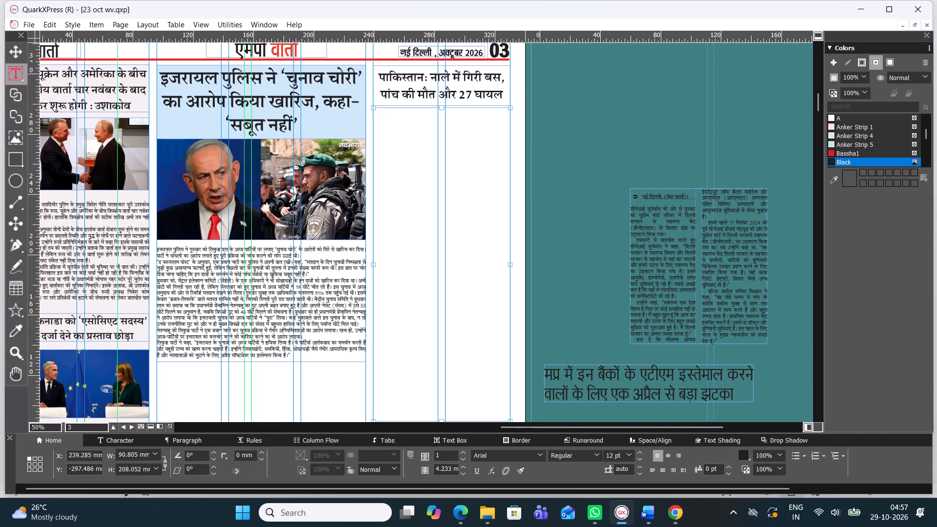
left_click_drag(618, 456, 585, 449)
type("11")
type(".5")
key("Return")
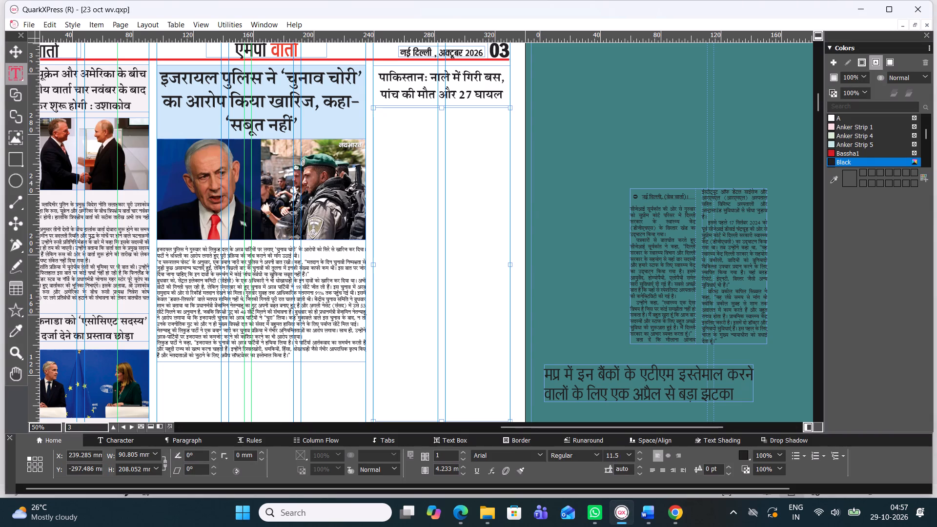
Set the empty text box's leading to 11.7 pt and its font to Four C Gandhi.
left_click_drag(631, 472, 590, 457)
type("11")
type(".7")
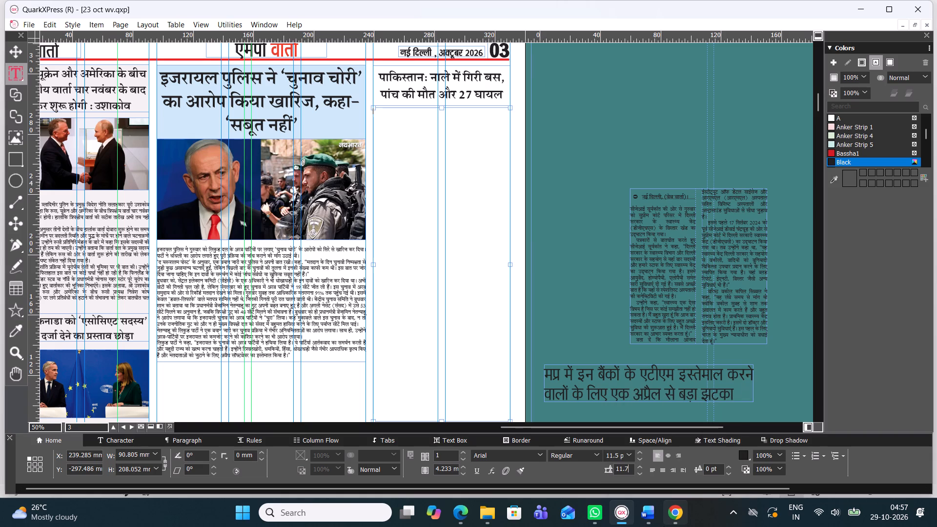
key("Return")
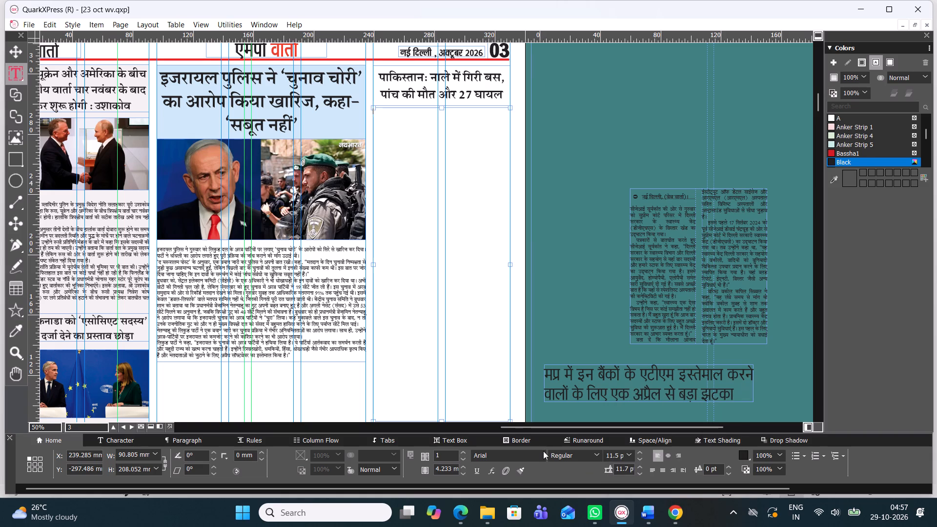
left_click(543, 452)
scroll(533, 54, "up", 2)
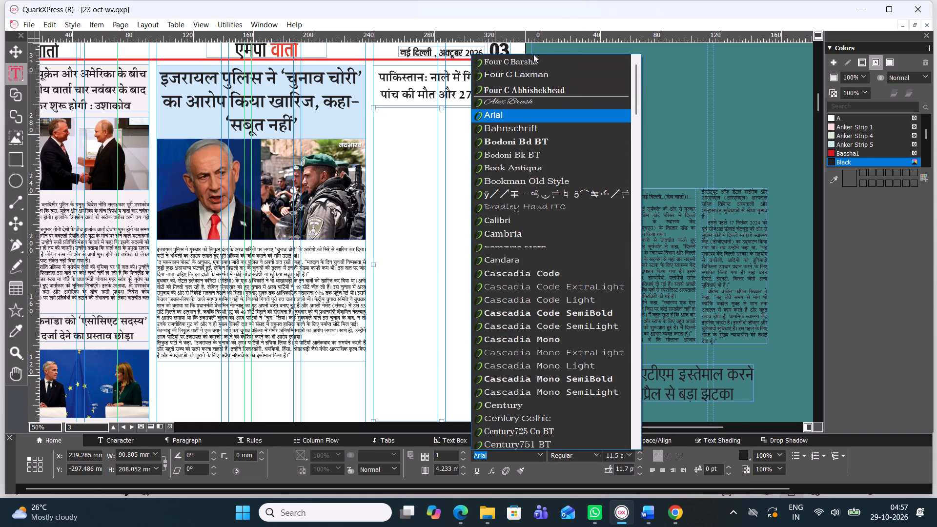
left_click(536, 74)
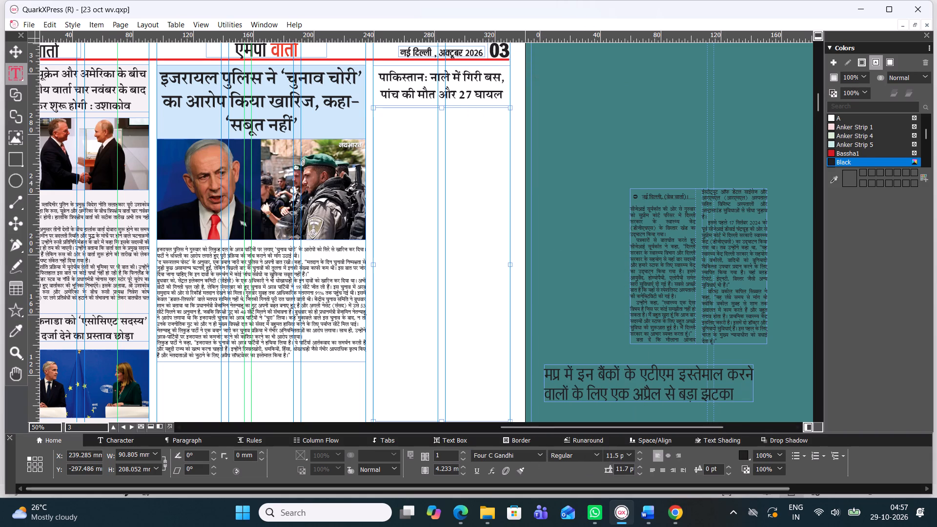
Paste the copied Pakistan bus accident body into the text box and justify all of the text.
key("ctrl+v")
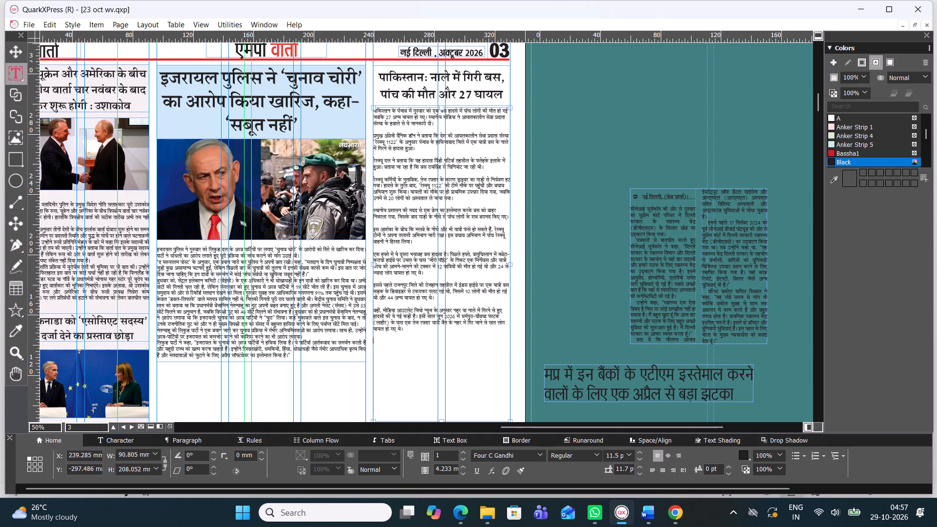
scroll(363, 297, "up", 2, "ctrl")
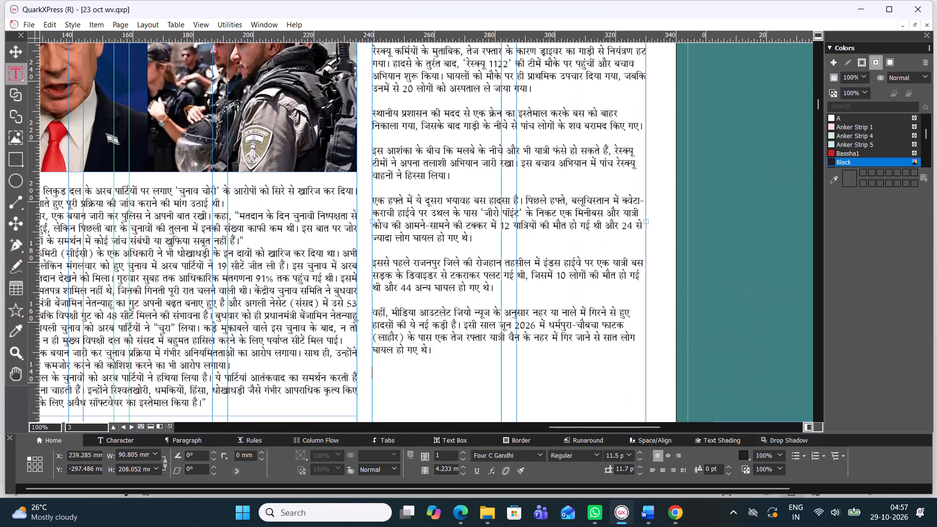
left_click(648, 469)
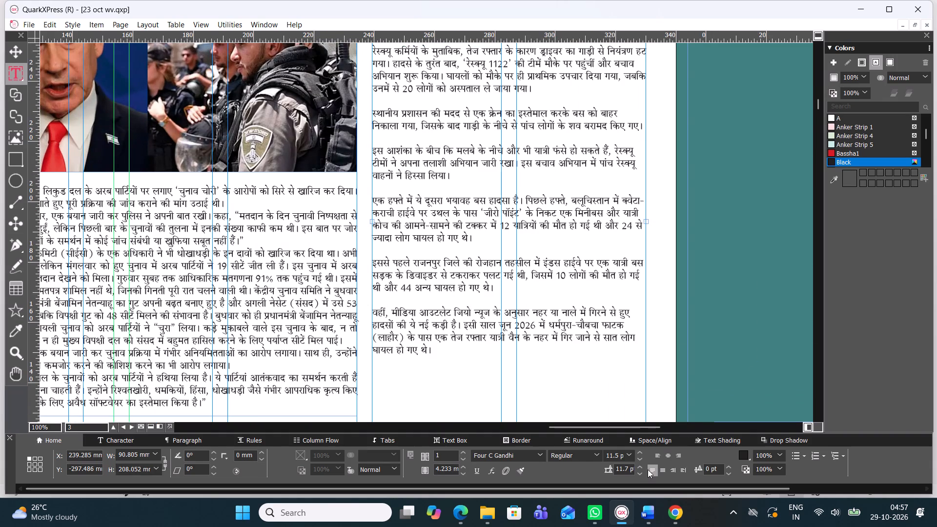
triple_click(525, 333)
left_click(525, 333)
left_click(525, 333)
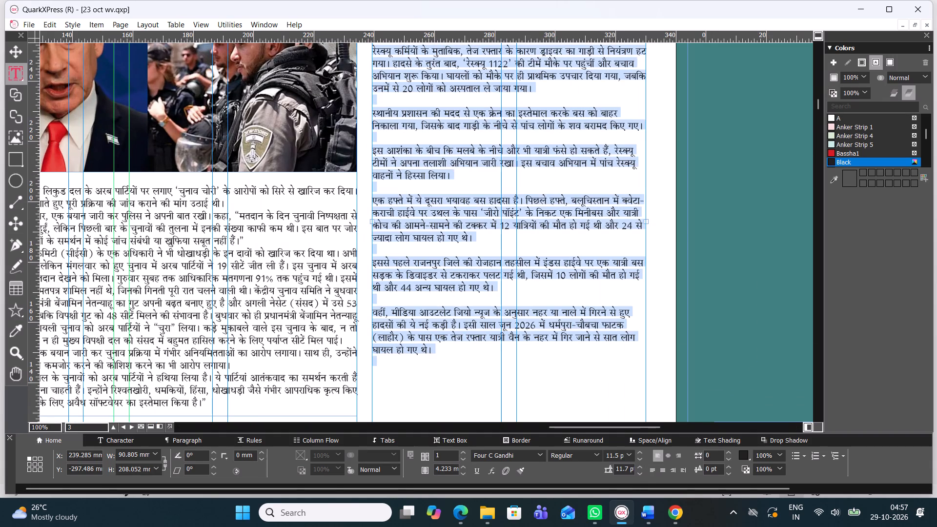
left_click(650, 470)
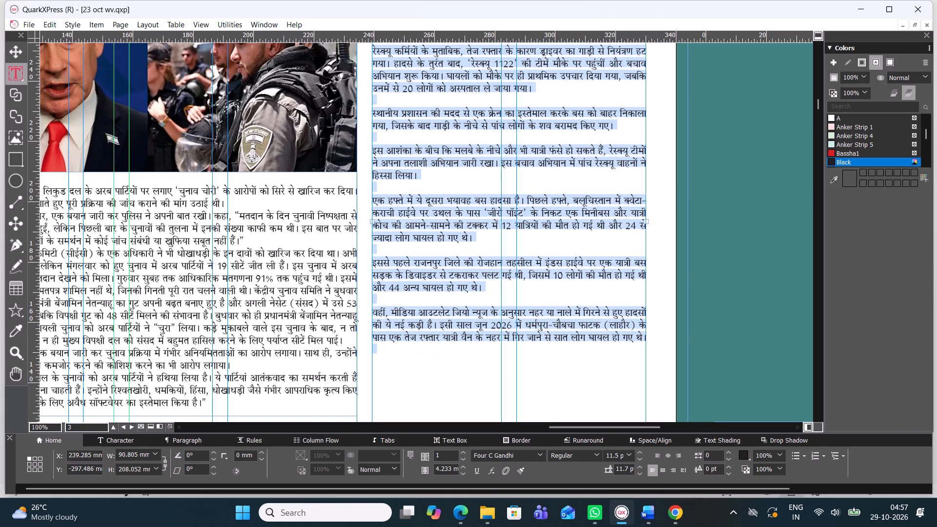
Delete the blank lines between paragraphs in the story's lower part, from the one starting "स्थानीय प्रशासन" through the last paragraph.
left_click(446, 297)
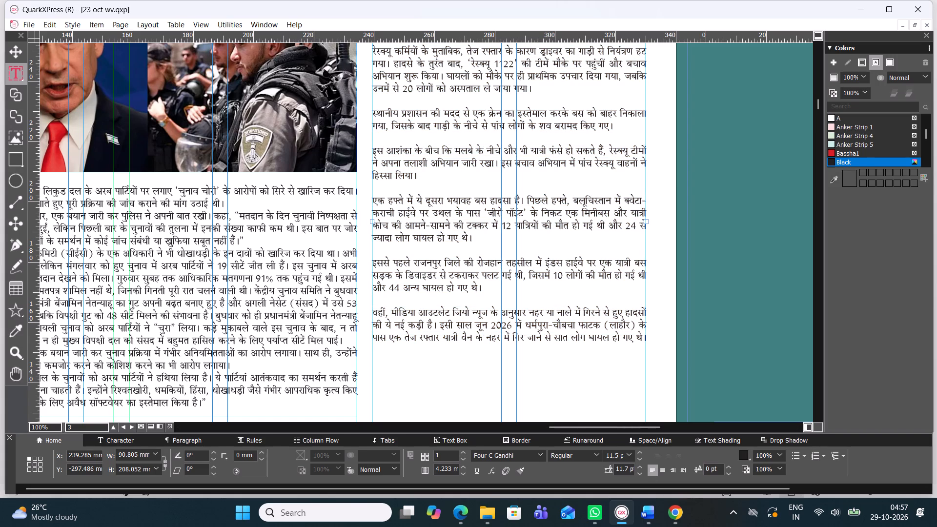
key("BackSpace")
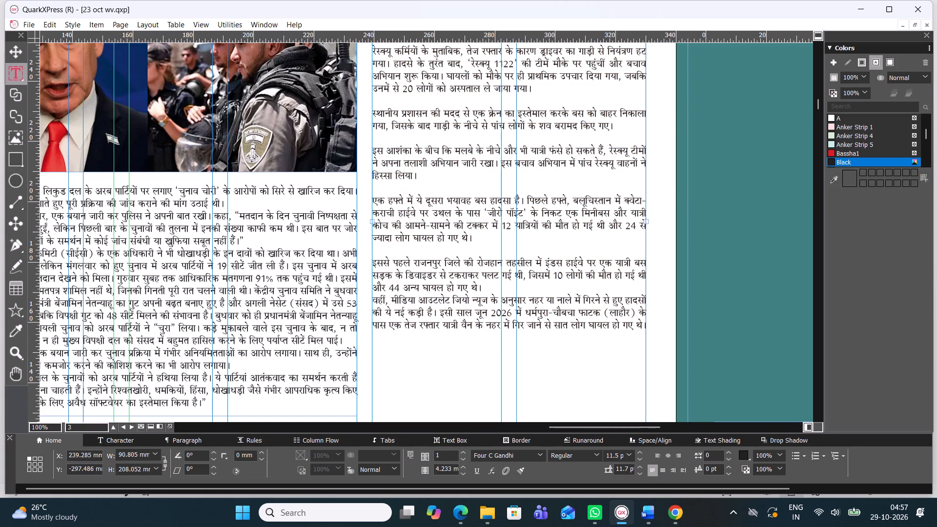
left_click(410, 249)
key("BackSpace")
left_click(384, 184)
key("BackSpace")
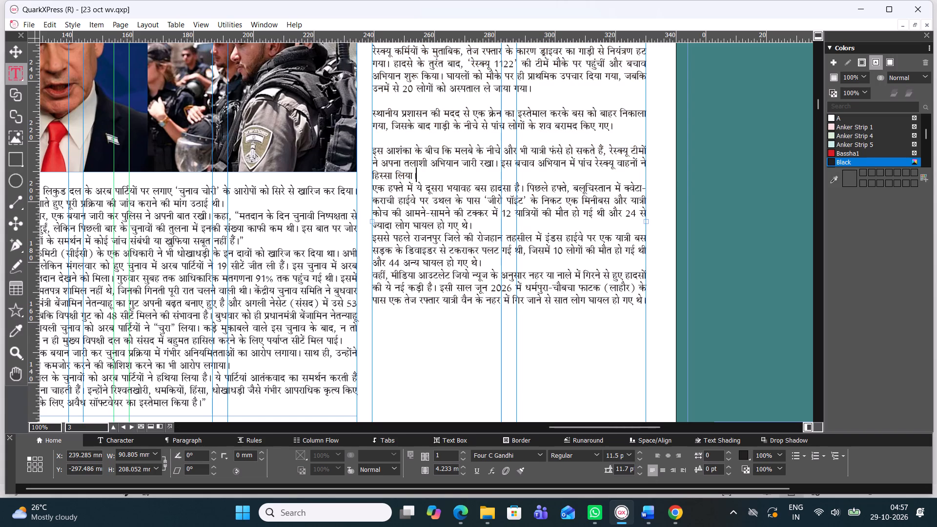
left_click(411, 135)
key("BackSpace")
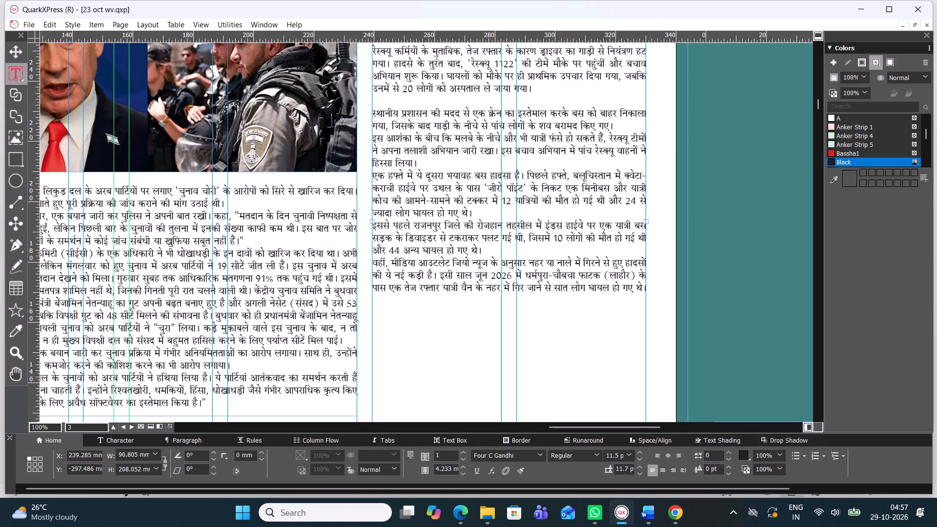
left_click(397, 107)
left_click(403, 96)
key("BackSpace")
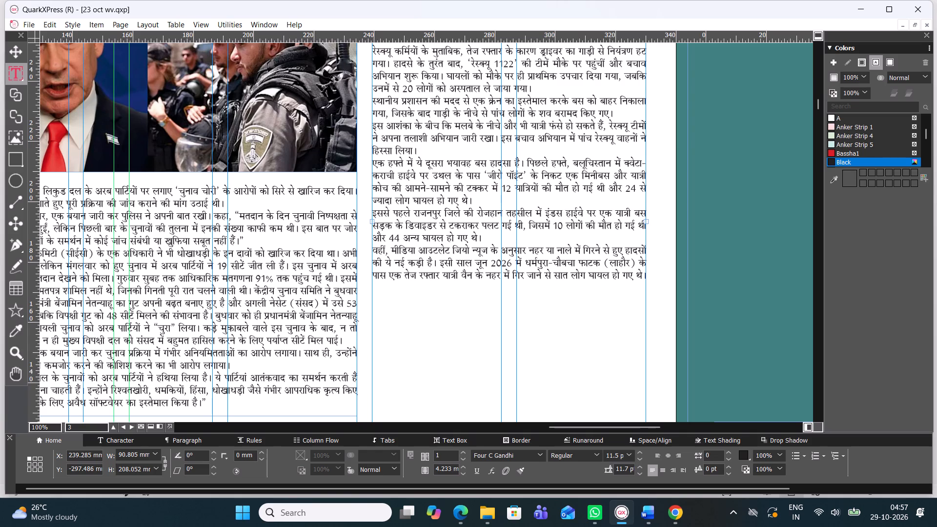
Merge the last three paragraphs, starting "एक हफ्ते", "इससे पहले" and "वहीं", into the "इस आशंका" paragraph, separated by single spaces.
left_click(373, 249)
key("BackSpace")
key("space")
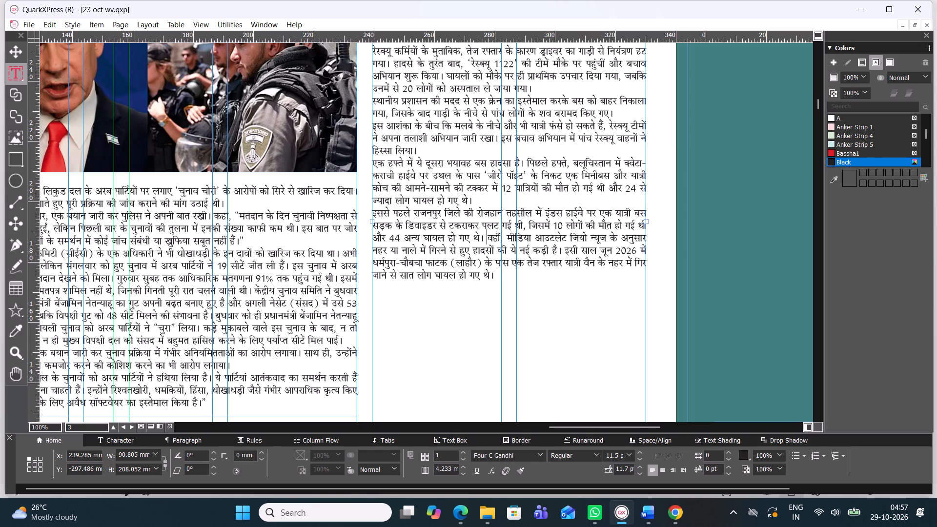
left_click(373, 209)
key("BackSpace")
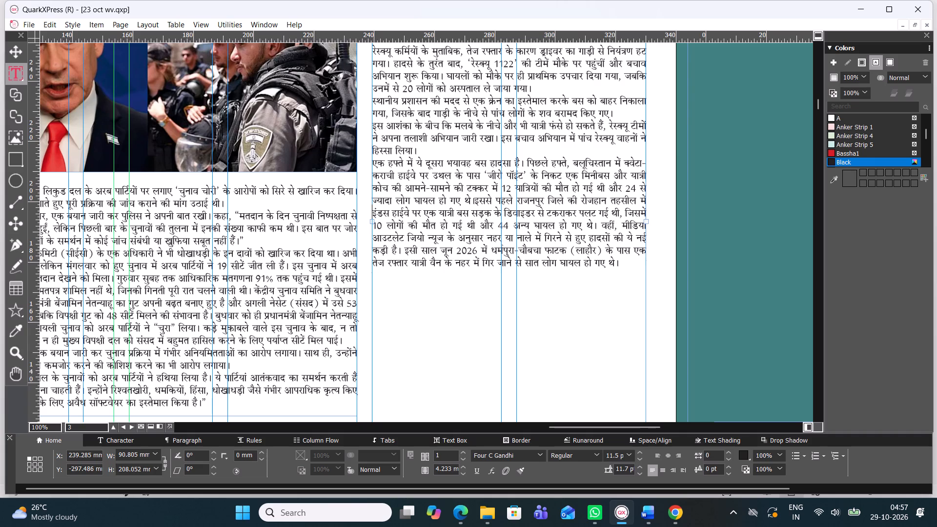
key("space")
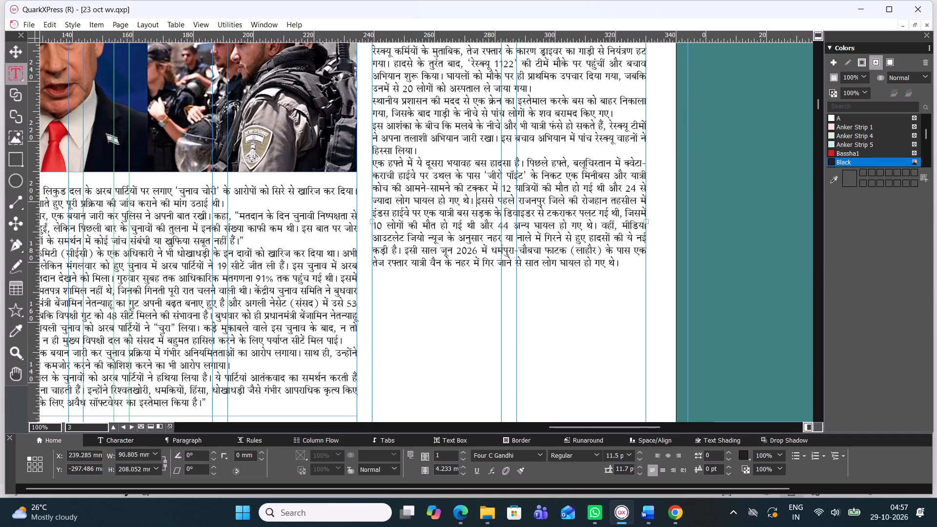
left_click(374, 162)
key("BackSpace")
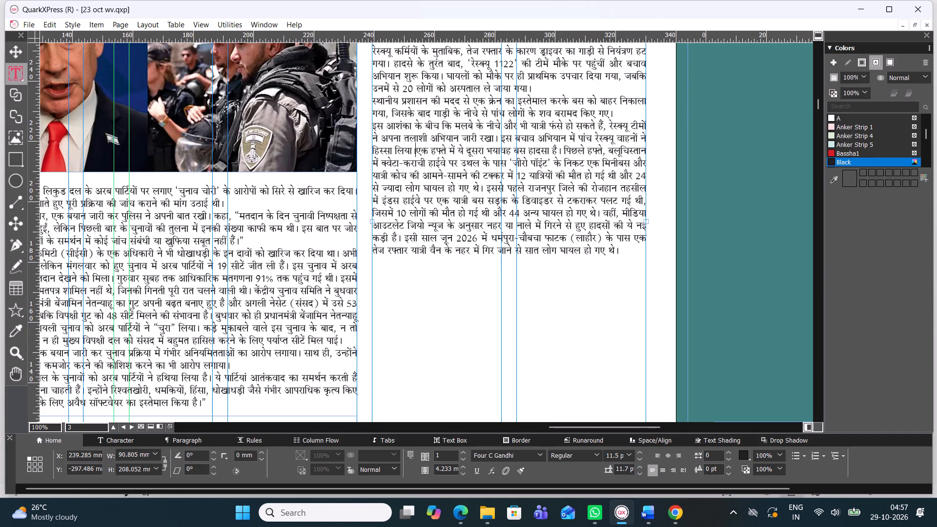
key("space")
Remove the blank lines between the first four paragraphs and join both "रेस्क्यू" paragraphs onto the "प्रमुख अंग्रेजी दैनिक" paragraph, separated by spaces.
scroll(420, 142, "up", 1)
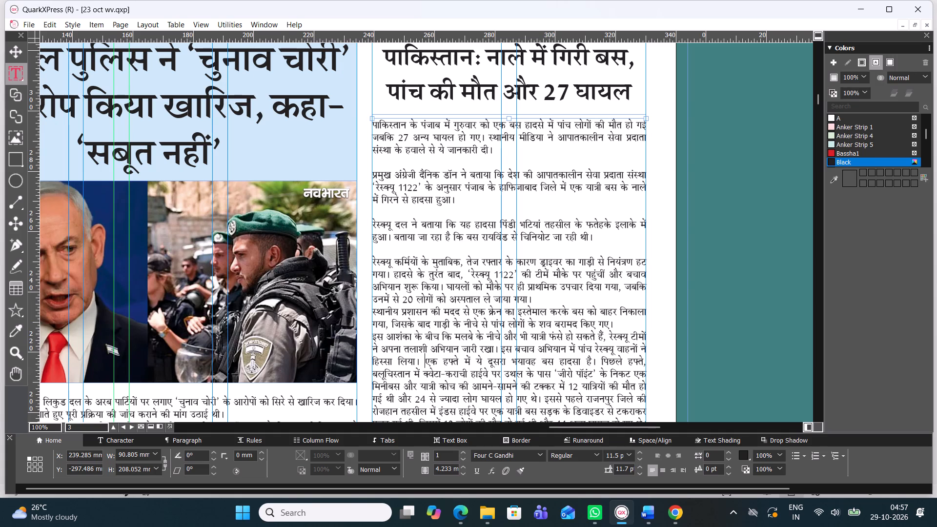
left_click(380, 245)
key("BackSpace")
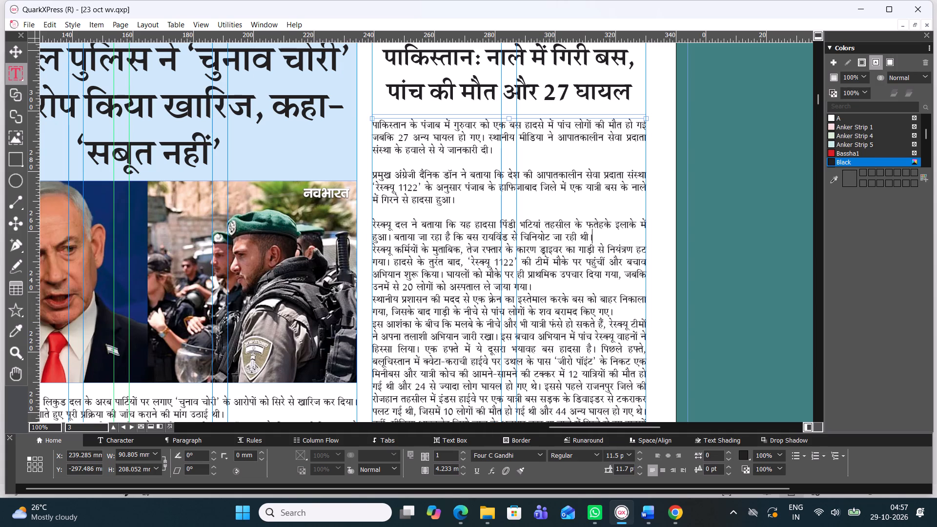
left_click(379, 208)
key("BackSpace")
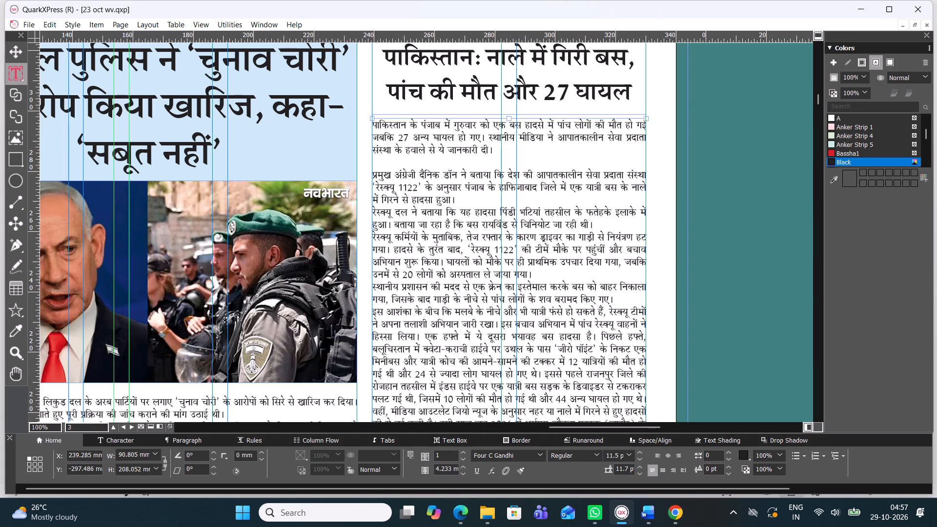
left_click(375, 209)
key("BackSpace")
key("space")
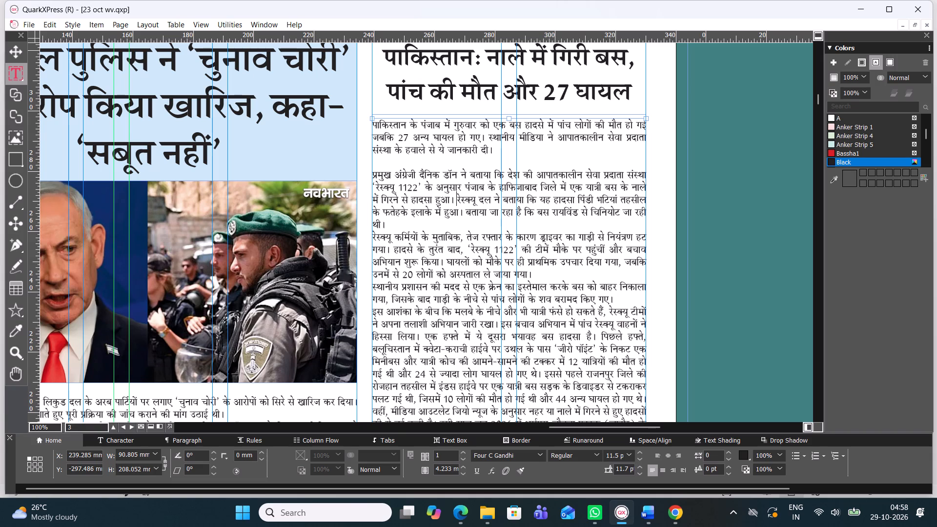
left_click(374, 234)
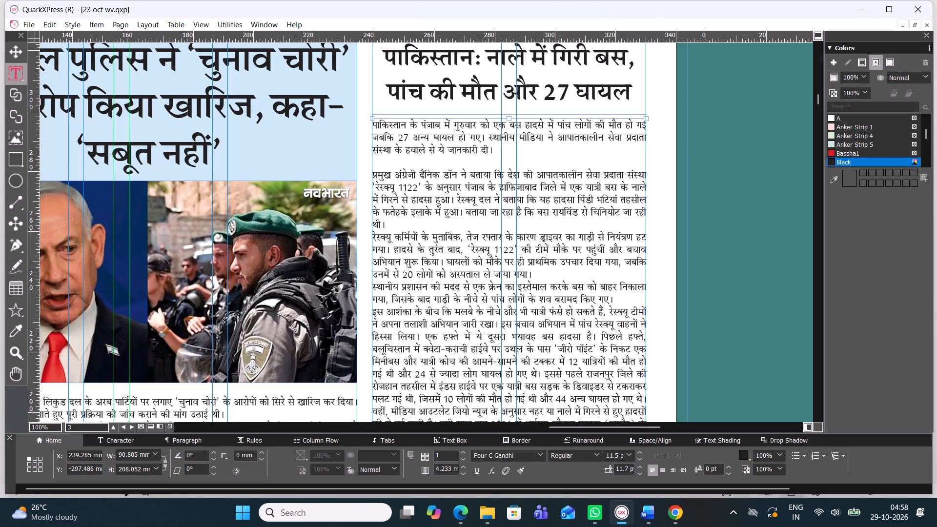
key("BackSpace")
key("space")
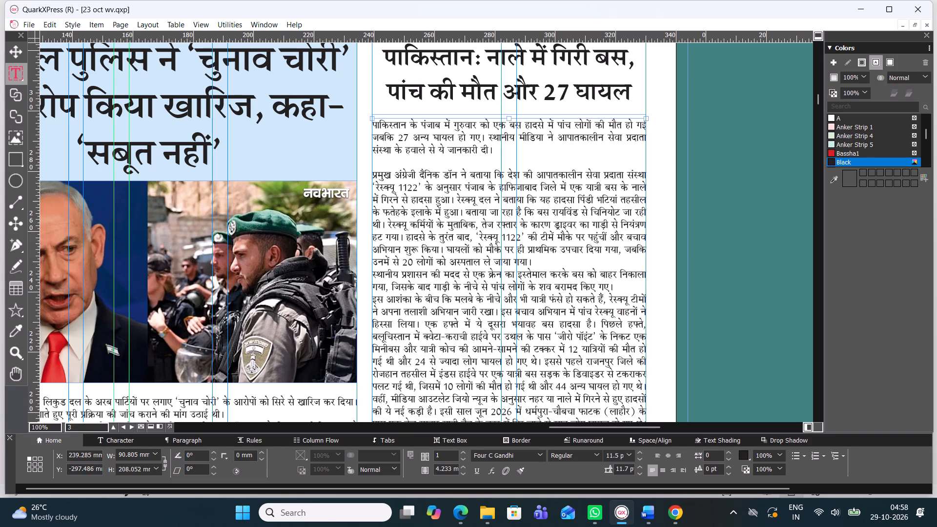
left_click(390, 167)
key("BackSpace")
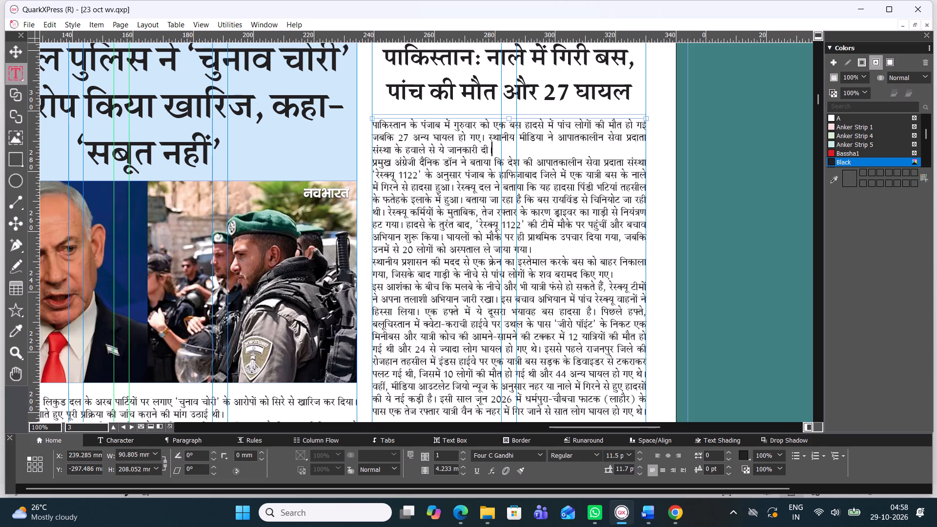
Insert paragraph breaks after the sentence ending "अभियान जारी रखा।" and before the sentence starting "इससे पहले राजनपुर", leaving no blank lines.
left_click(500, 298)
key("Return")
scroll(500, 298, "down", 1)
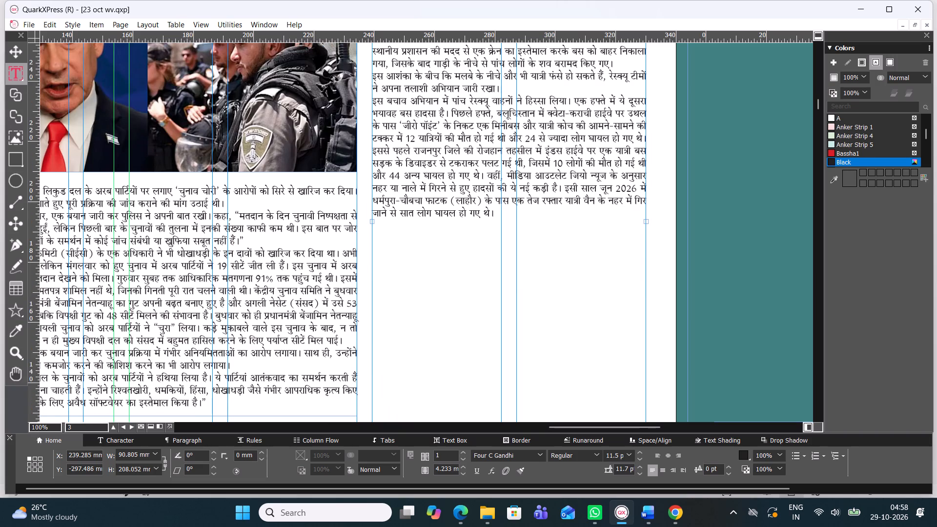
left_click(645, 137)
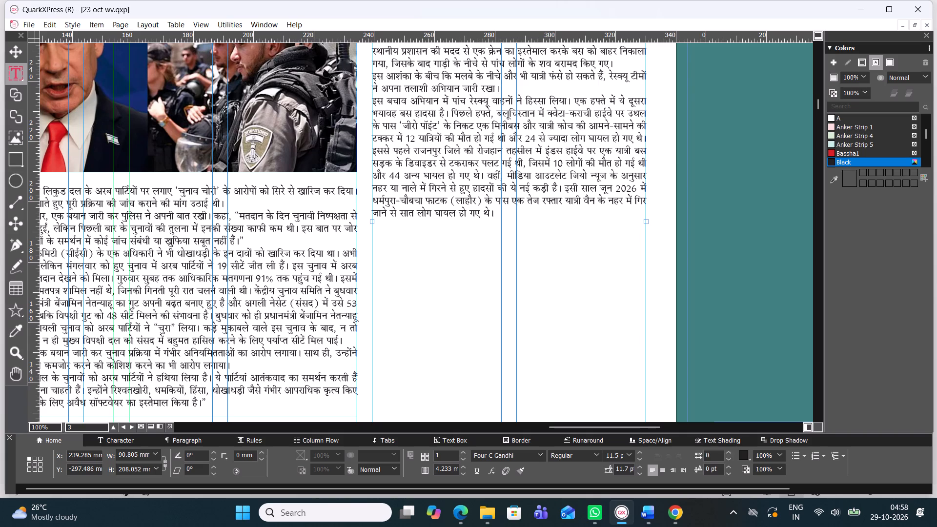
key("Return")
key("Return")
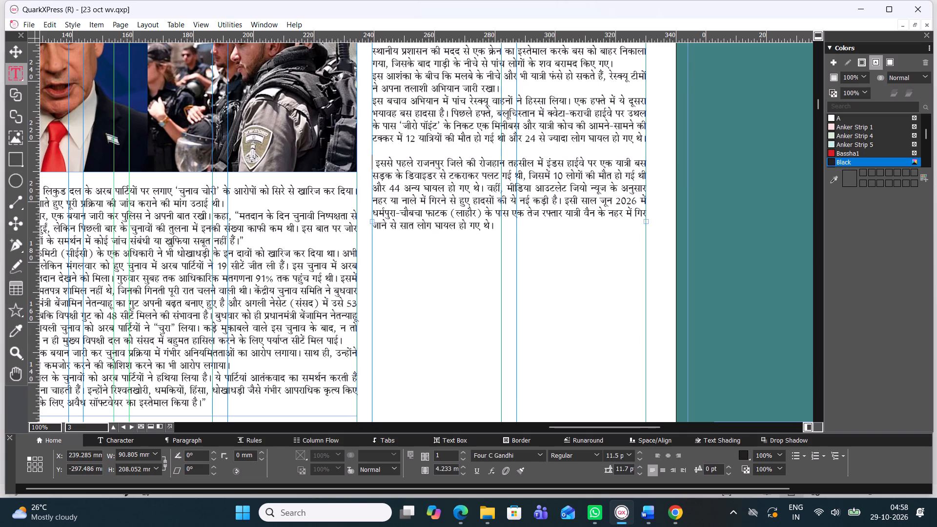
key("BackSpace")
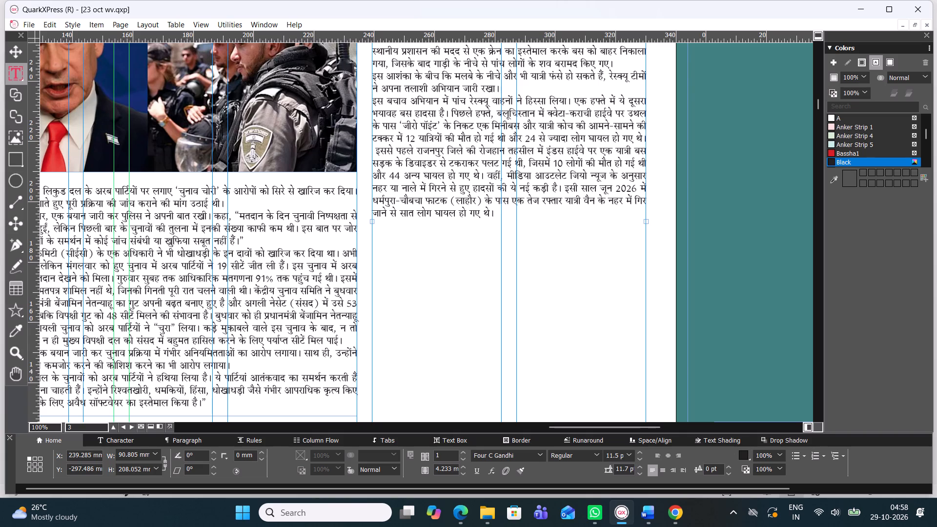
Draw a picture box about 43 mm wide and 53 mm high over the upper right part of the bus accident story's text.
scroll(511, 226, "down", 1, "ctrl")
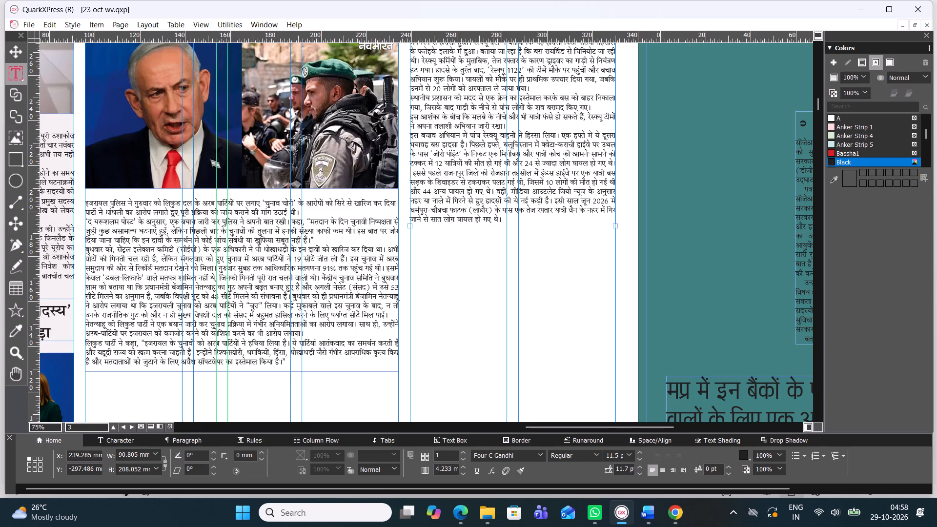
scroll(511, 226, "up", 1)
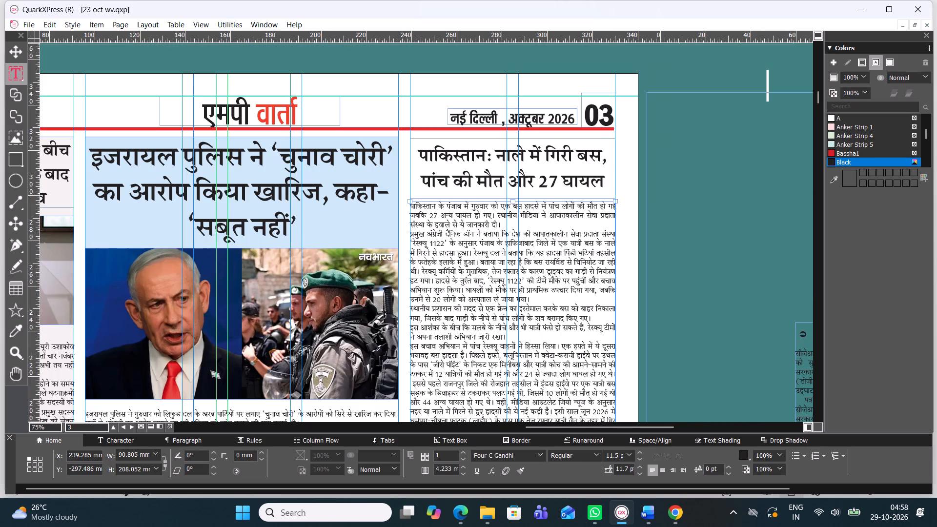
left_click(11, 47)
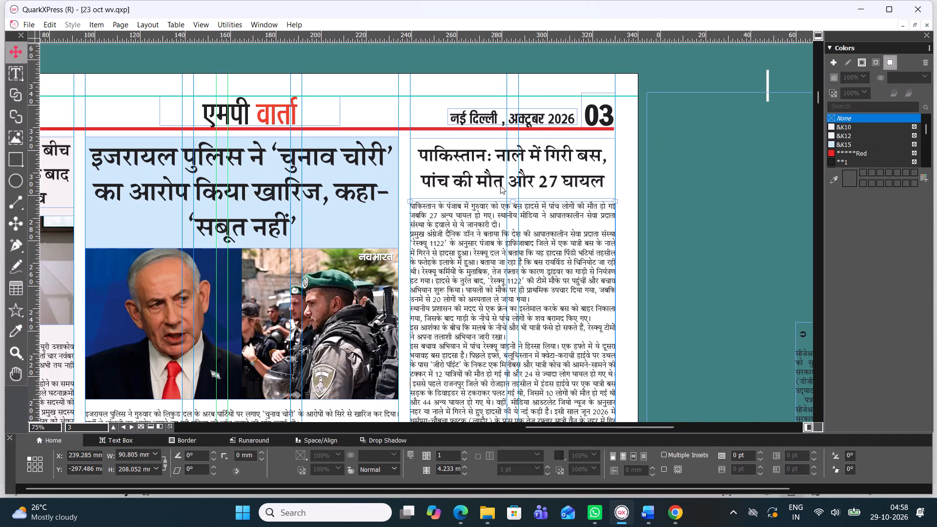
left_click(15, 142)
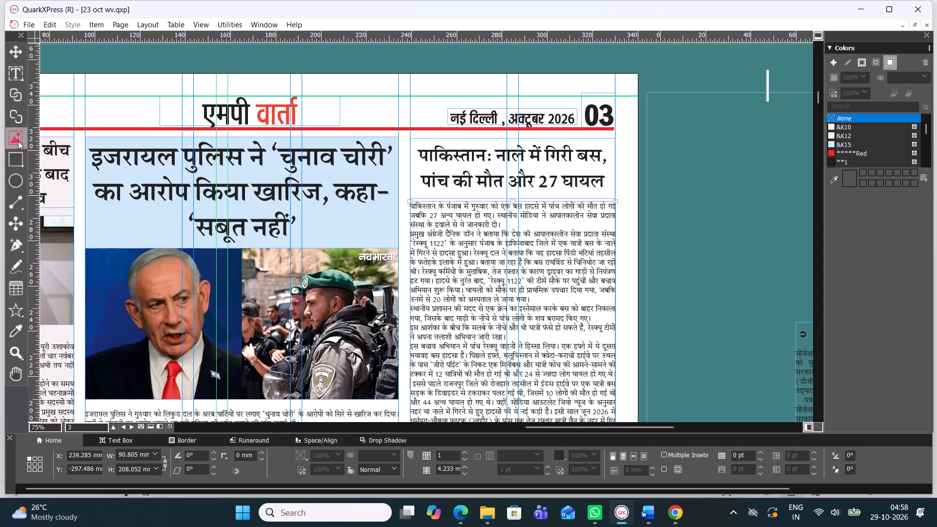
left_click_drag(518, 205, 613, 322)
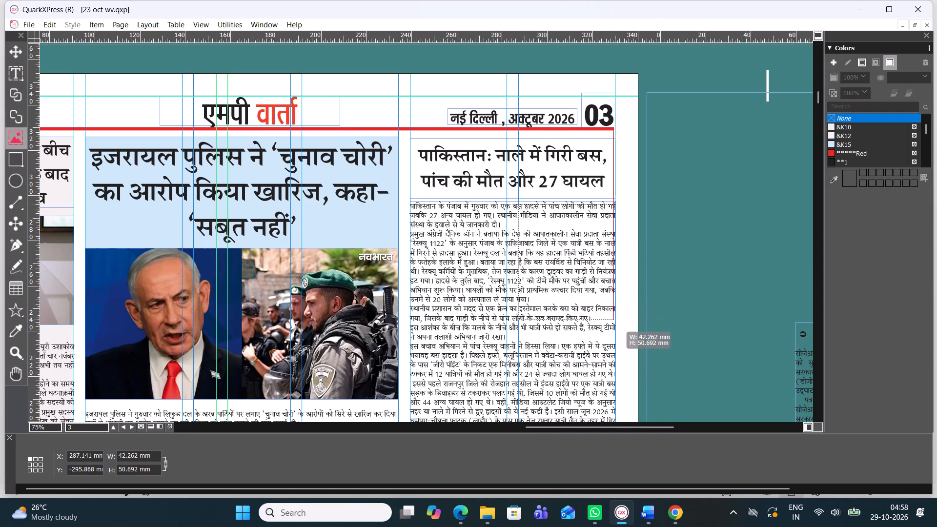
left_click_drag(613, 322, 614, 323)
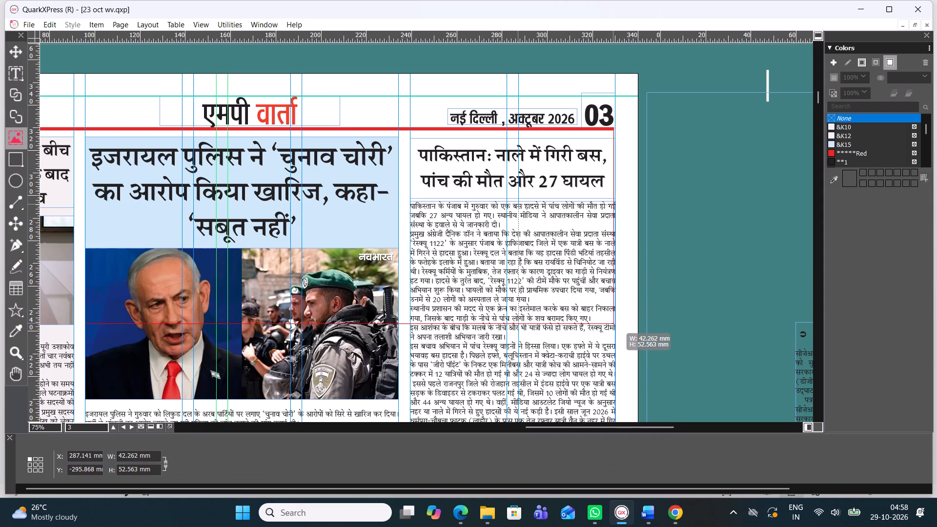
left_click_drag(614, 323, 619, 325)
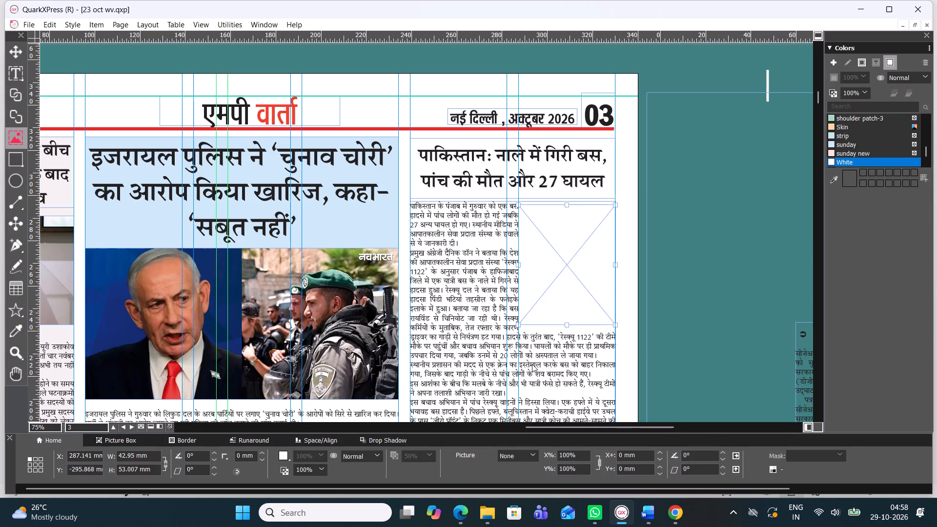
Copy the bus accident headline and run a Google Images search for it in Chrome, replacing the previous query.
scroll(555, 323, "down", 1)
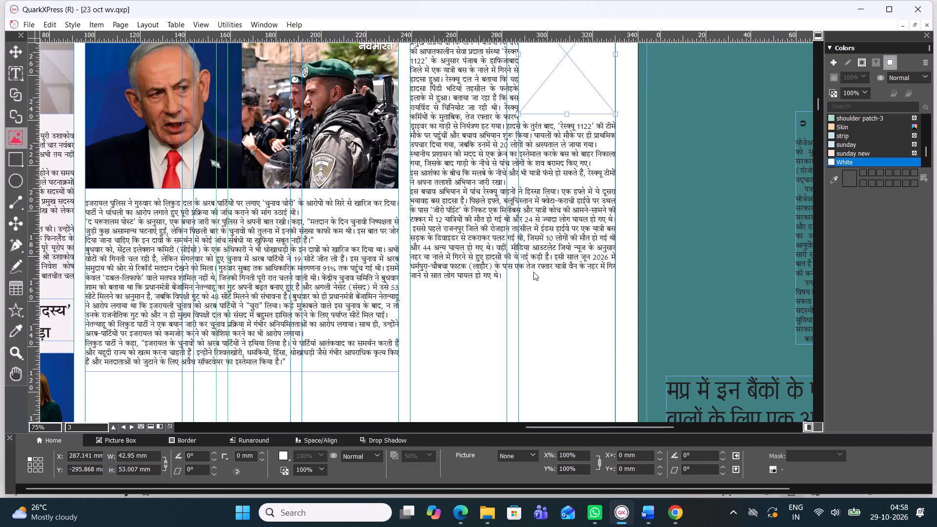
scroll(475, 217, "up", 1)
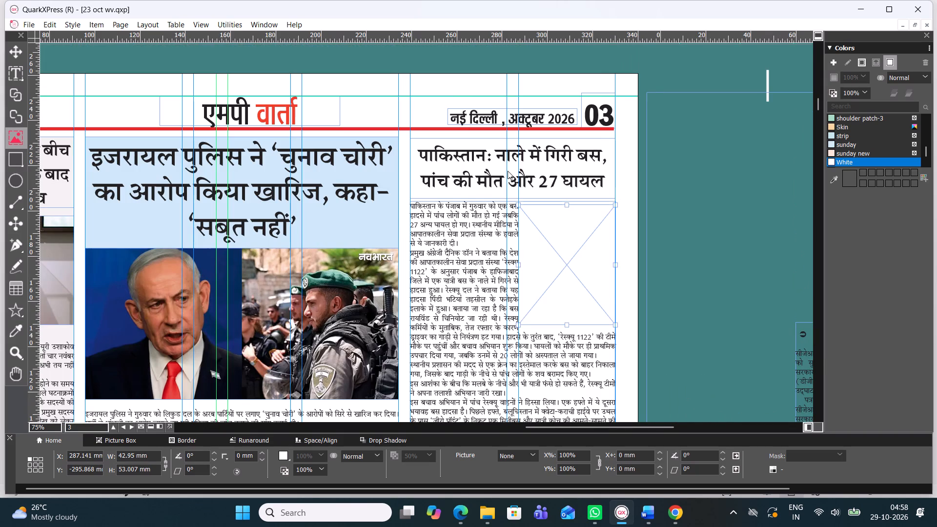
double_click(508, 171)
triple_click(508, 171)
left_click(508, 171)
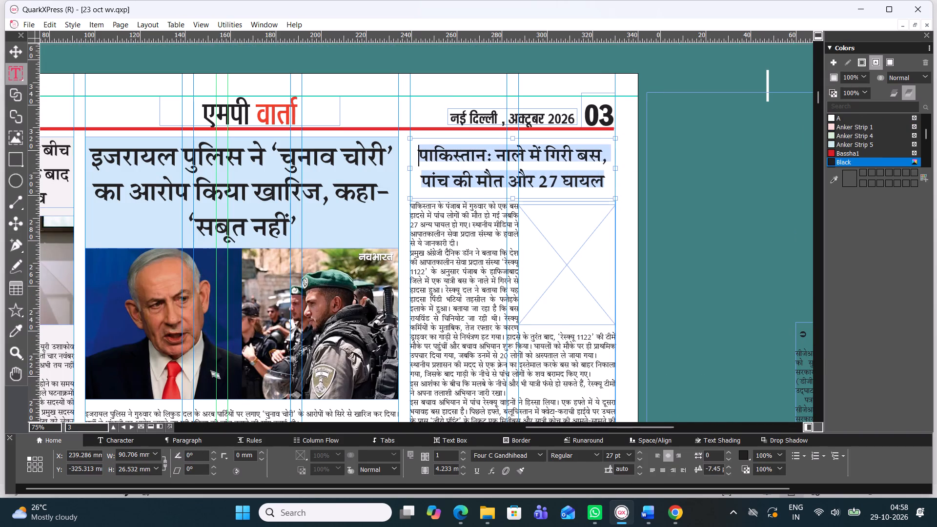
key("ctrl+c")
left_click(673, 520)
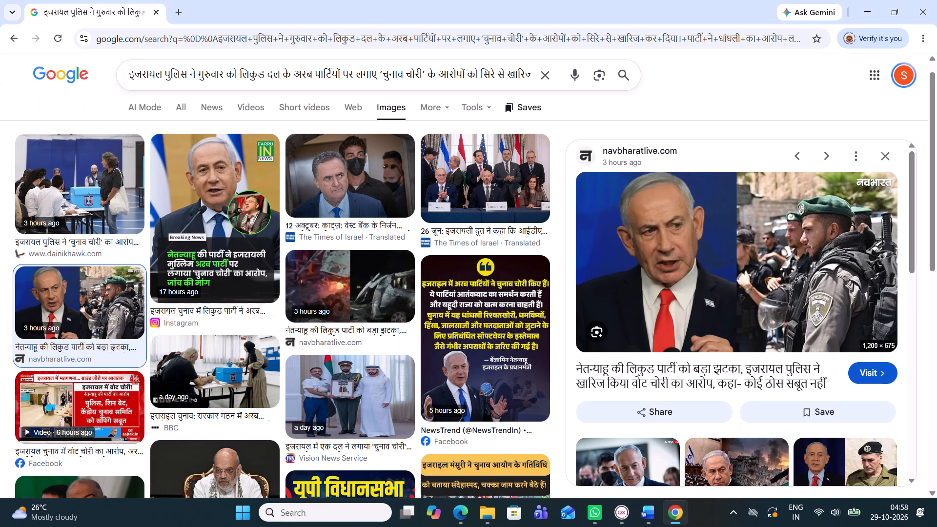
left_click(543, 75)
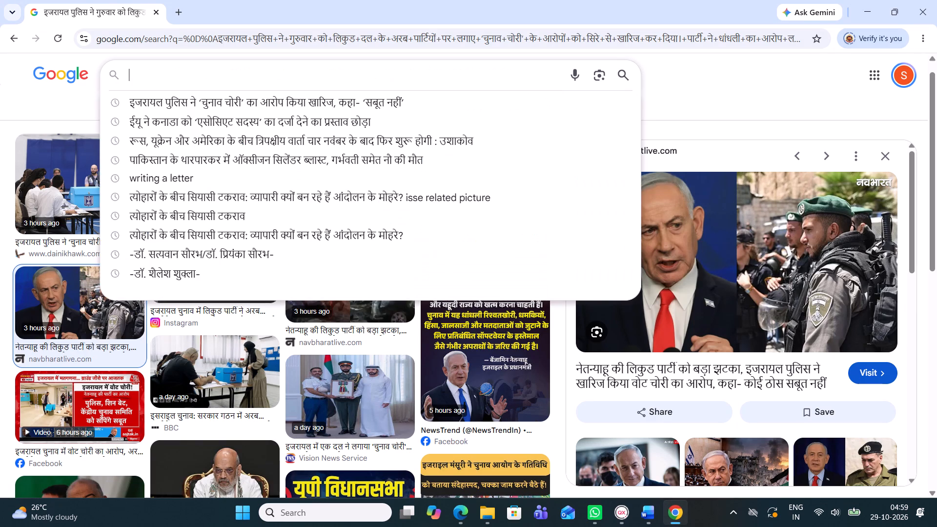
key("ctrl+c")
key("ctrl+v")
key("Return")
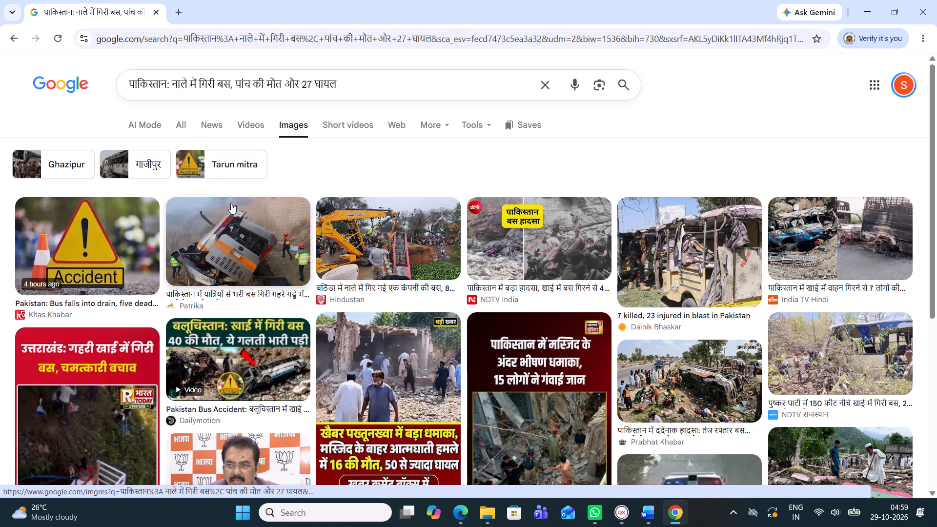
Copy the Prabhat Khabar photo of the overturned bus from the image results and paste it into QuarkXPress's empty picture box.
left_click(704, 383)
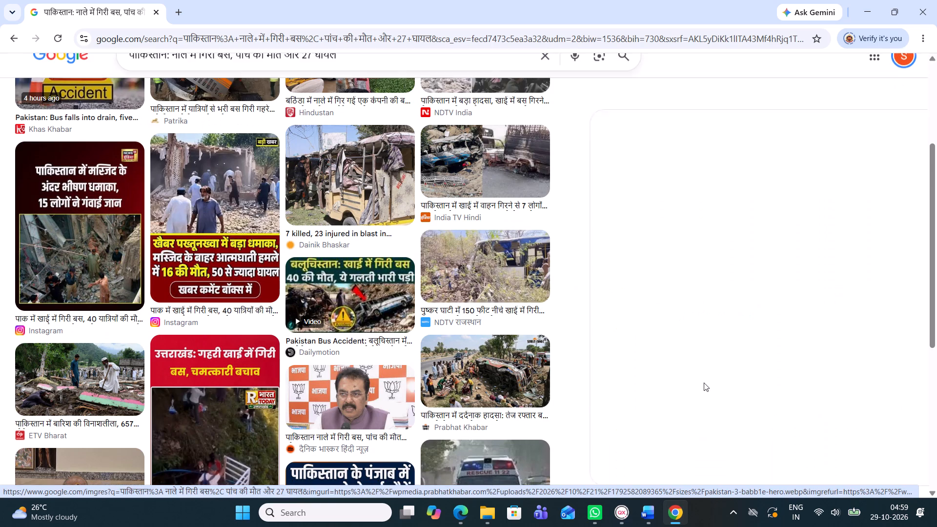
right_click(743, 252)
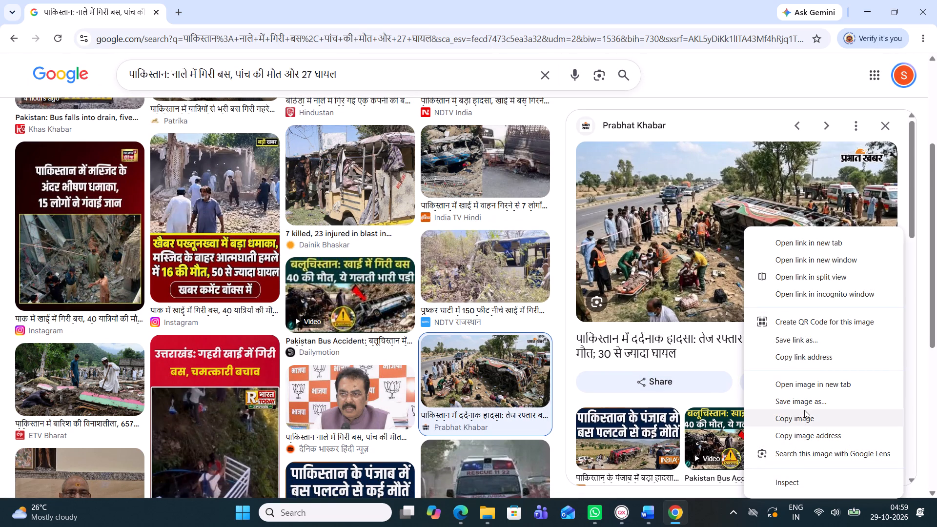
left_click(803, 423)
left_click(627, 513)
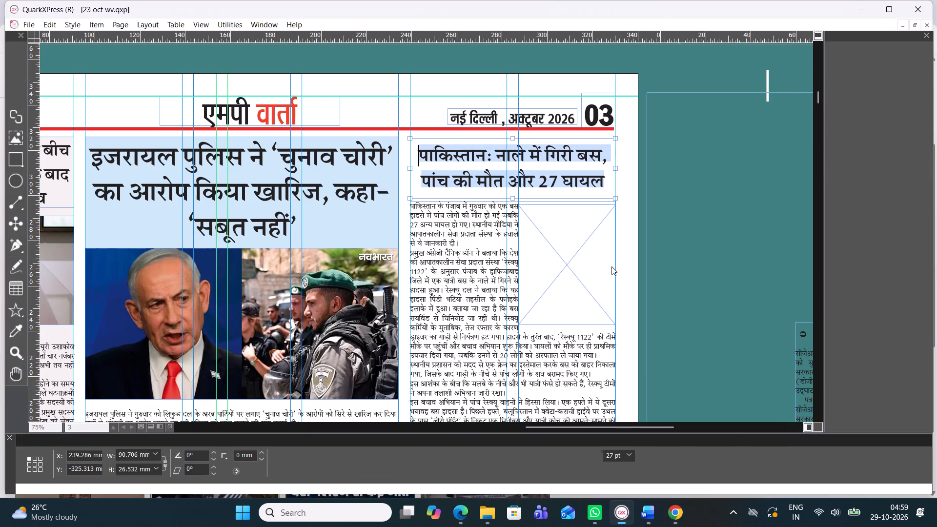
right_click(583, 240)
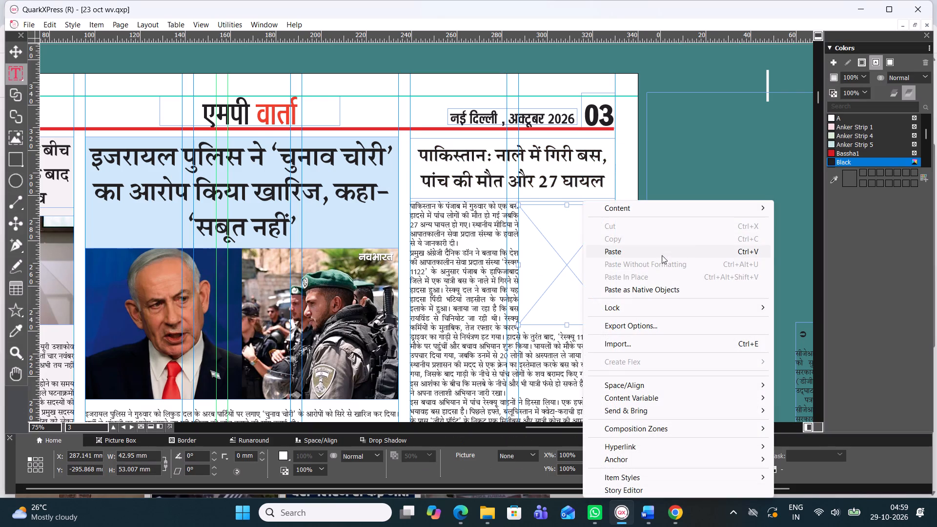
left_click(663, 248)
Scale the bus photo to fit its box, then fit the box to the picture.
right_click(557, 251)
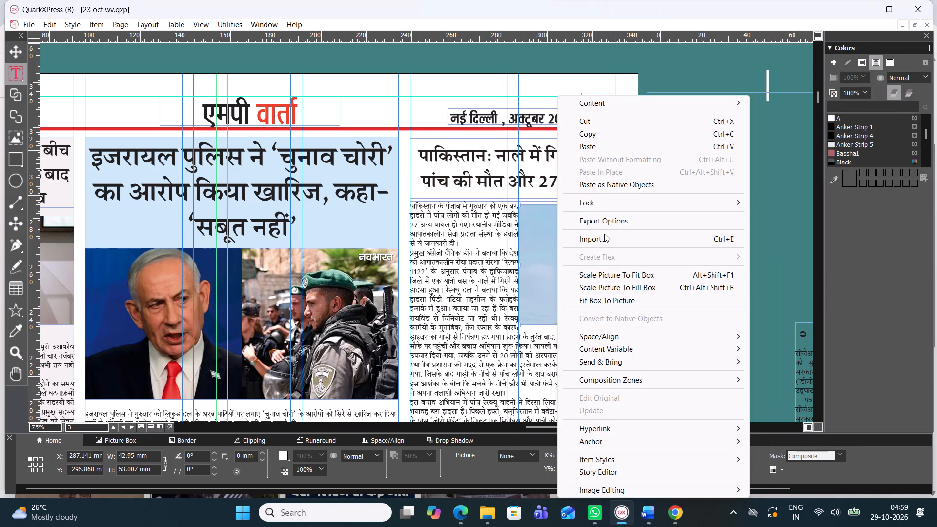
left_click(623, 275)
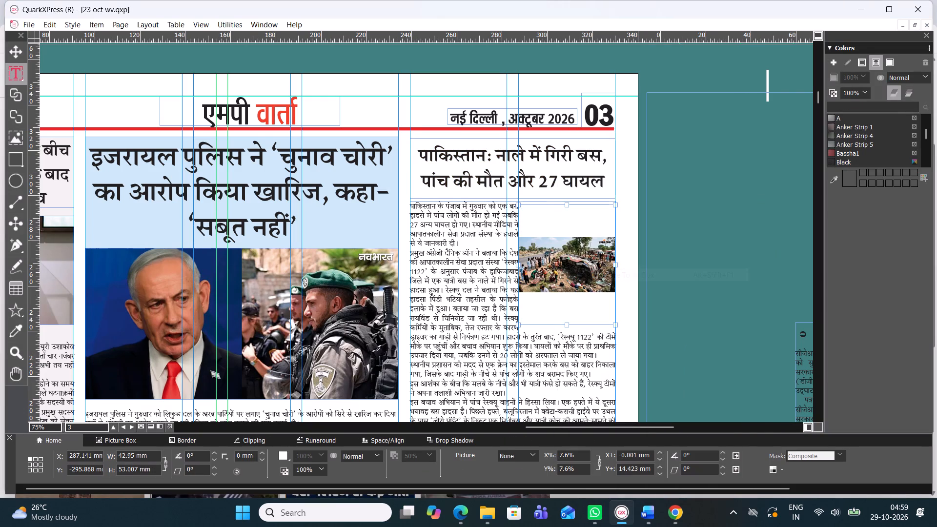
right_click(574, 255)
left_click(620, 305)
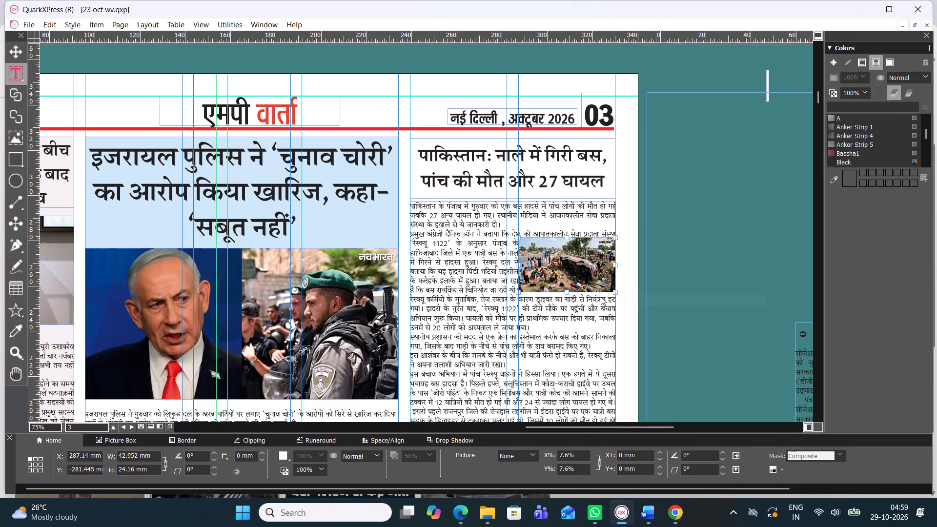
Move the bus photo to the top of the story text, directly under the headline and flush with the column's right edge.
left_click(17, 48)
left_click_drag(555, 250, 495, 216)
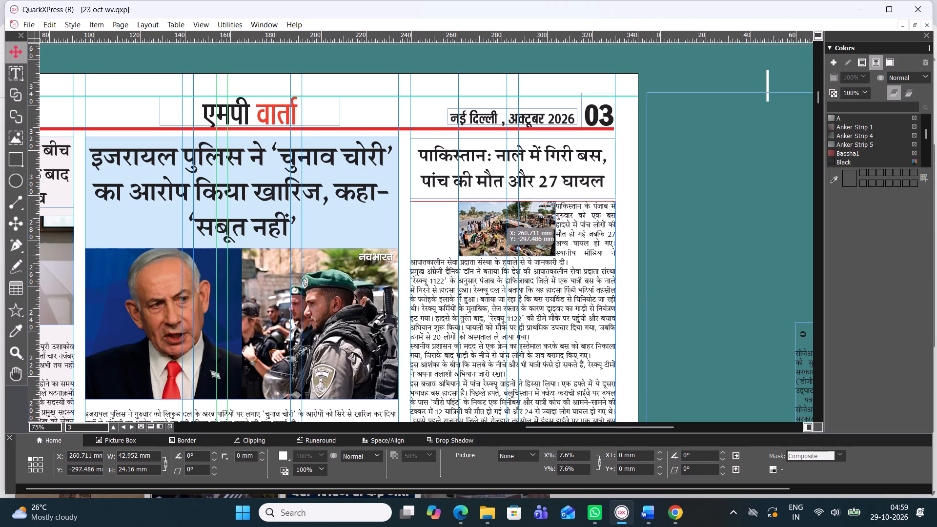
left_click_drag(495, 216, 502, 213)
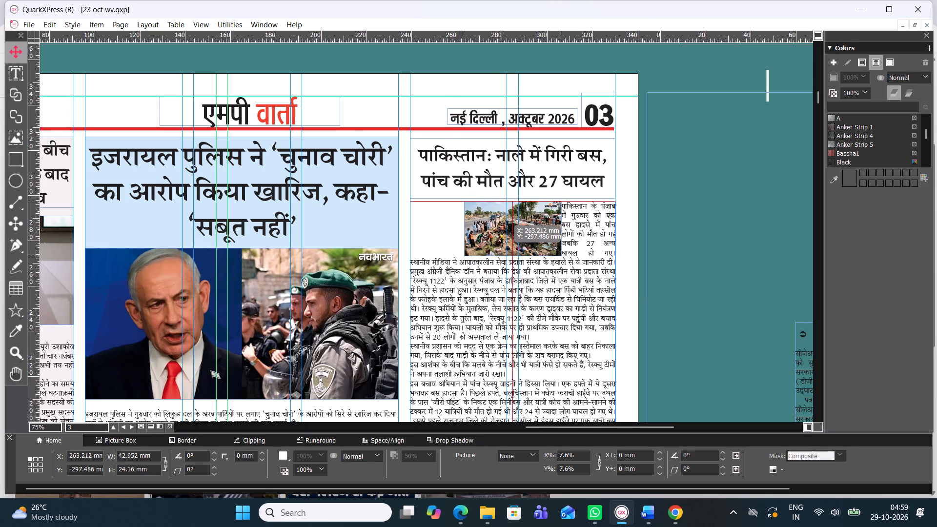
left_click_drag(502, 213, 522, 256)
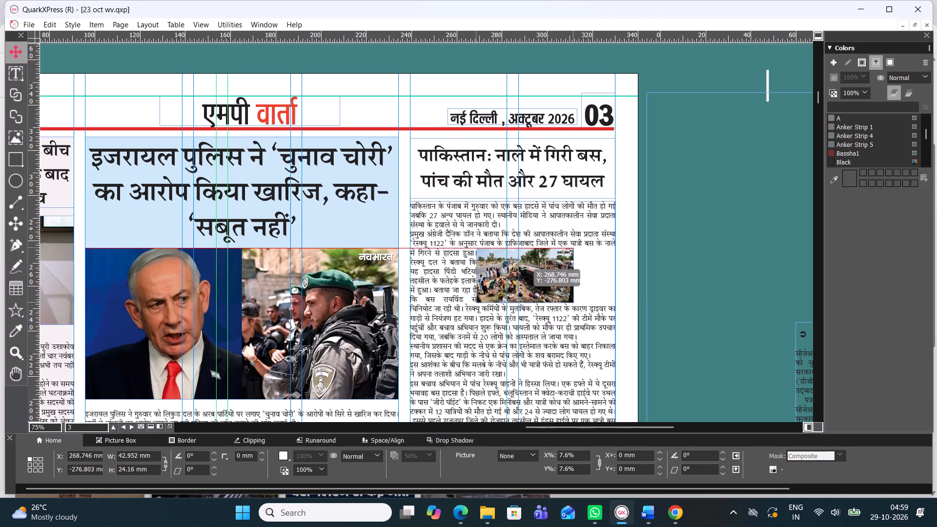
left_click_drag(522, 256, 555, 219)
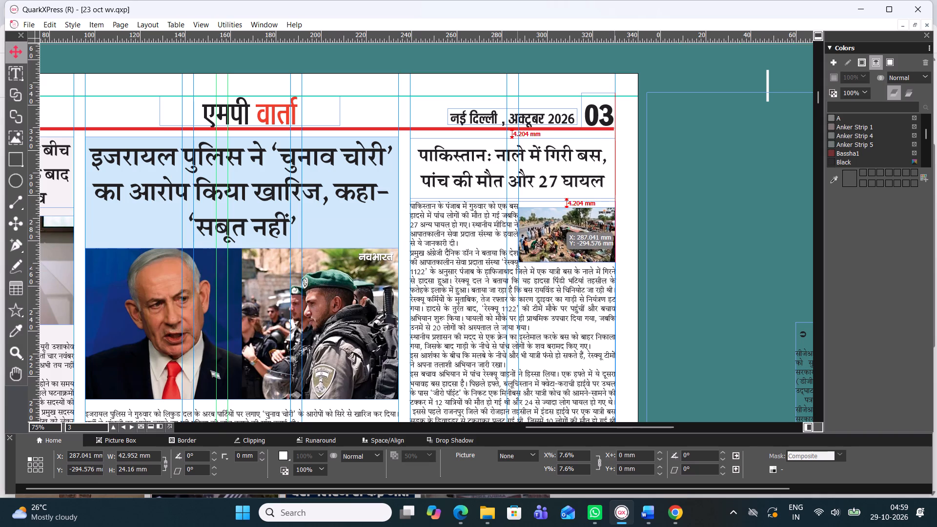
left_click_drag(555, 219, 554, 213)
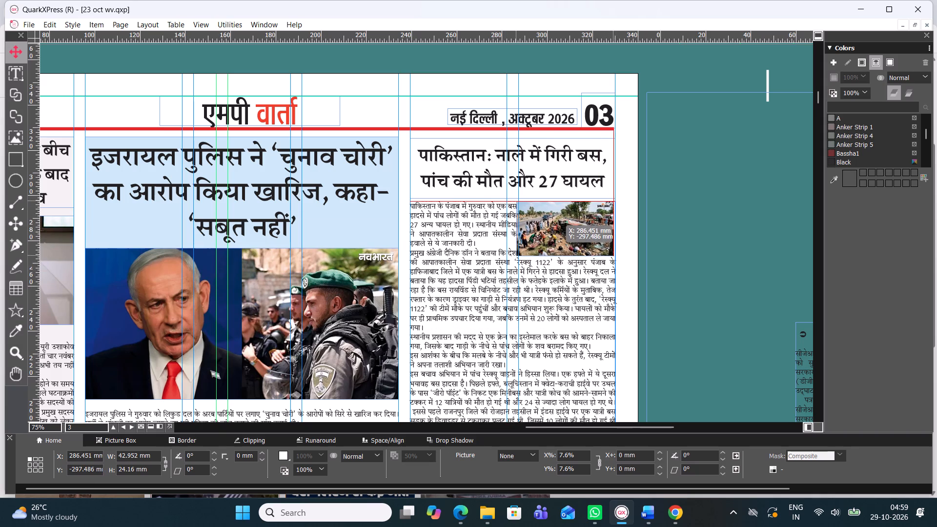
left_click_drag(554, 213, 556, 213)
Widen the bus photo's box leftward to about 48 mm, aligning its left edge with the column guide.
left_click_drag(521, 228, 505, 225)
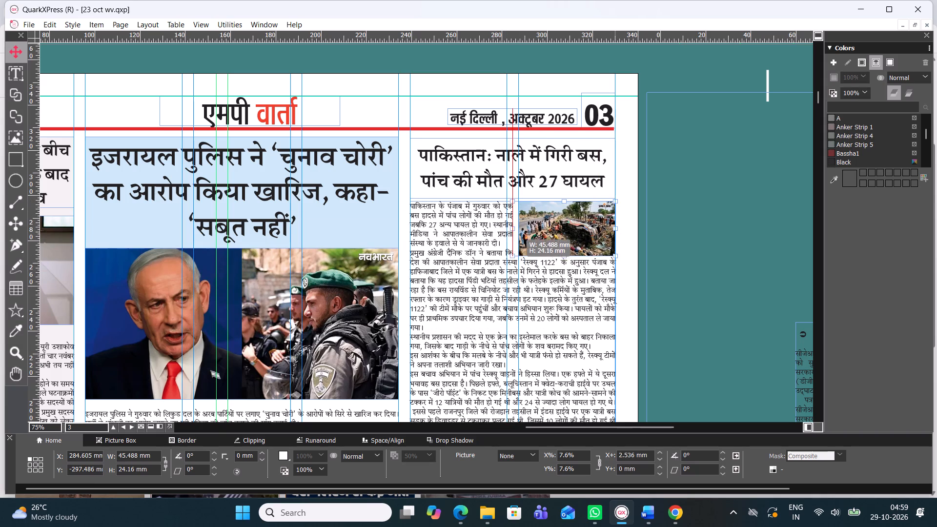
left_click_drag(505, 225, 501, 225)
left_click(555, 235)
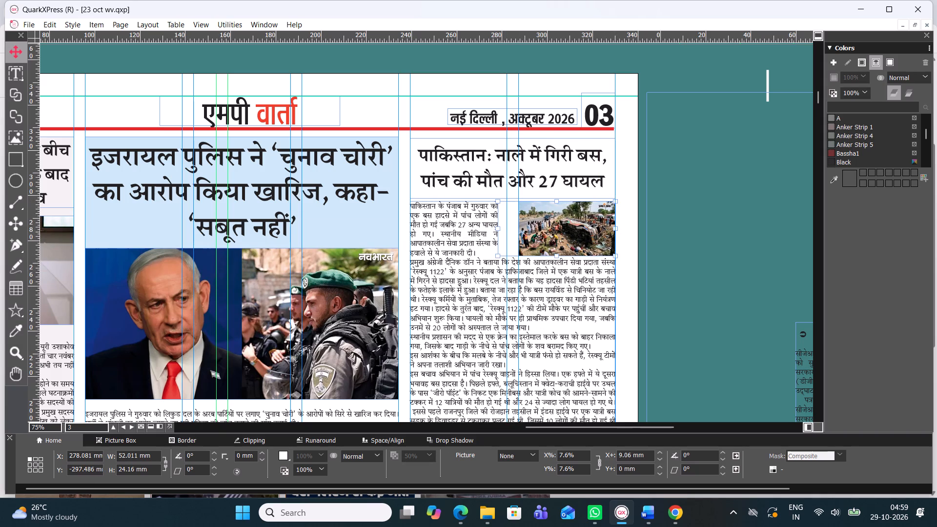
left_click_drag(495, 229, 500, 228)
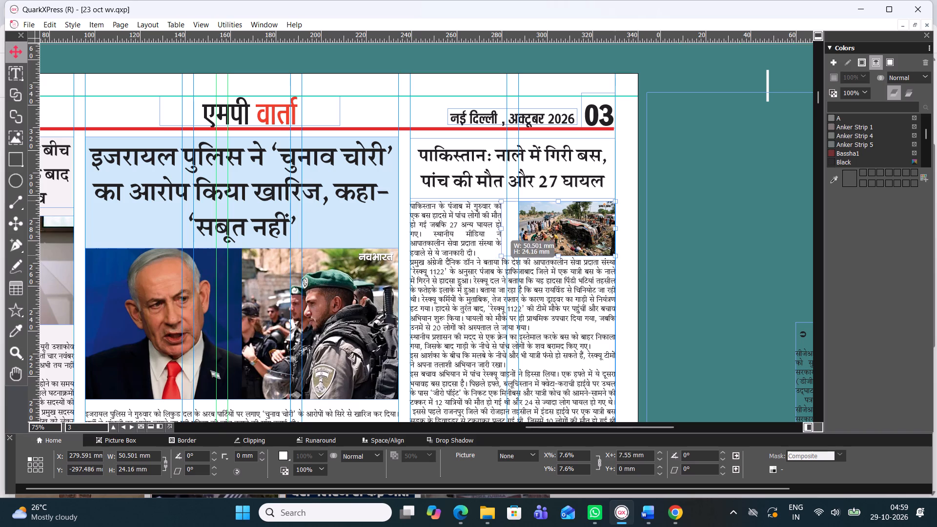
left_click_drag(500, 228, 503, 227)
left_click(525, 221)
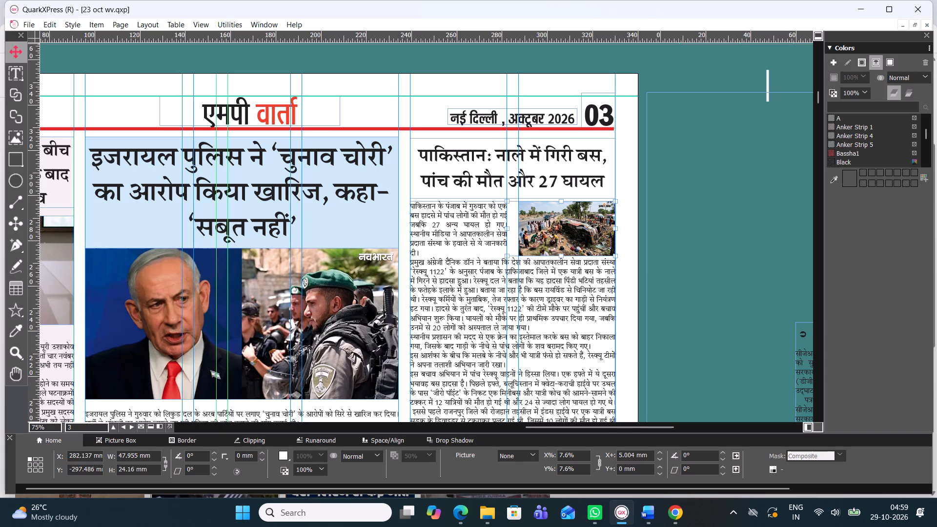
Enlarge the bus photo inside its box to about 8.2% and extend the box's top edge to make it about 25.5 mm high.
double_click(527, 225)
left_click_drag(521, 228, 510, 226)
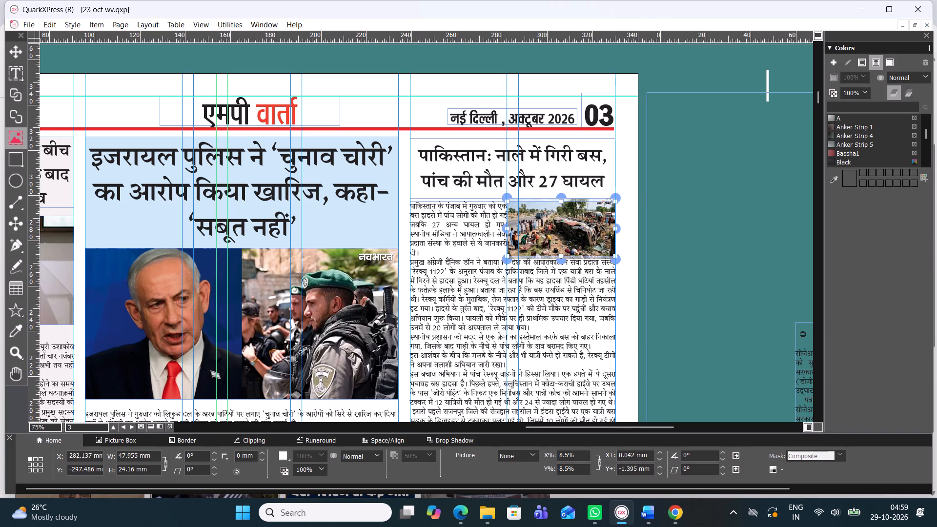
left_click(562, 204)
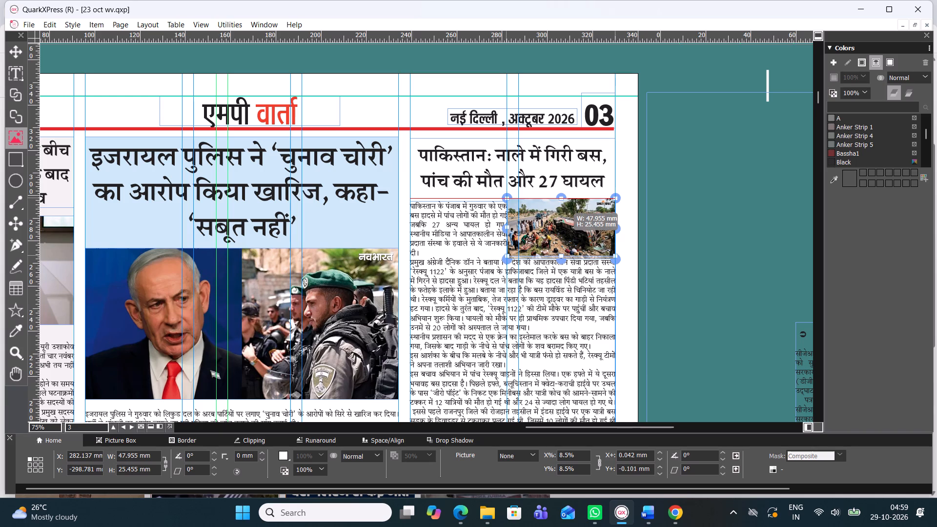
left_click(564, 255)
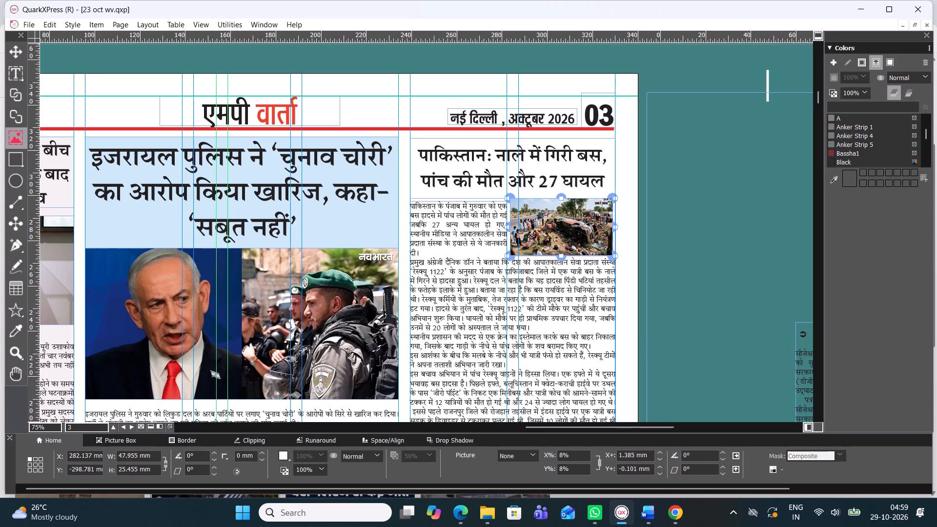
left_click(652, 249)
left_click(563, 228)
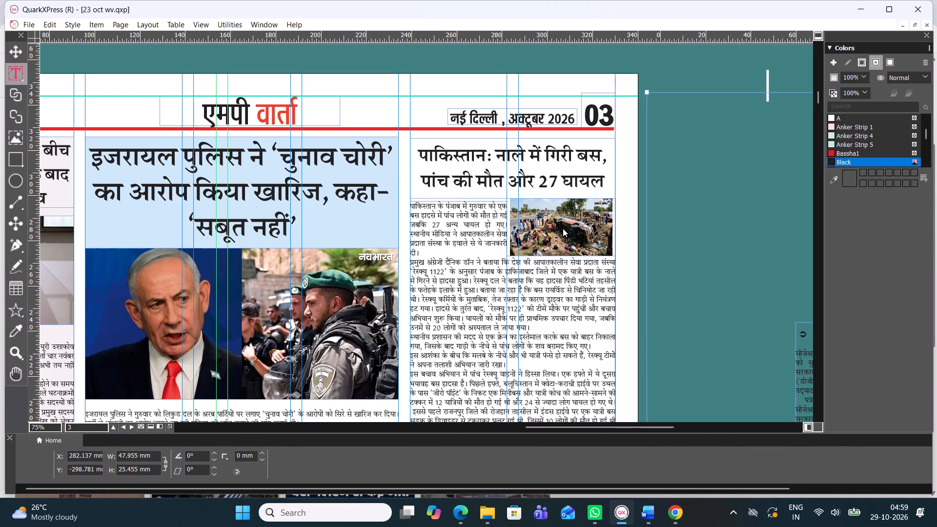
left_click(562, 258)
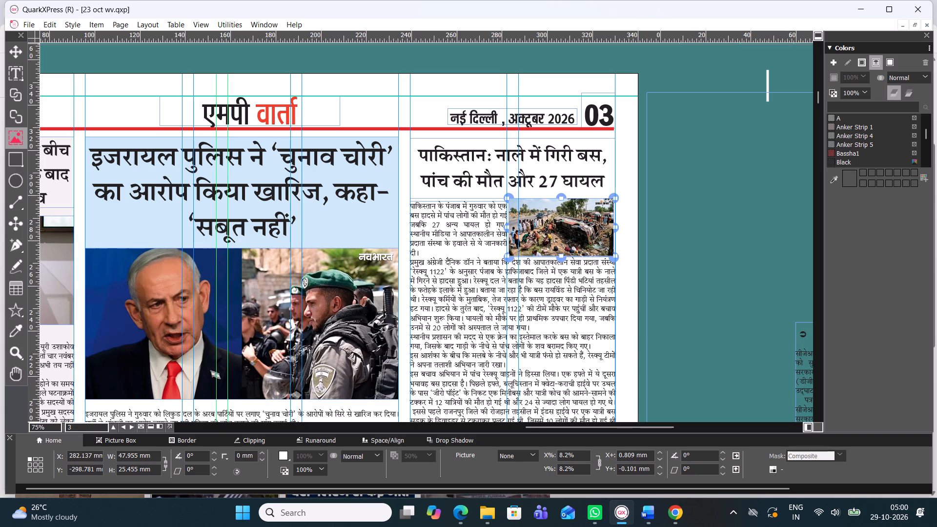
left_click(649, 226)
scroll(458, 204, "down", 1, "ctrl")
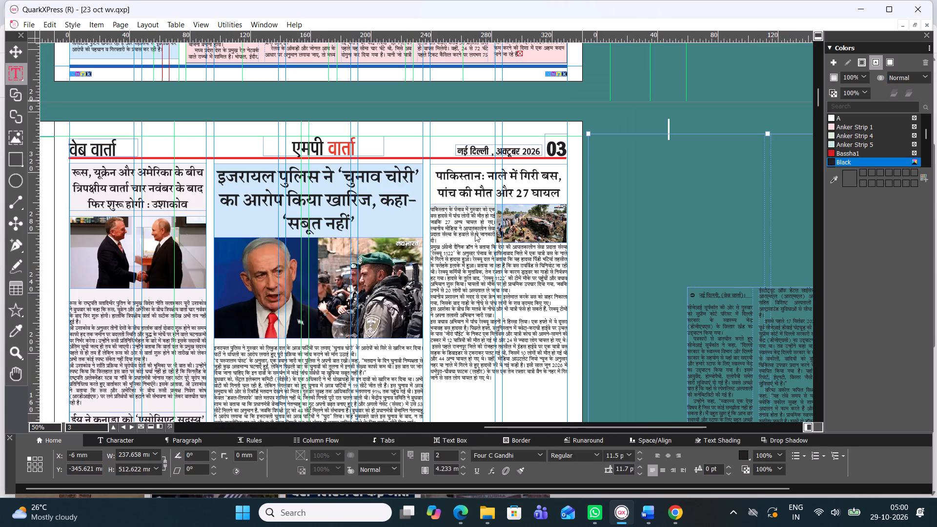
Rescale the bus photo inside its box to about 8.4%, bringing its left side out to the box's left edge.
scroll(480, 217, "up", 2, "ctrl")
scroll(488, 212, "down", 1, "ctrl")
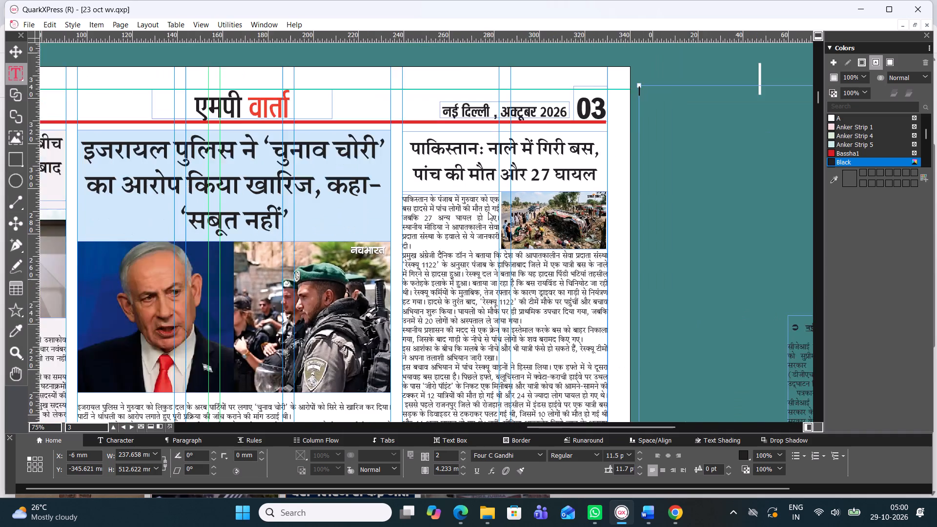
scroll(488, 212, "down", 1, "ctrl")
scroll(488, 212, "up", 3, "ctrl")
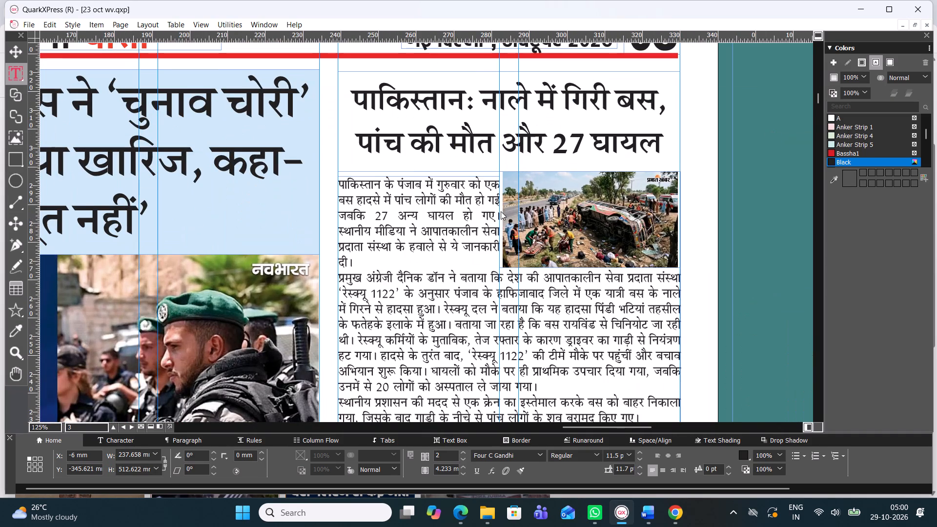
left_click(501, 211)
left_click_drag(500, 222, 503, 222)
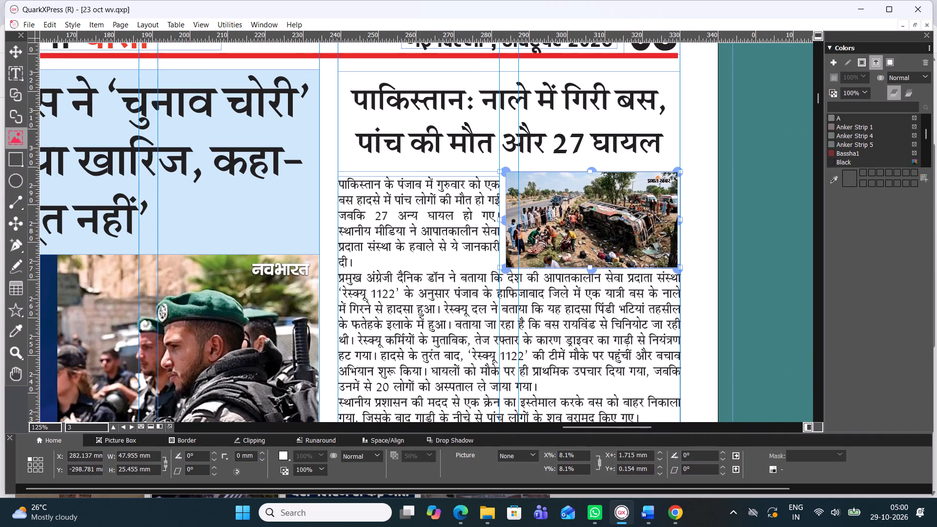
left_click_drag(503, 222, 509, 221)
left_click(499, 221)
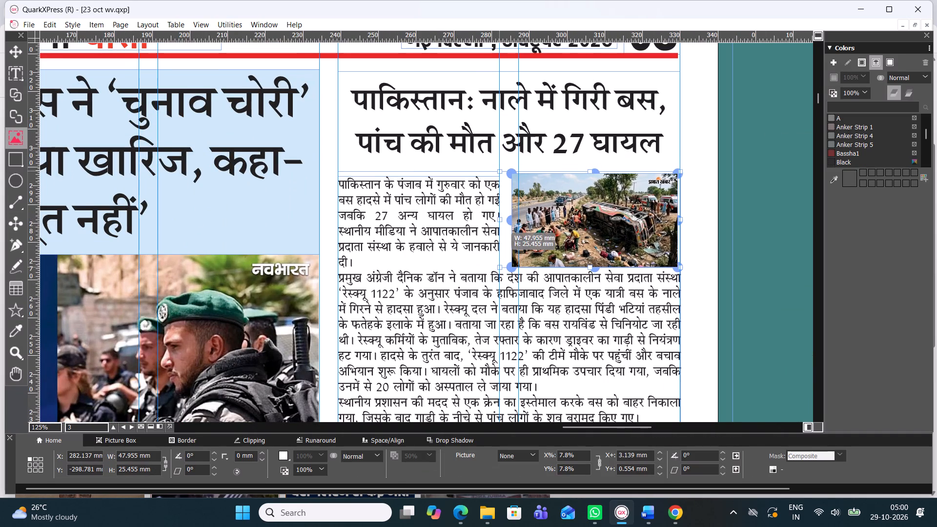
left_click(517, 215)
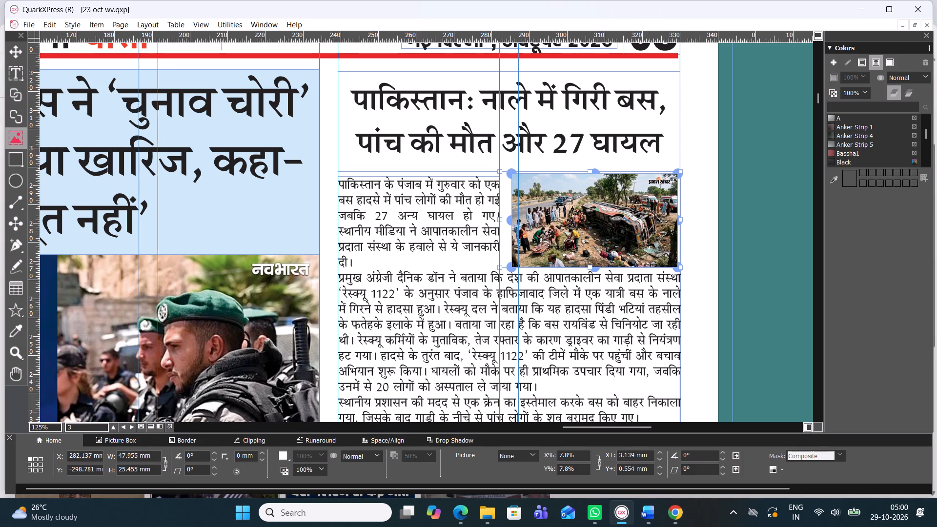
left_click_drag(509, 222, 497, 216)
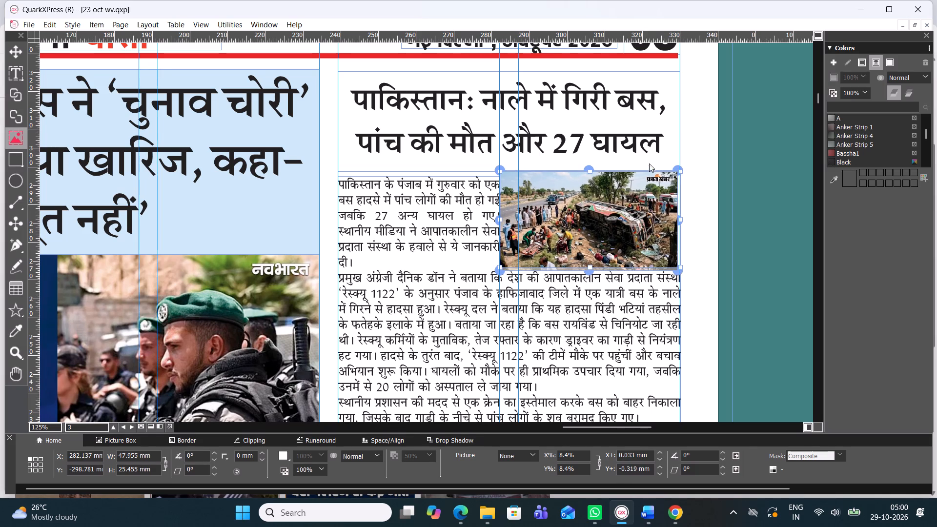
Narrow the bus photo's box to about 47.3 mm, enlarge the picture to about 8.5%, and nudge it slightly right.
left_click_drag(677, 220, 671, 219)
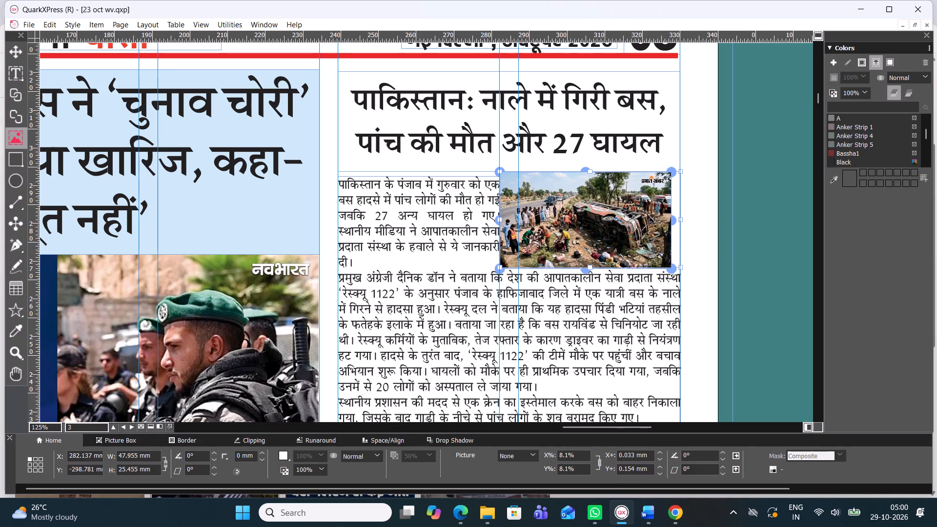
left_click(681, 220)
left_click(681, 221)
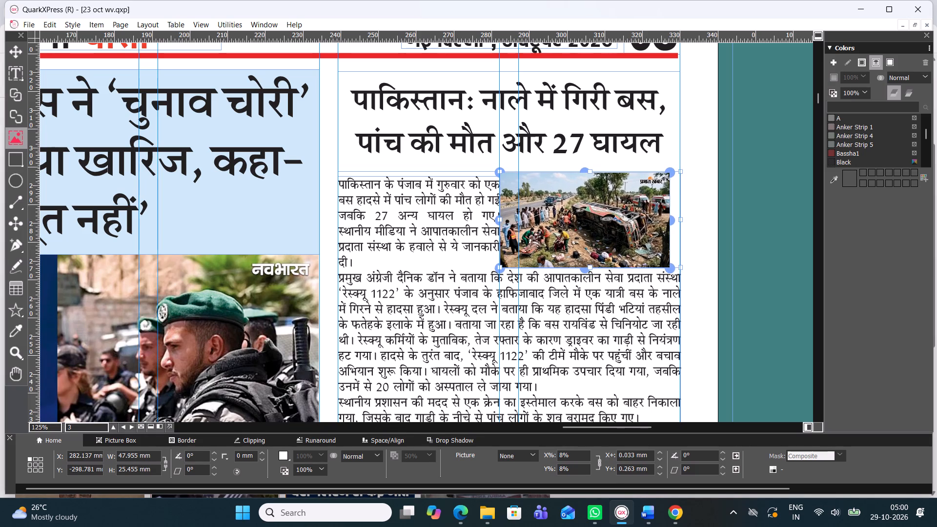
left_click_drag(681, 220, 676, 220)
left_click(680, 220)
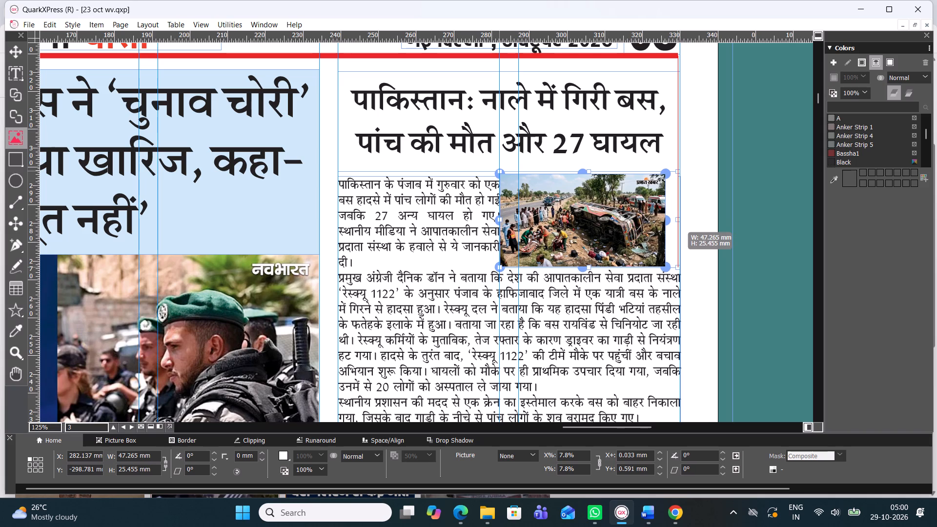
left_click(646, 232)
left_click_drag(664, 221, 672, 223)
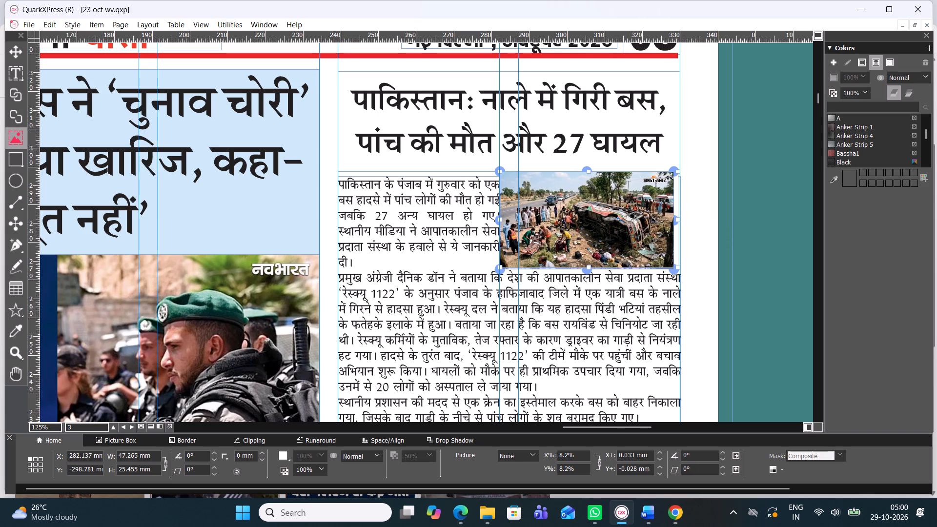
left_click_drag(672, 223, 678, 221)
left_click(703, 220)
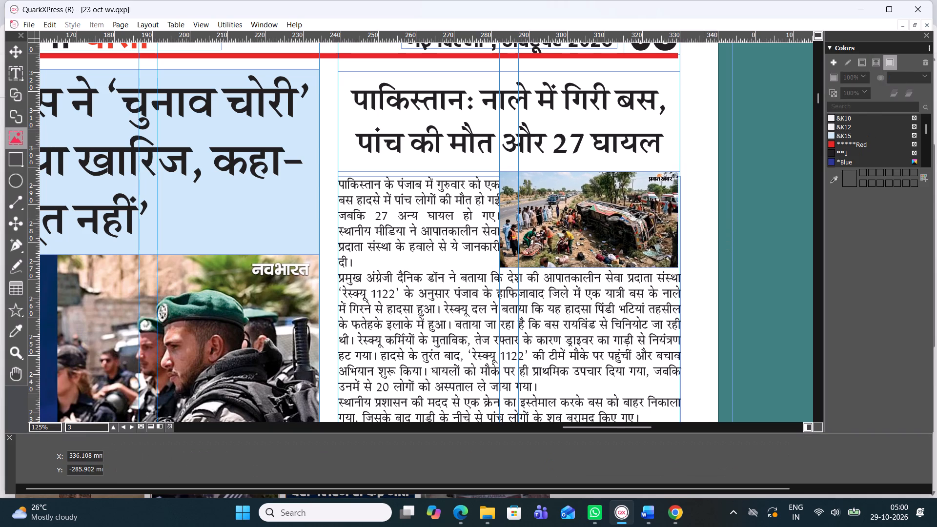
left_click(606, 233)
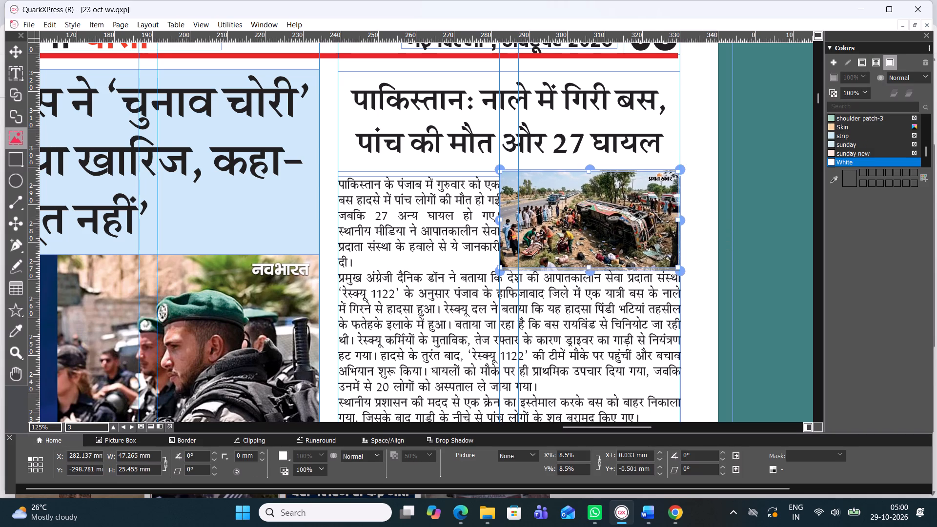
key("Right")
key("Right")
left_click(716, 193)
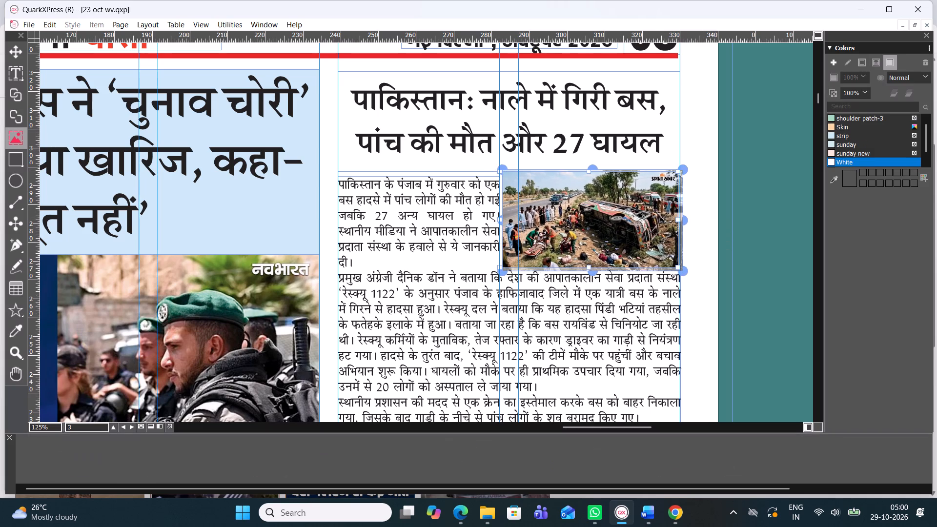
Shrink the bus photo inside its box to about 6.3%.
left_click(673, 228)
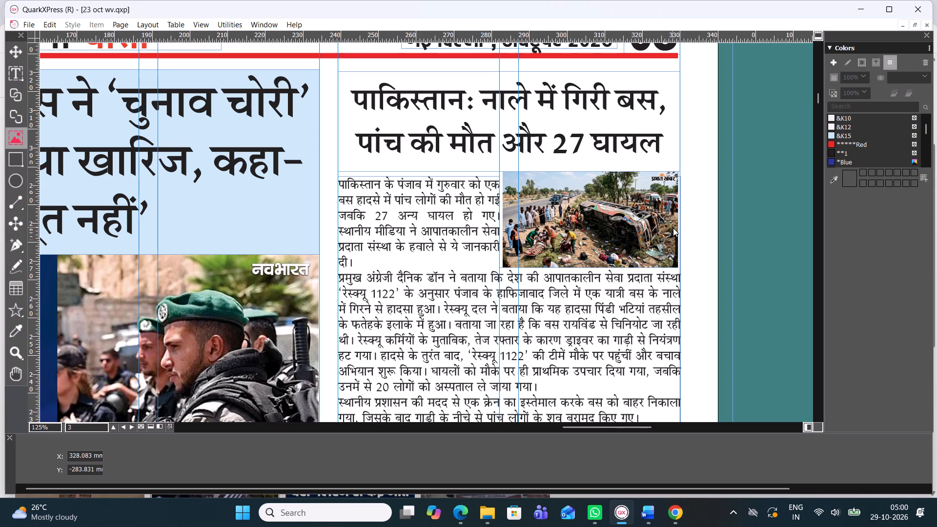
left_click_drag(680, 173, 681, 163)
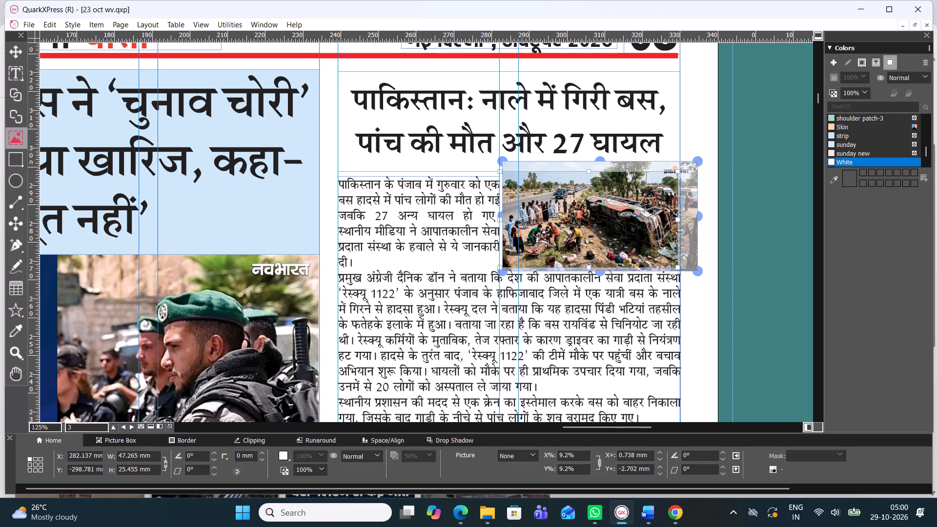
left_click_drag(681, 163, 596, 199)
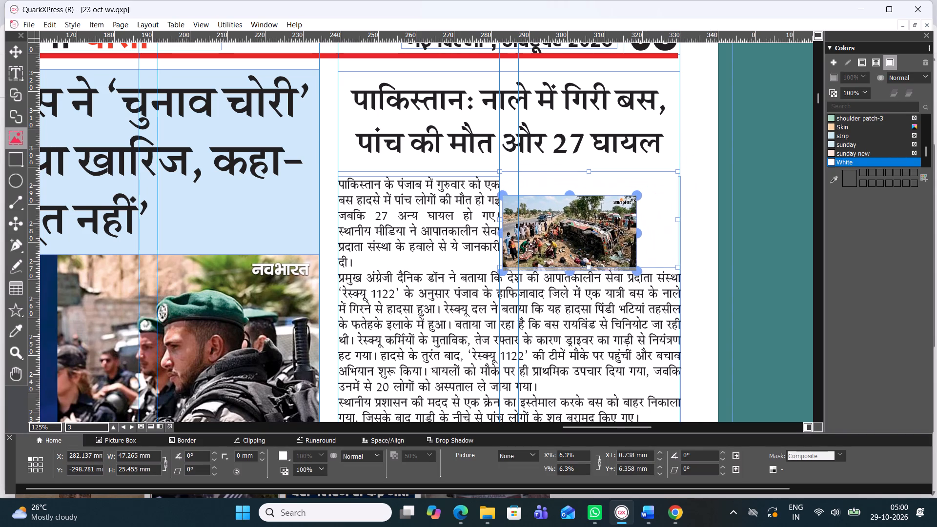
Resize the bus photo's box to about 47.9 by 24.2 mm, aligning its right and top edges with the story's text box.
left_click_drag(681, 222, 687, 219)
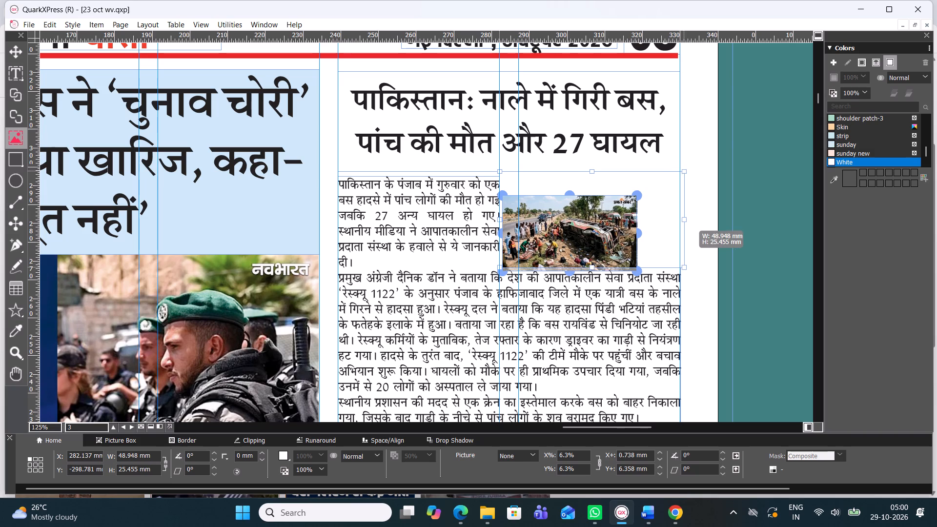
left_click_drag(687, 219, 677, 215)
left_click(677, 215)
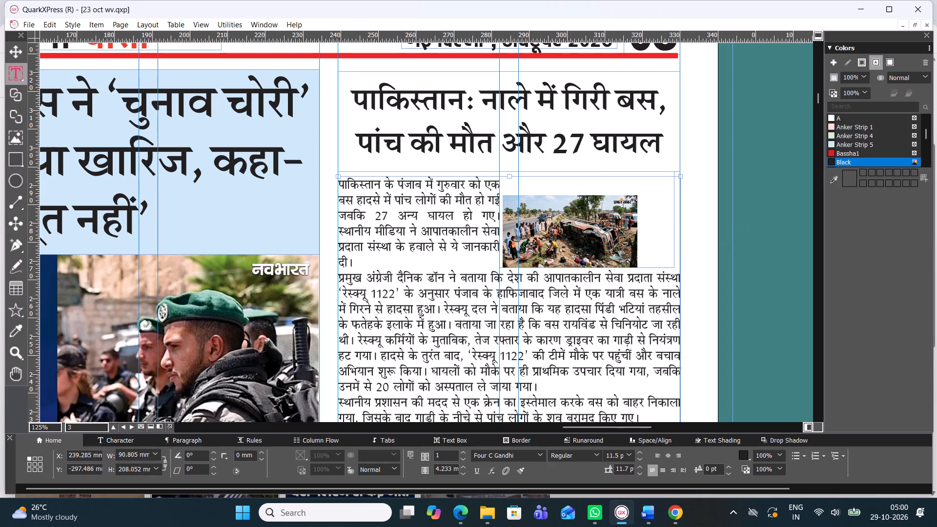
left_click(672, 217)
left_click(676, 216)
left_click(659, 179)
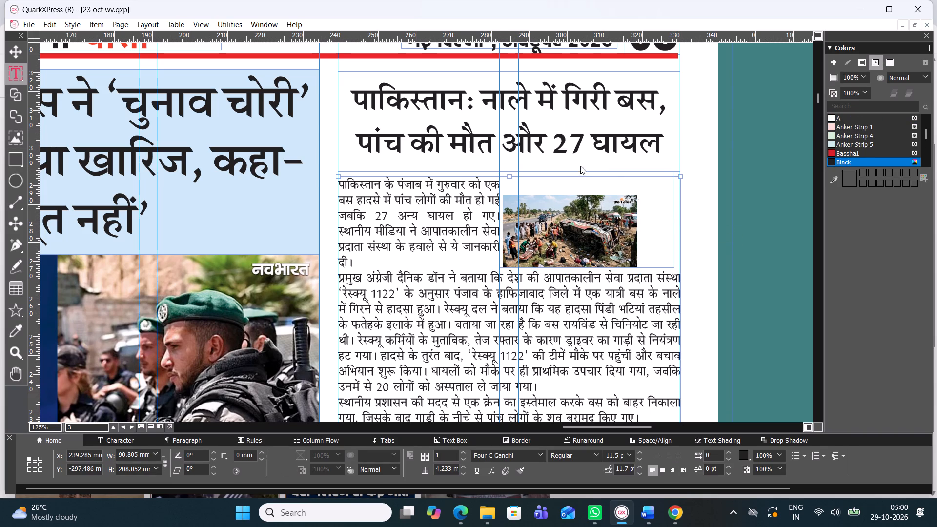
left_click(7, 48)
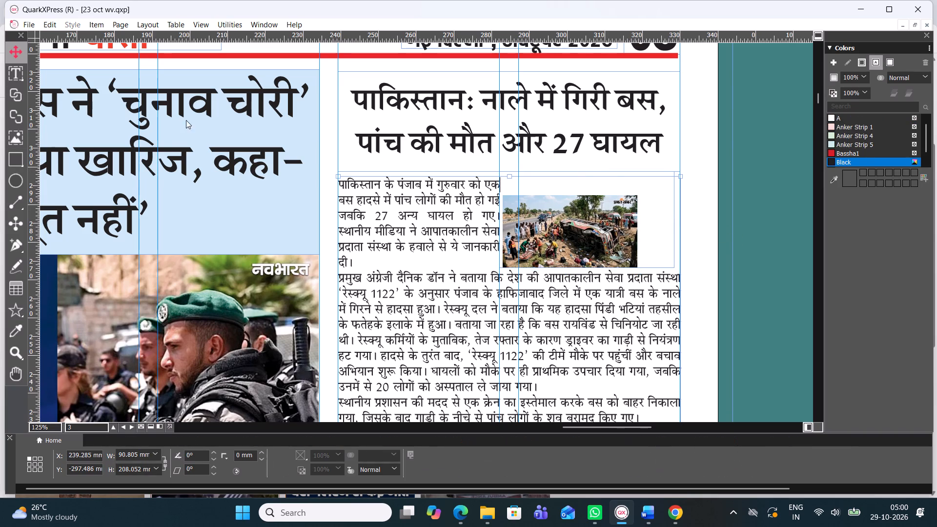
left_click(644, 203)
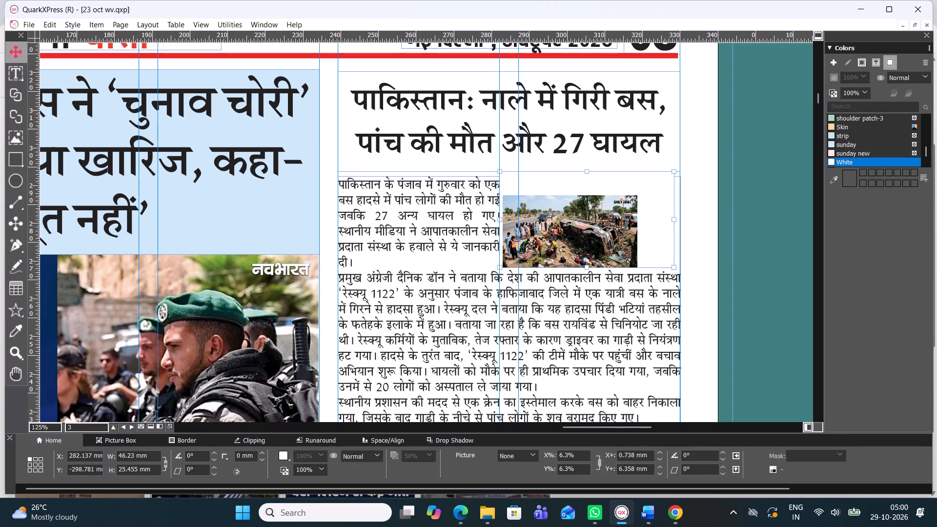
left_click_drag(678, 221, 677, 219)
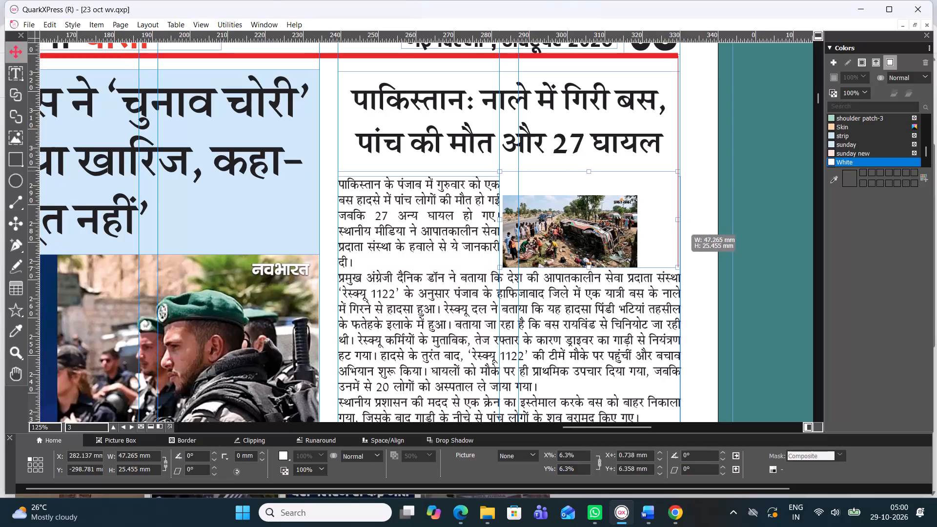
left_click_drag(677, 219, 649, 207)
left_click_drag(644, 222, 673, 219)
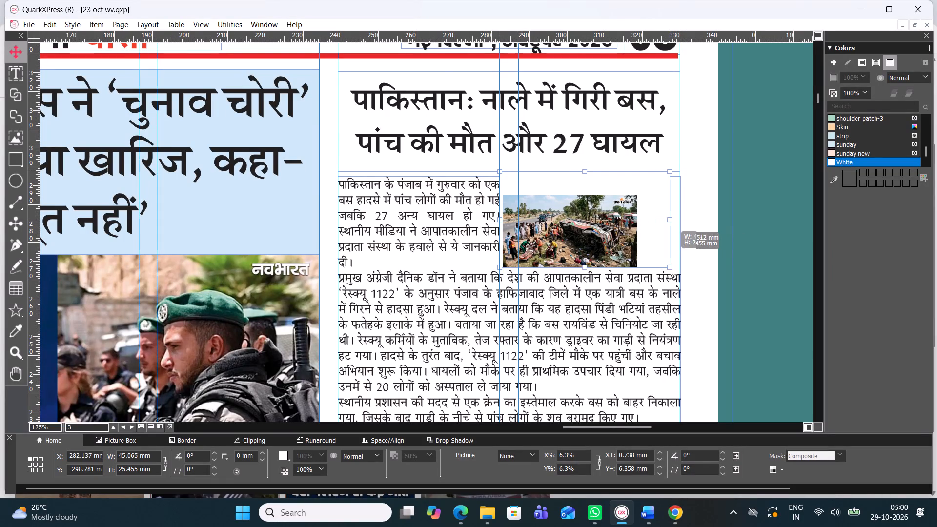
left_click_drag(673, 219, 679, 217)
left_click_drag(591, 170, 592, 178)
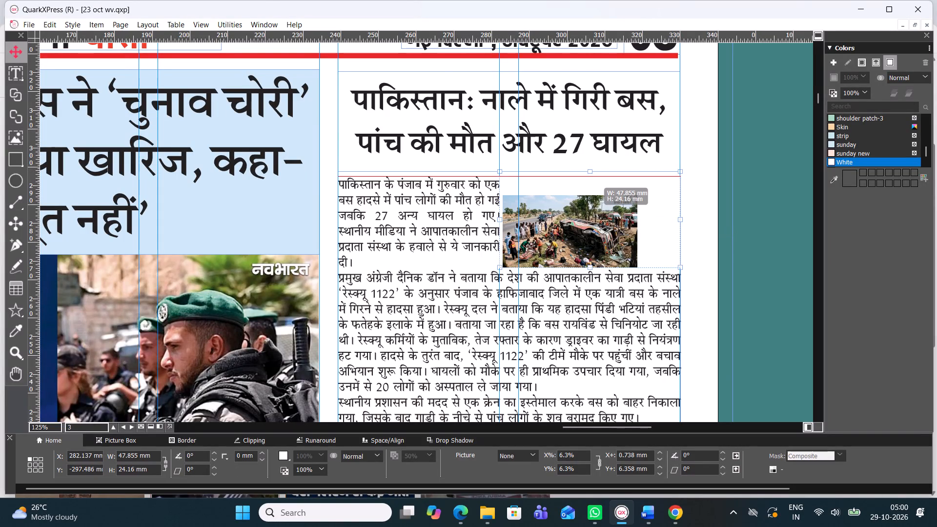
Enlarge the bus photo inside its box to about 8.3% and shift it up and sideways to fill the box completely.
left_click(591, 205)
double_click(579, 226)
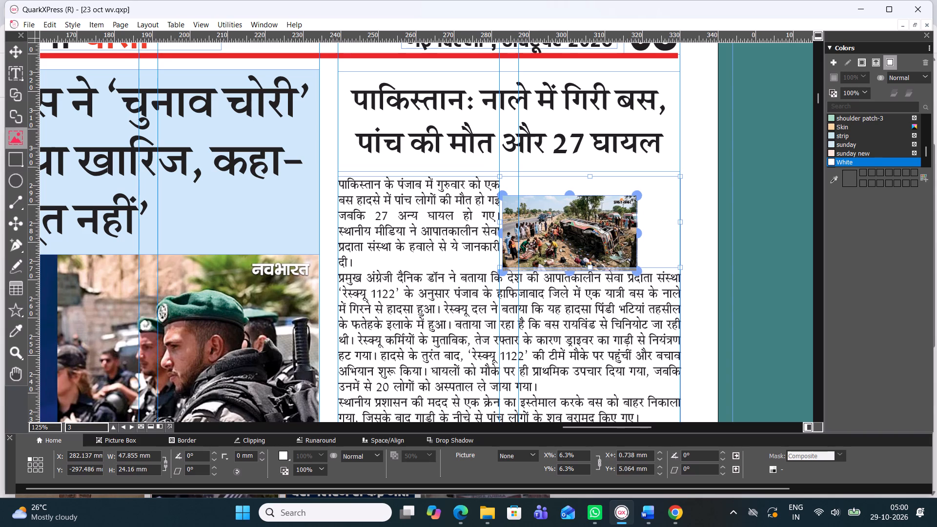
left_click_drag(642, 234, 684, 226)
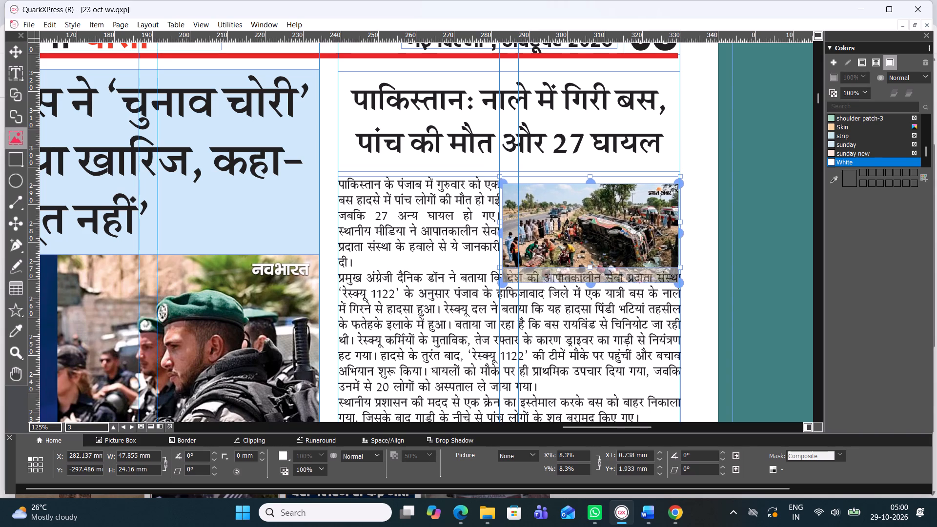
left_click_drag(617, 224, 617, 217)
left_click(733, 220)
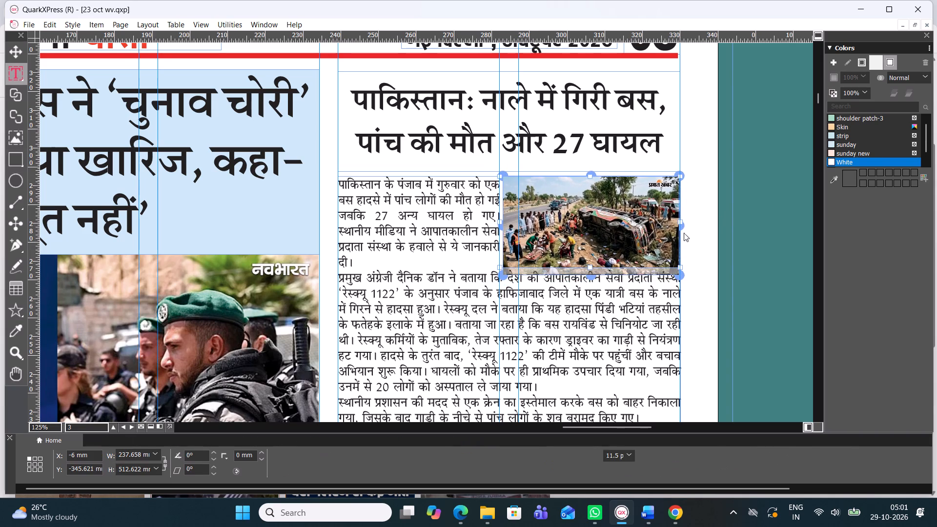
left_click(527, 222)
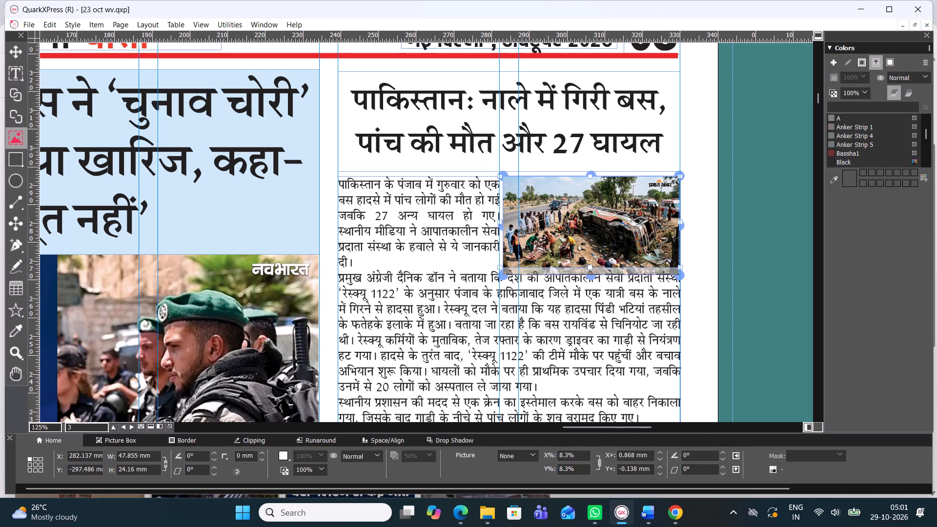
left_click(500, 222)
left_click(724, 214)
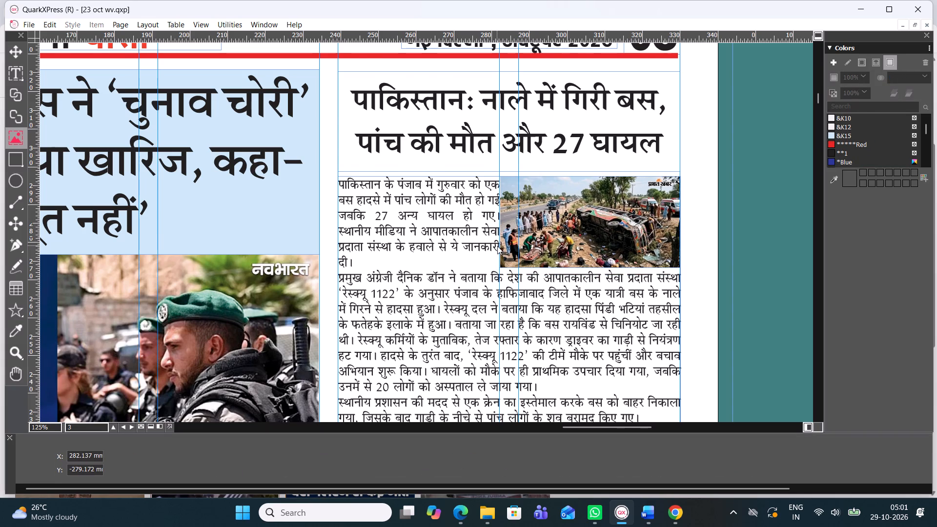
Examine the blank area below the bus accident story and the overall fill of page 03 against the neighbouring pages.
scroll(497, 246, "down", 2)
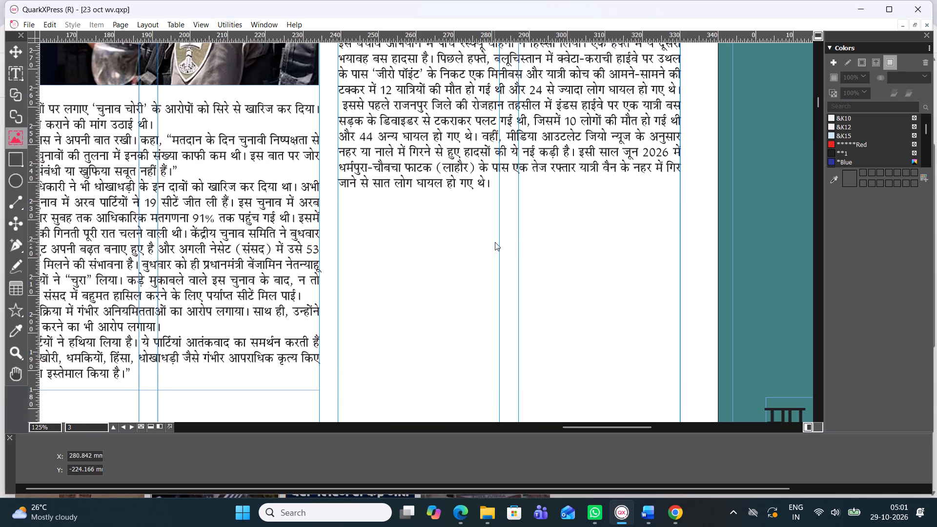
scroll(495, 242, "down", 2)
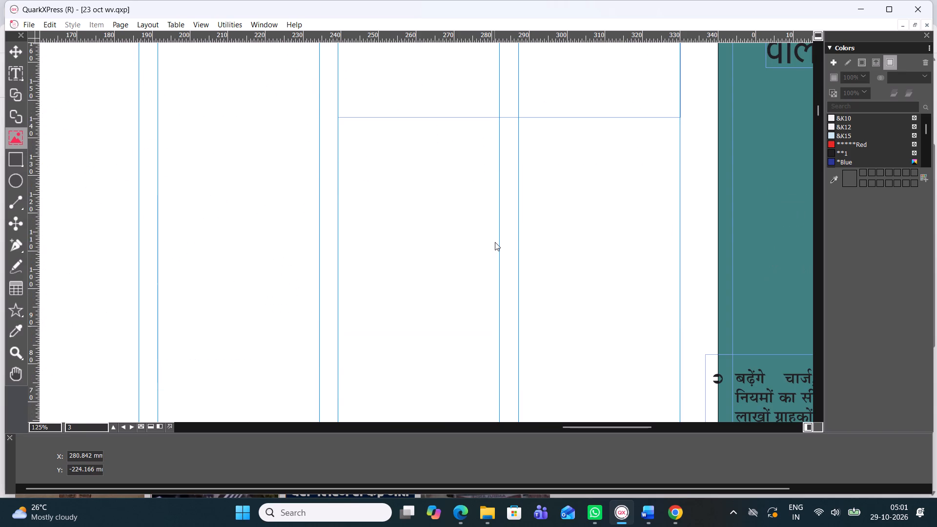
left_click(13, 52)
scroll(299, 154, "down", 1)
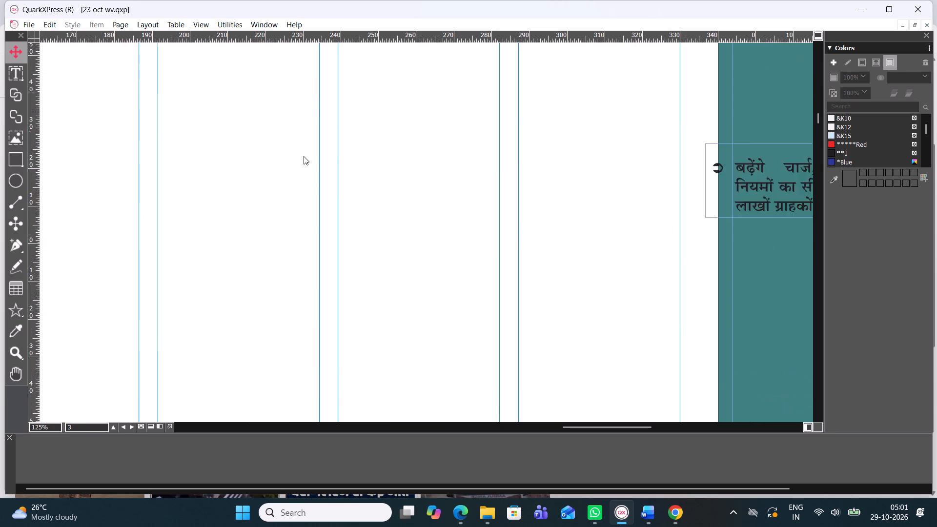
scroll(304, 156, "down", 3)
scroll(304, 156, "up", 3)
scroll(304, 156, "down", 1)
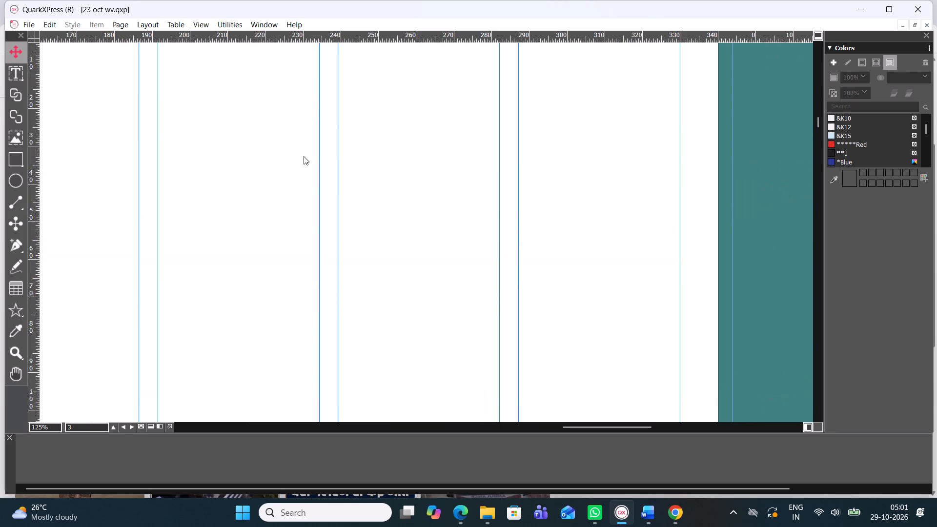
scroll(304, 156, "down", 8)
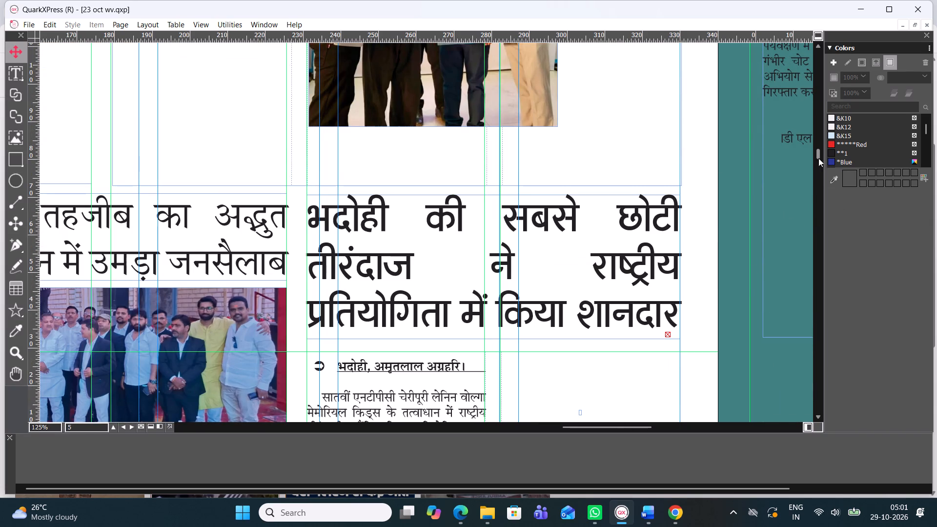
left_click_drag(815, 154, 806, 111)
scroll(573, 169, "down", 1)
scroll(573, 169, "up", 1)
scroll(573, 169, "down", 3)
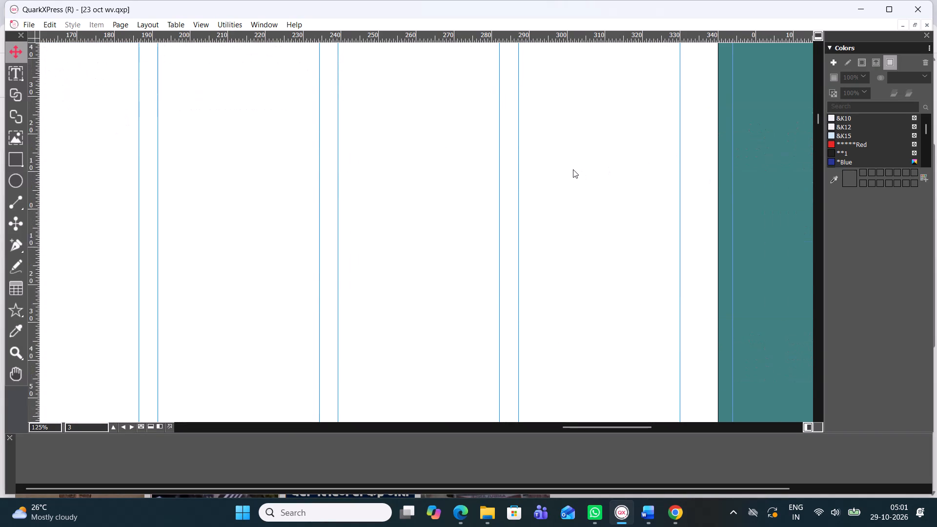
scroll(573, 169, "down", 1)
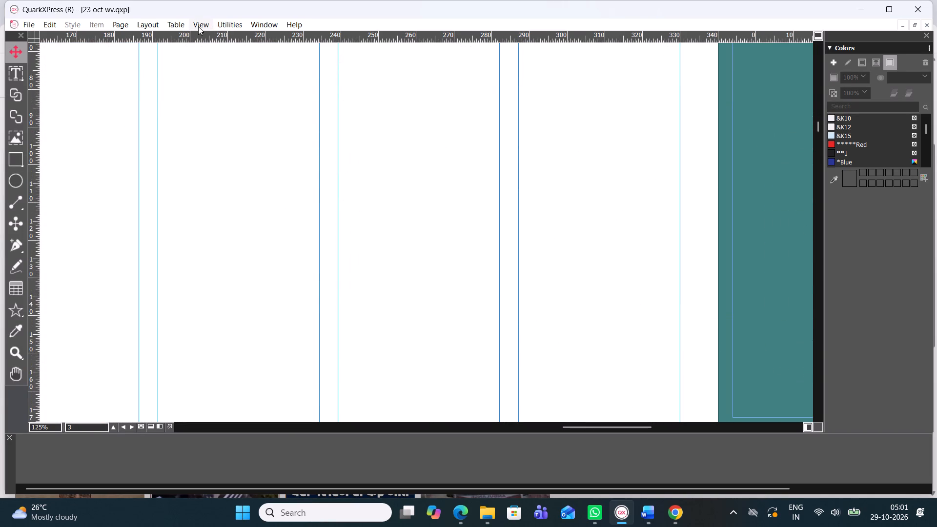
left_click(198, 26)
left_click(277, 44)
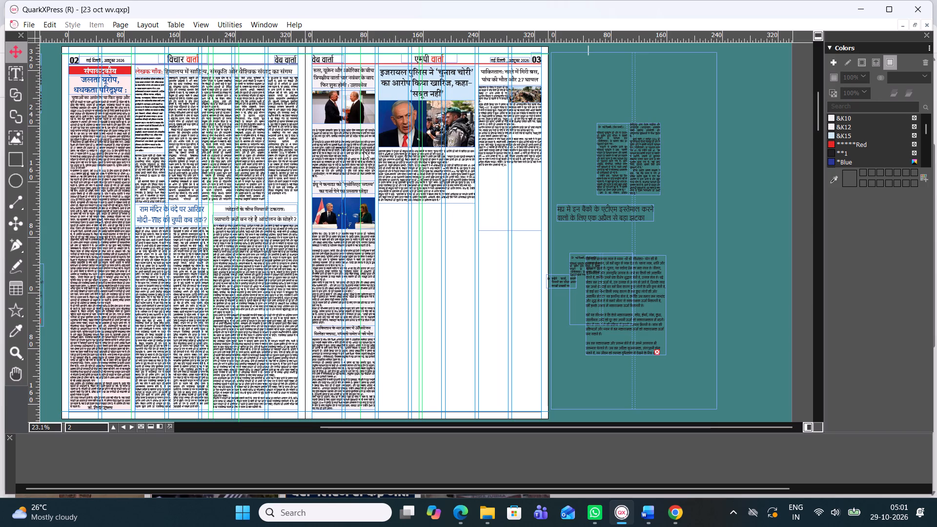
scroll(397, 190, "up", 1)
scroll(423, 285, "up", 1)
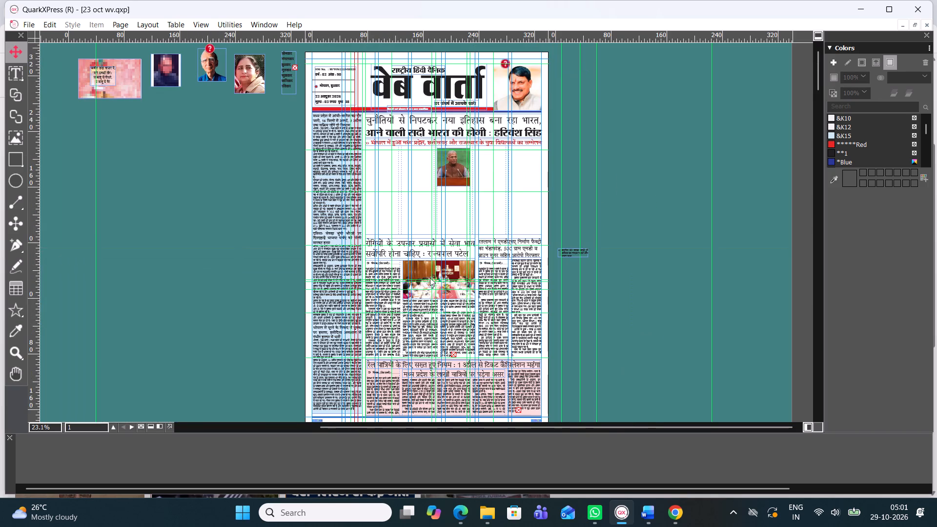
scroll(467, 248, "down", 2)
scroll(467, 248, "up", 1)
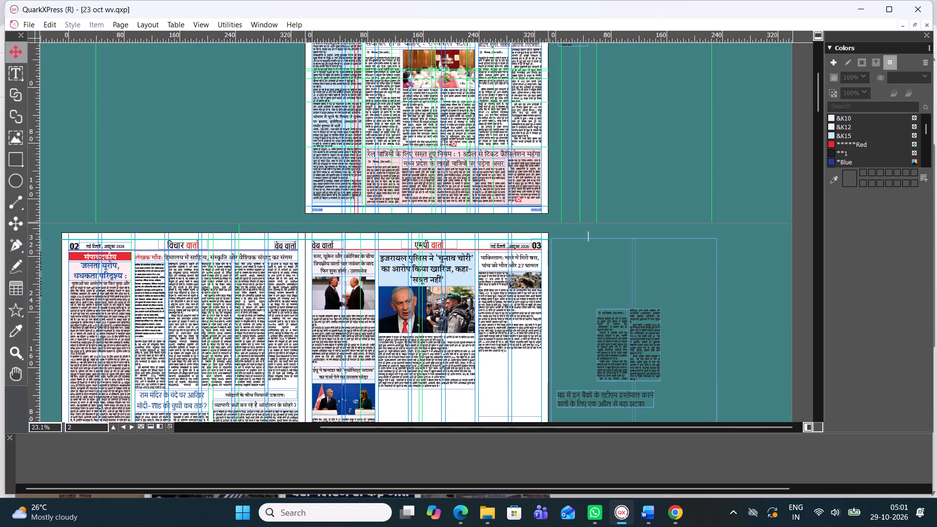
scroll(467, 248, "up", 1)
scroll(471, 251, "down", 3)
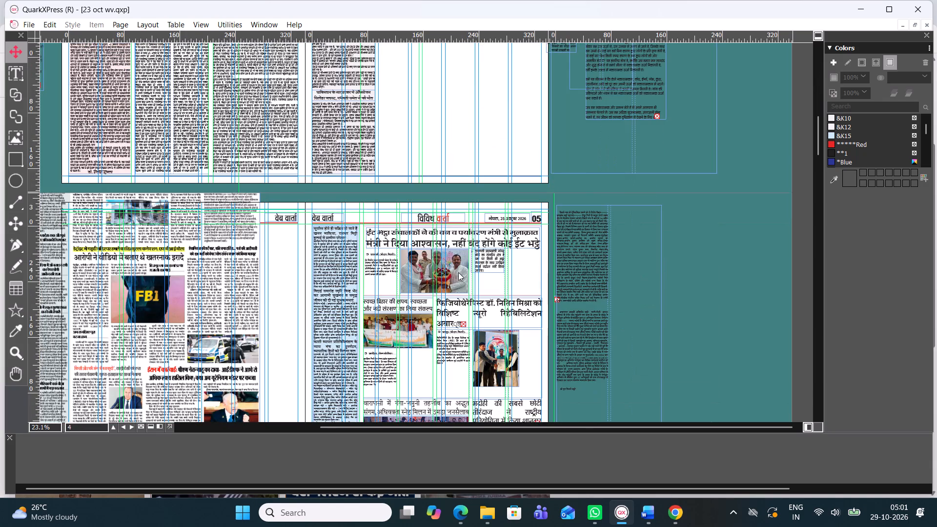
Shorten the bus accident story's text box from its bottom edge to about 119 mm high so it ends just below the text.
scroll(458, 270, "up", 2)
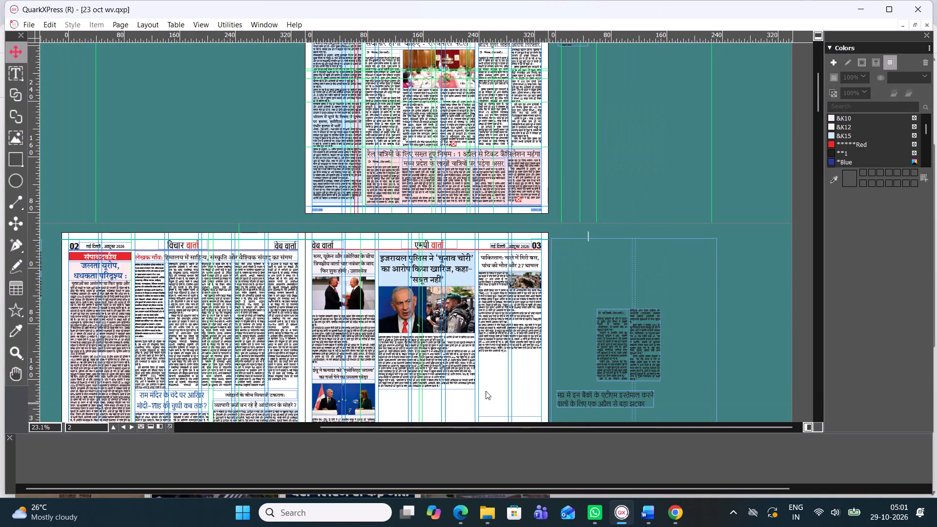
left_click(497, 395)
left_click_drag(509, 418, 505, 390)
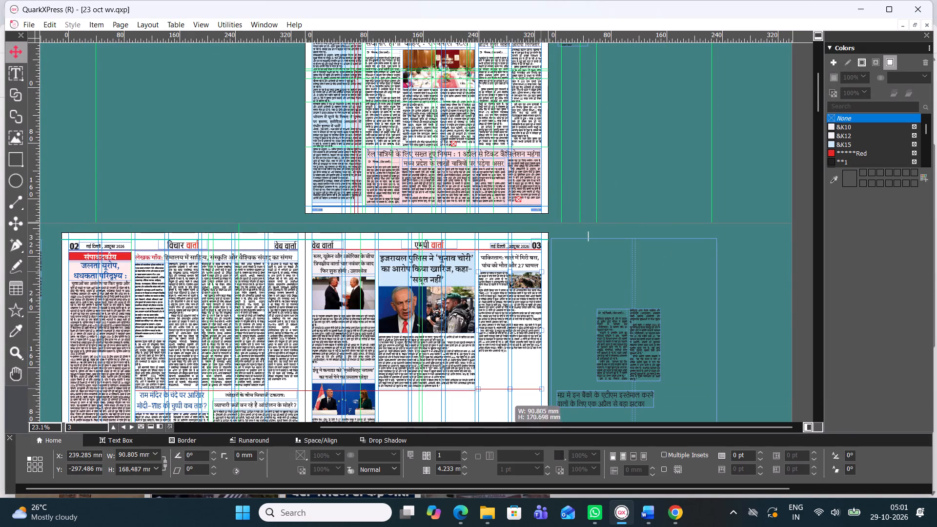
left_click_drag(505, 390, 508, 361)
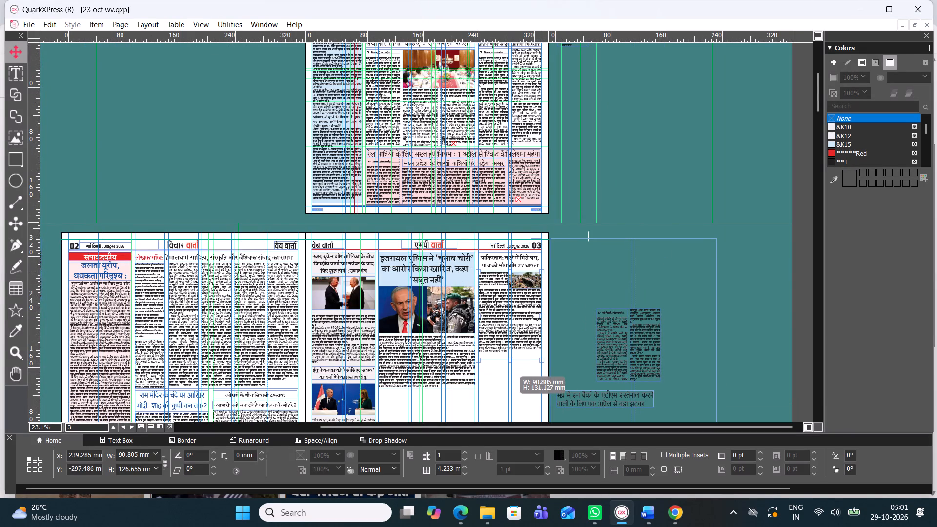
left_click_drag(508, 361, 508, 355)
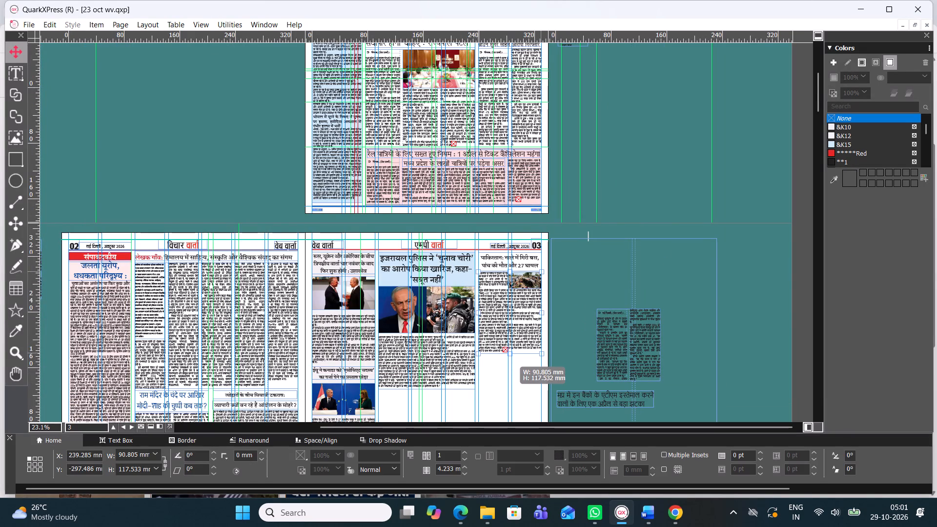
left_click_drag(508, 355, 507, 356)
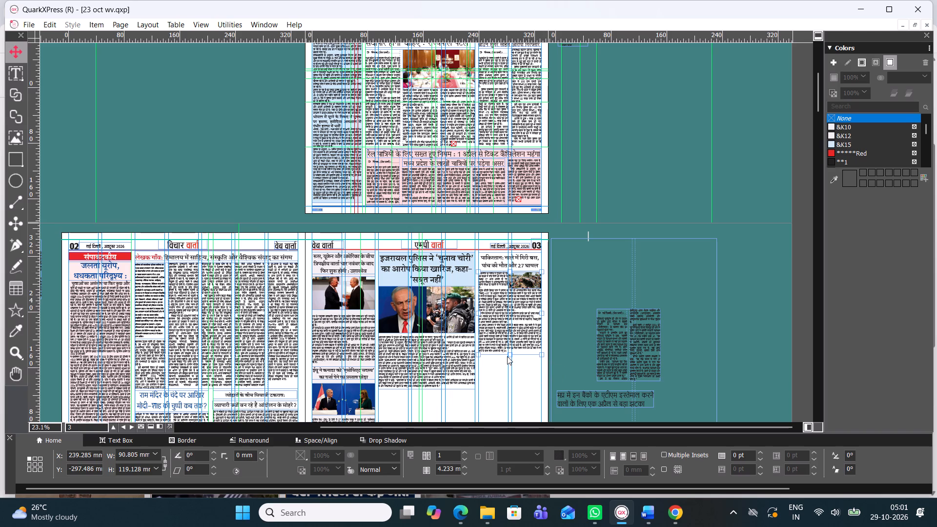
left_click(515, 385)
Examine the remaining empty space on page 03 and the text boxes of the bus accident and Israeli police stories.
scroll(479, 359, "down", 1)
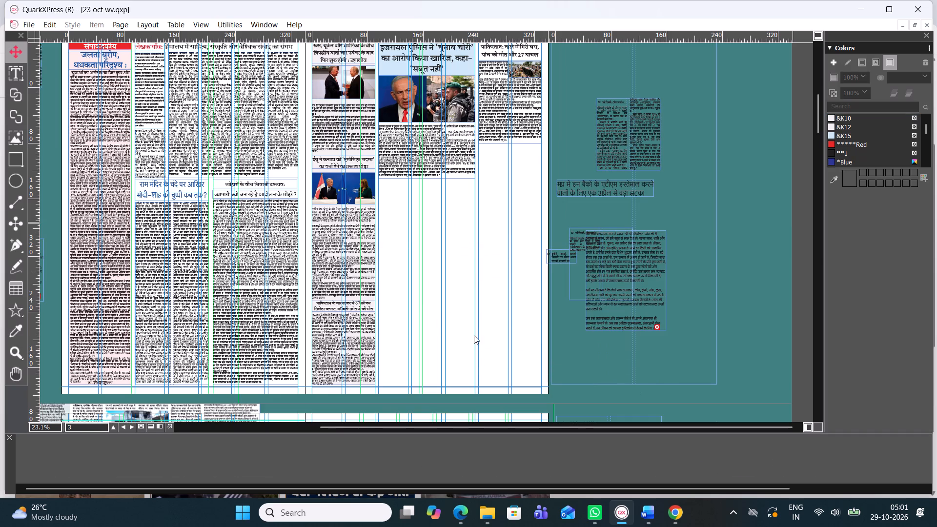
scroll(424, 299, "up", 1)
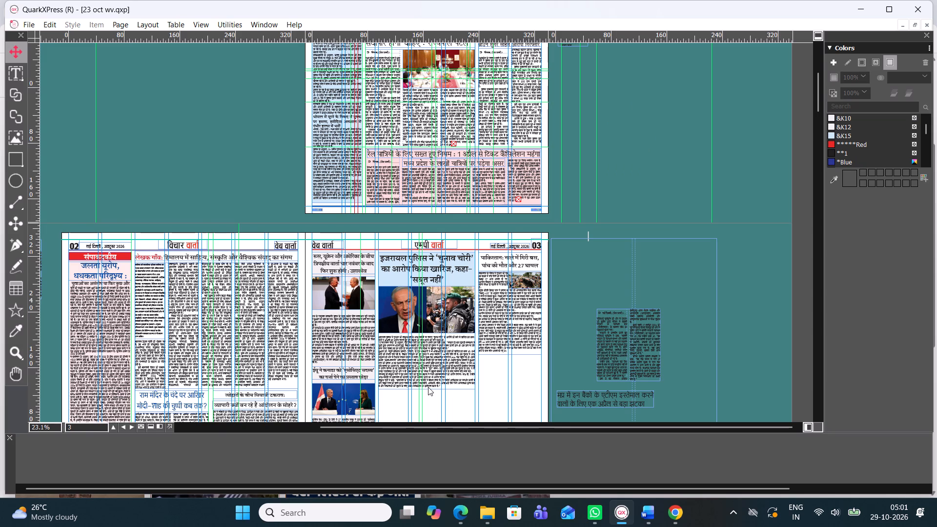
scroll(428, 387, "down", 1)
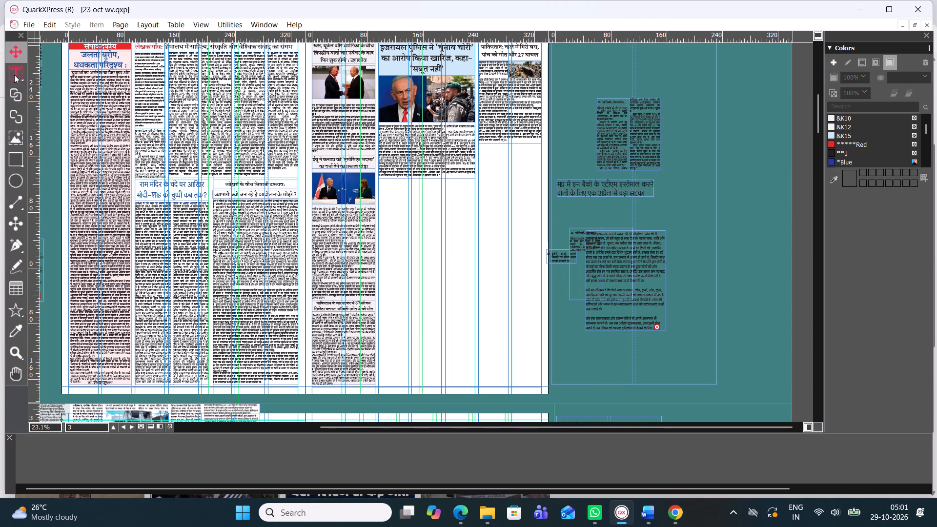
left_click(14, 73)
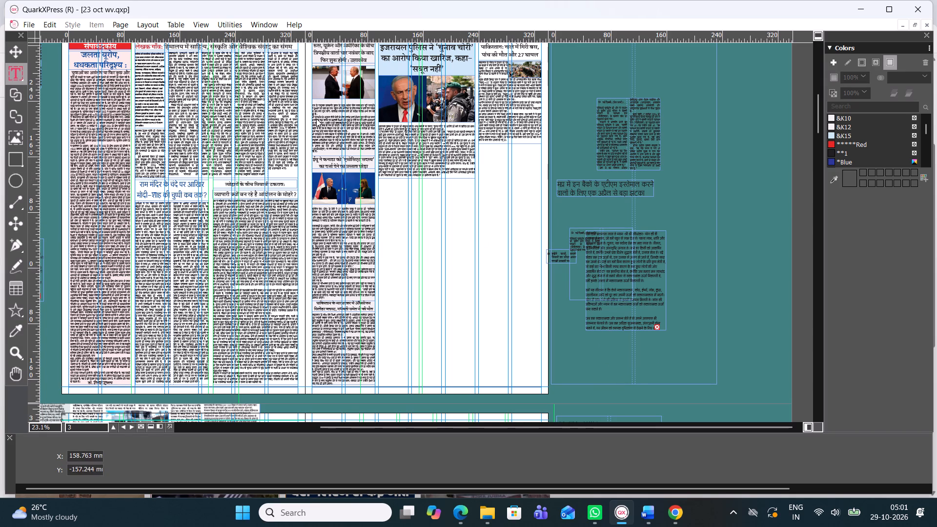
left_click(18, 49)
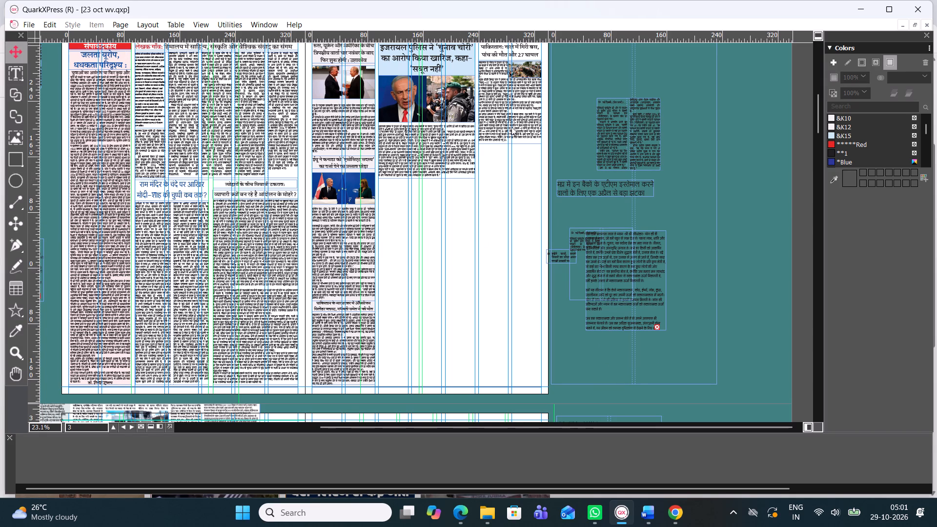
left_click(506, 123)
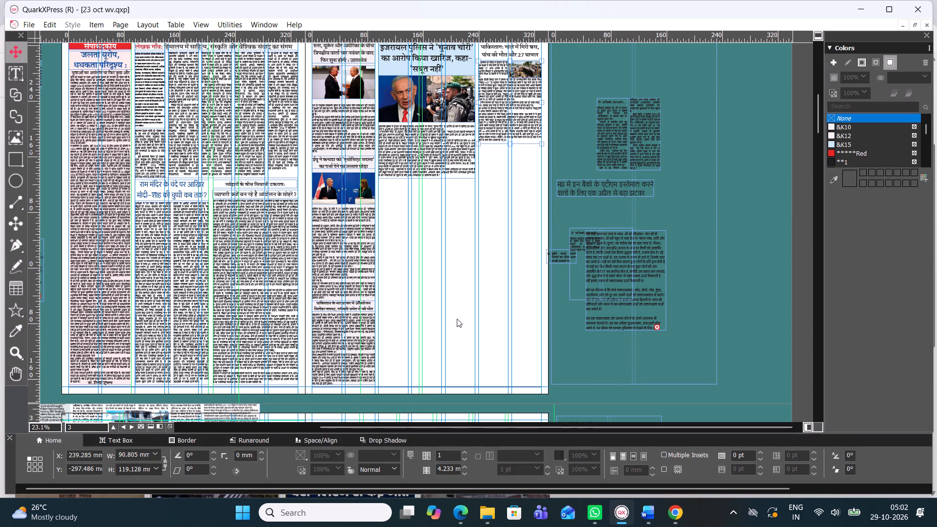
left_click(421, 142)
left_click(461, 452)
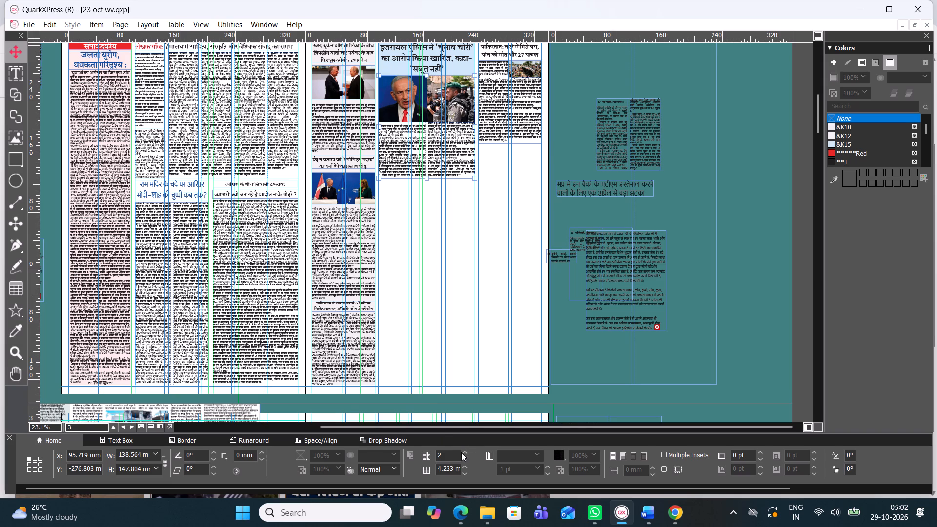
scroll(431, 220, "up", 1, "ctrl")
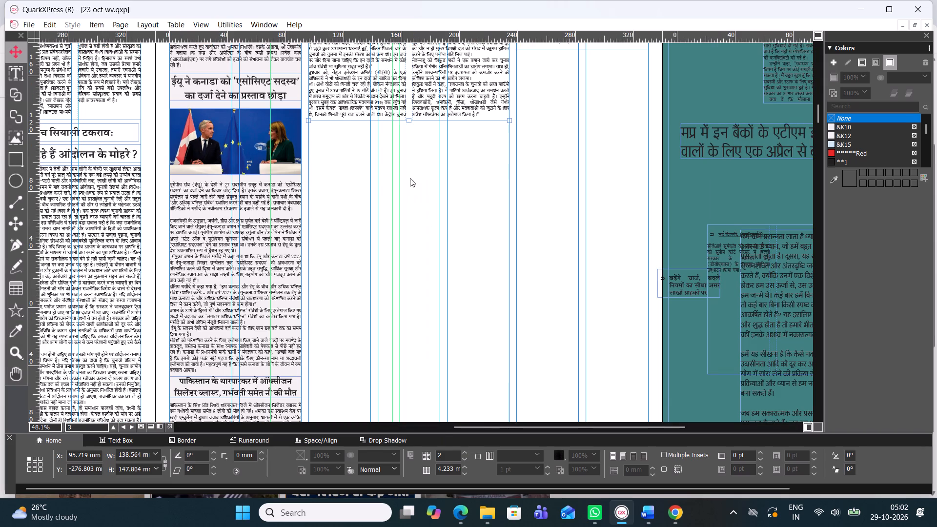
left_click(448, 225)
scroll(448, 225, "down", 1)
scroll(448, 225, "down", 1, "ctrl")
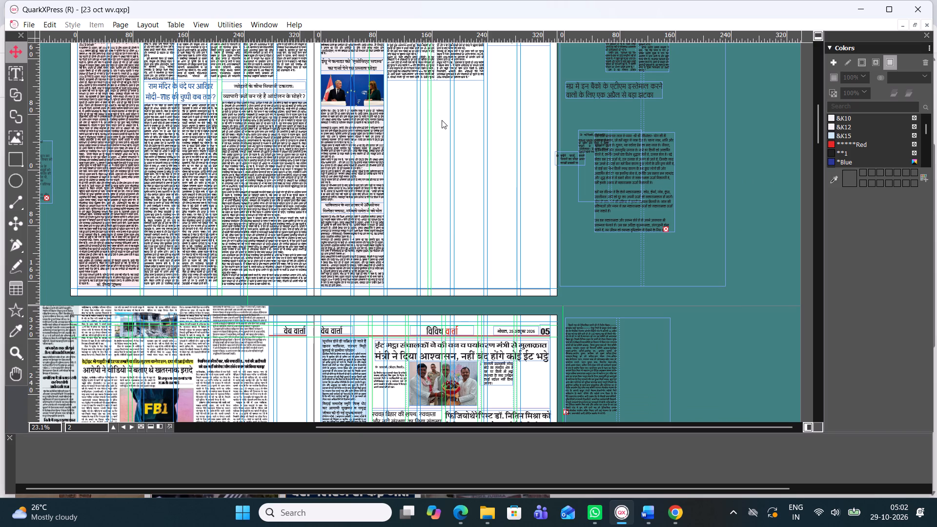
scroll(442, 120, "down", 1, "ctrl")
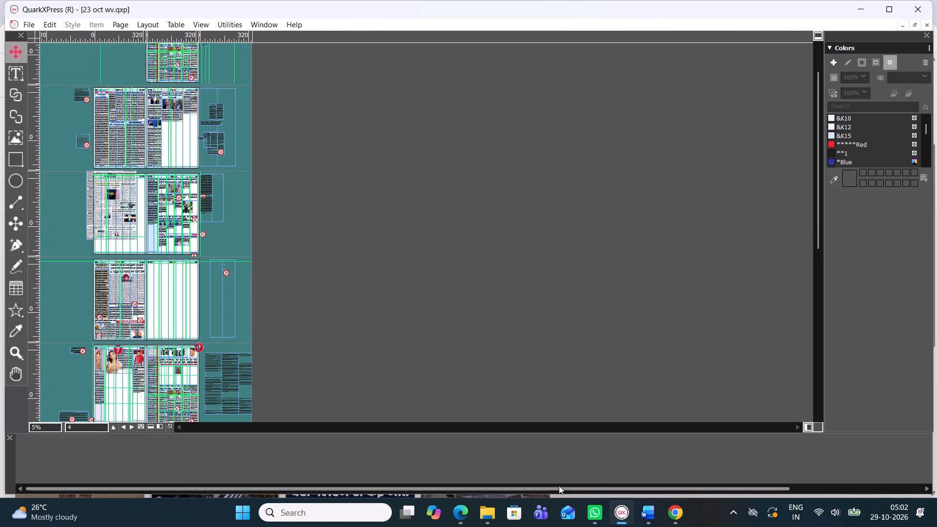
left_click_drag(563, 489, 529, 481)
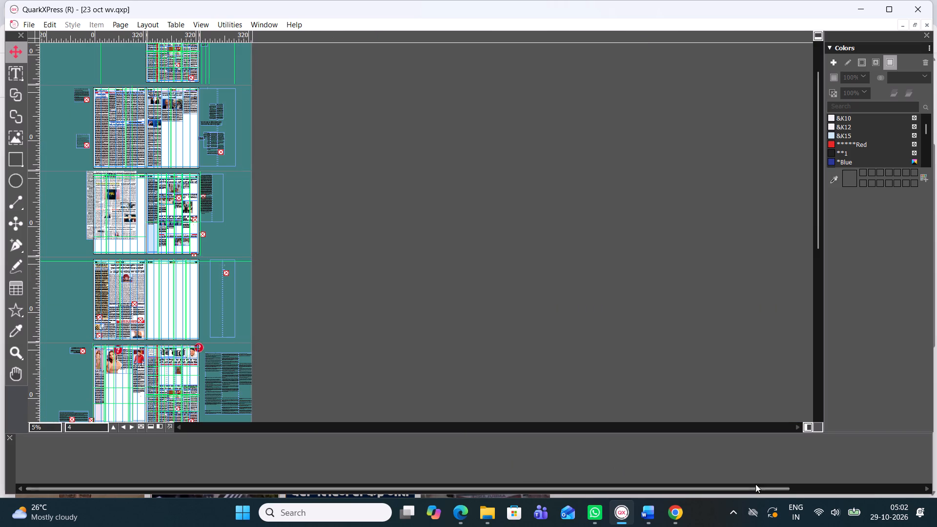
left_click_drag(314, 431, 275, 426)
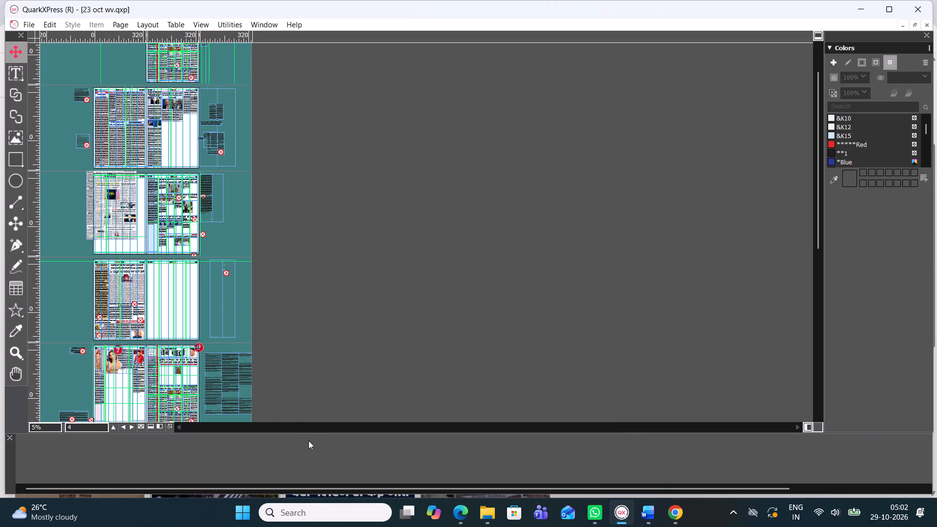
left_click_drag(708, 487, 632, 485)
Draw a text box about 90.7 mm wide and 26 mm high directly below the bus accident story on page 03.
scroll(145, 289, "up", 1, "ctrl")
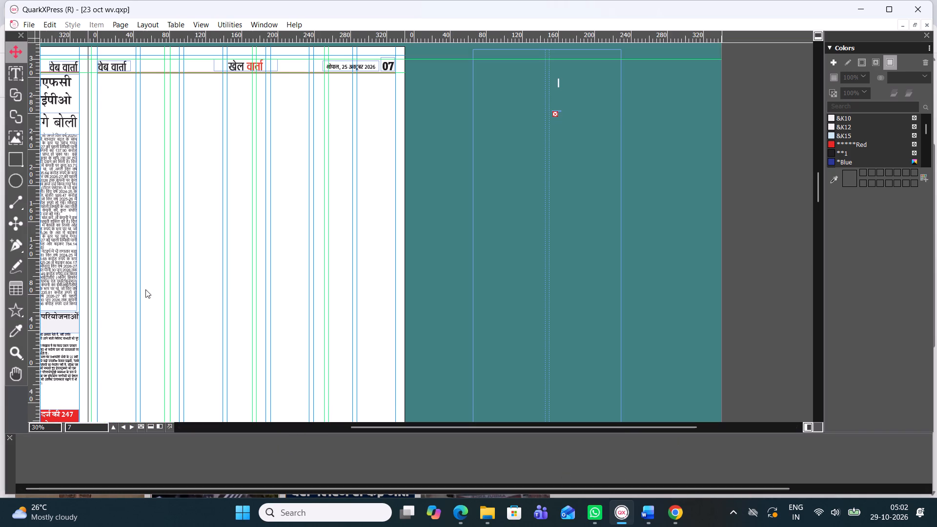
scroll(242, 294, "up", 2)
scroll(242, 294, "down", 1)
scroll(242, 294, "up", 4)
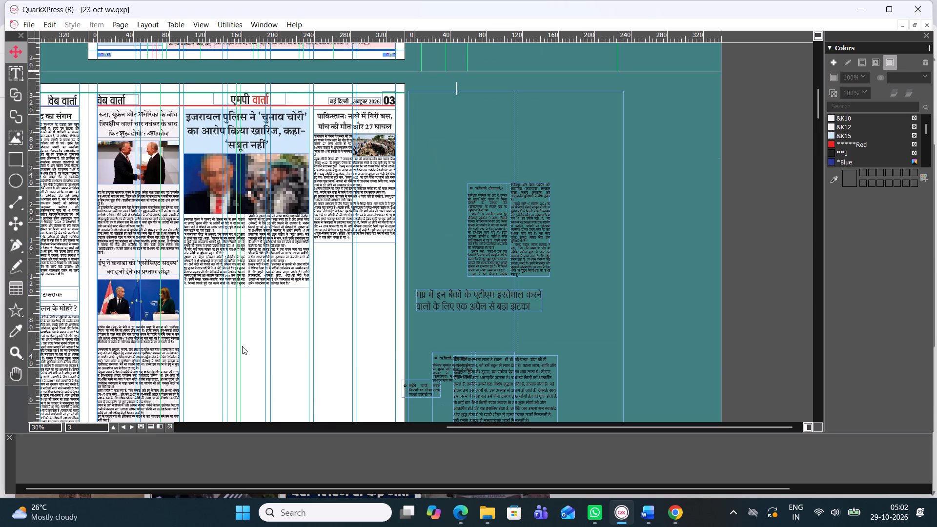
scroll(242, 346, "up", 1, "ctrl")
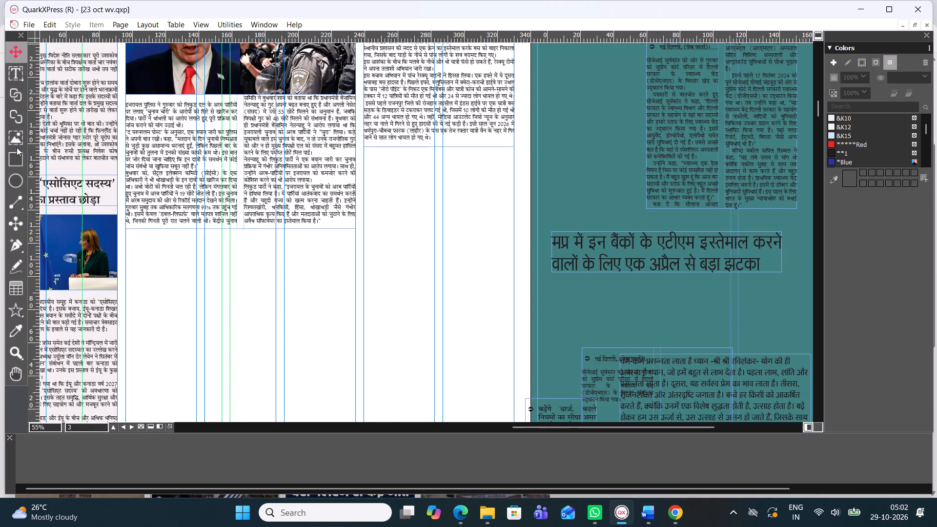
left_click(15, 80)
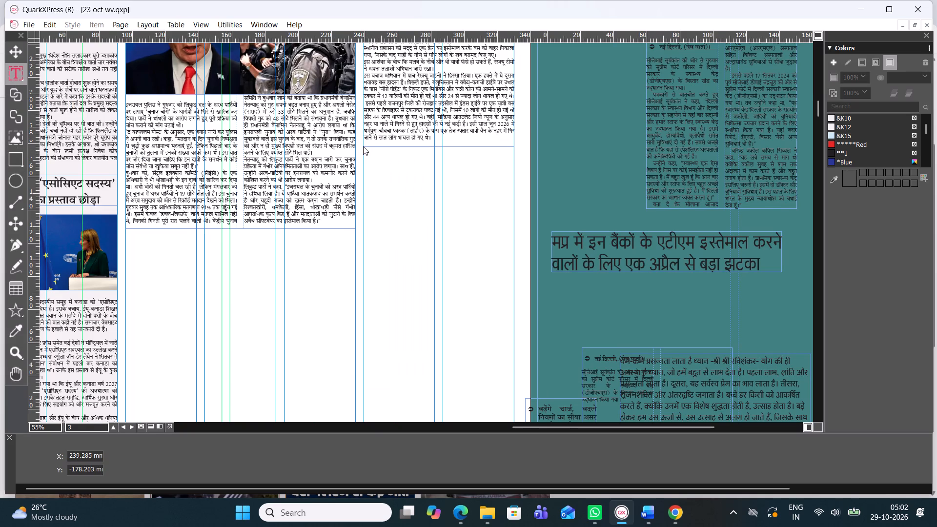
left_click_drag(363, 147, 418, 189)
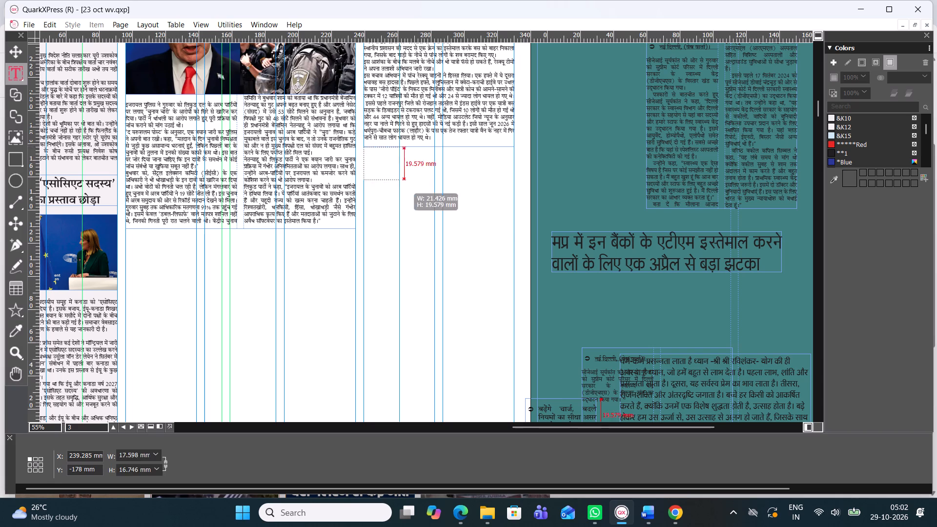
left_click_drag(418, 189, 518, 246)
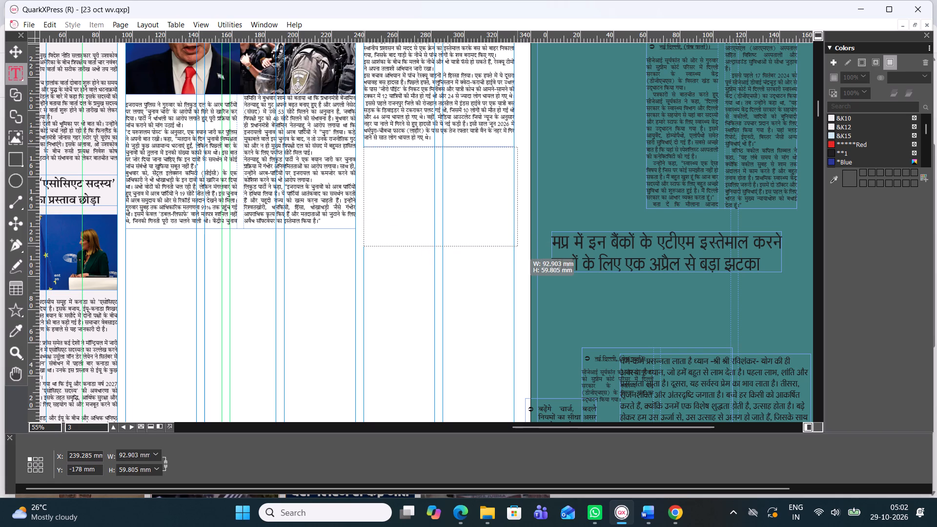
left_click_drag(518, 246, 512, 201)
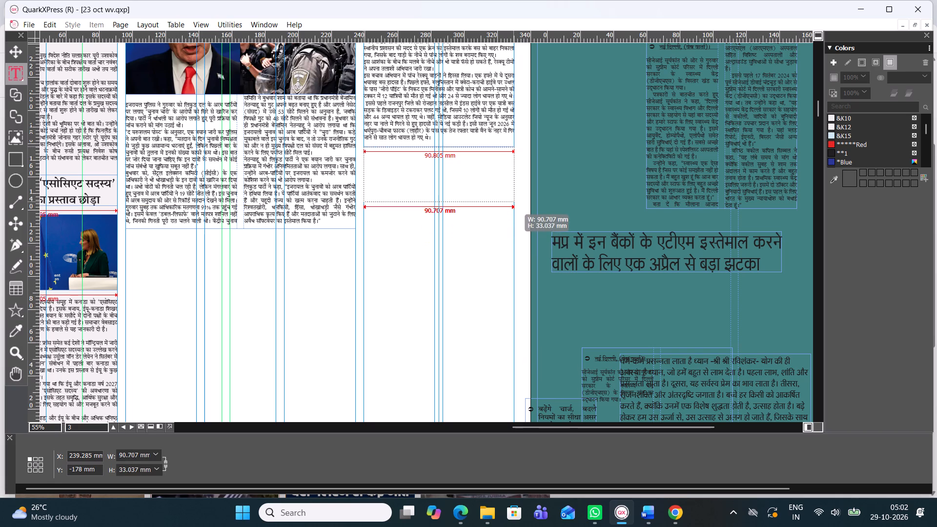
left_click_drag(512, 201, 513, 188)
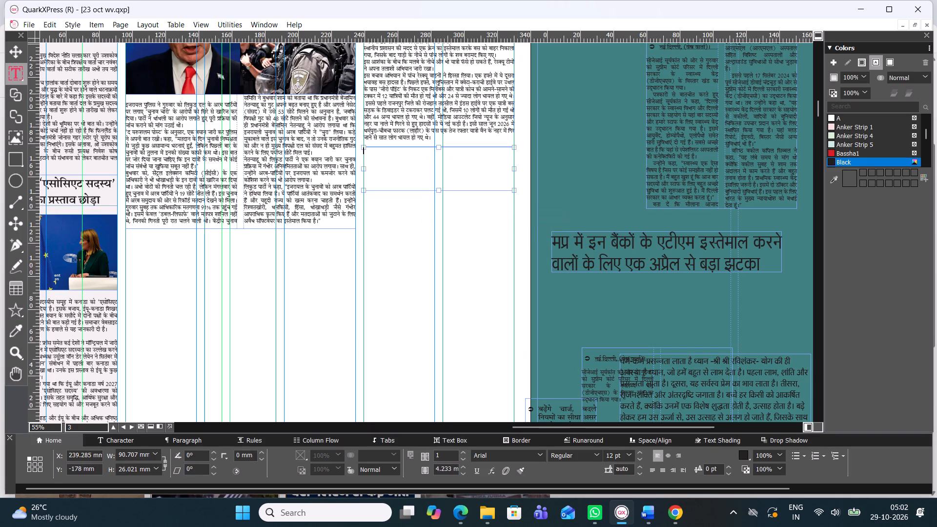
In the Word document 29 Oct International, select the headline "उत्तर कोरिया ने ईस्ट सी में दागे दर्जनों बैलिस्टिक मिसाइल: दक्षिण कोरिया".
left_click(645, 516)
scroll(426, 385, "down", 1)
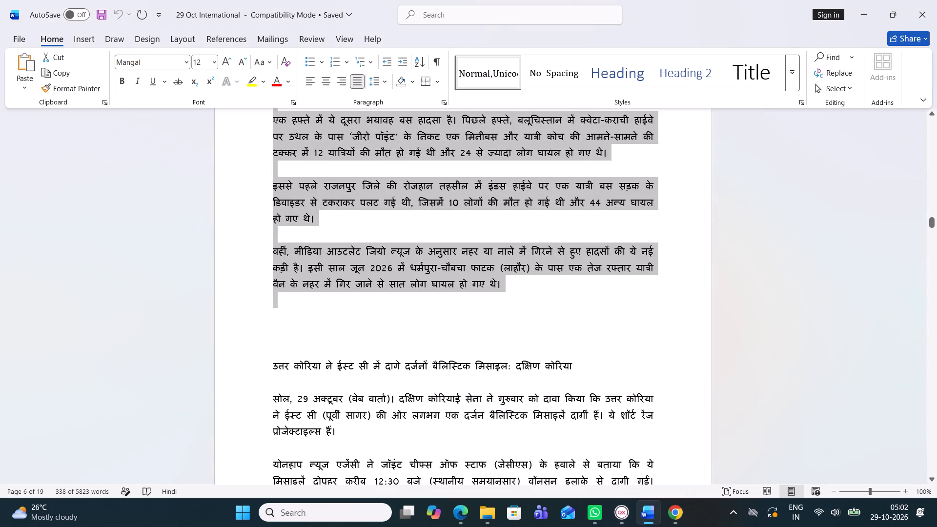
scroll(426, 385, "down", 3)
left_click_drag(273, 247, 602, 250)
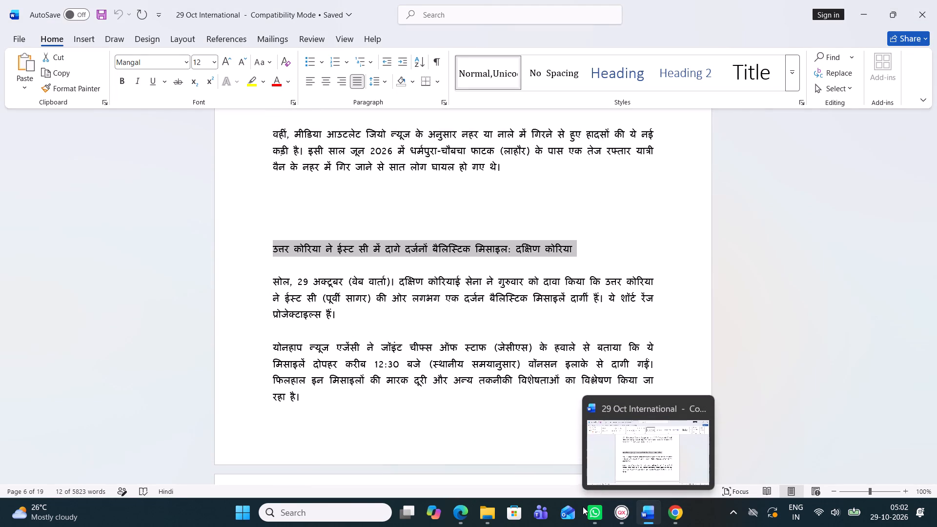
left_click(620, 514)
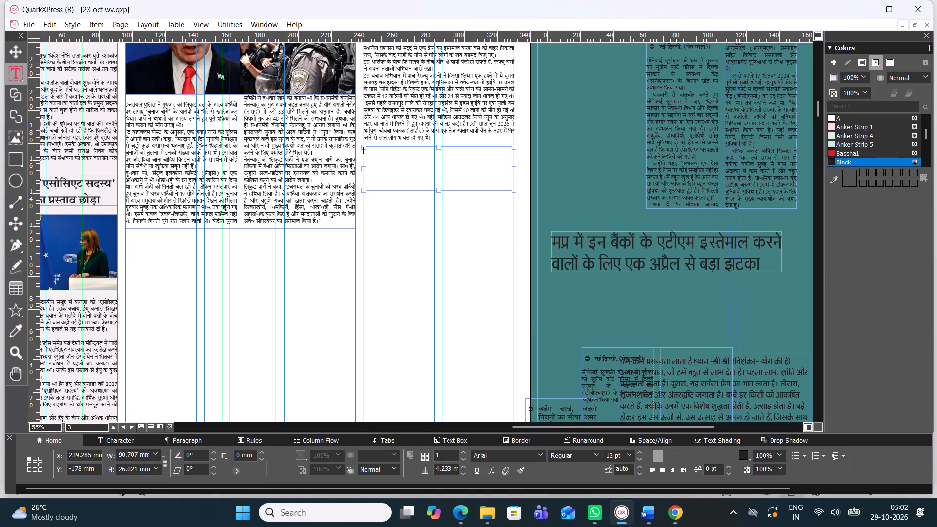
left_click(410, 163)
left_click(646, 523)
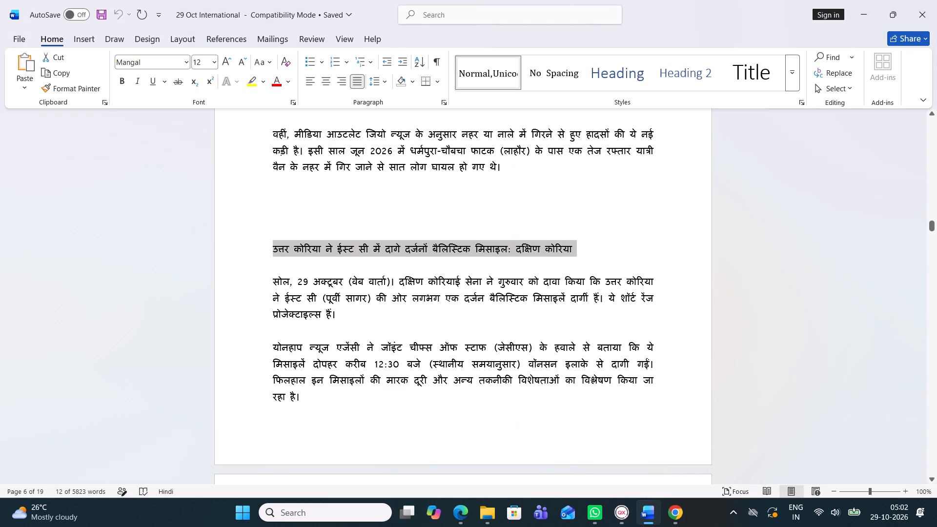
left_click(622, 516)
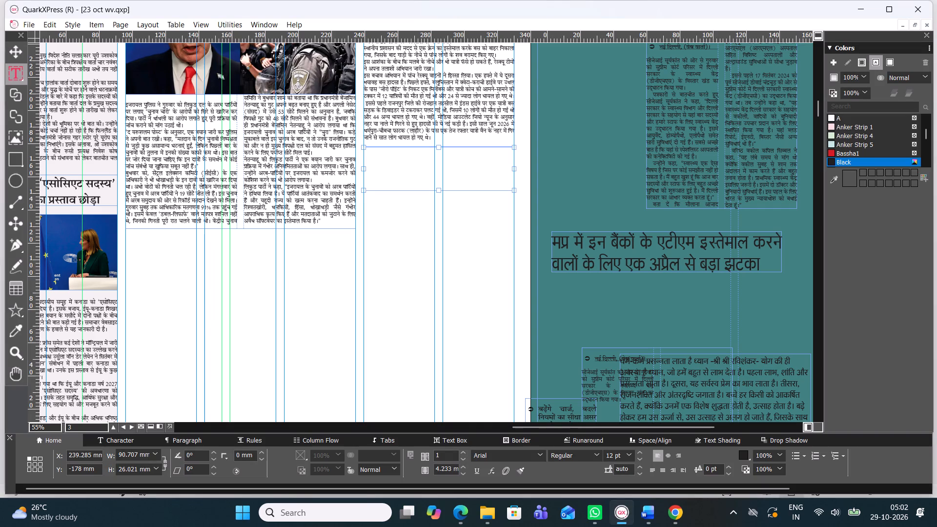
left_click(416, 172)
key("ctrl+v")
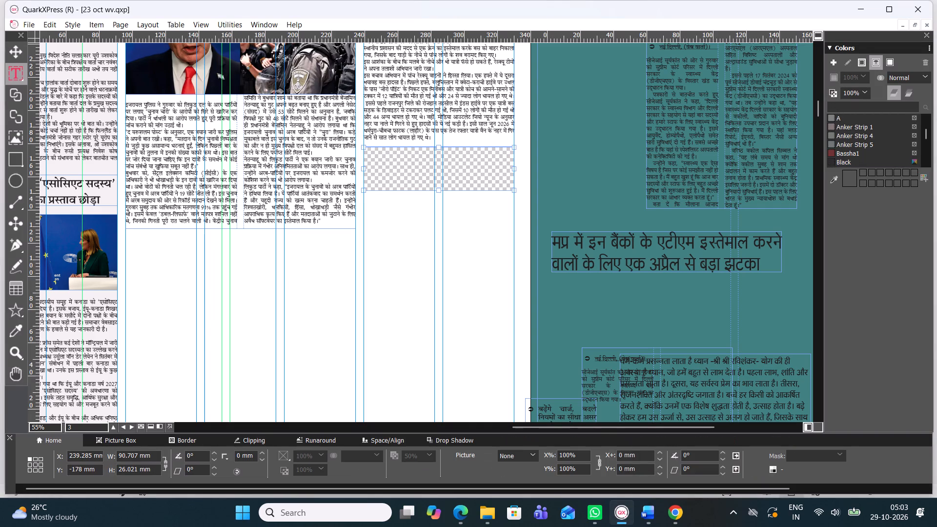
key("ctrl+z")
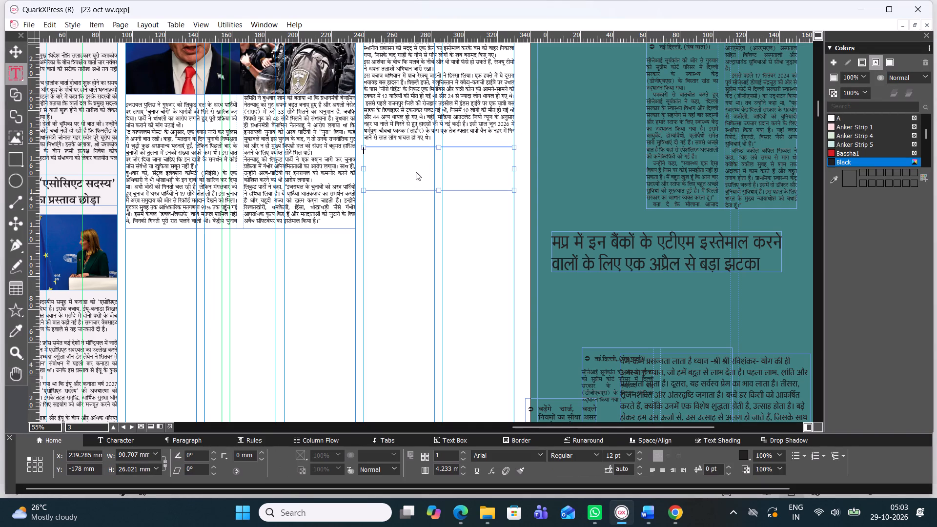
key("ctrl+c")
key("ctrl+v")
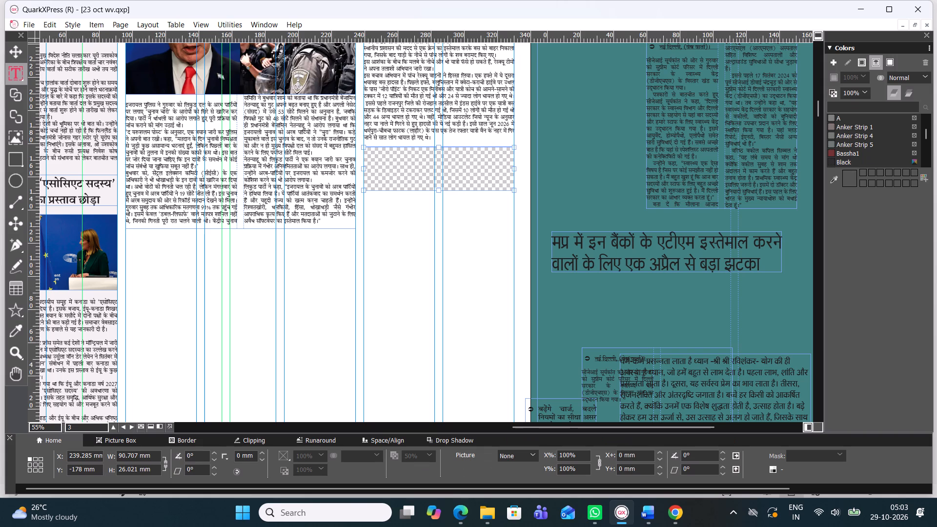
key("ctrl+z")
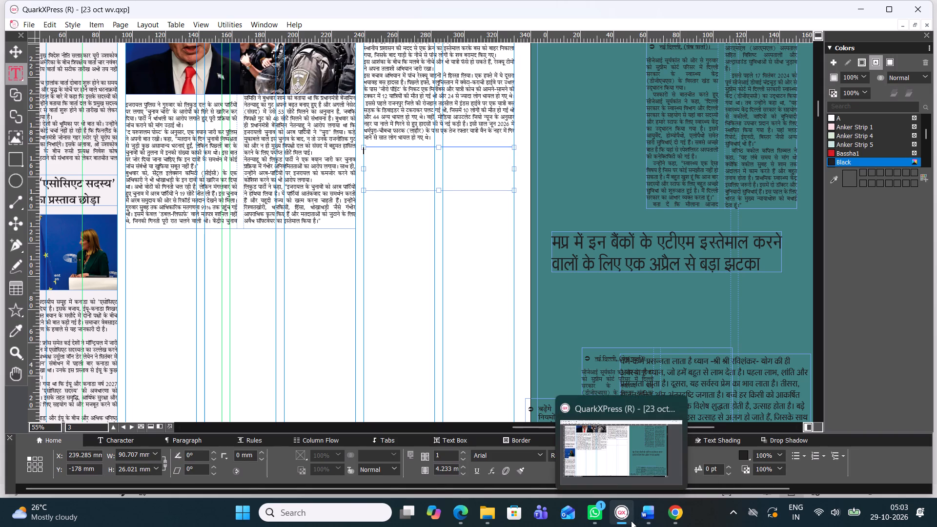
Copy the selected North Korea missile headline from Word and paste it into the new QuarkXPress text box.
left_click(638, 516)
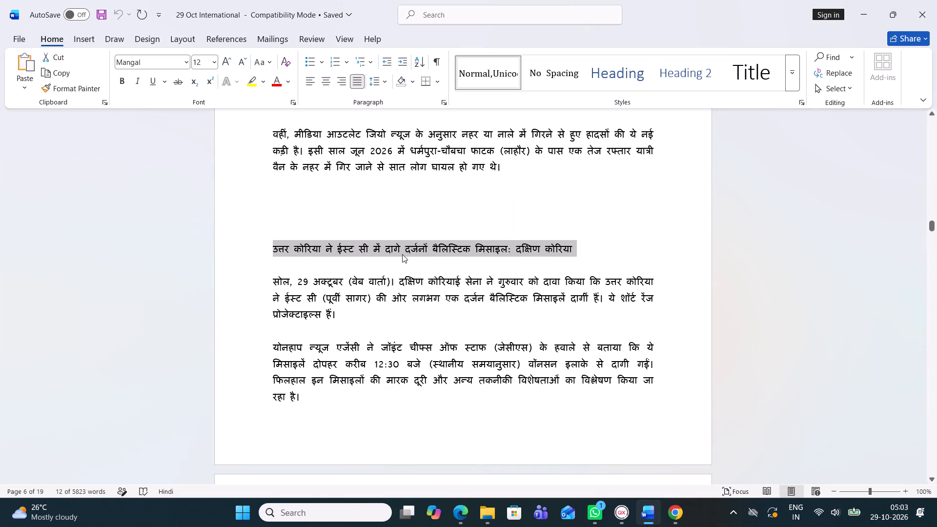
key("ctrl+c")
left_click(628, 526)
key("ctrl+v")
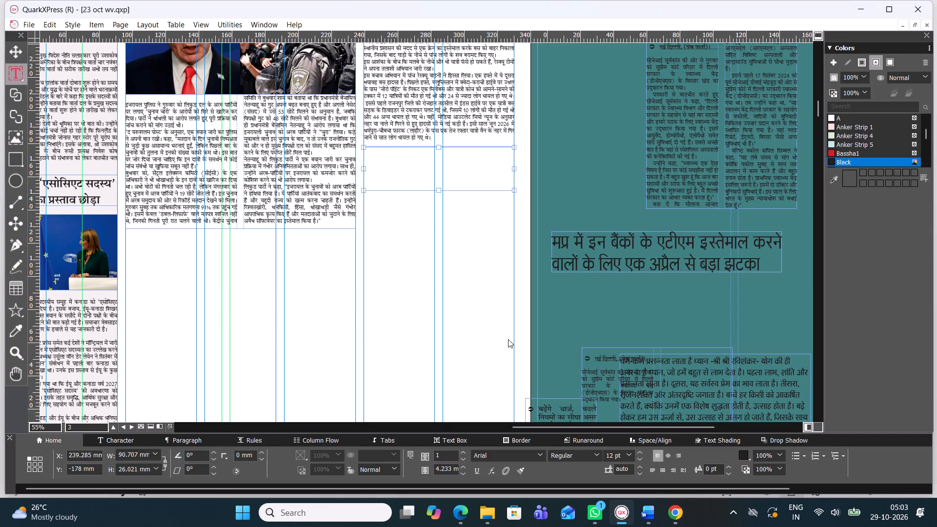
Set the whole North Korea missile headline in the Four C Gandhihead font.
key("ctrl+a")
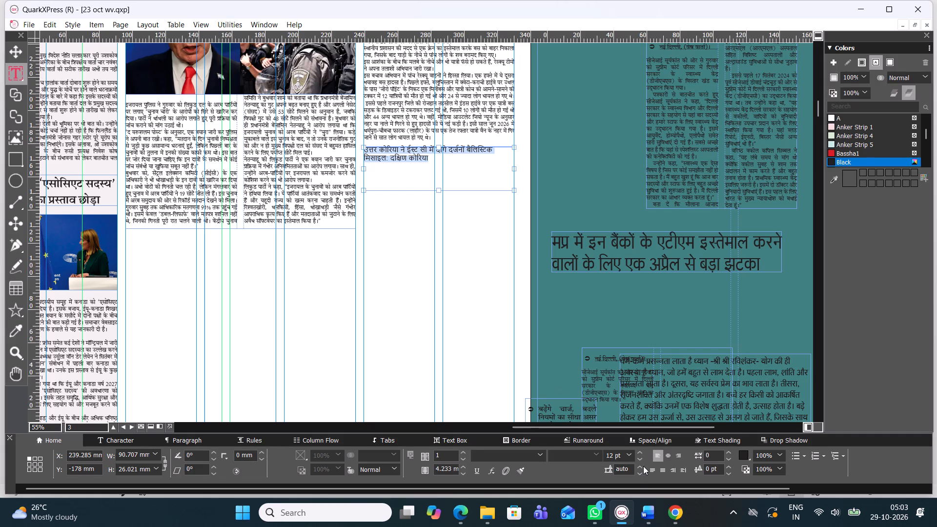
left_click(538, 457)
left_click(586, 71)
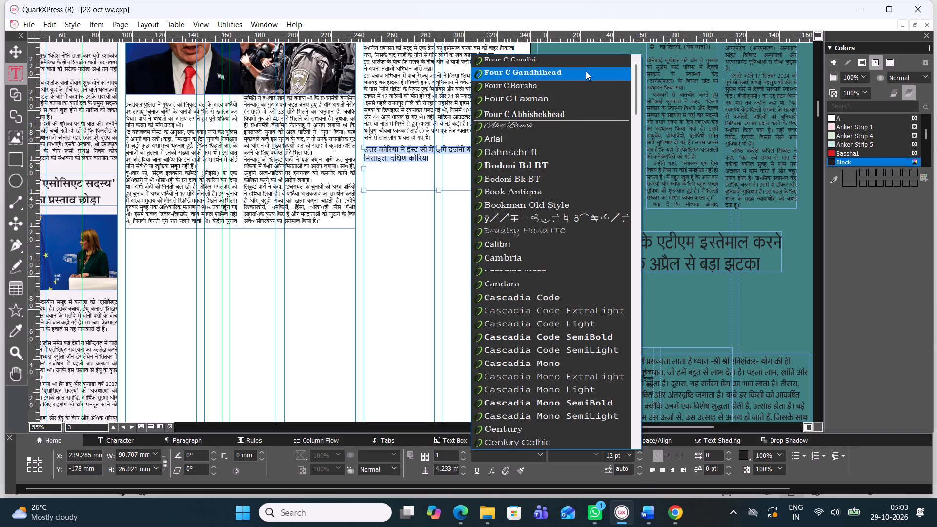
left_click(540, 450)
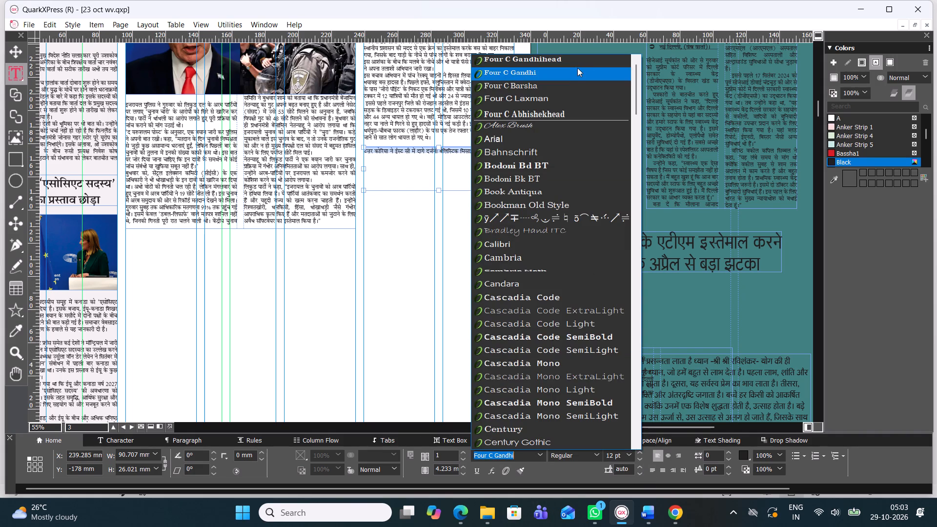
left_click(577, 52)
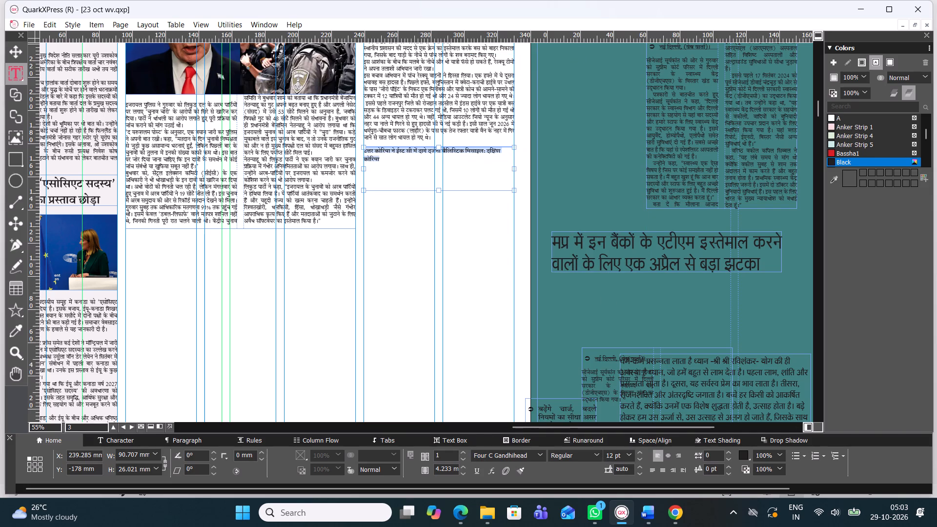
Enlarge the North Korea missile headline to 23 pt so that it fits on two lines in its box.
key("ctrl+alt+shift+period")
key("ctrl+alt+shift+period")
key("ctrl+alt+shift+period")
key("ctrl+alt+shift+period")
key("ctrl+alt+shift+period")
key("ctrl+alt+shift+period")
key("ctrl+alt+shift+period")
key("ctrl+alt+shift+period")
key("ctrl+alt+shift+period")
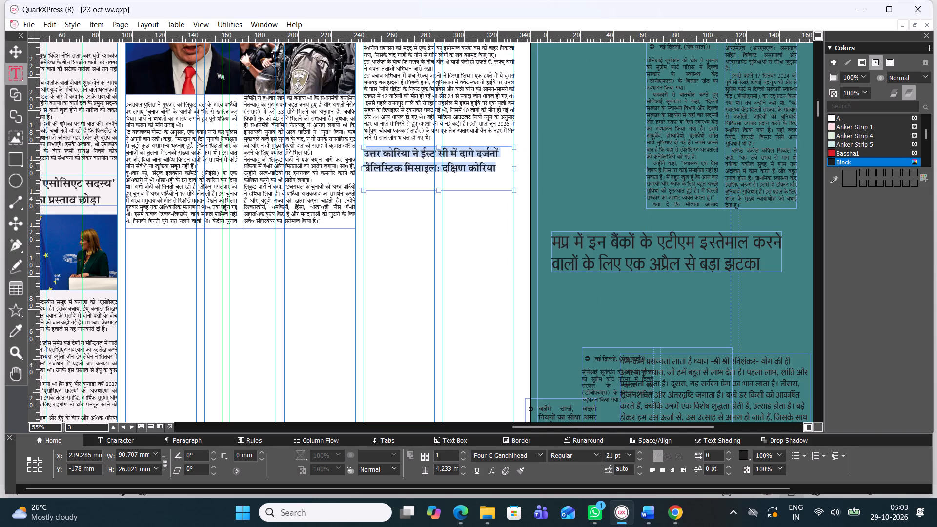
key("ctrl+alt+shift+period")
key("ctrl+alt+shift+period")
key("ctrl+alt+shift+period")
key("ctrl+alt+shift+period")
key("ctrl+alt+shift+period")
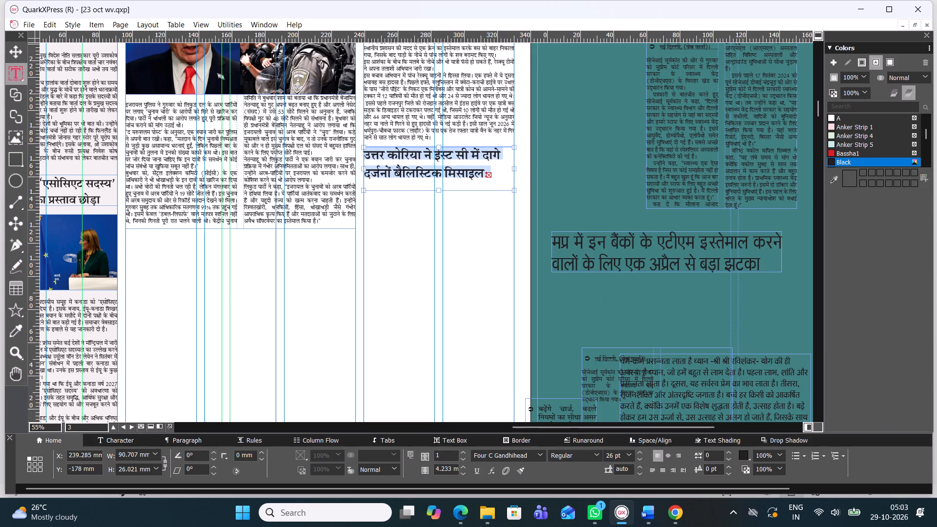
key("ctrl+alt+shift+period")
key("ctrl+alt+shift+comma")
key("ctrl+alt+shift+comma")
key("ctrl+alt+shift+comma")
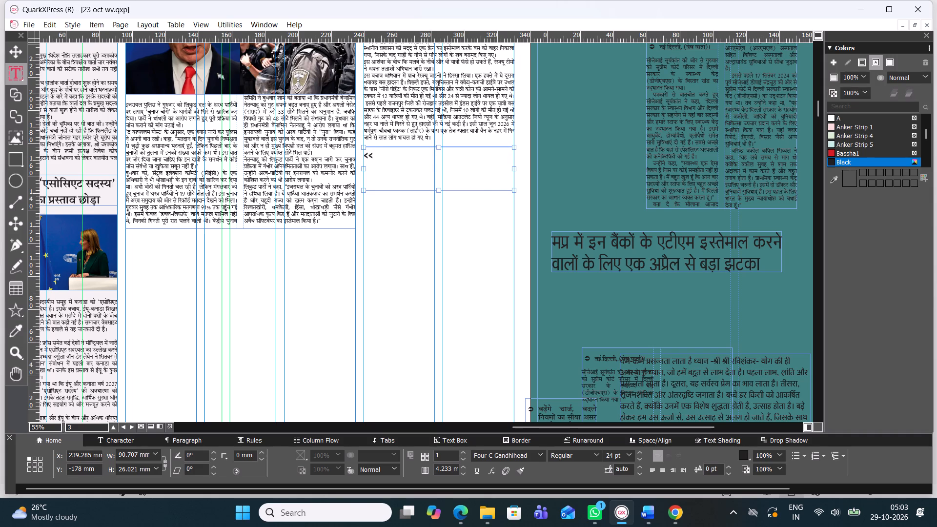
key("ctrl+z")
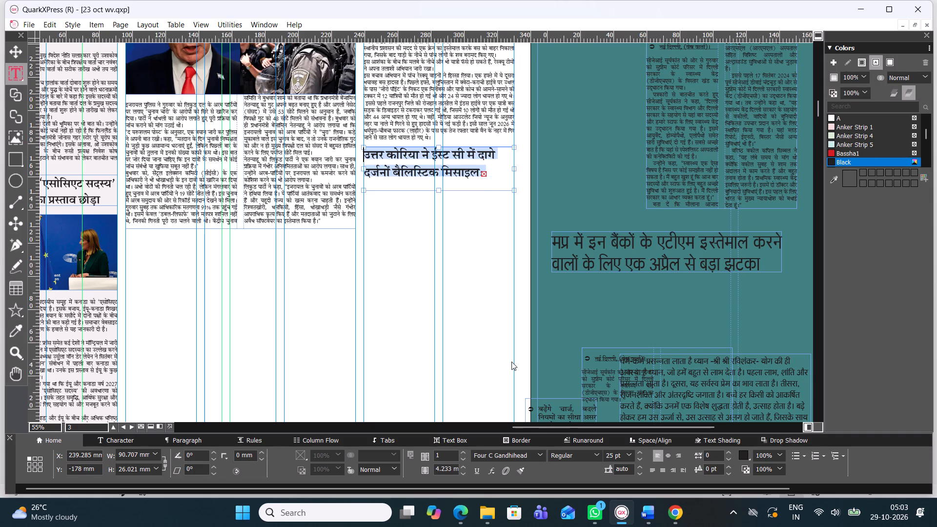
key("ctrl+alt+shift+comma")
key("ctrl+alt+shift+comma")
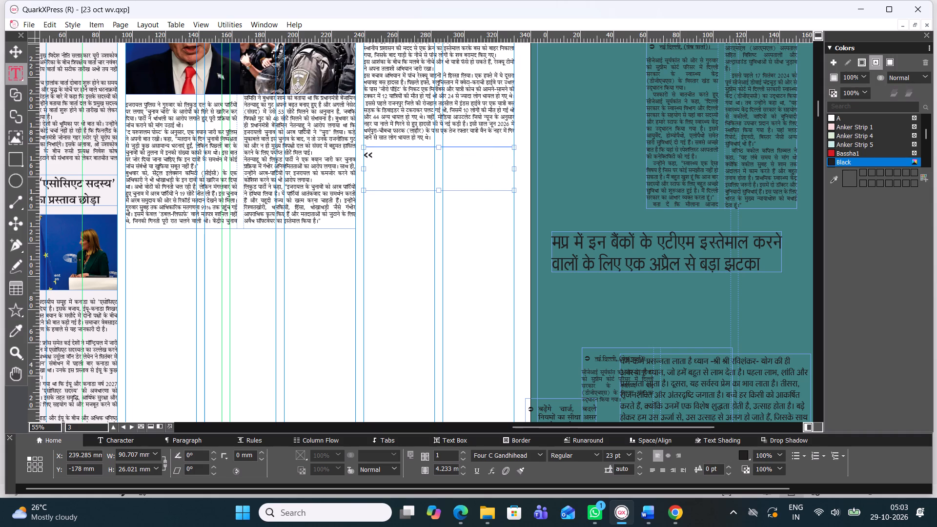
key("ctrl+alt+shift+comma")
key("ctrl+z")
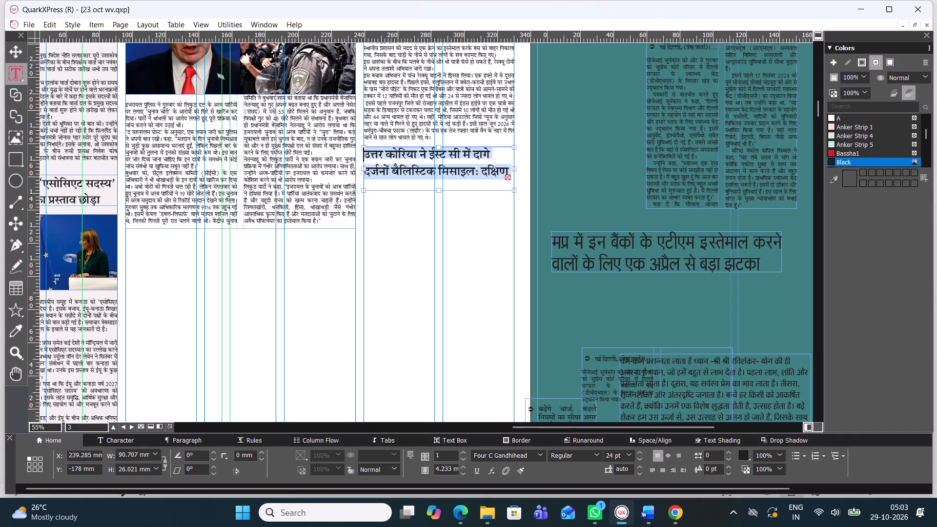
key("ctrl+alt+shift+comma")
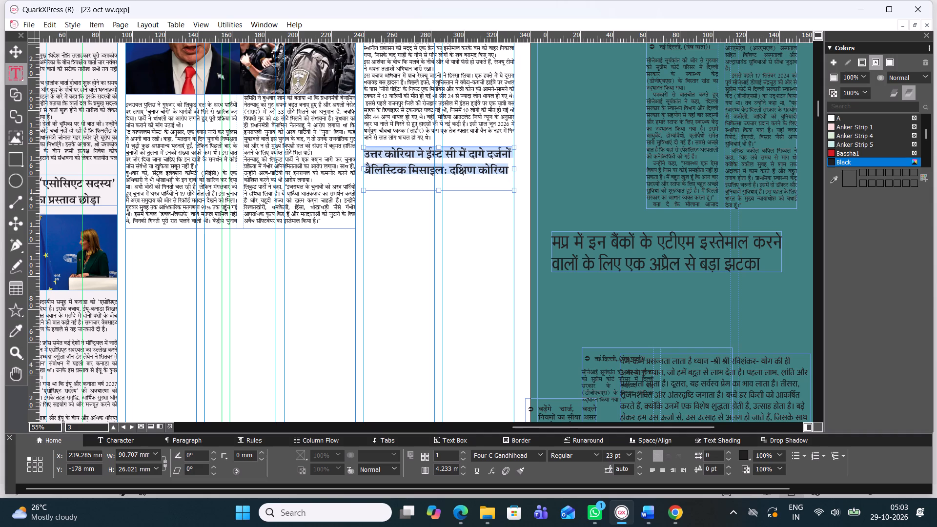
Shorten the North Korea headline box to about 19.6 mm high and nudge it slightly down from the bus accident story.
left_click_drag(438, 189, 437, 179)
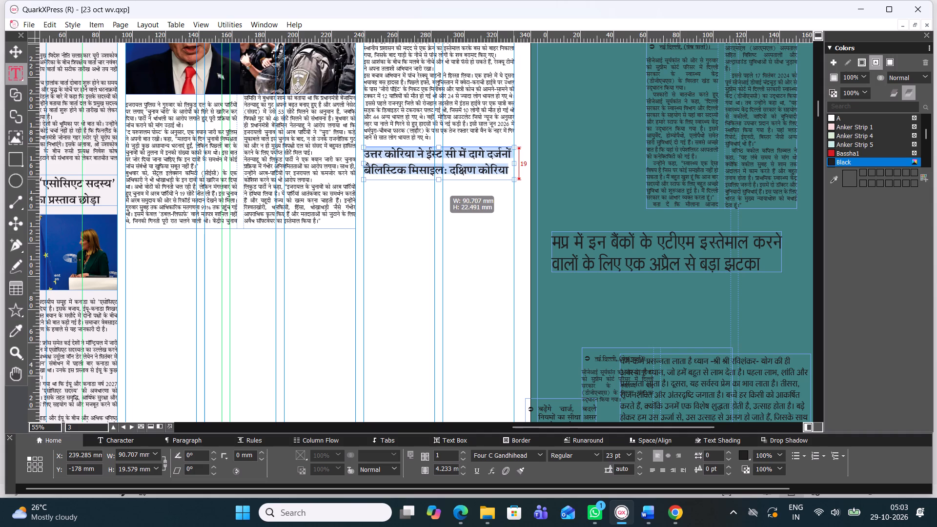
left_click_drag(437, 179, 437, 178)
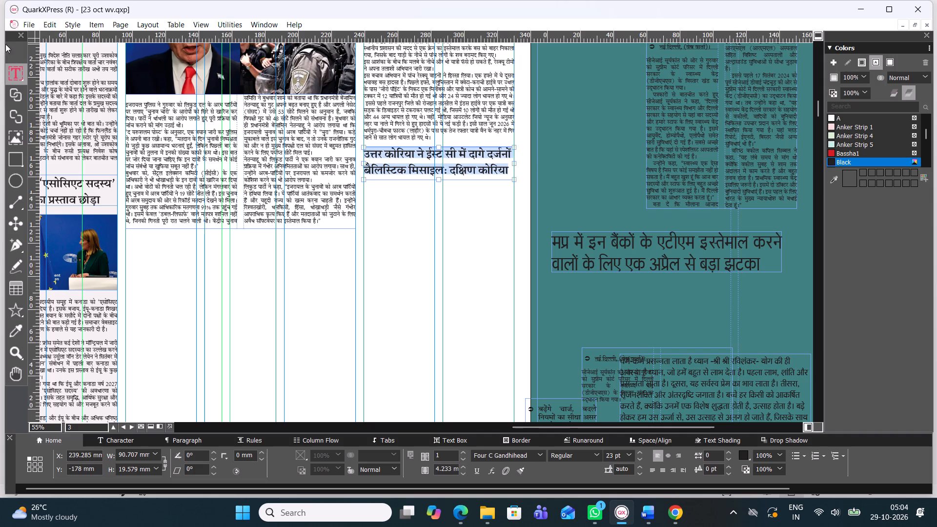
left_click(11, 47)
left_click(427, 169)
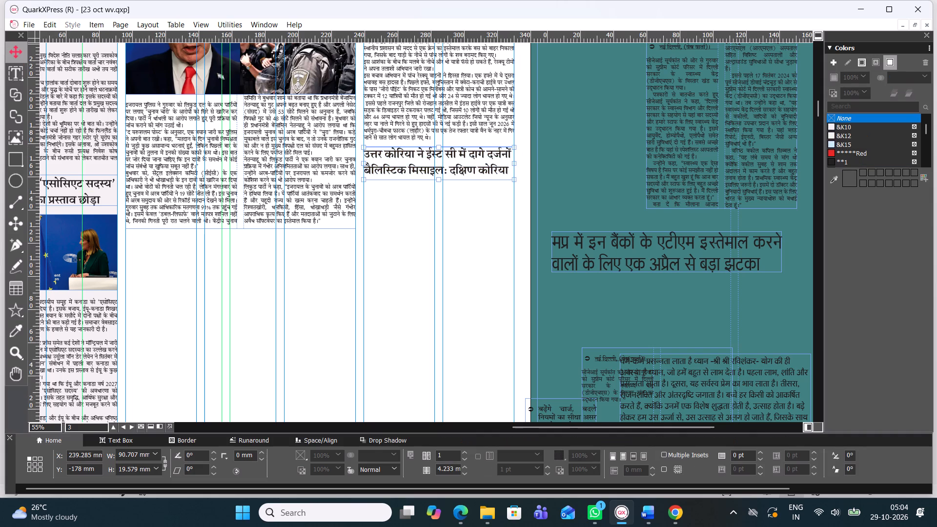
key("Down")
key("Down")
key("Down")
key("Down")
key("Down")
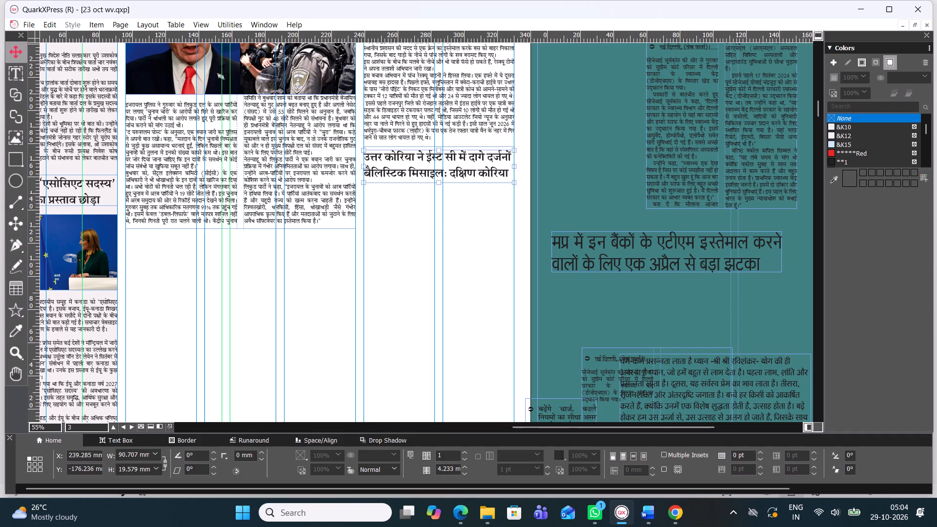
left_click(437, 218)
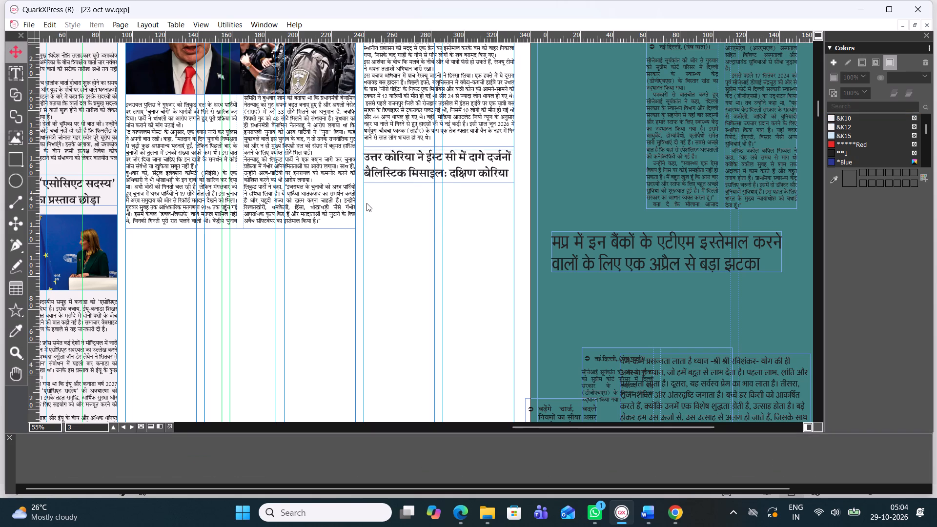
Set the Israeli election story's text box below the police photo to one column.
left_click(17, 73)
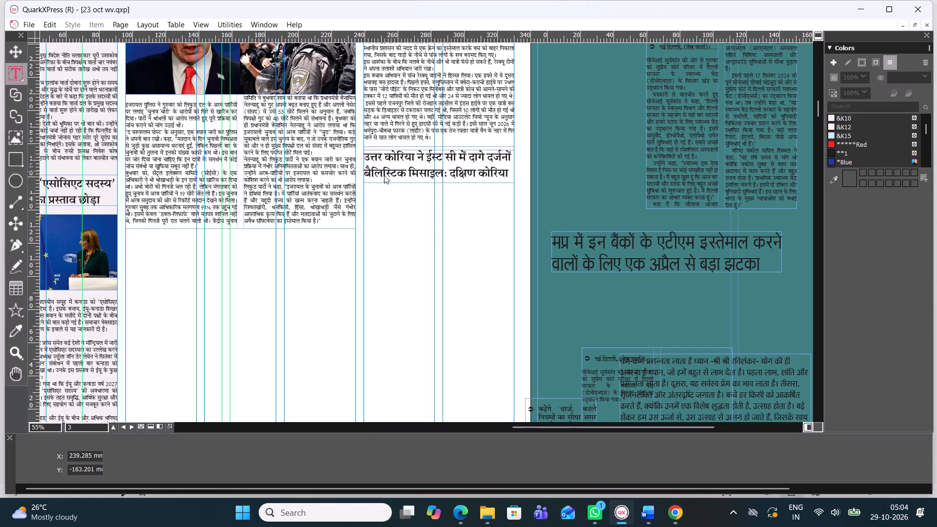
left_click(9, 55)
left_click(229, 130)
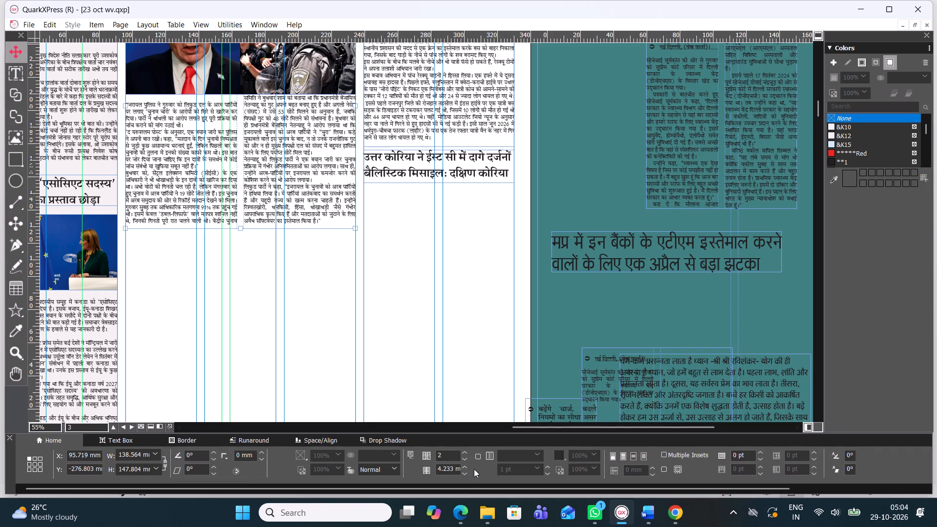
left_click(464, 456)
Set the Pakistan bus accident story's text box to two columns.
left_click(435, 111)
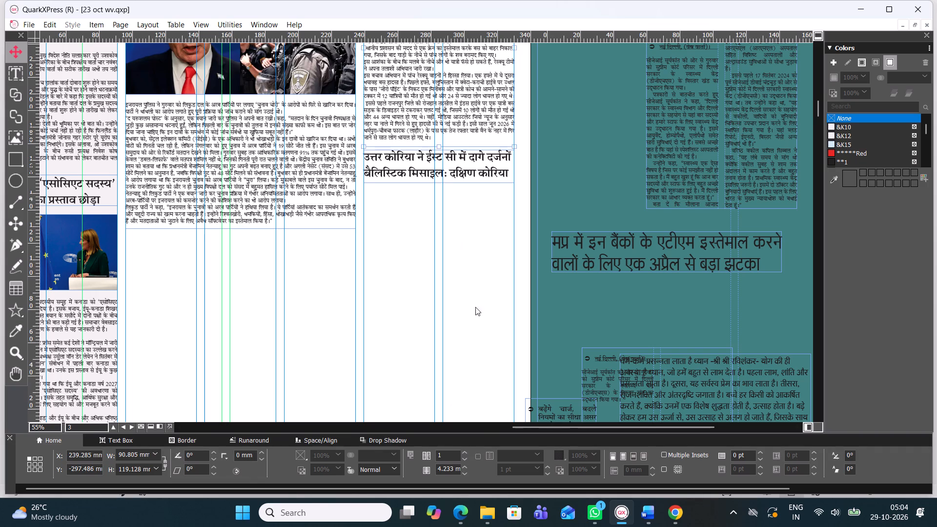
left_click(464, 451)
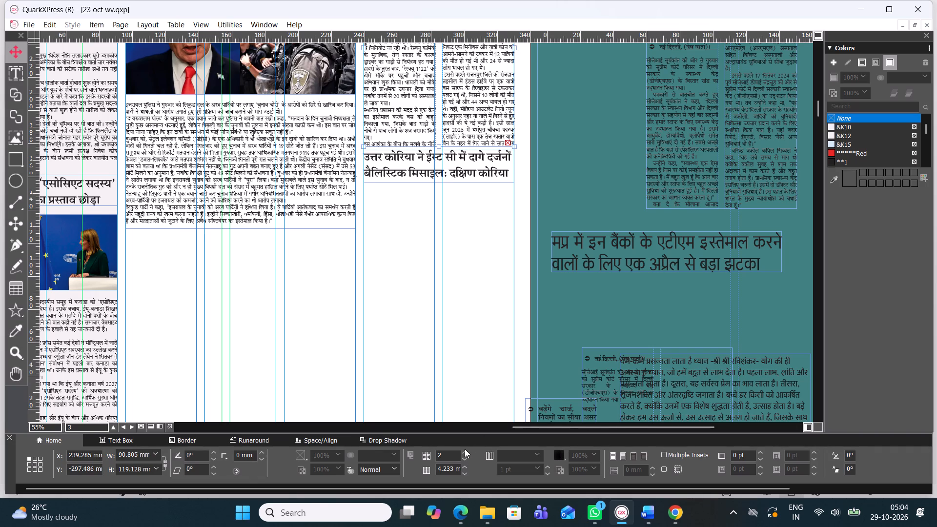
Move the North Korea headline down out of the way and lengthen the bus accident story's box to about 130.3 mm.
left_click(12, 51)
left_click_drag(457, 166, 465, 207)
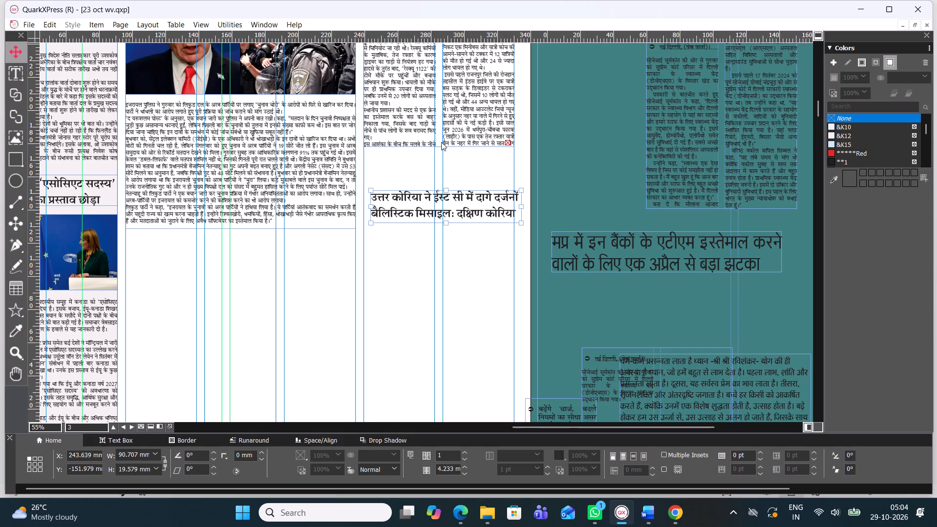
left_click(441, 142)
left_click_drag(441, 148, 439, 166)
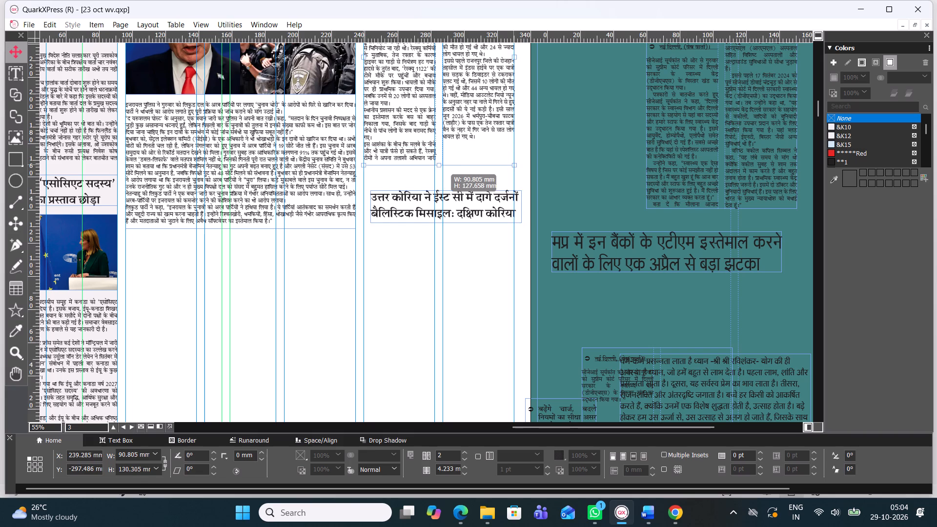
left_click_drag(439, 166, 438, 156)
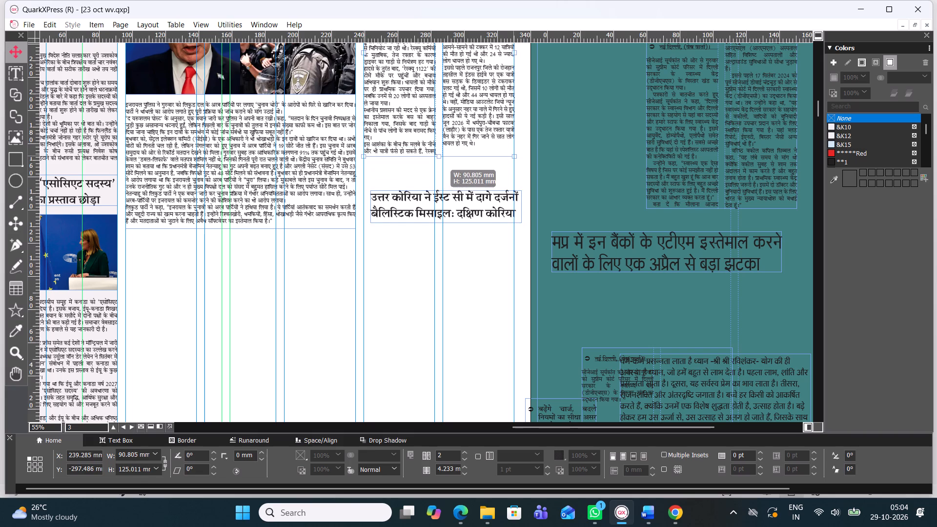
left_click_drag(438, 156, 439, 150)
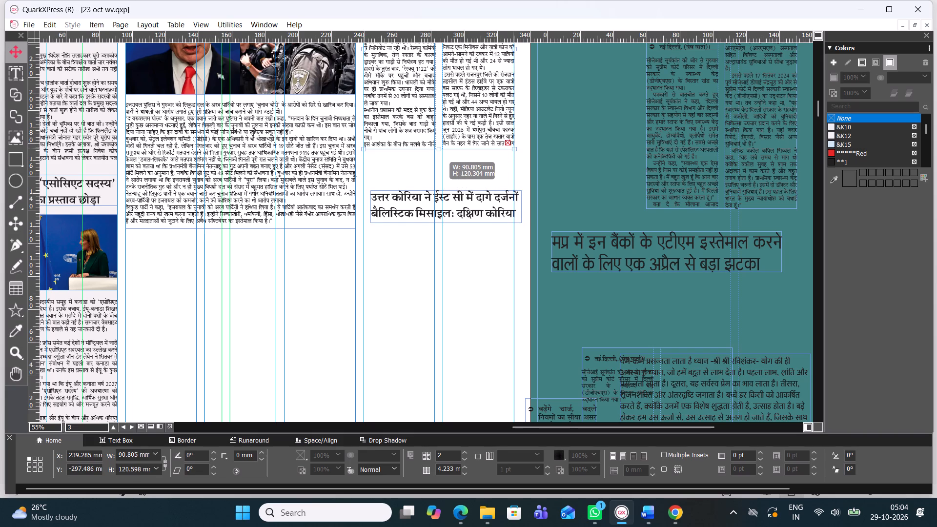
left_click_drag(439, 150, 439, 152)
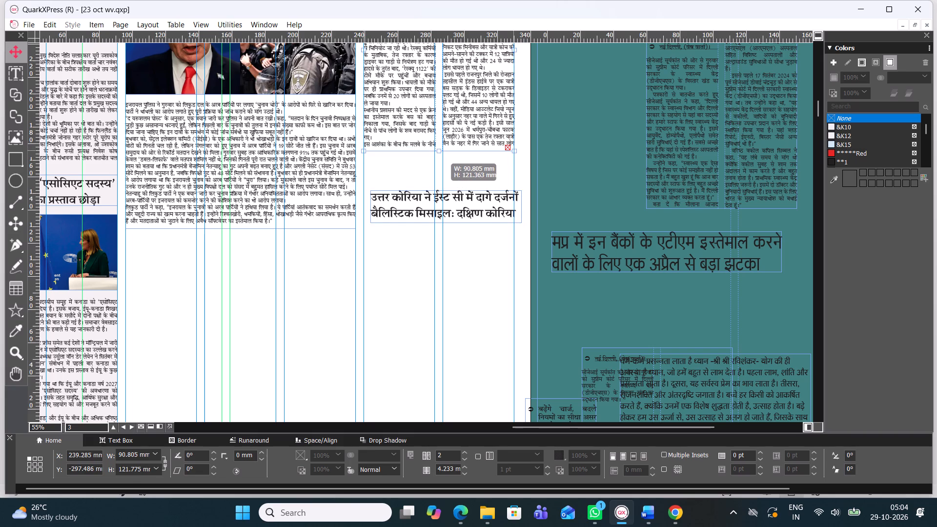
left_click_drag(439, 152, 439, 155)
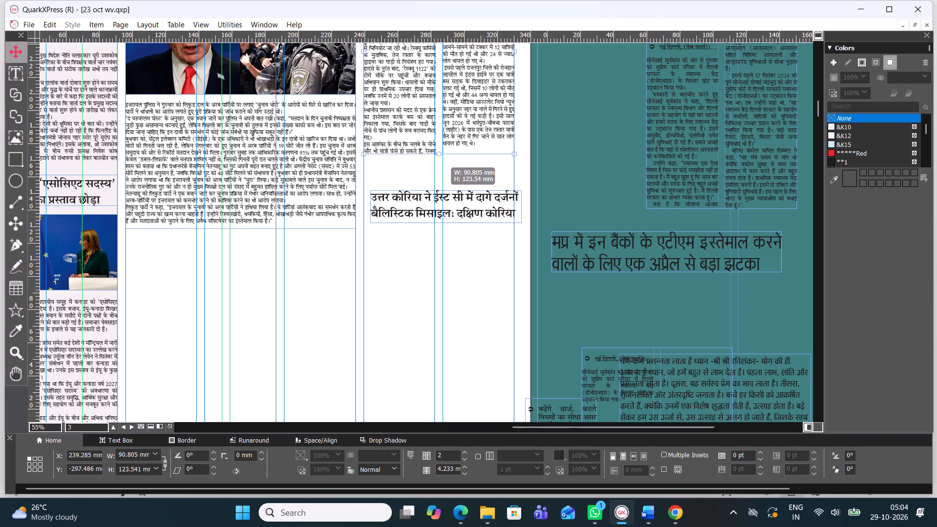
left_click_drag(439, 155, 439, 157)
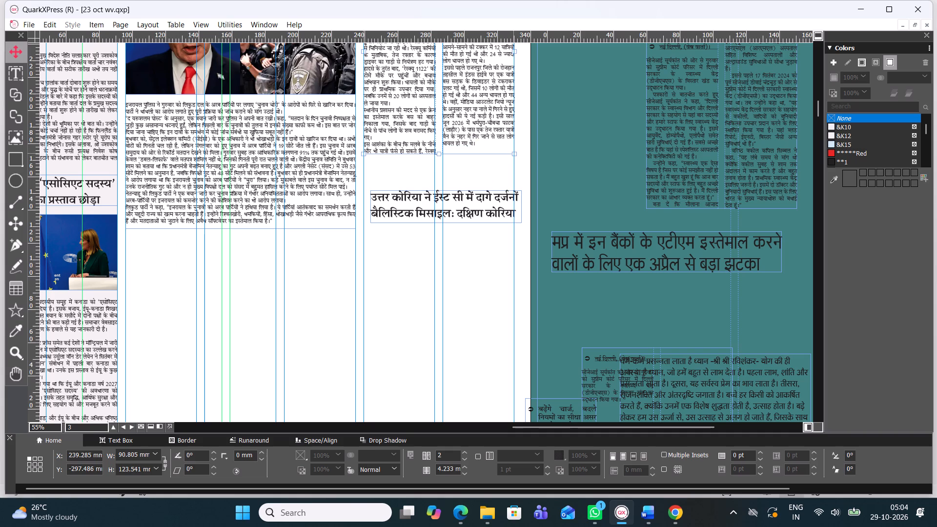
left_click_drag(439, 157, 439, 166)
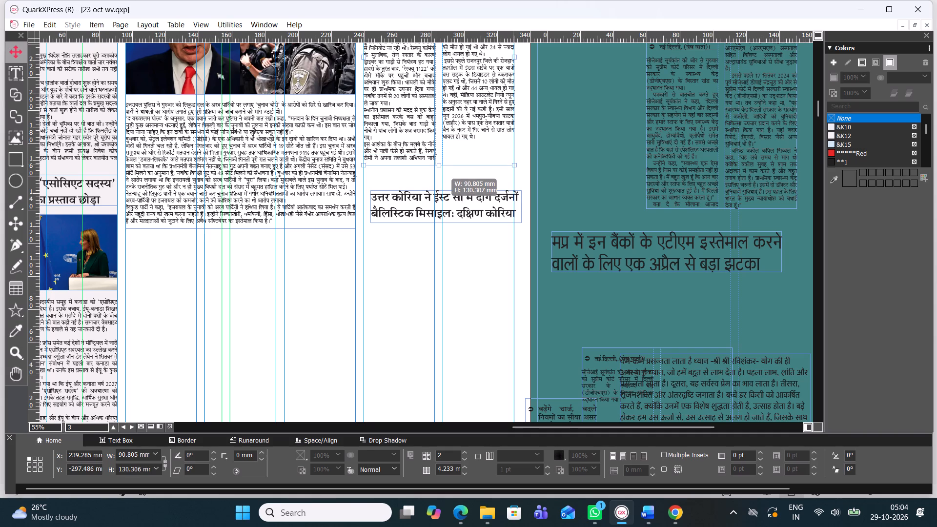
left_click_drag(439, 166, 437, 166)
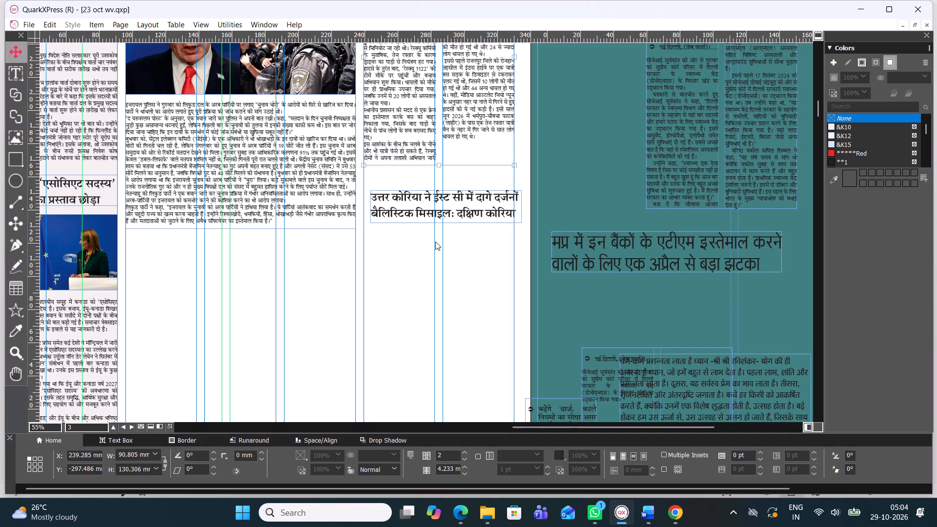
Place the North Korea headline directly under the lengthened bus accident story, aligned to its edge at X 239.285 mm, and nudge it slightly down.
left_click(435, 242)
left_click(437, 216)
left_click_drag(452, 208, 433, 186)
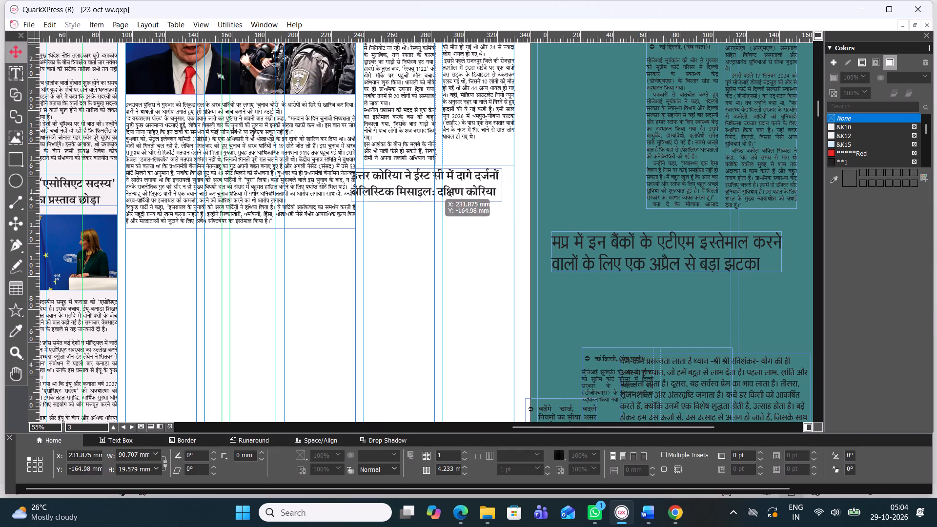
left_click_drag(433, 186, 450, 186)
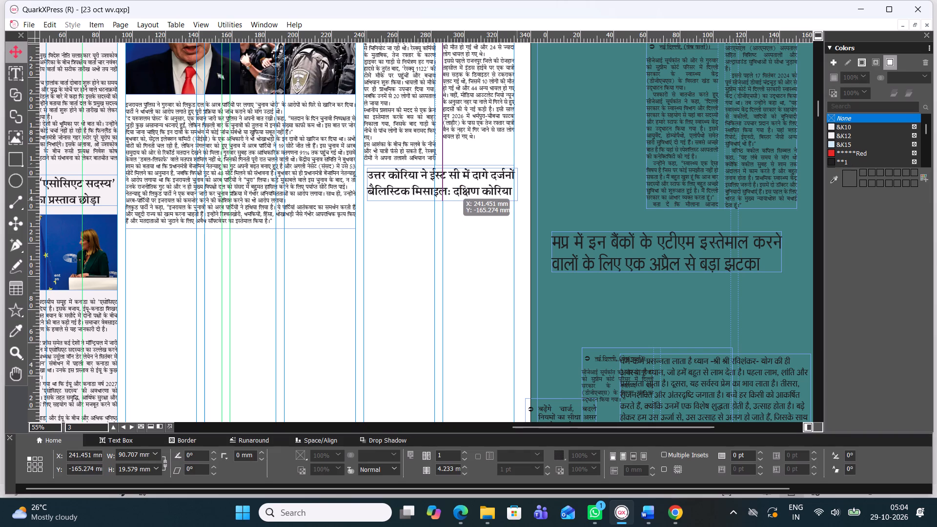
left_click_drag(450, 186, 445, 184)
left_click(462, 257)
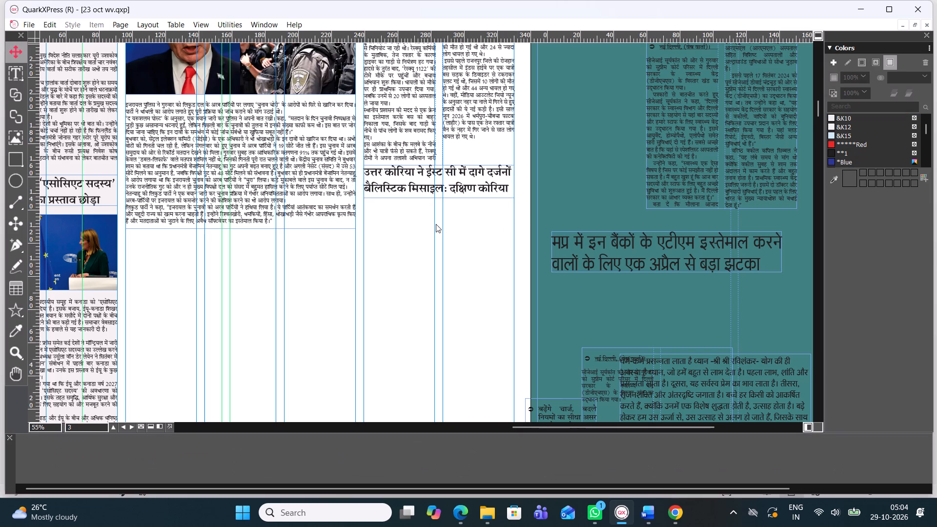
scroll(436, 224, "down", 1)
scroll(434, 220, "up", 2)
scroll(438, 283, "down", 1)
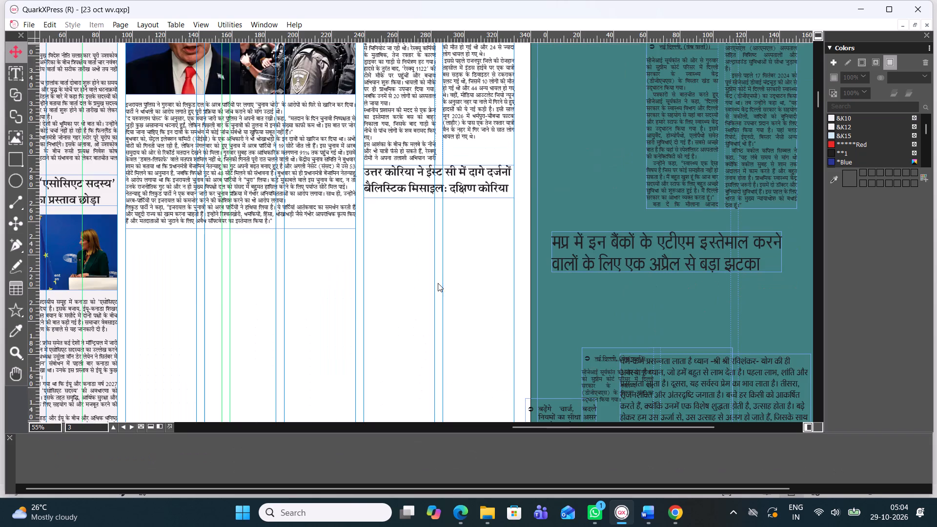
left_click(442, 190)
key("Down")
key("Down")
key("Down")
key("Down")
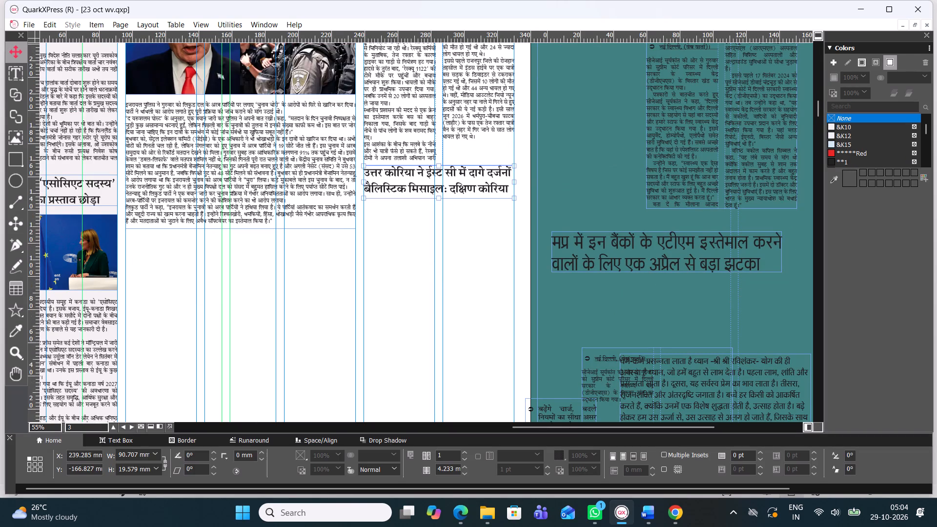
left_click(448, 218)
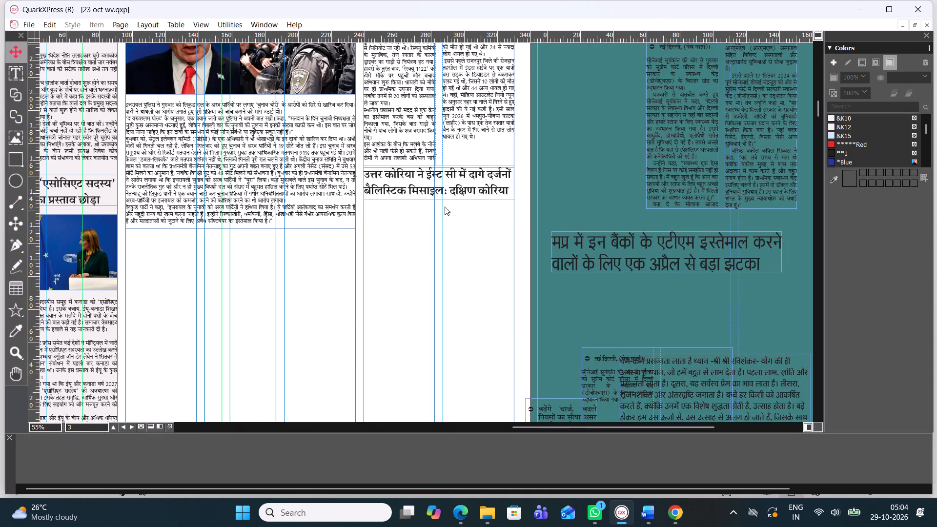
Draw a body text box about 90.7 by 173.7 mm directly below the North Korea headline, spanning the headline's width.
left_click(15, 70)
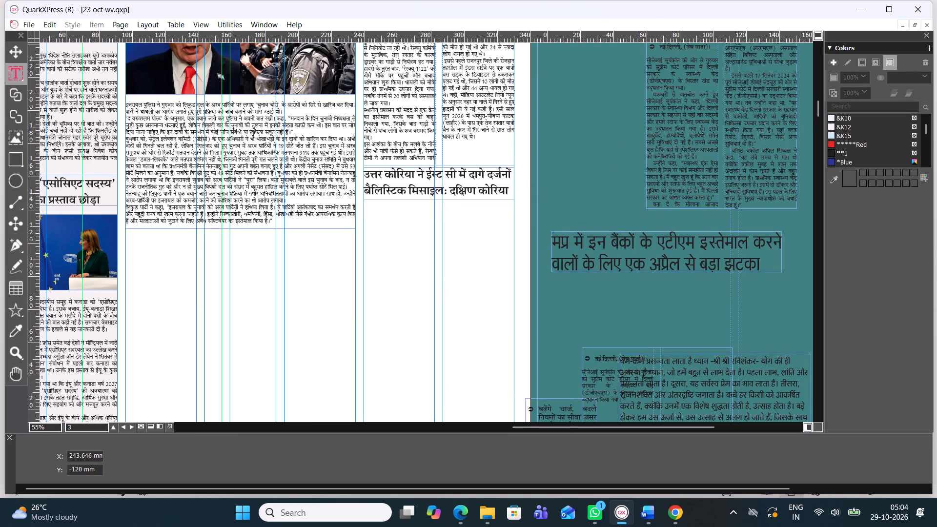
left_click_drag(365, 200, 501, 382)
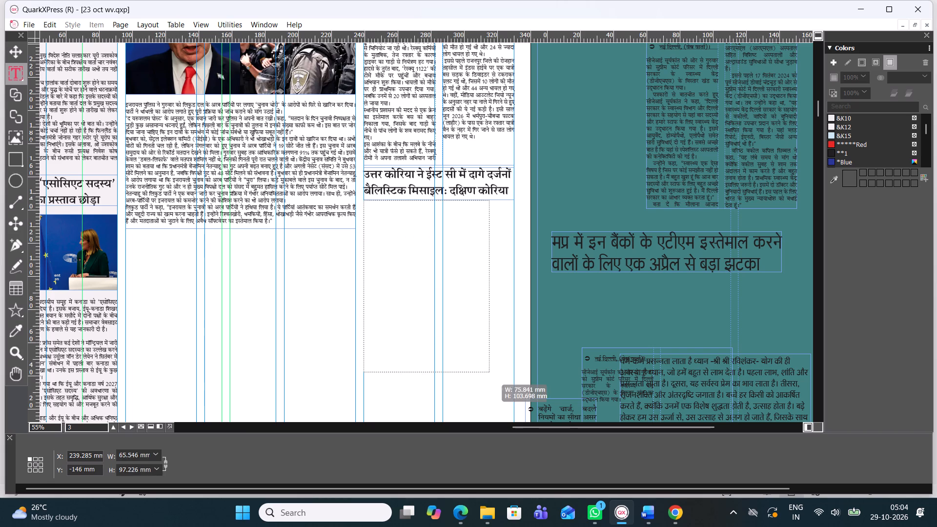
left_click_drag(501, 382, 518, 418)
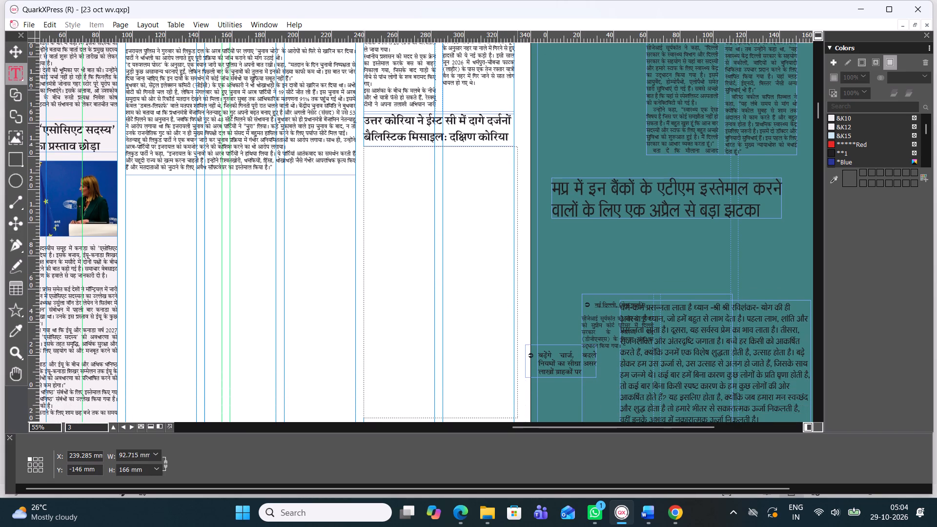
left_click_drag(518, 418, 519, 417)
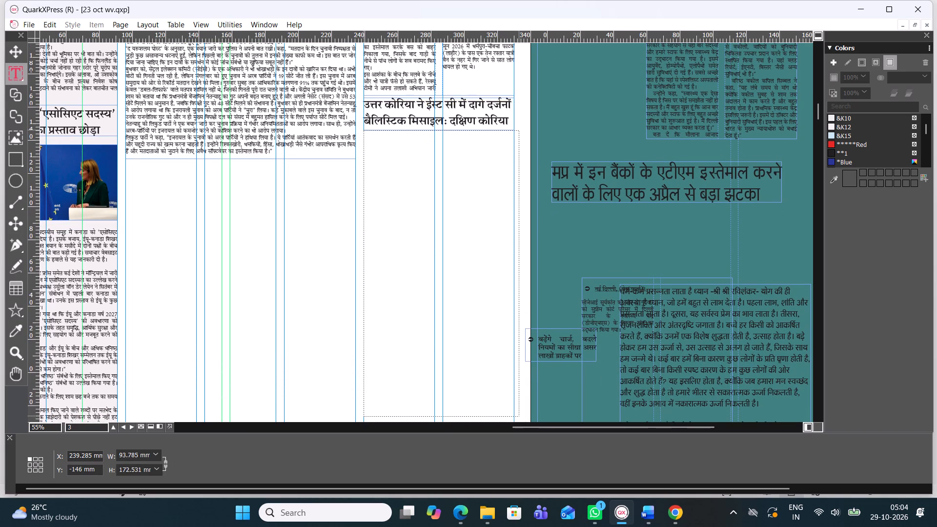
left_click_drag(519, 417, 511, 419)
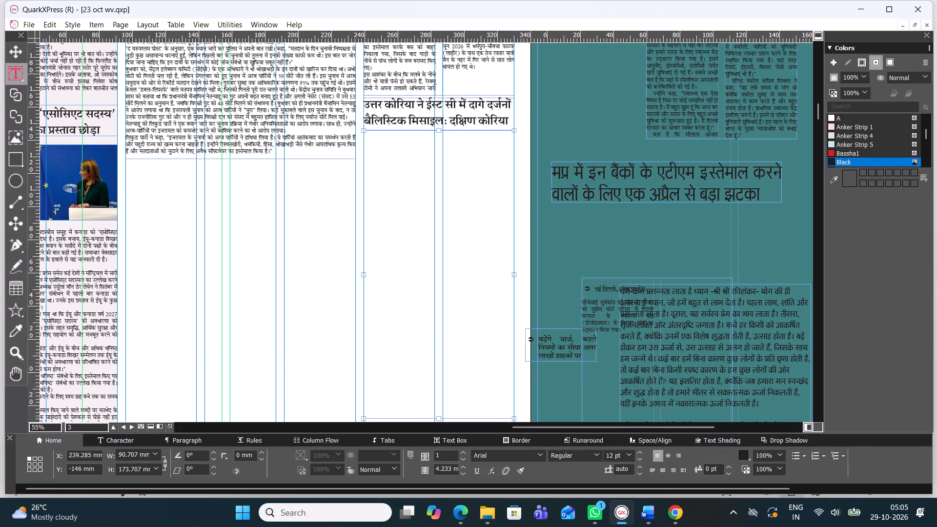
Divide the new North Korea body text box into three columns.
left_click(462, 453)
left_click(461, 446)
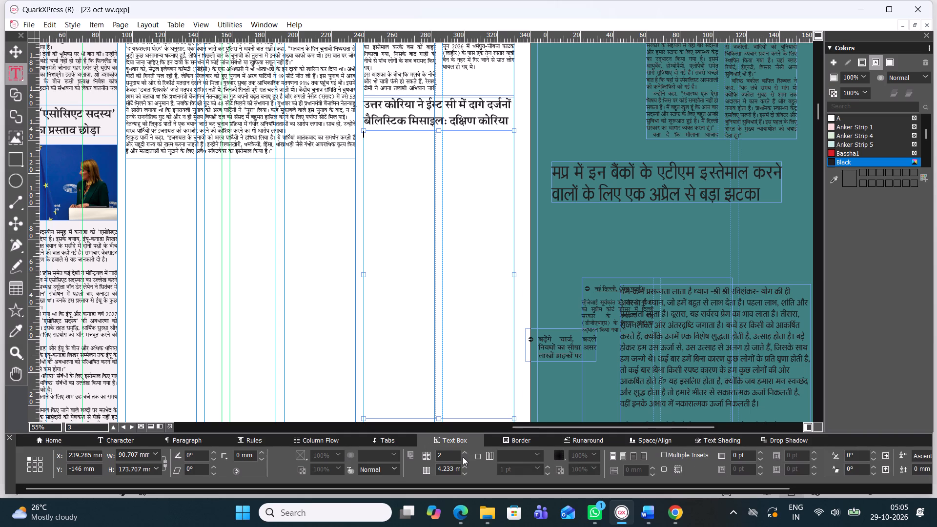
left_click(464, 455)
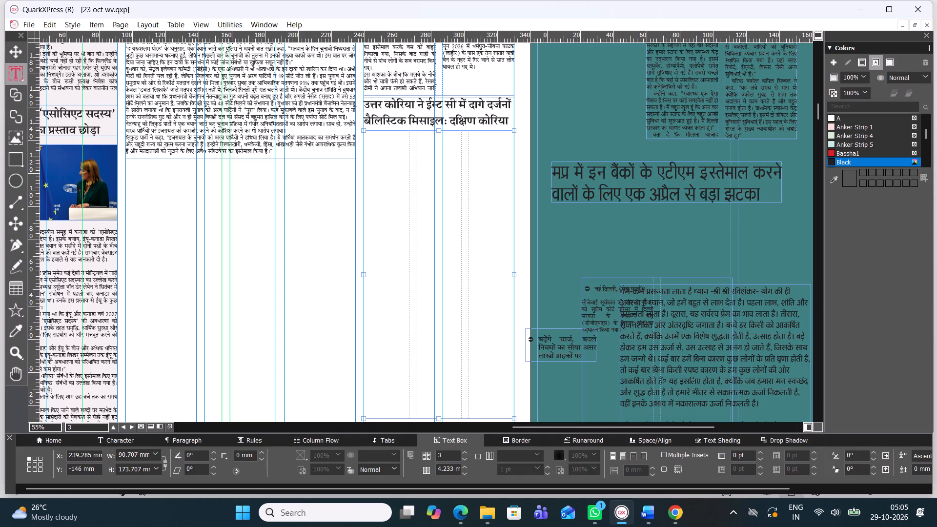
left_click(114, 438)
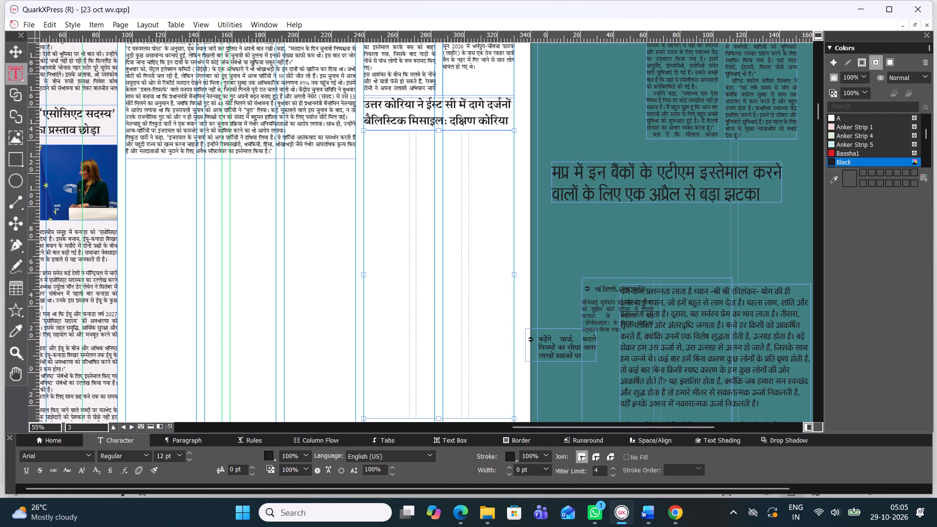
Delete the blank space after the last line of the Pakistan bus accident story in its second column.
scroll(447, 202, "up", 1)
scroll(411, 263, "up", 2, "ctrl")
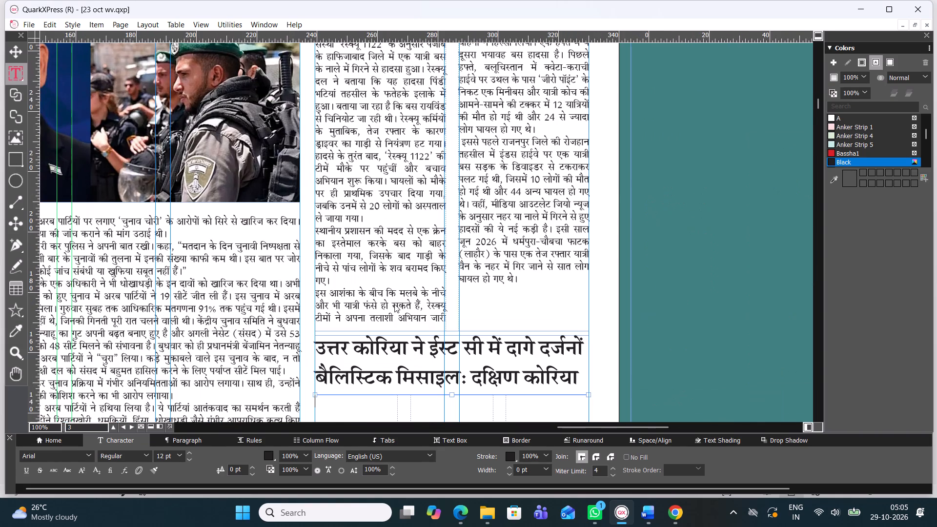
double_click(489, 297)
left_click(485, 298)
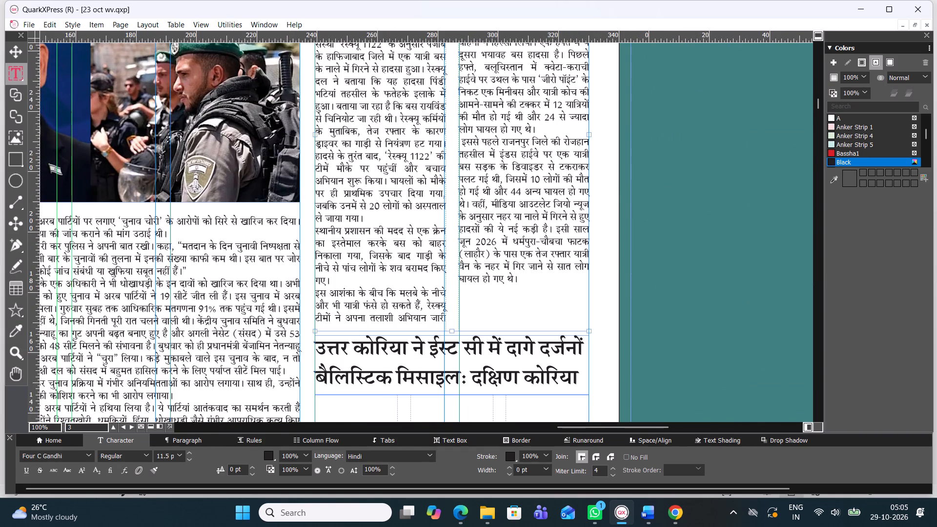
key("BackSpace")
key("BackSpace")
Shorten the Pakistan bus accident story's text box from its bottom edge to about 122.7 mm high, just below the second column's last line.
left_click(527, 280)
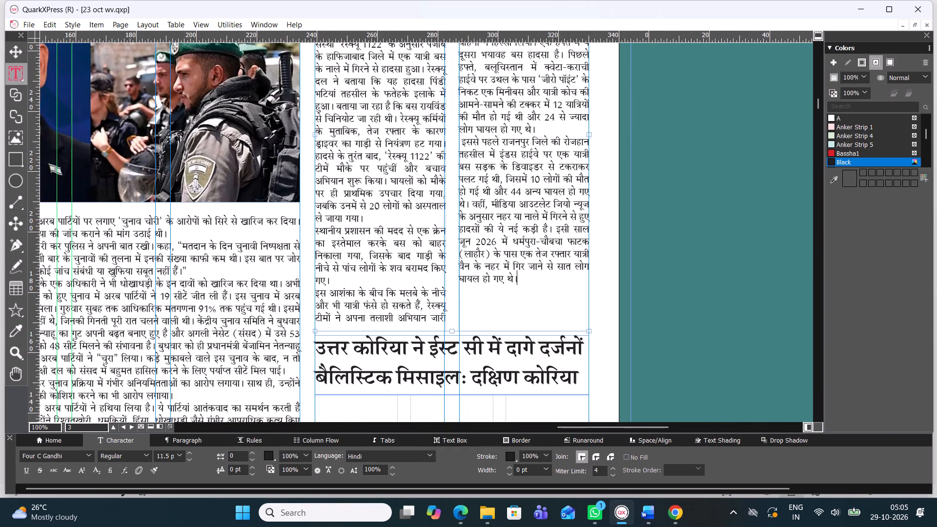
left_click(317, 289)
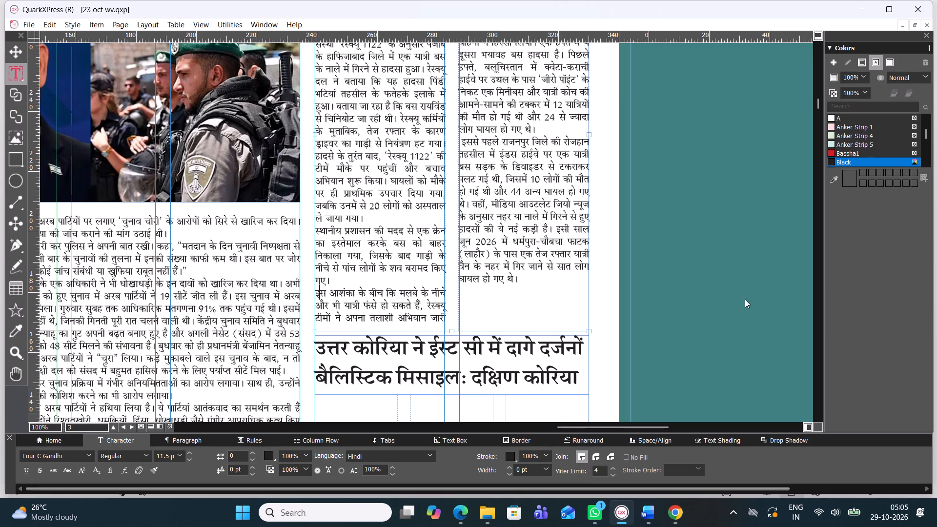
left_click_drag(452, 330, 451, 328)
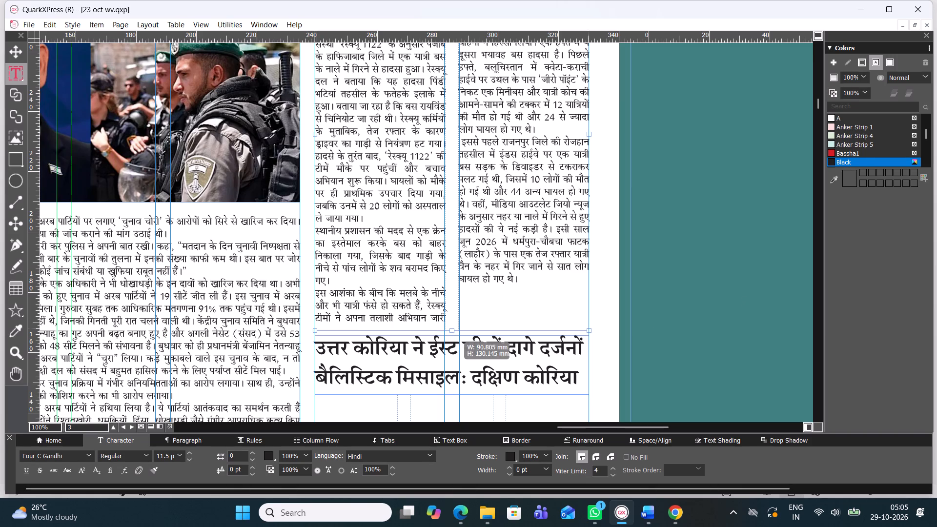
left_click_drag(451, 328, 455, 309)
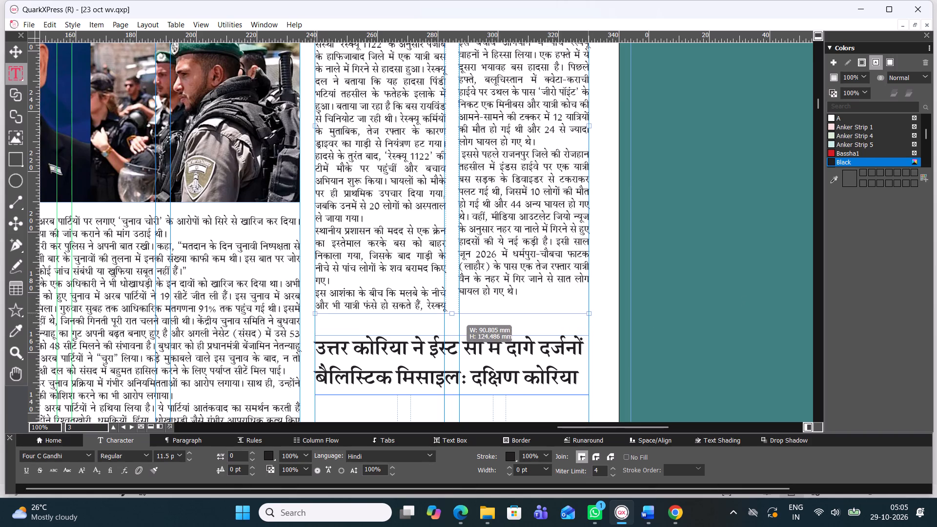
left_click_drag(455, 309, 456, 307)
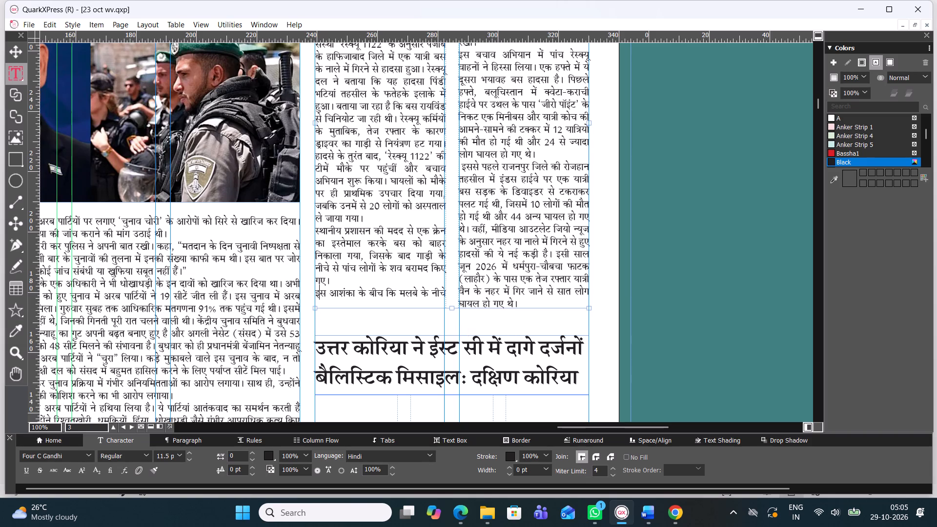
Nudge the North Korea headline up to sit directly under the shortened bus accident story, at Y about -173.2 mm.
left_click(18, 49)
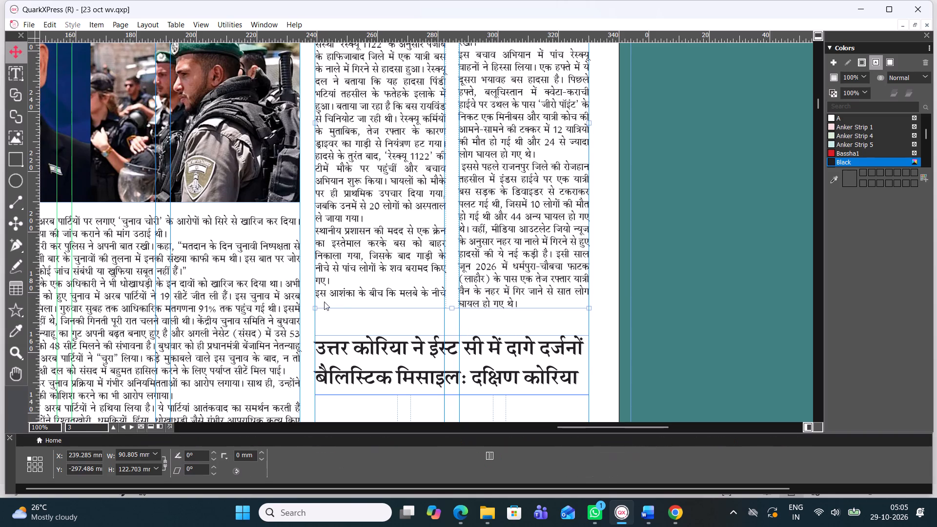
left_click(443, 382)
key("Up")
key("Up")
key("Up")
key("Up")
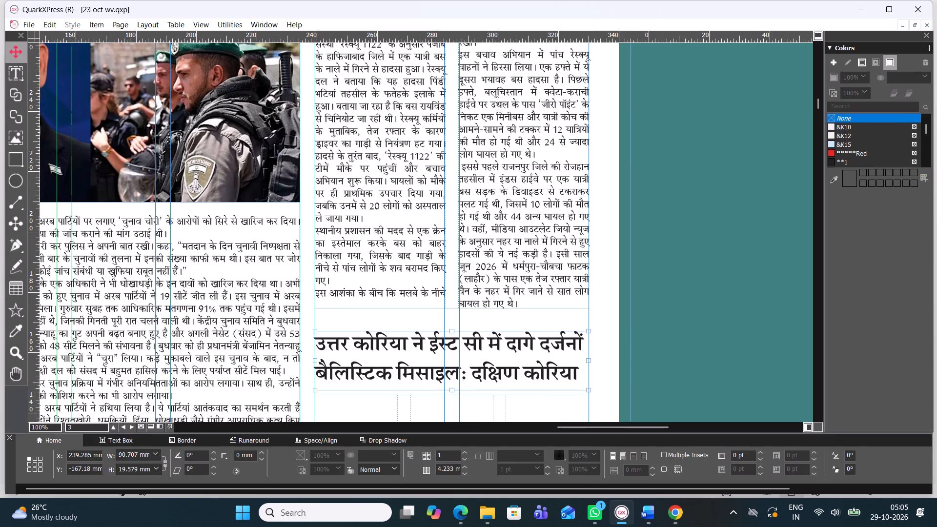
key("Up")
key("Up")
key("Up")
key("Up")
key("Up")
key("Up")
key("Up")
key("Up")
key("Up")
key("Up")
key("Up")
key("Up")
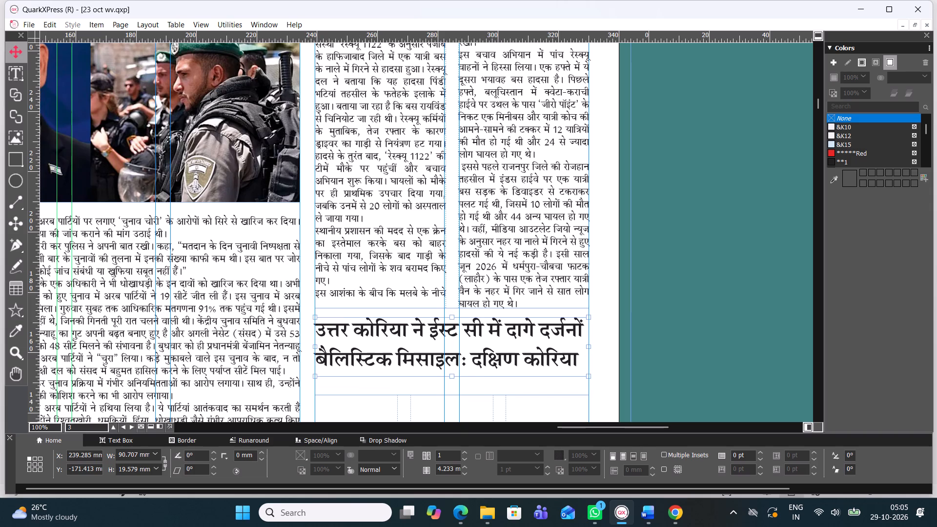
key("Up")
key("Up")
key("Up")
key("Up")
key("Up")
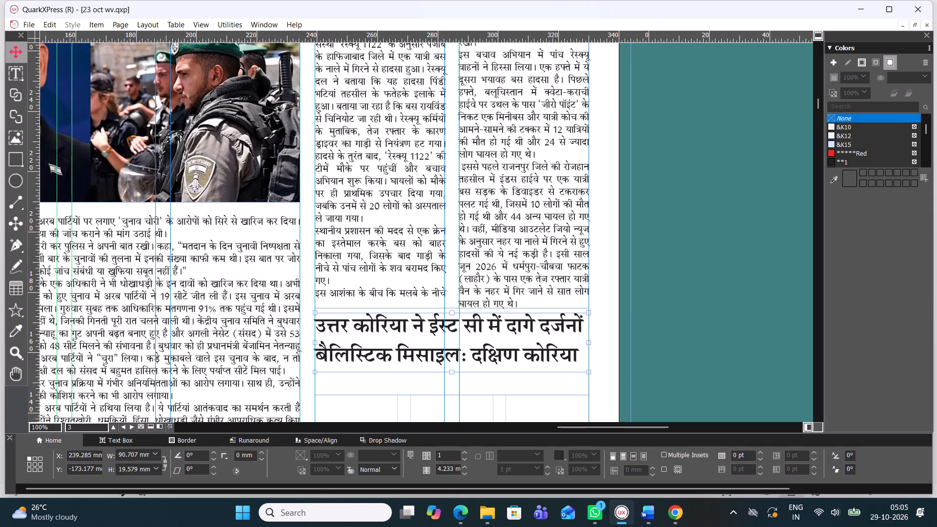
Move the empty three-column body box up to just below the North Korea headline, at Y about -152 mm.
scroll(469, 192, "down", 1)
left_click(482, 175)
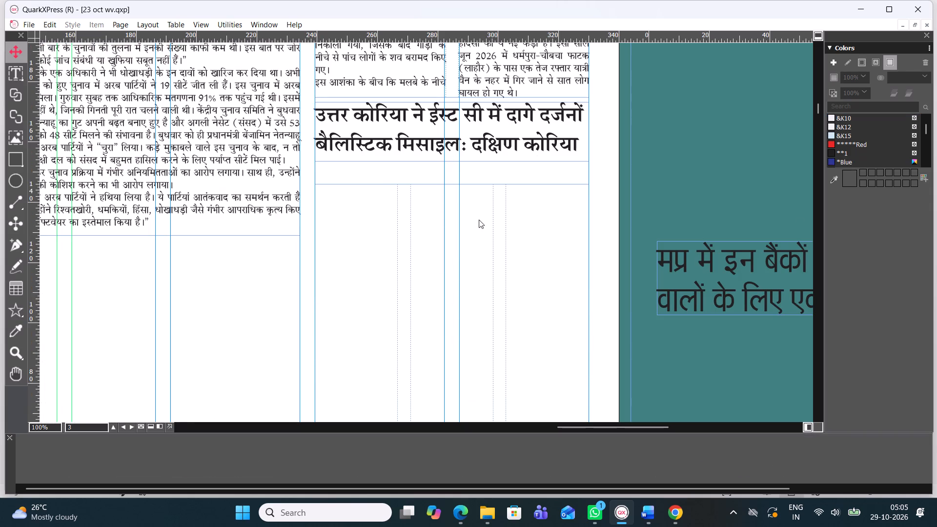
left_click(479, 223)
left_click_drag(478, 243, 477, 228)
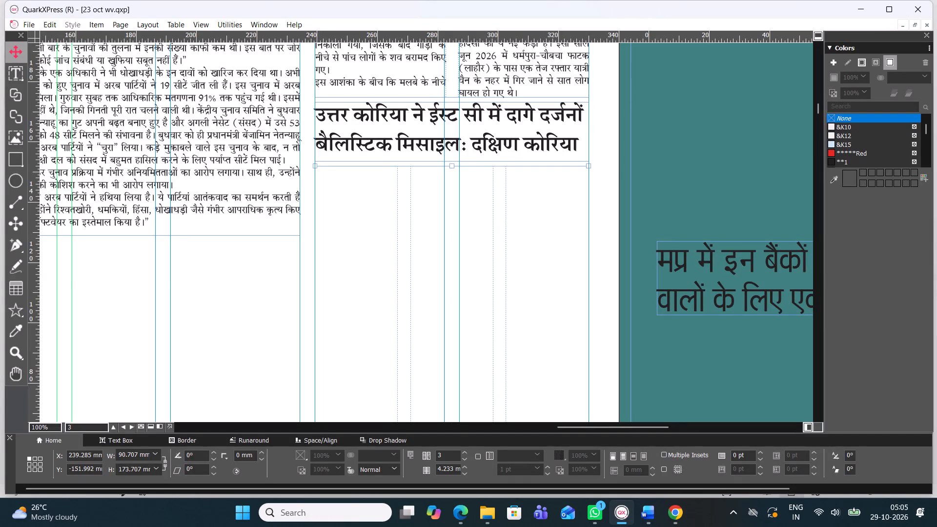
In the Word document, copy the North Korea article's body from "दक्षिण कोरियाई सेना ने" after the dateline through its final sentence.
double_click(355, 187)
left_click(355, 187)
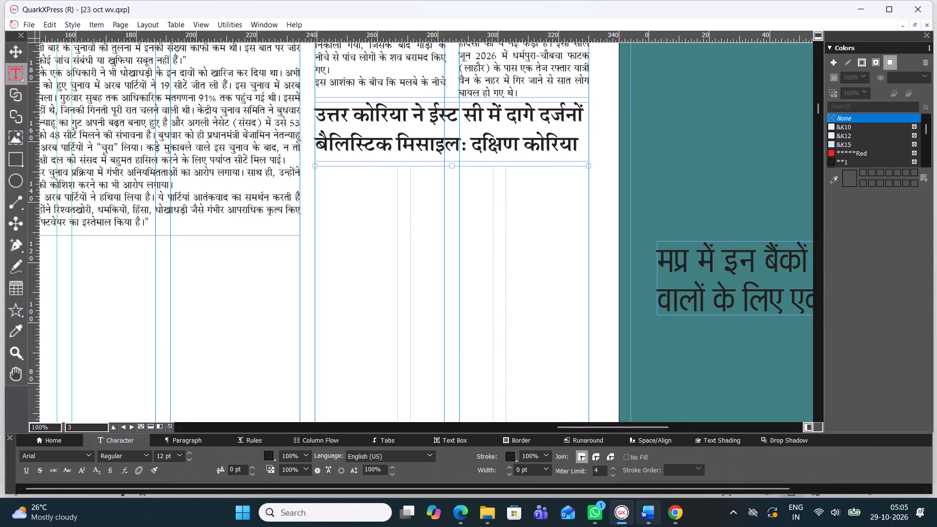
left_click(652, 513)
scroll(416, 255, "down", 1)
scroll(407, 264, "up", 1)
scroll(406, 270, "down", 1)
scroll(407, 273, "up", 1)
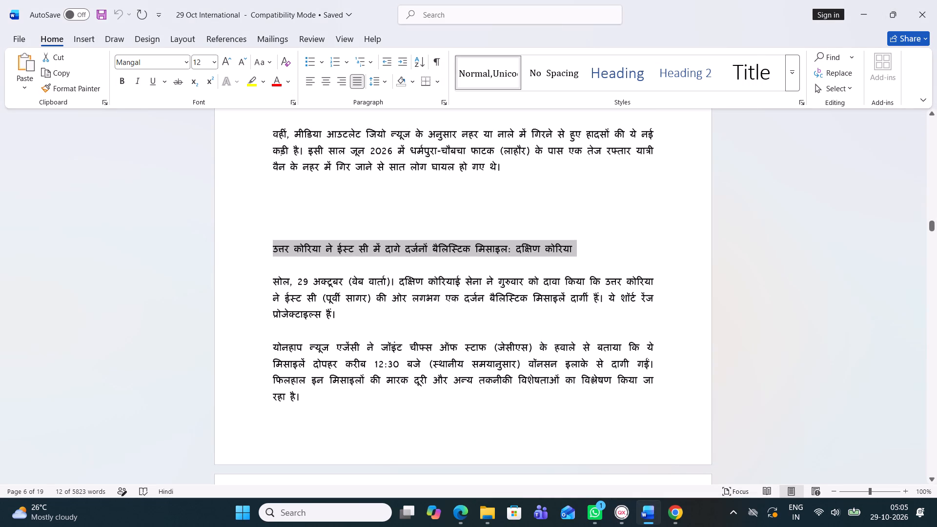
left_click_drag(403, 282, 630, 505)
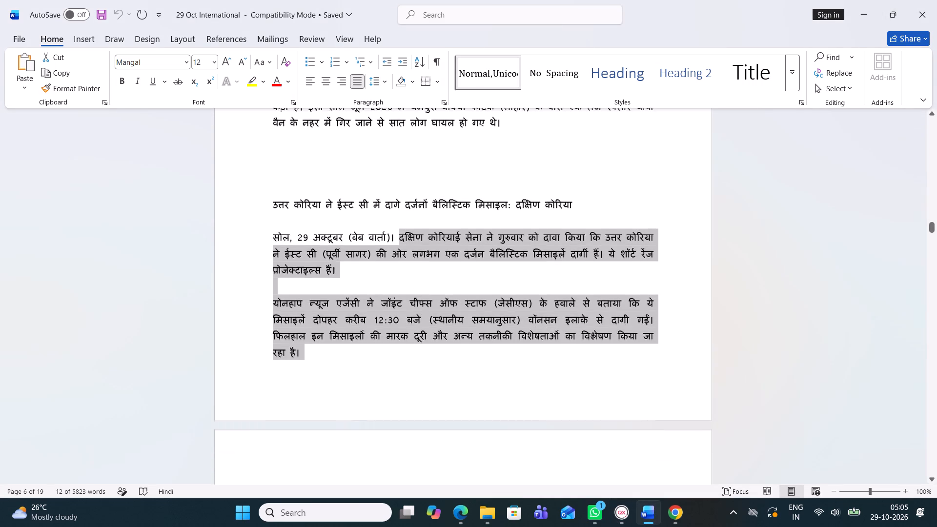
left_click_drag(630, 505, 505, 226)
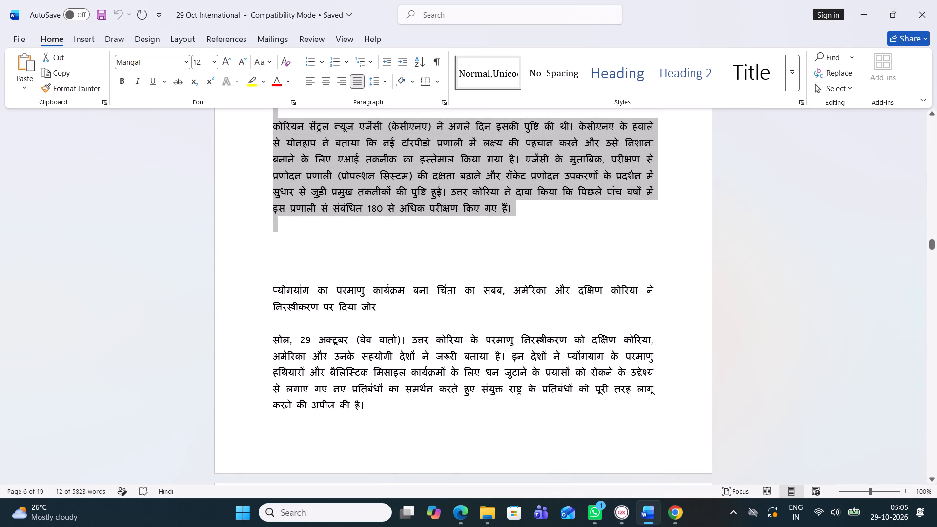
left_click_drag(505, 226, 512, 209)
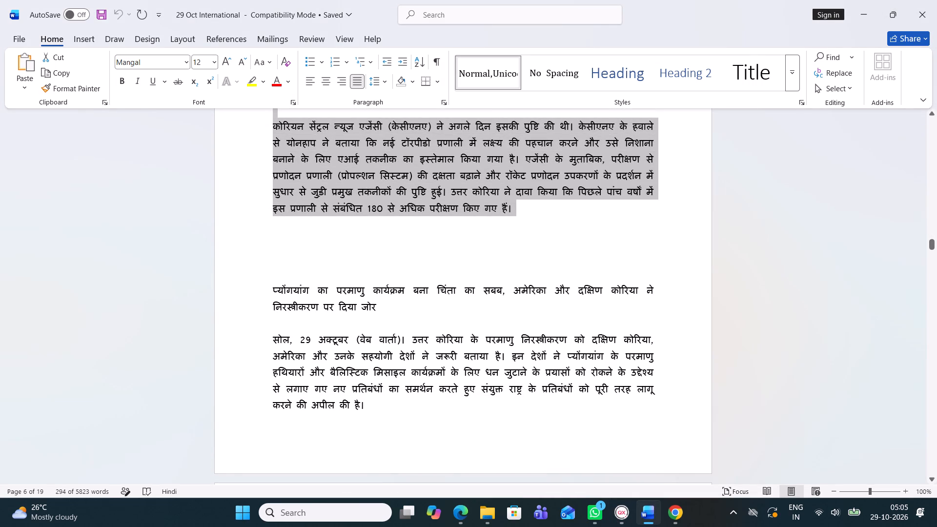
key("ctrl+c")
Back in QuarkXPress, set the empty three-column box's text to Four C Gandhi at 11.5 pt with 11.7 pt leading.
left_click(654, 521)
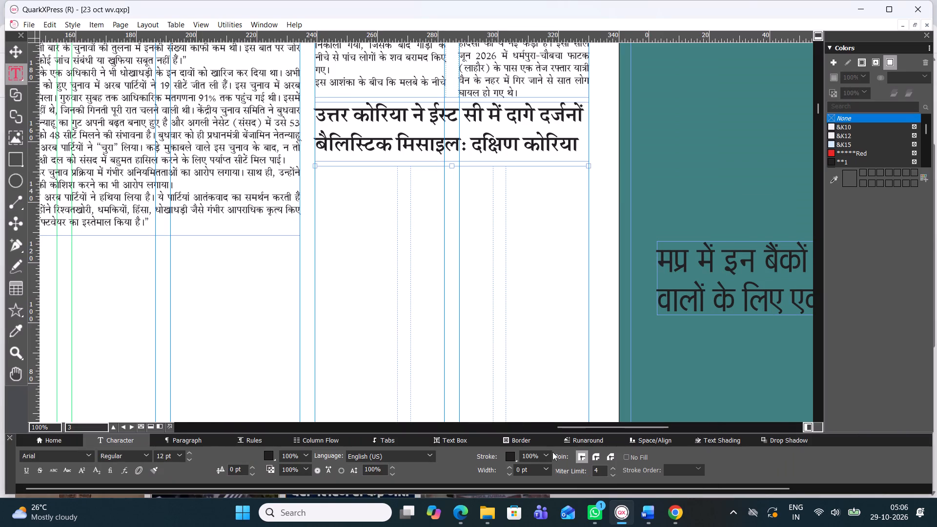
left_click(34, 439)
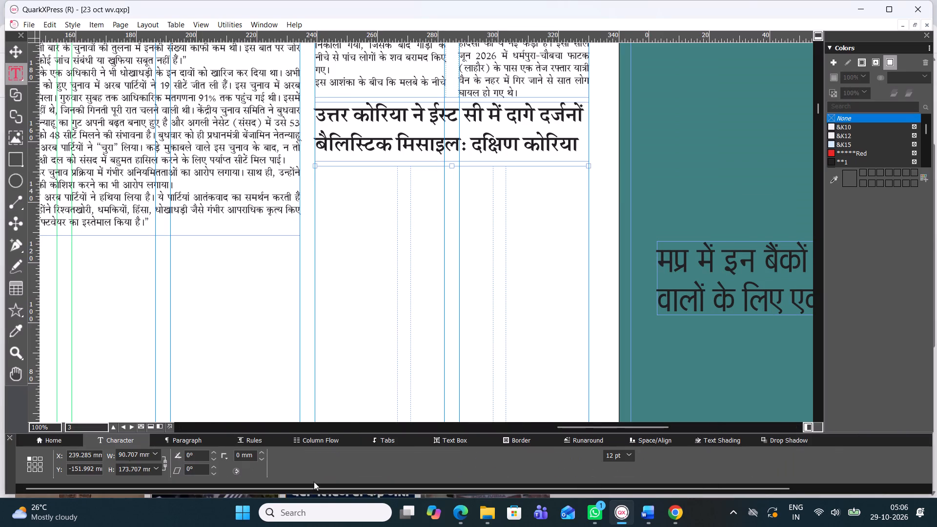
left_click_drag(623, 457, 580, 439)
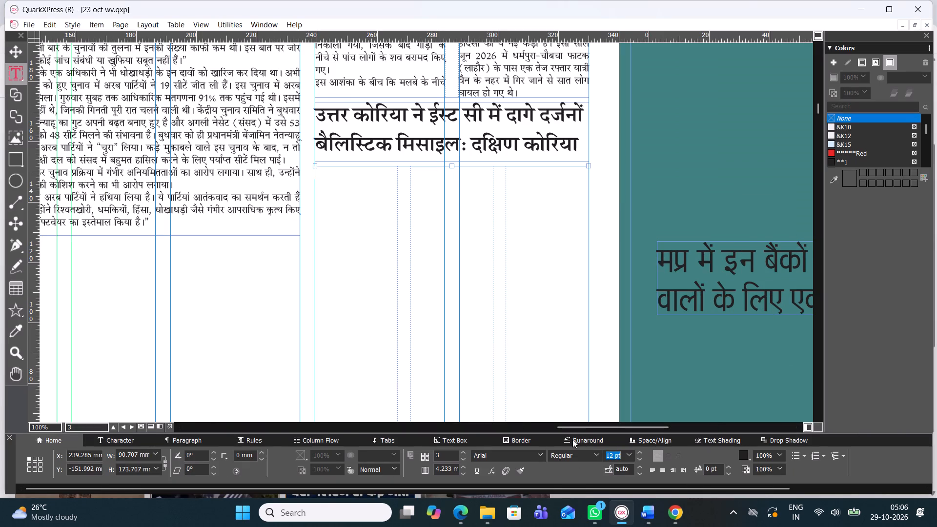
key("1")
type("1.")
key("5")
left_click_drag(631, 470, 594, 454)
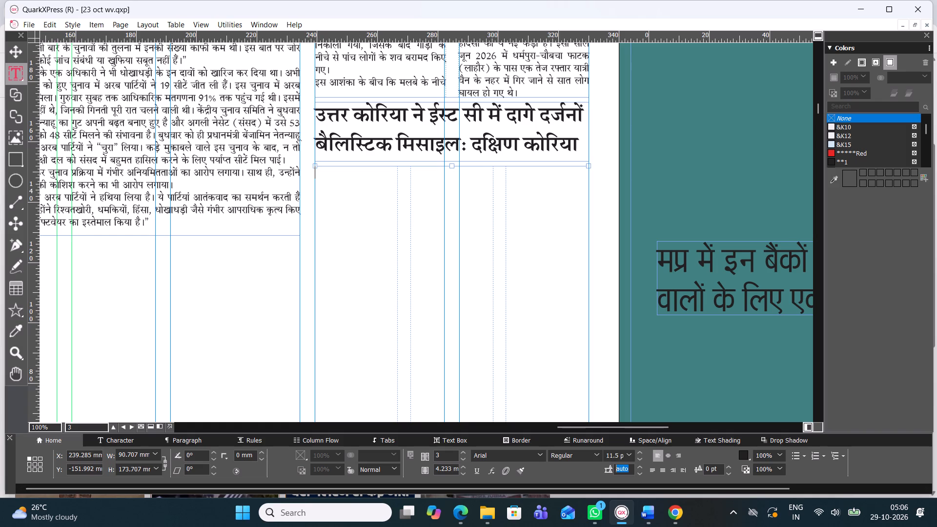
left_click_drag(594, 454, 580, 455)
type("11")
type(".7")
left_click(541, 450)
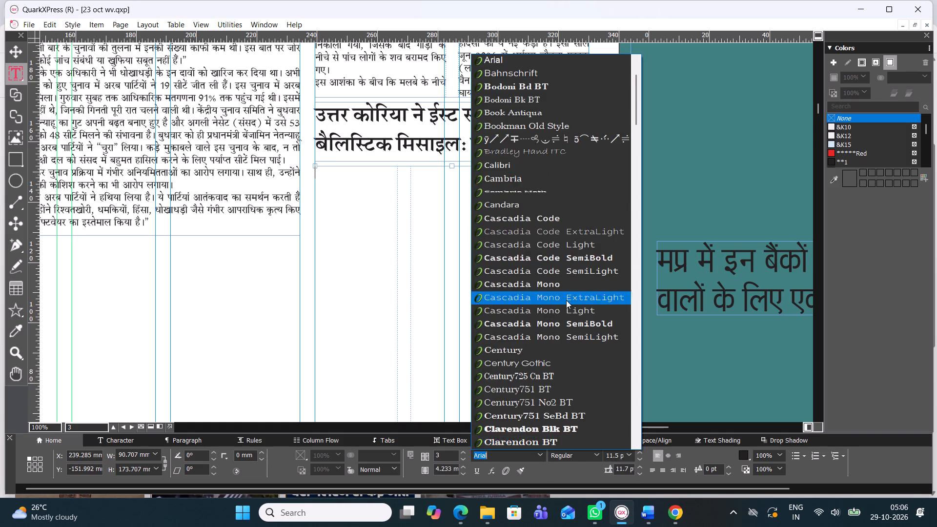
scroll(553, 77, "down", 1)
scroll(550, 78, "up", 2)
scroll(550, 78, "down", 1)
scroll(550, 78, "up", 1)
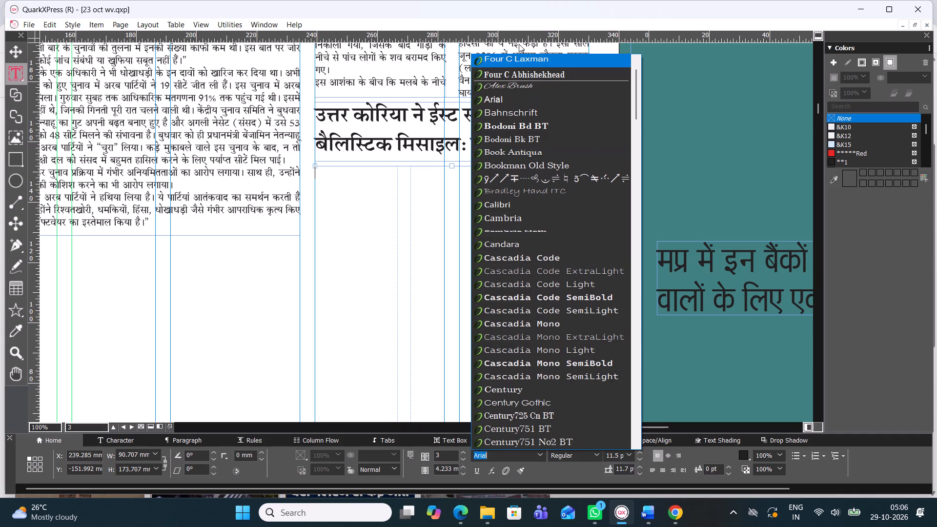
scroll(520, 68, "up", 2)
left_click(524, 71)
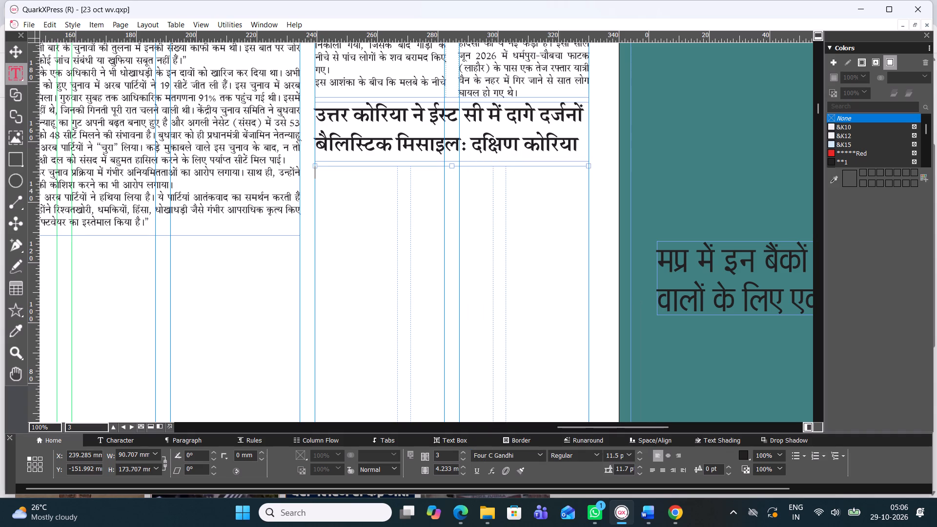
Paste the copied North Korea article text into the three-column body box.
key("ctrl+v")
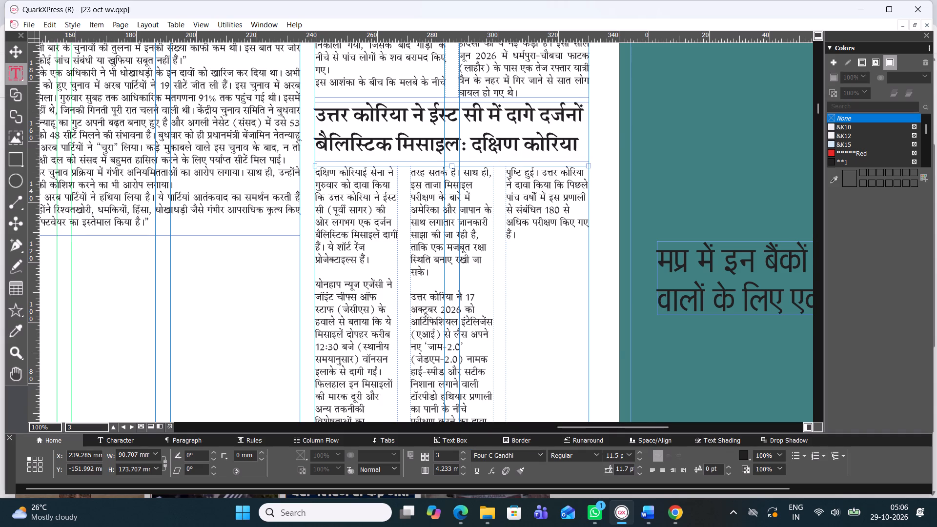
Shorten the North Korea body box from its bottom edge to about 123.9 mm high so all three columns fill evenly.
scroll(456, 268, "down", 2)
left_click_drag(454, 269, 454, 248)
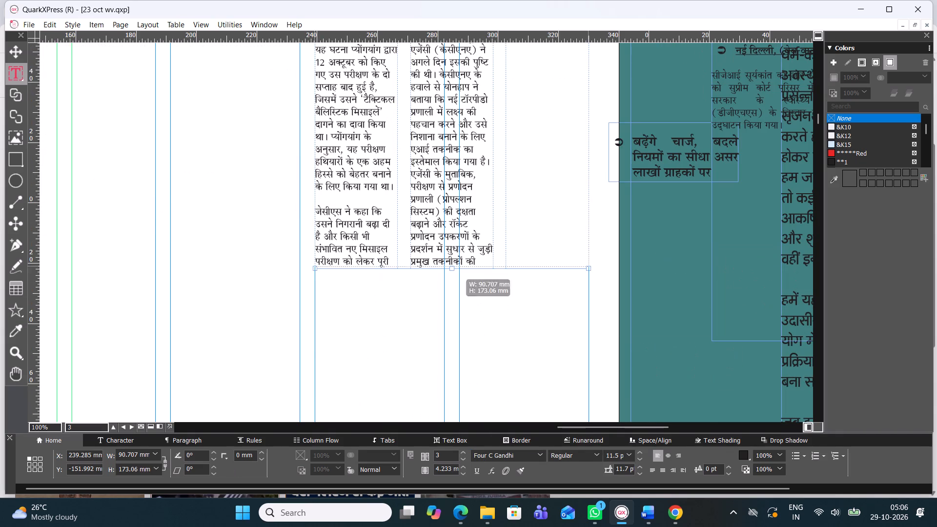
left_click_drag(454, 248, 450, 144)
scroll(442, 131, "up", 1)
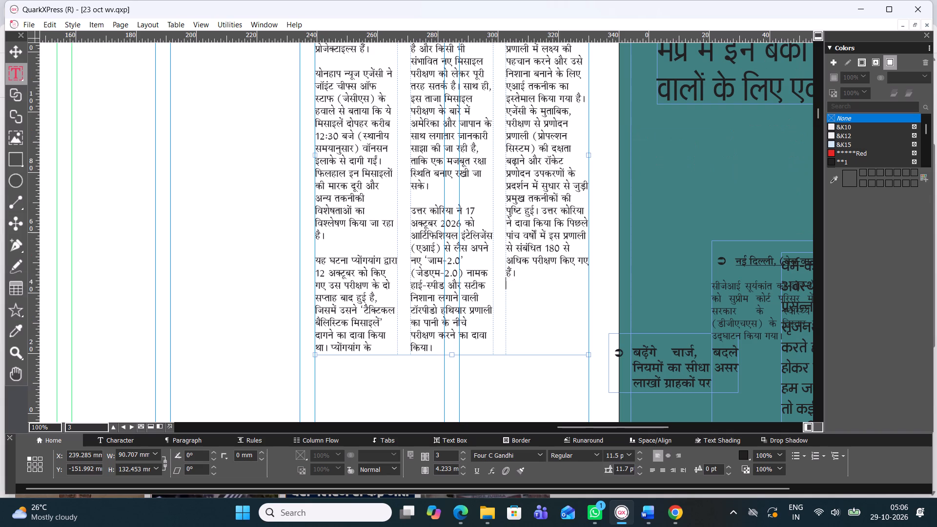
left_click_drag(453, 352, 455, 316)
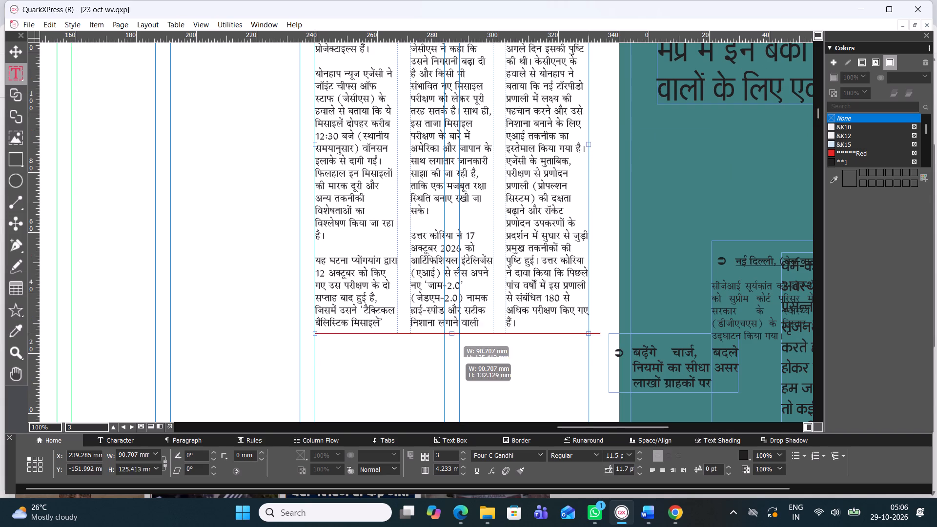
left_click_drag(455, 316, 457, 314)
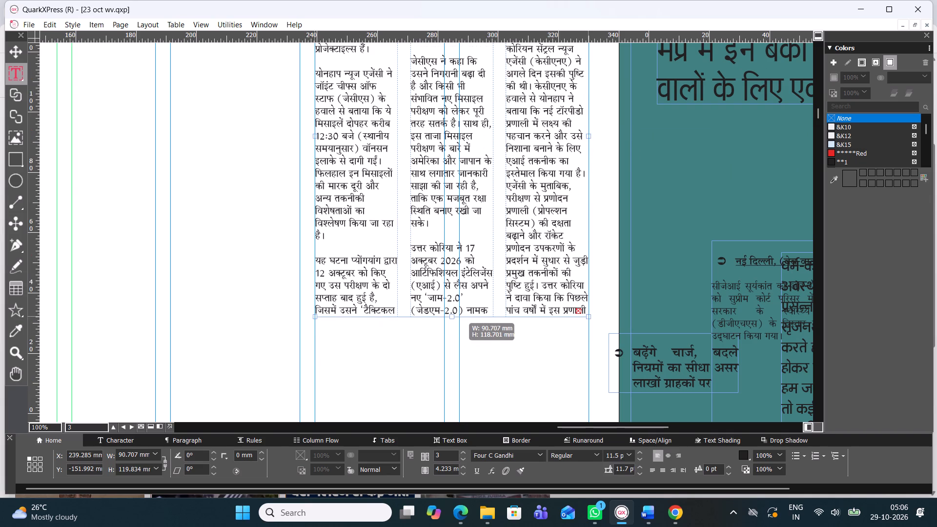
left_click_drag(457, 314, 457, 320)
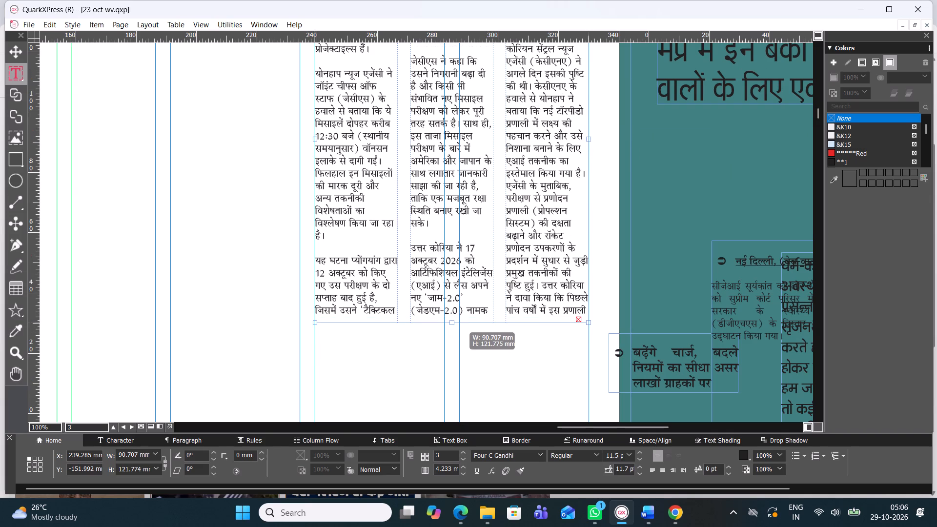
left_click_drag(457, 320, 457, 326)
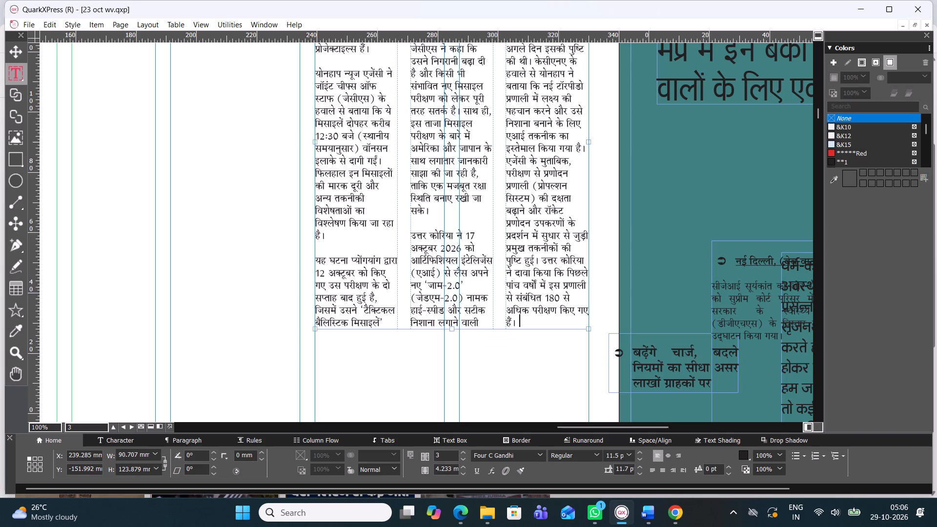
Join the paragraph beginning "यह घटना प्योंगयांग" to the preceding one, removing the blank line and leaving a single space between them.
left_click(355, 253)
key("BackSpace")
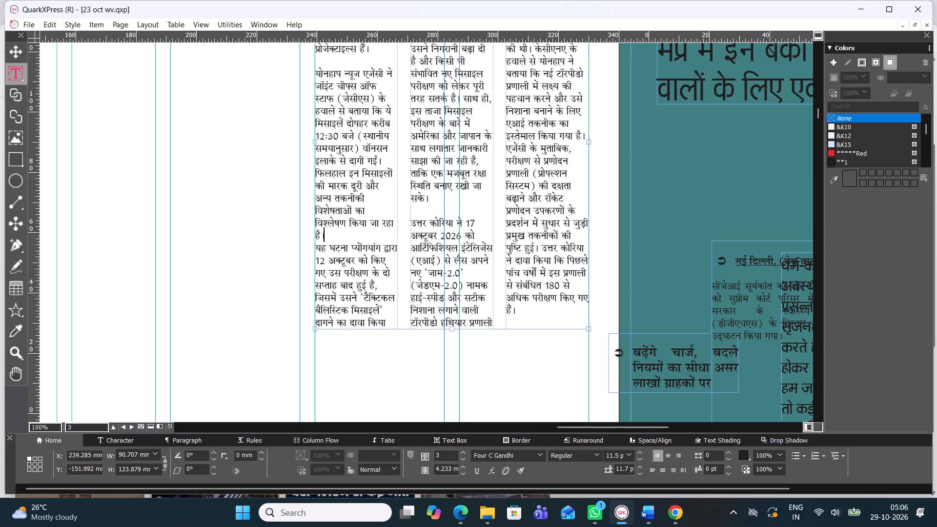
left_click(318, 245)
key("BackSpace")
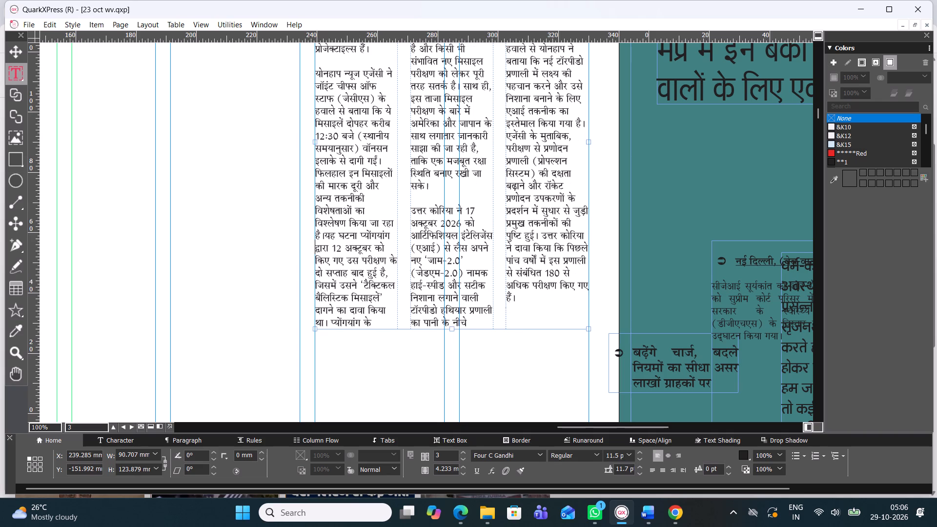
key("space")
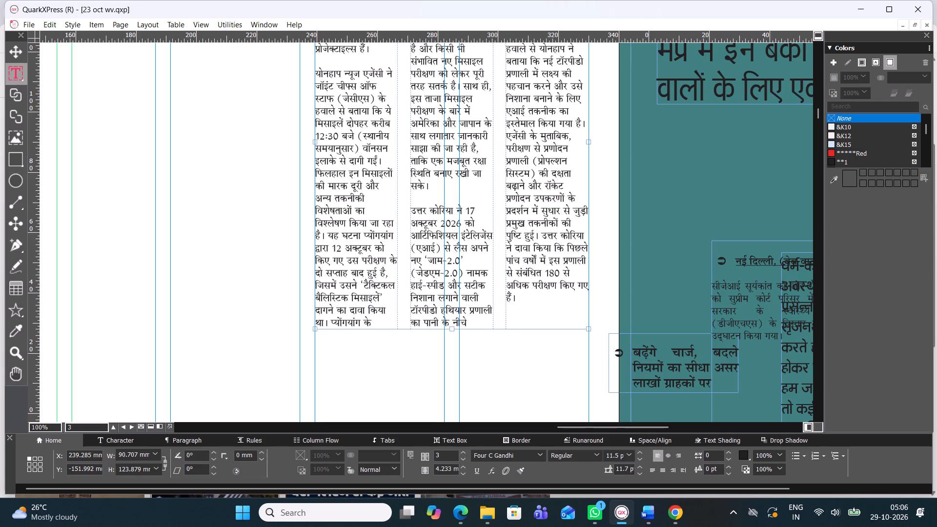
Justify the first-column paragraph beginning "योनहाप न्यूज एजेंसी" in the North Korea body text.
left_click(316, 209)
key("BackSpace")
key("space")
left_click(647, 467)
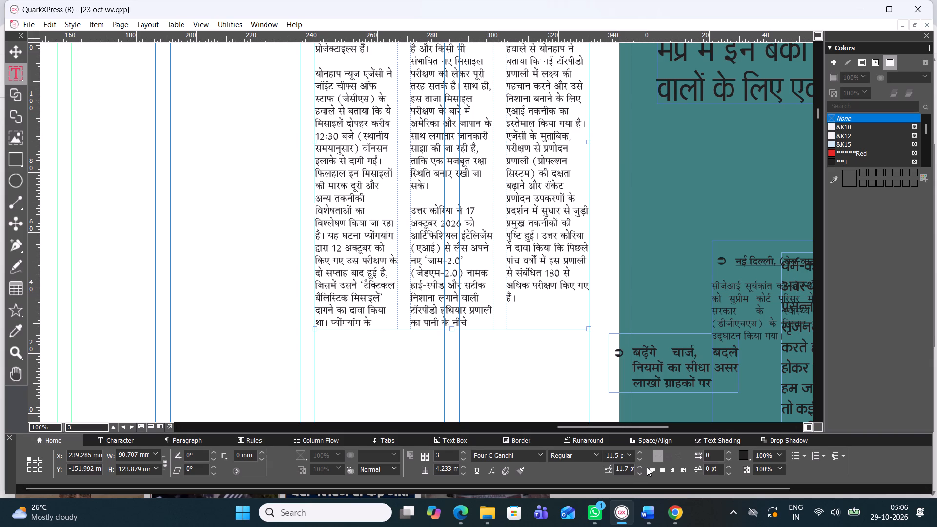
left_click(651, 469)
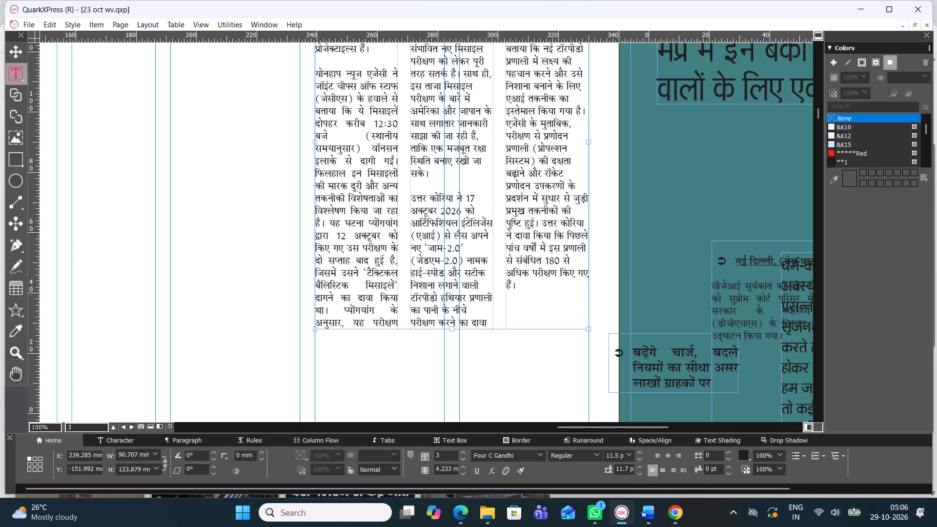
Remove the blank lines before the paragraphs beginning "उत्तर कोरिया ने 17", "योनहाप न्यूज एजेंसी" and "जेसीएस ने कहा".
left_click(448, 187)
key("BackSpace")
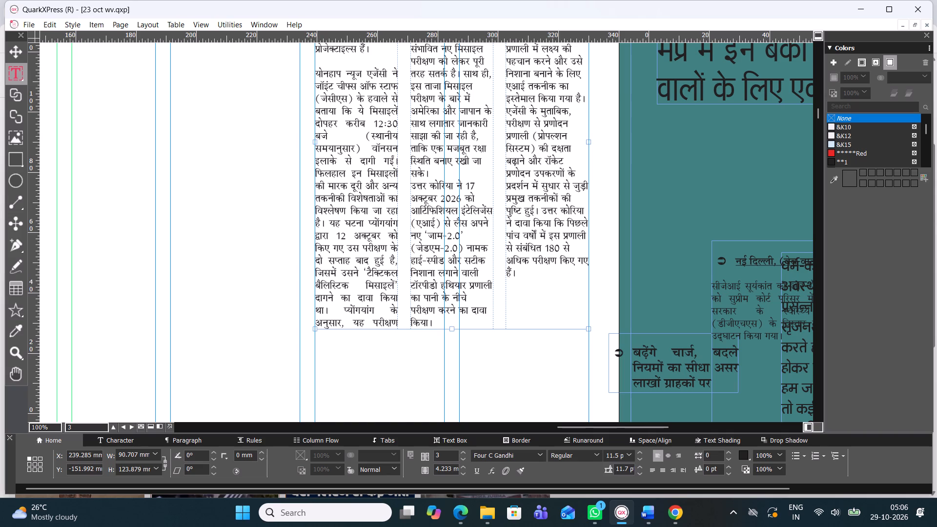
scroll(448, 187, "up", 1)
left_click(345, 276)
key("BackSpace")
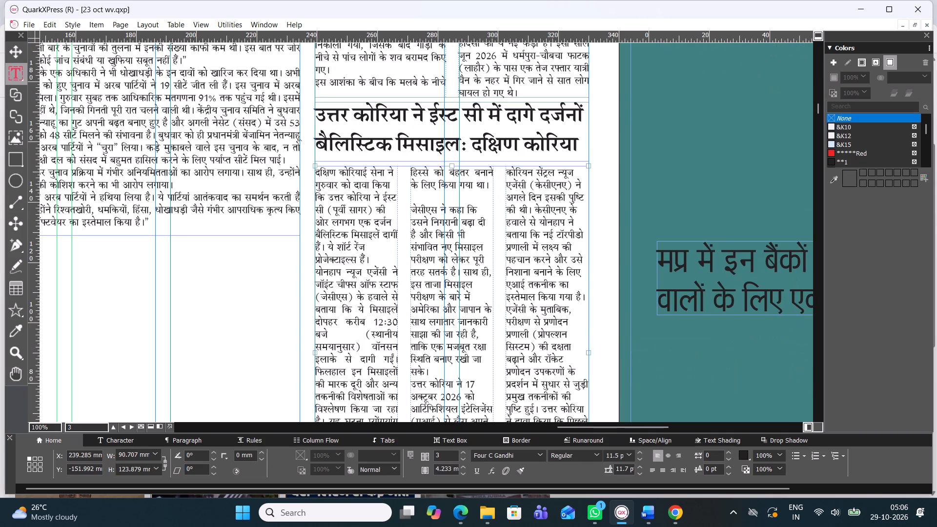
left_click(441, 198)
key("BackSpace")
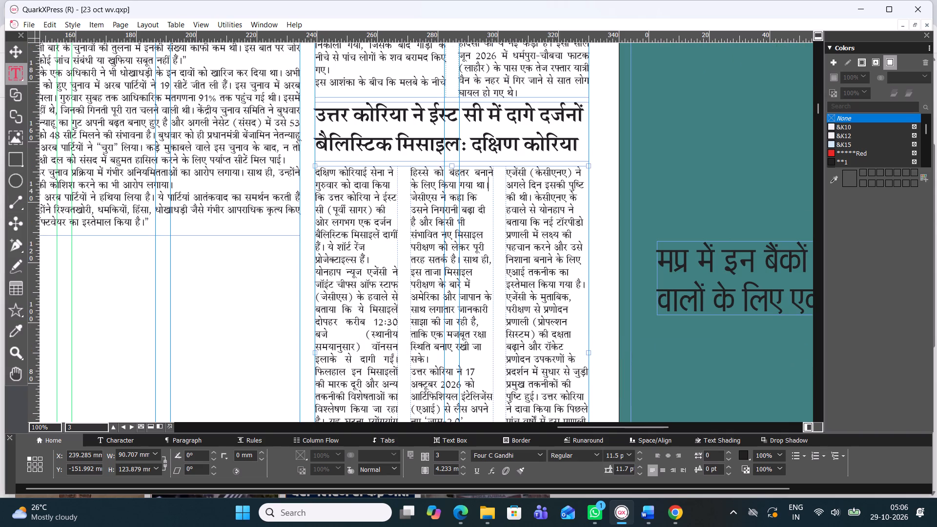
left_click(652, 467)
Shorten the North Korea body box from its bottom edge to about 115.9 mm high.
scroll(472, 326, "down", 1)
left_click_drag(452, 329, 449, 305)
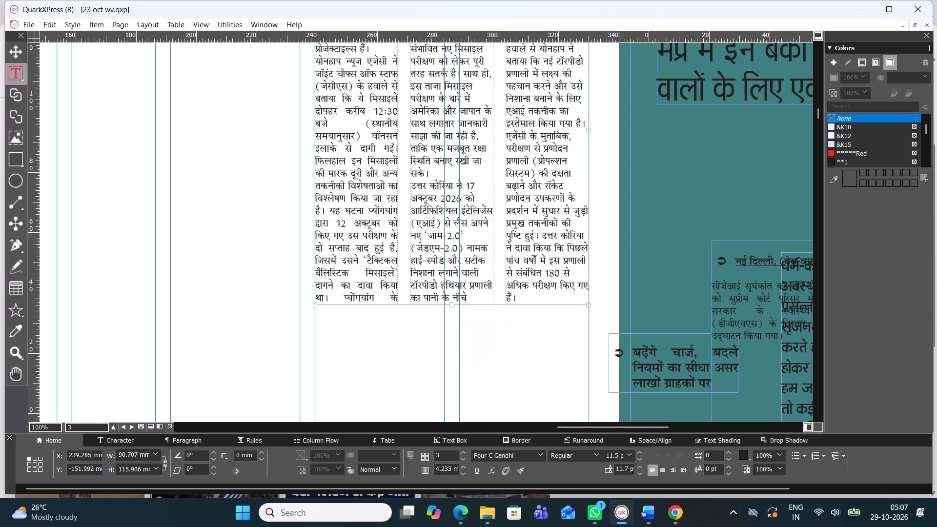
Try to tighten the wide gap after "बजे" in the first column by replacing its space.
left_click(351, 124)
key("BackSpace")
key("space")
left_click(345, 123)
Join the paragraph beginning "उत्तर कोरिया ने 17" to the preceding one with a single space, and trim the box to about 115.7 mm high.
left_click(410, 184)
key("BackSpace")
key("space")
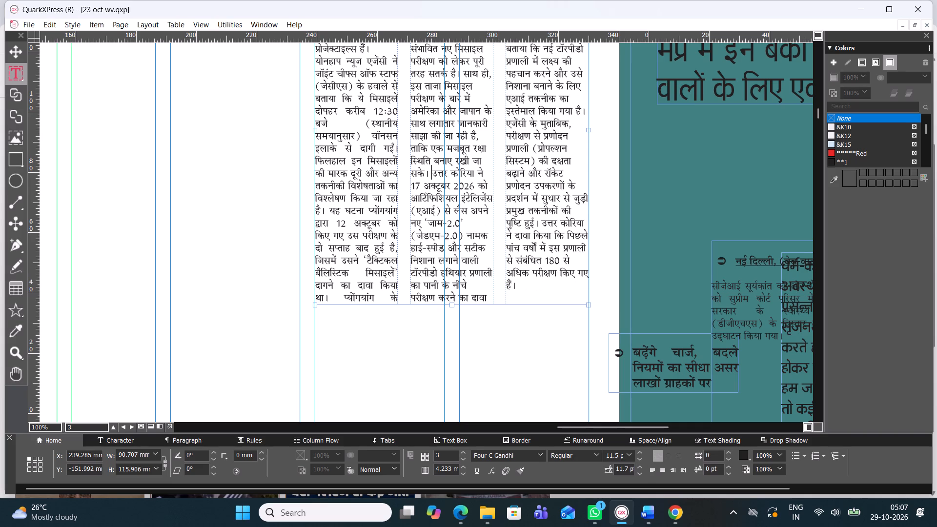
left_click(451, 306)
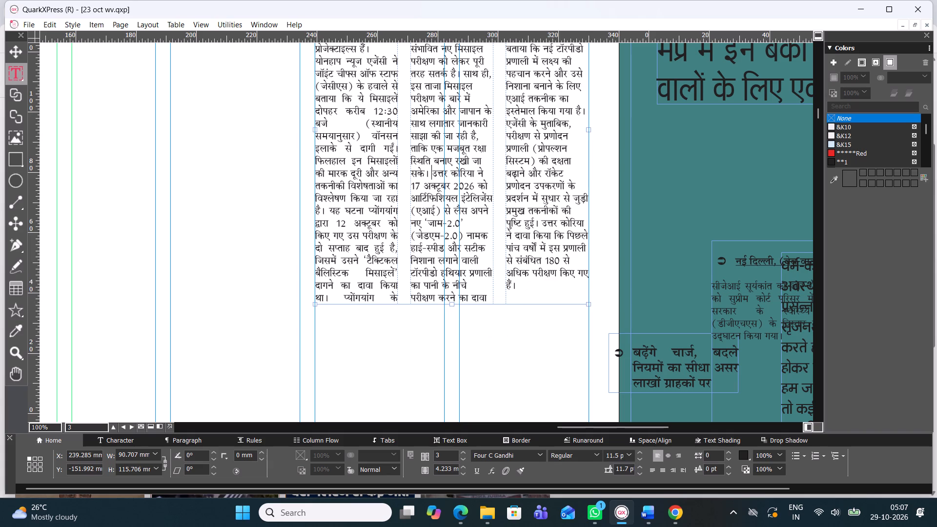
Justify all the text in the three-column North Korea body box.
left_click(430, 337)
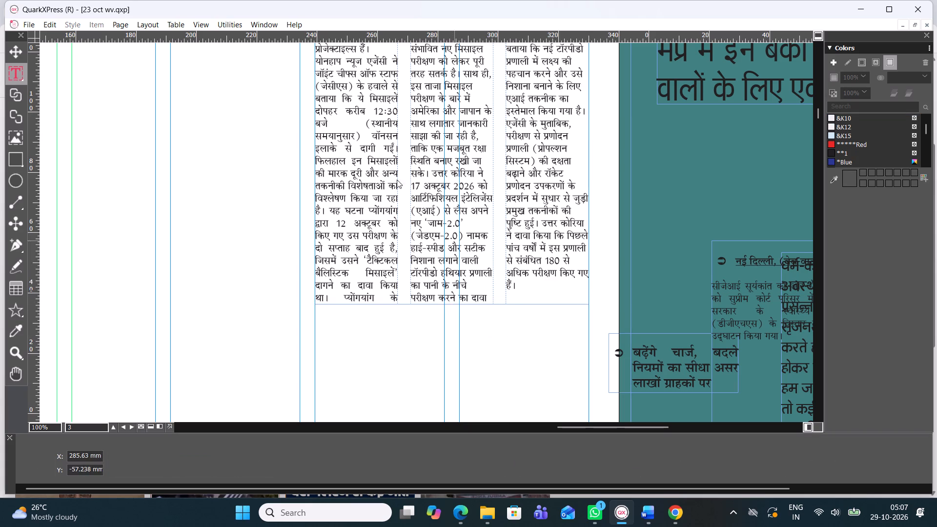
triple_click(459, 234)
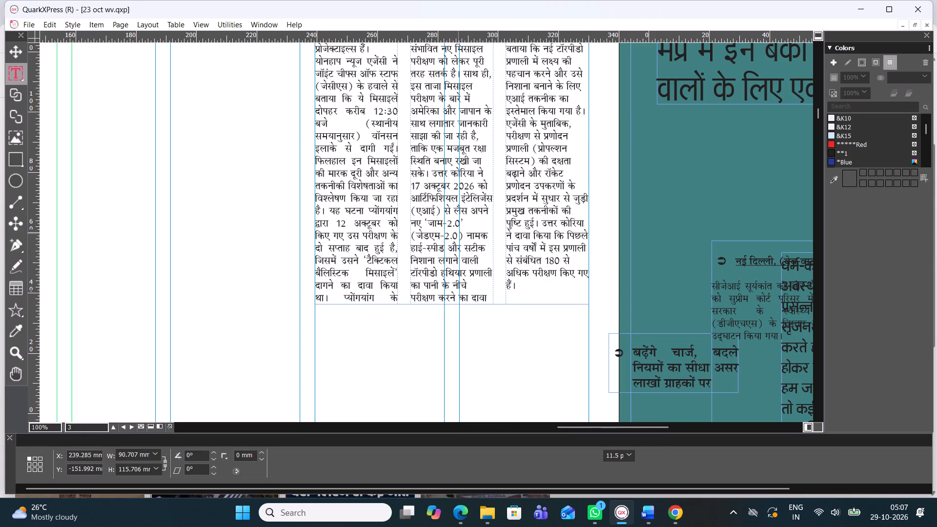
triple_click(459, 234)
left_click(459, 234)
left_click(459, 234)
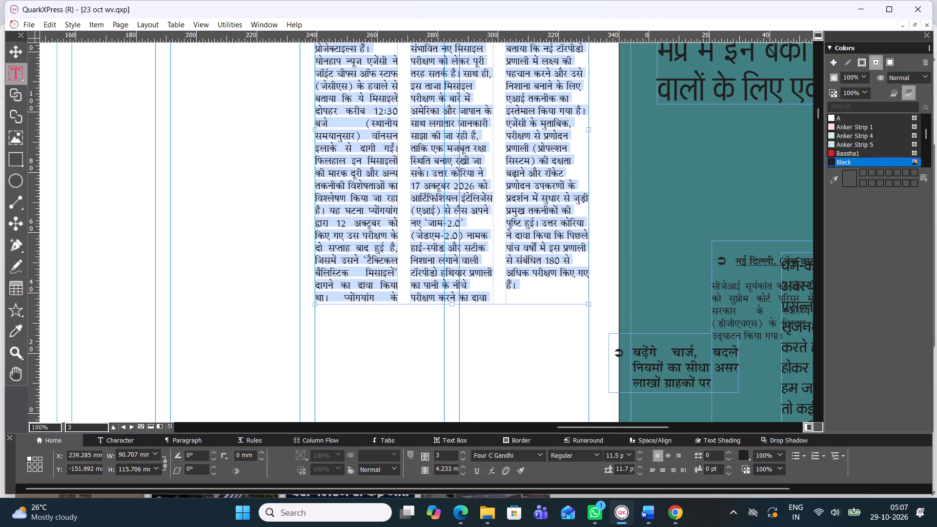
left_click(655, 474)
left_click(440, 368)
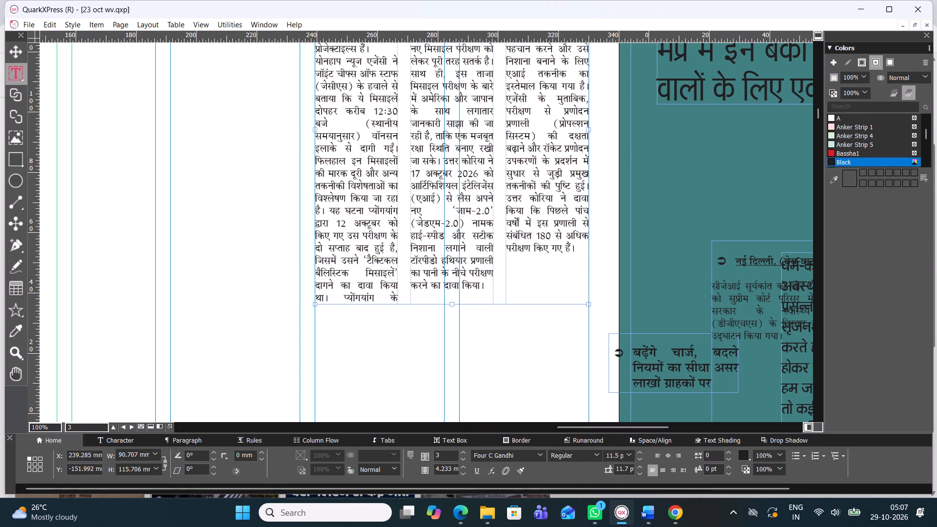
Remove the blank line before the paragraph beginning "कोरियन सेंट्रल न्यूज" and save the document.
left_click(346, 124)
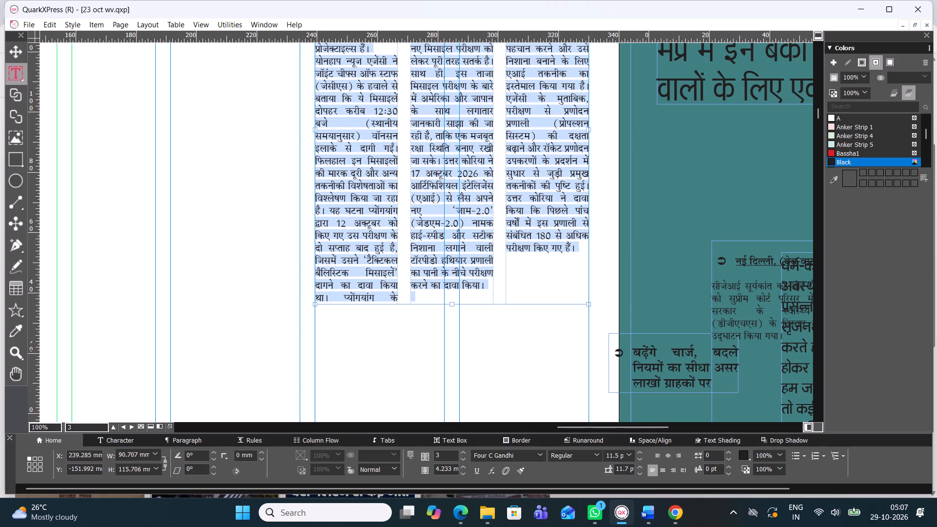
left_click(434, 299)
key("BackSpace")
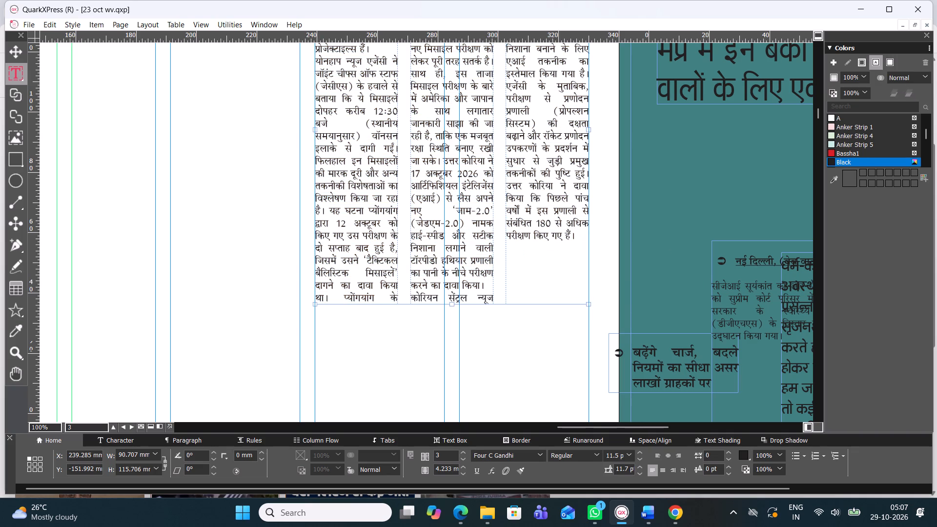
key("ctrl+s")
left_click(482, 359)
Open the list of export formats for the layout with nothing selected.
left_click(15, 55)
left_click(177, 198)
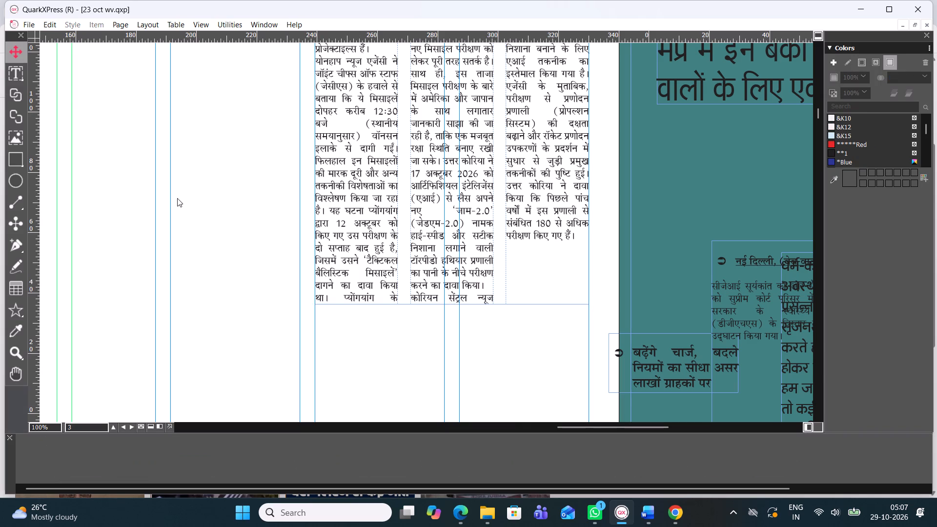
scroll(570, 403, "down", 1, "ctrl")
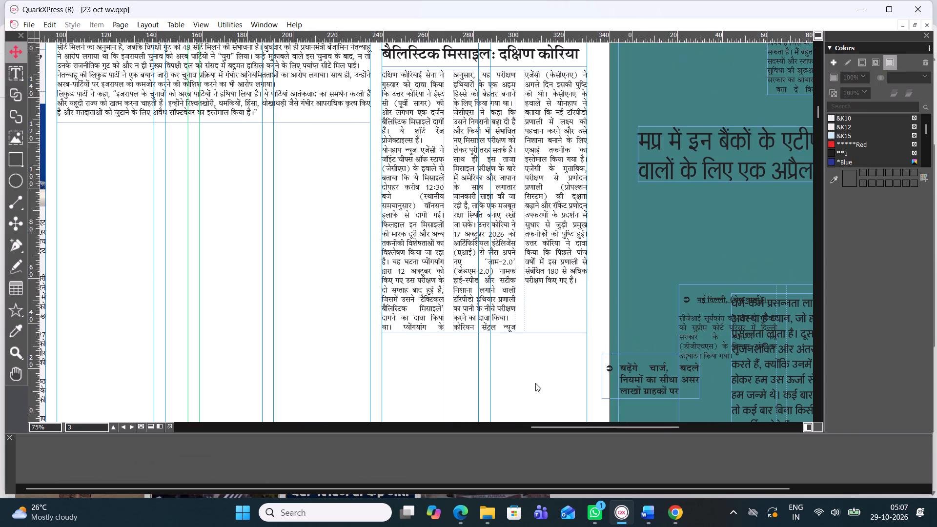
scroll(405, 316, "down", 1, "ctrl")
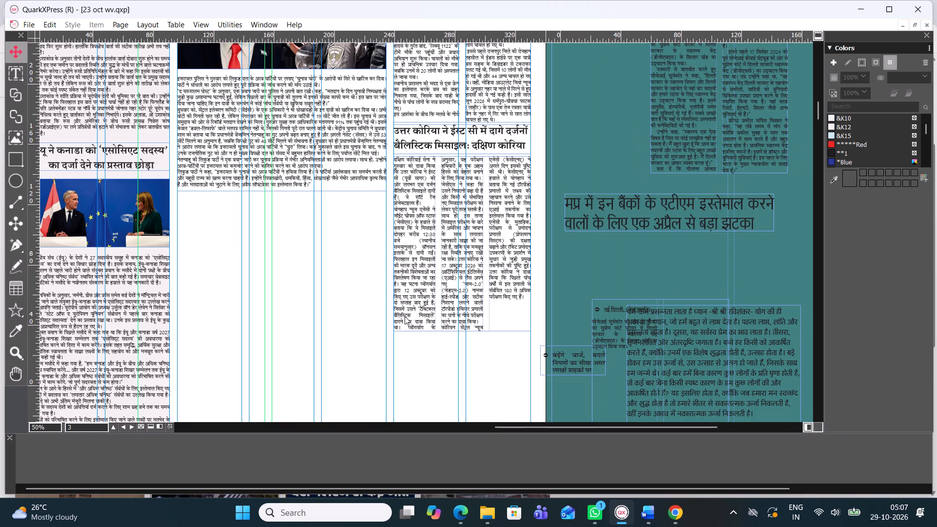
scroll(405, 316, "down", 1, "ctrl")
right_click(502, 303)
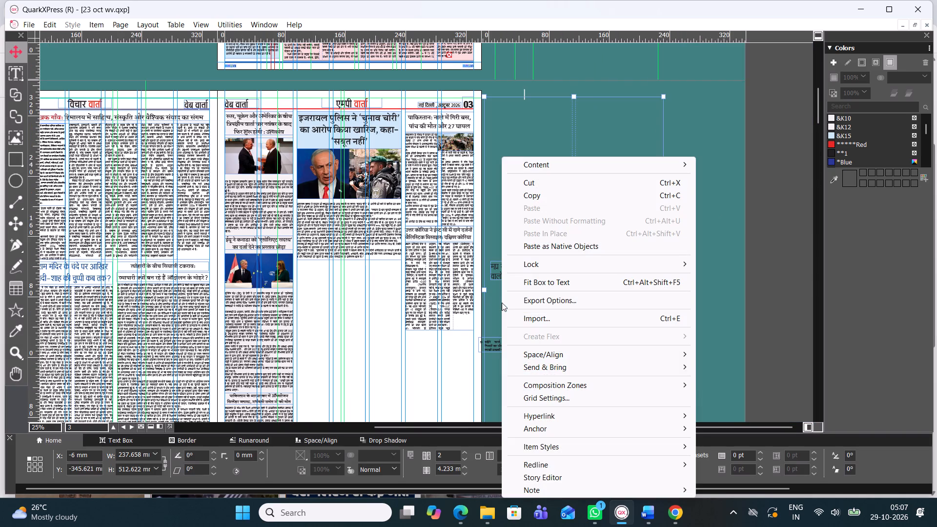
right_click(313, 83)
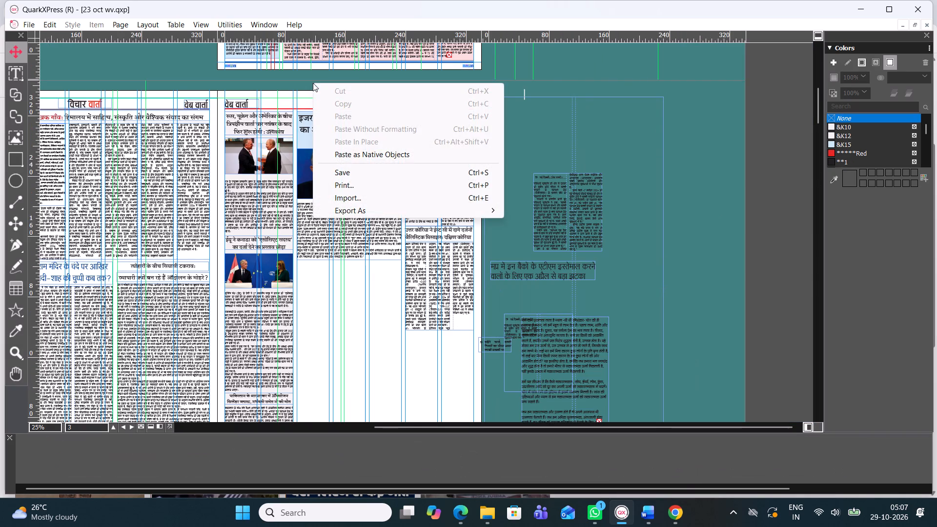
left_click(359, 209)
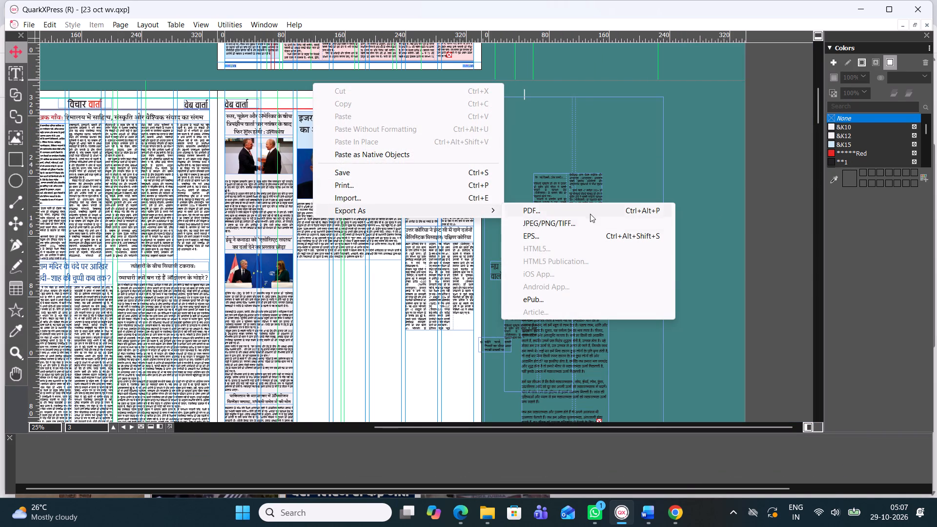
left_click(589, 208)
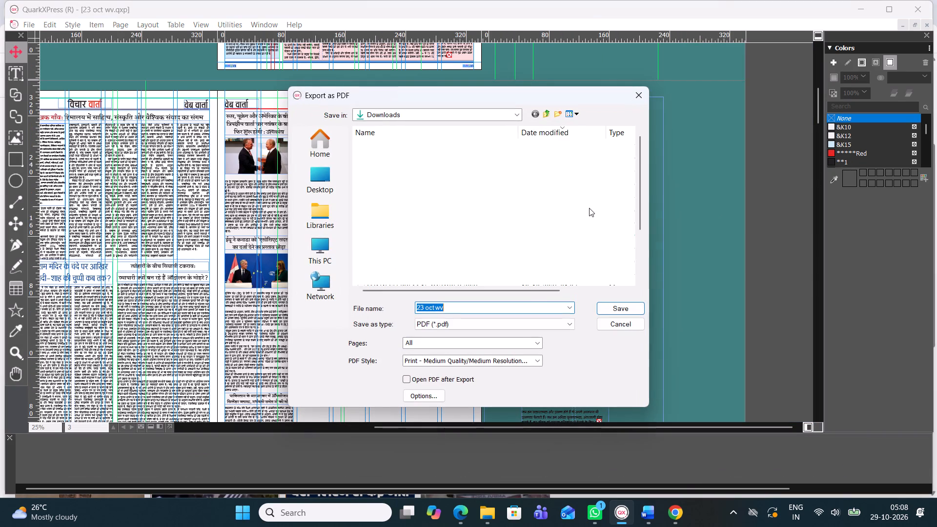
key("BackSpace")
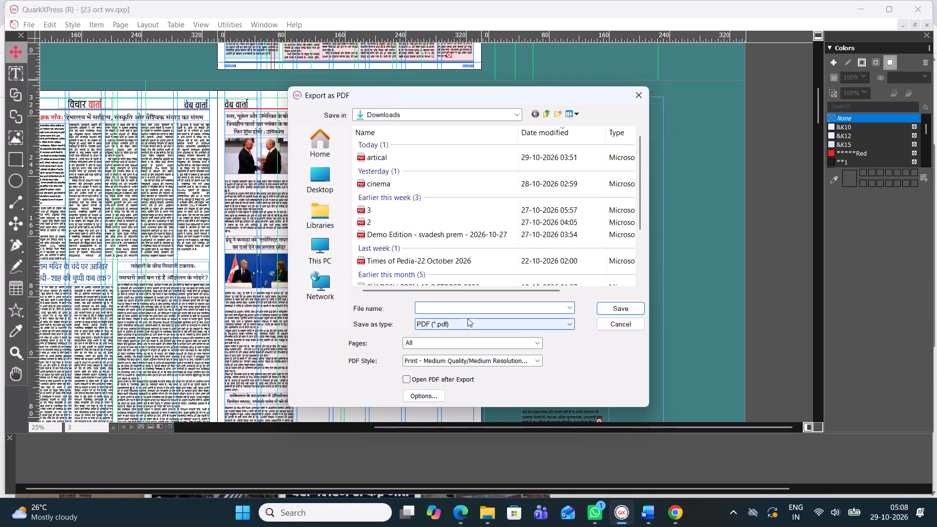